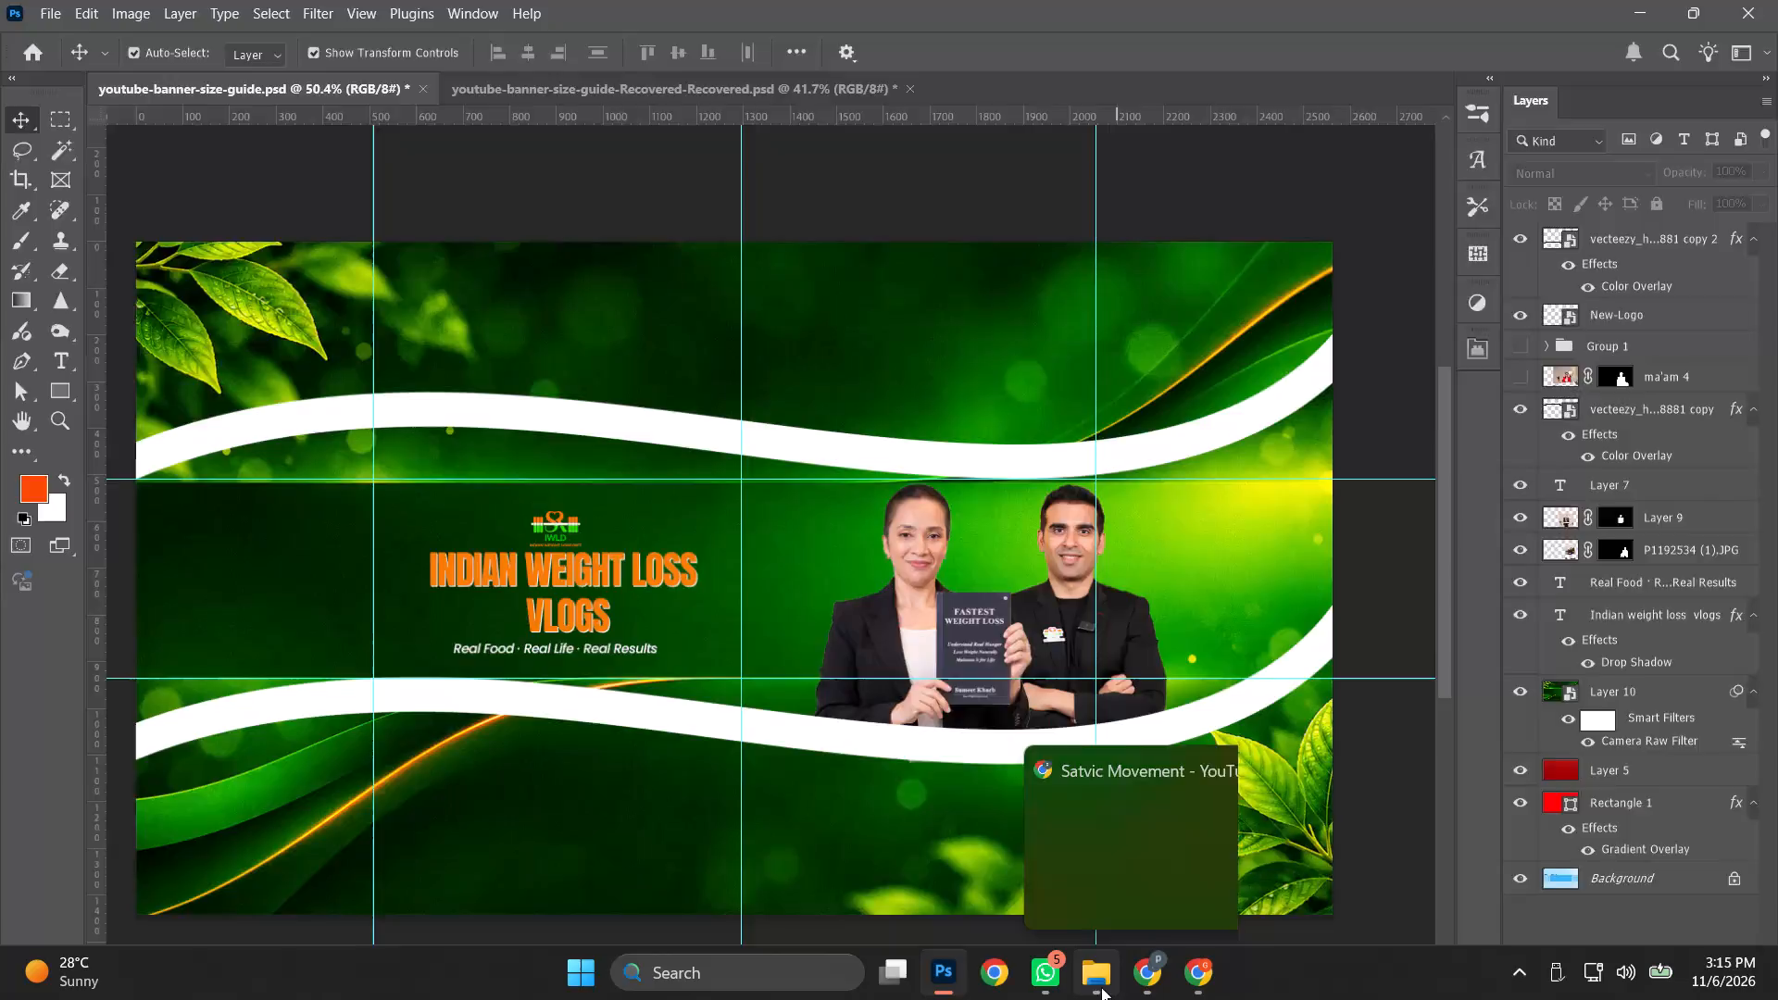
Place the black curved-arrow PNG from the assets folder's background subfolder into the youtube-banner-size-guide document.
left_click(1101, 987)
scroll(927, 708, "down", 2)
left_click_drag(656, 683, 665, 689)
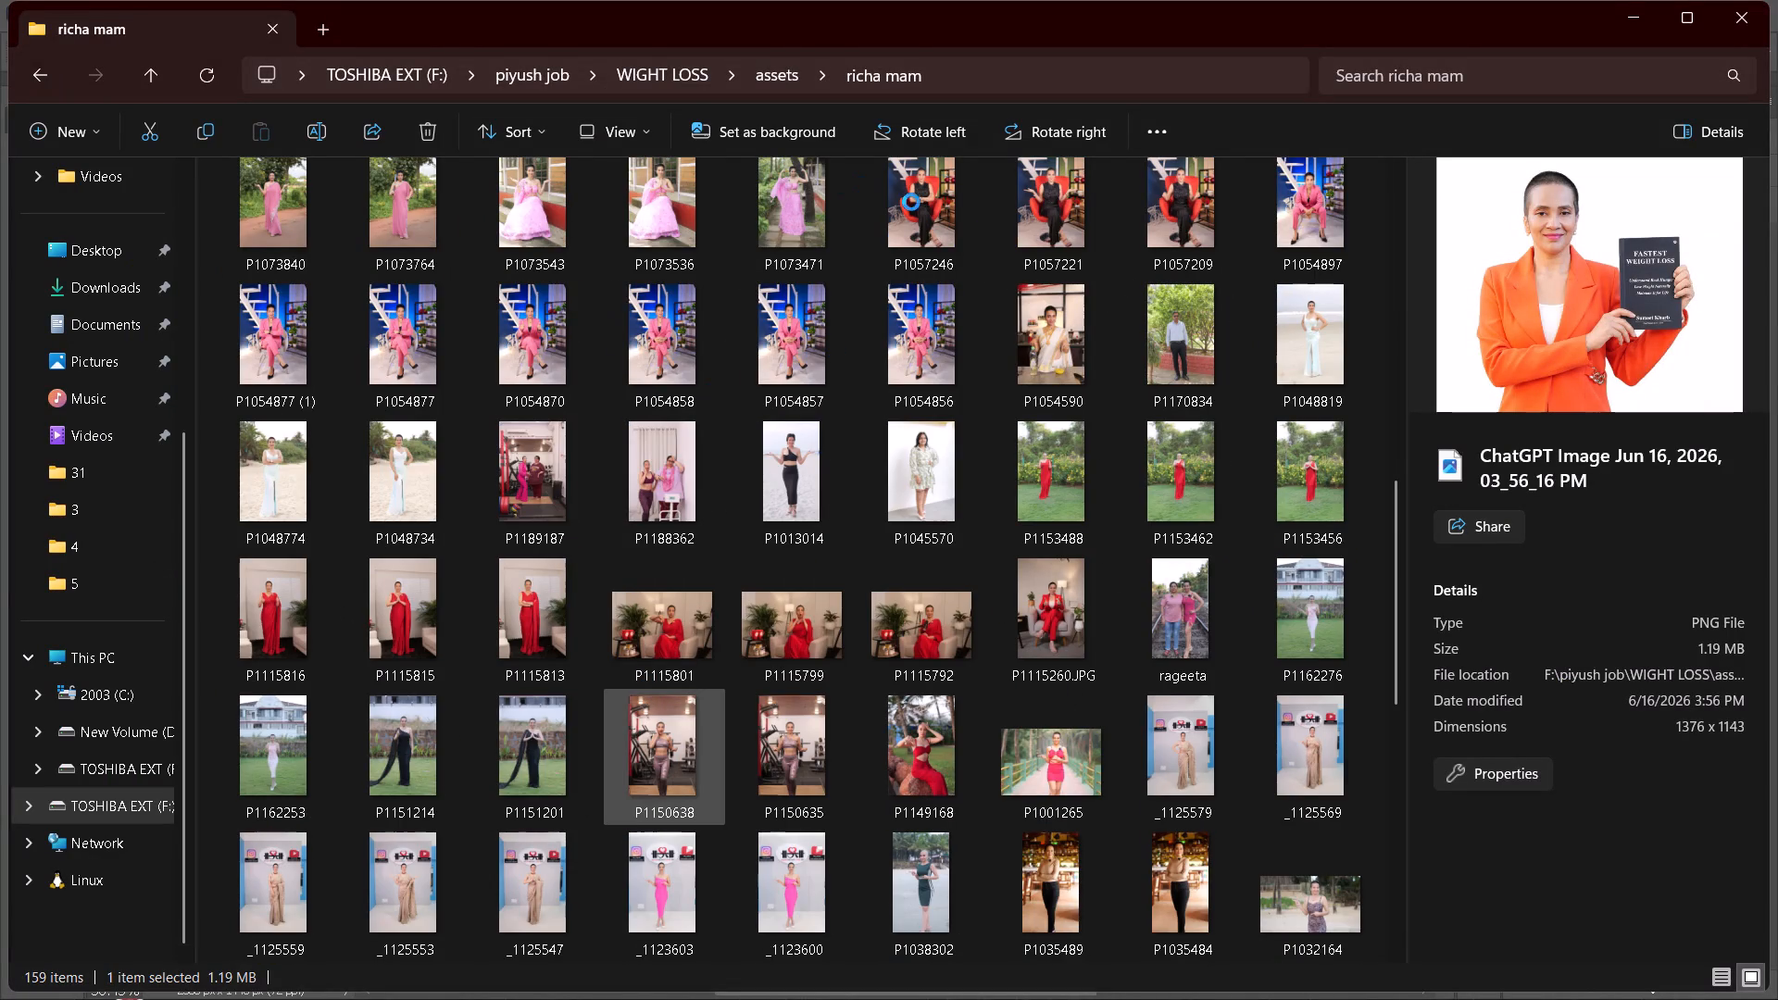
left_click(769, 70)
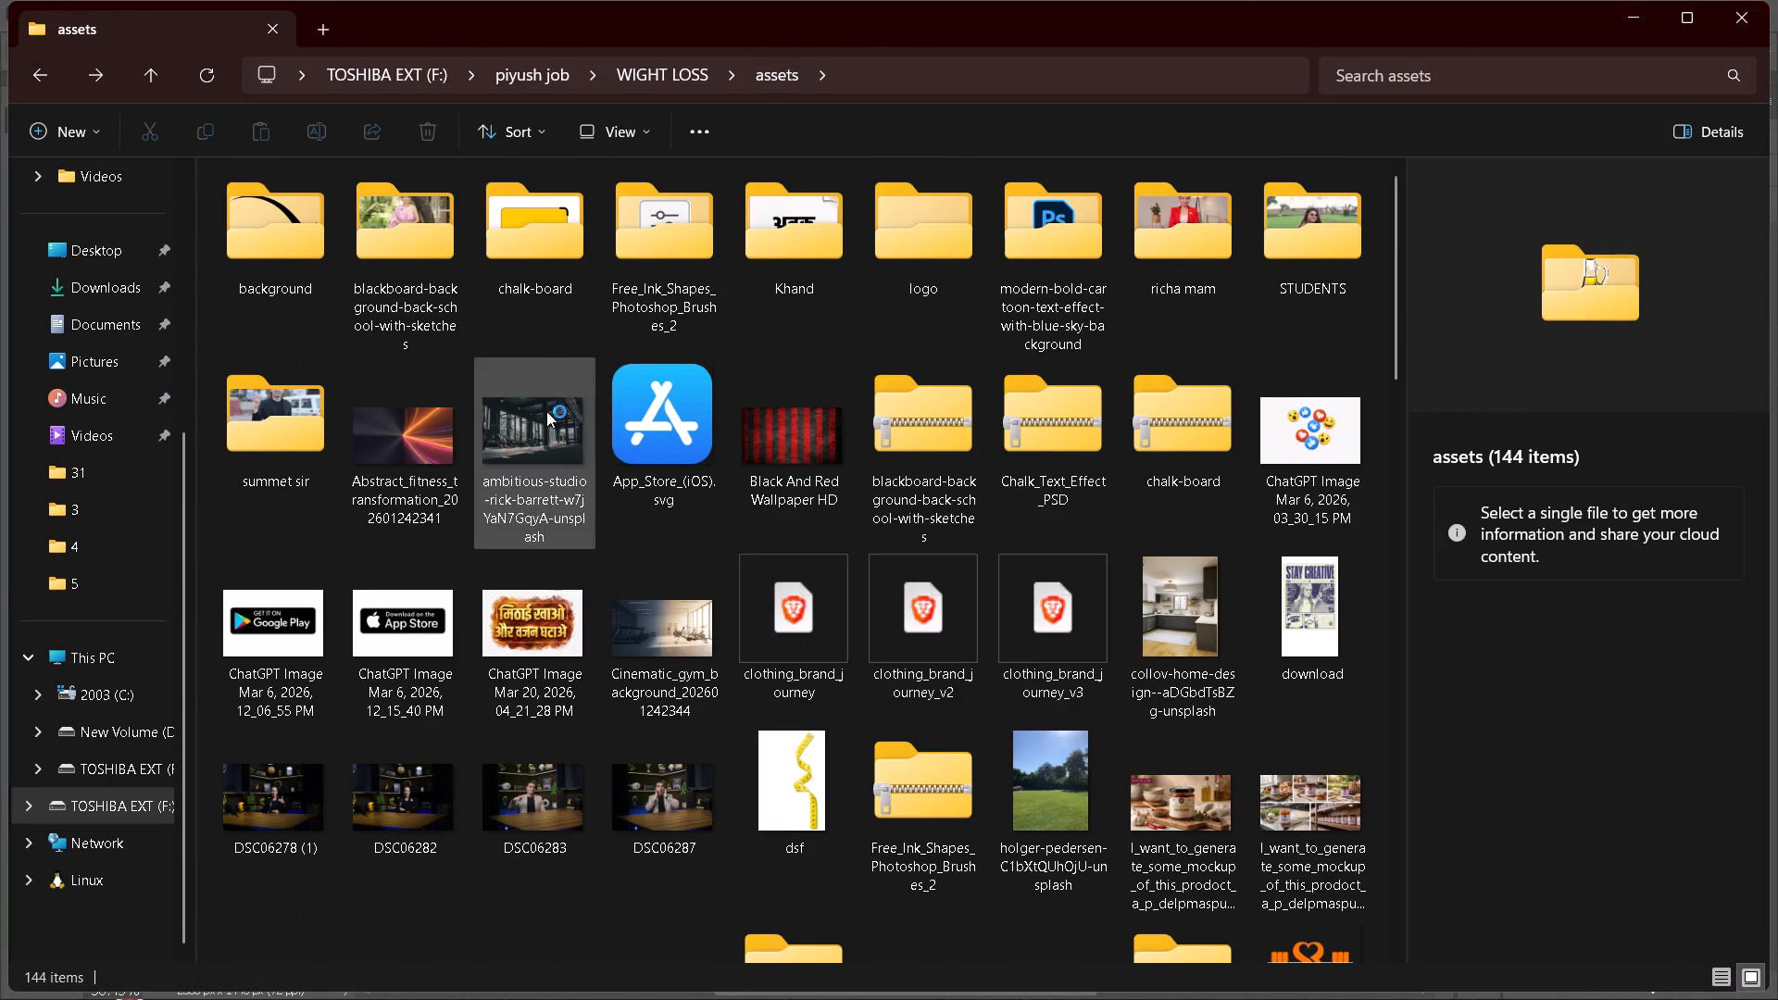
double_click(264, 247)
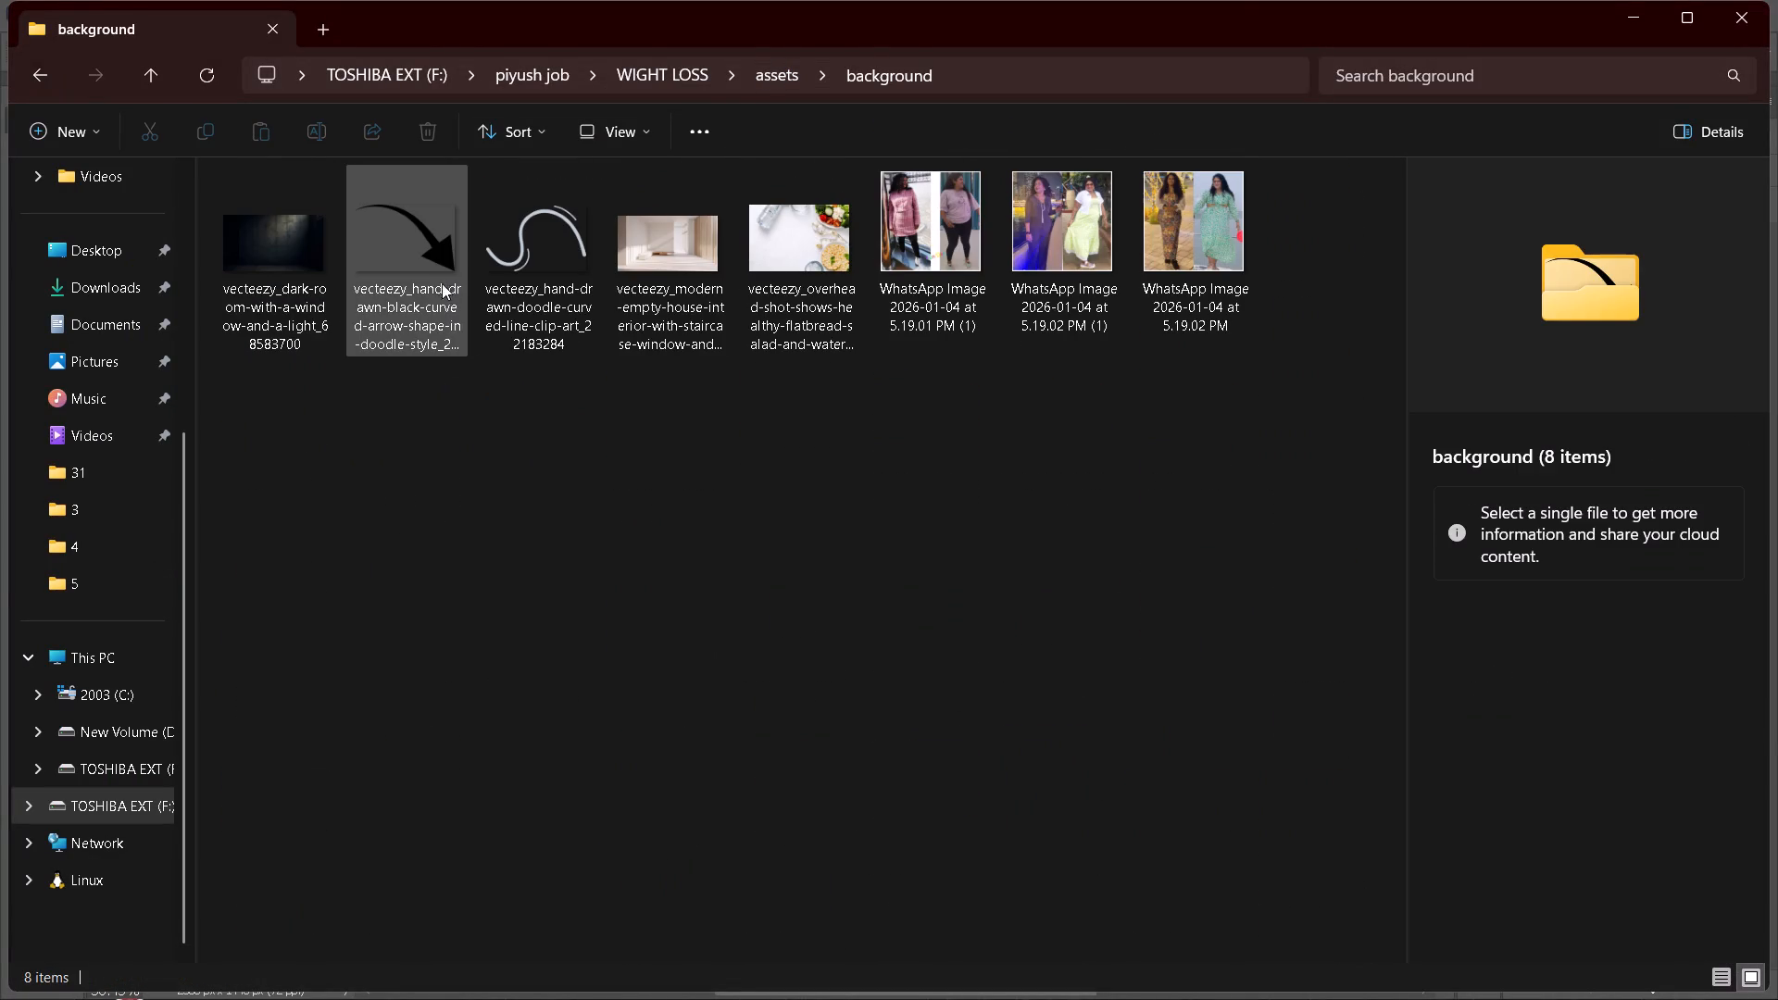
left_click(433, 275)
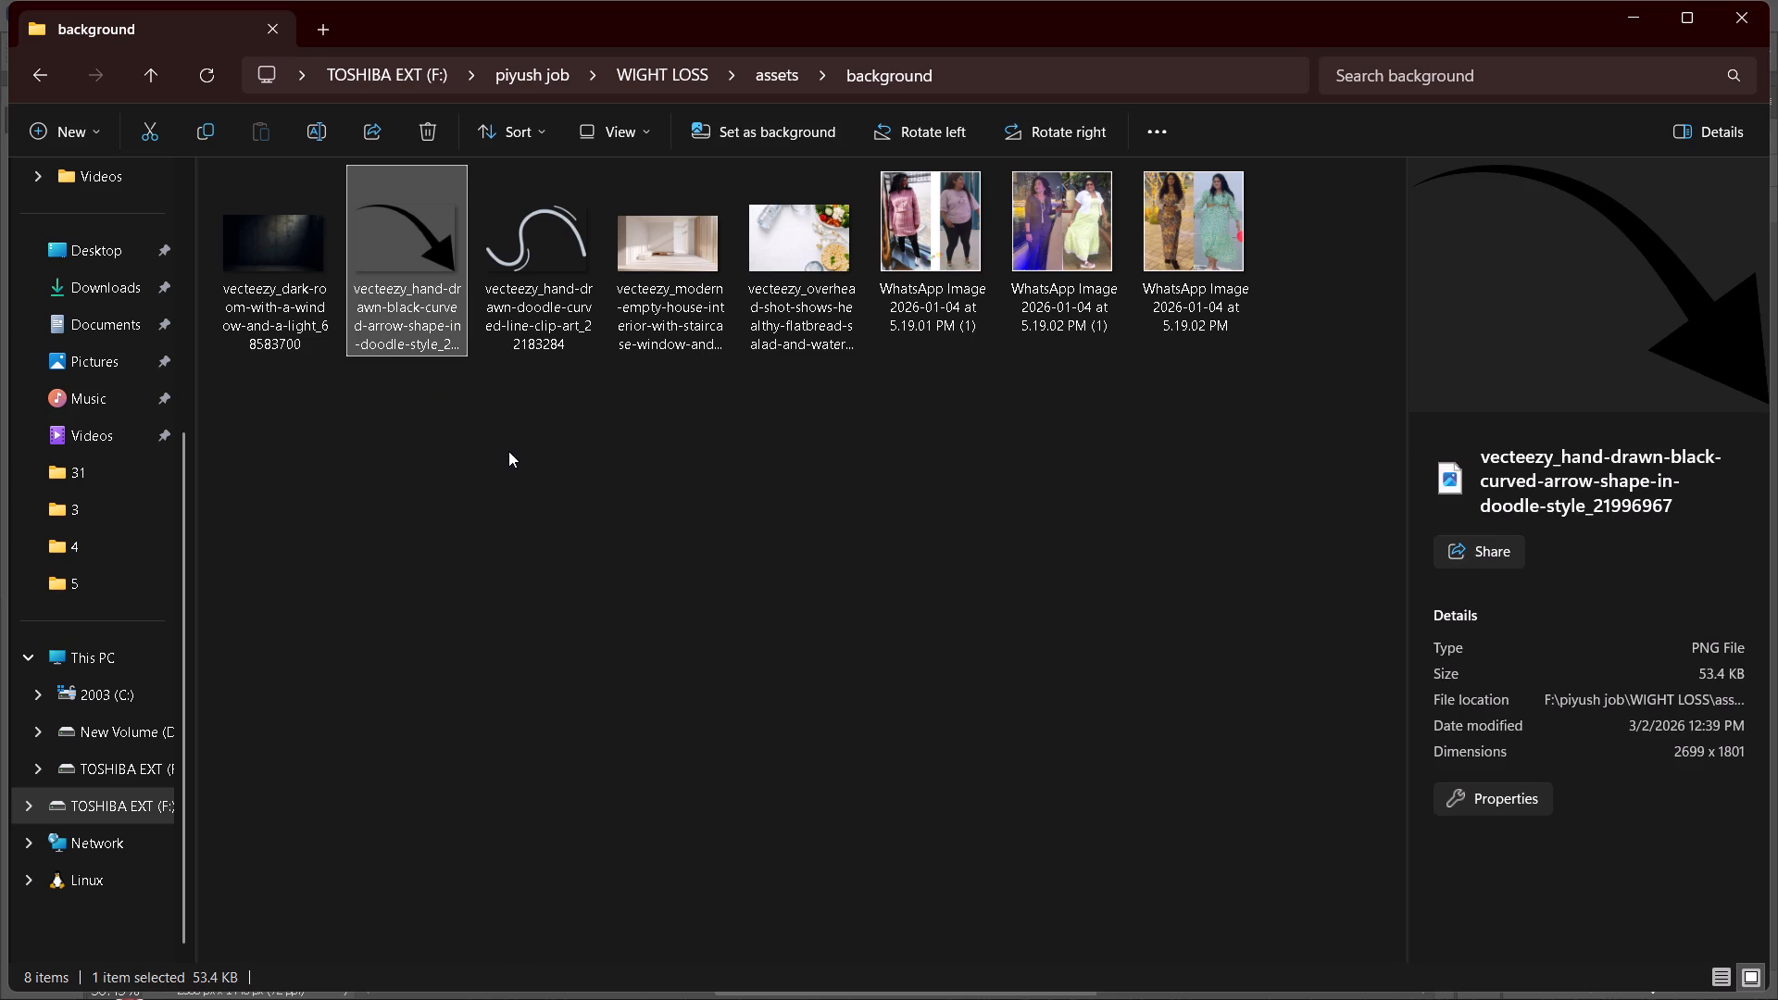
left_click(397, 256)
left_click_drag(407, 227, 765, 569)
key("alt+Tab")
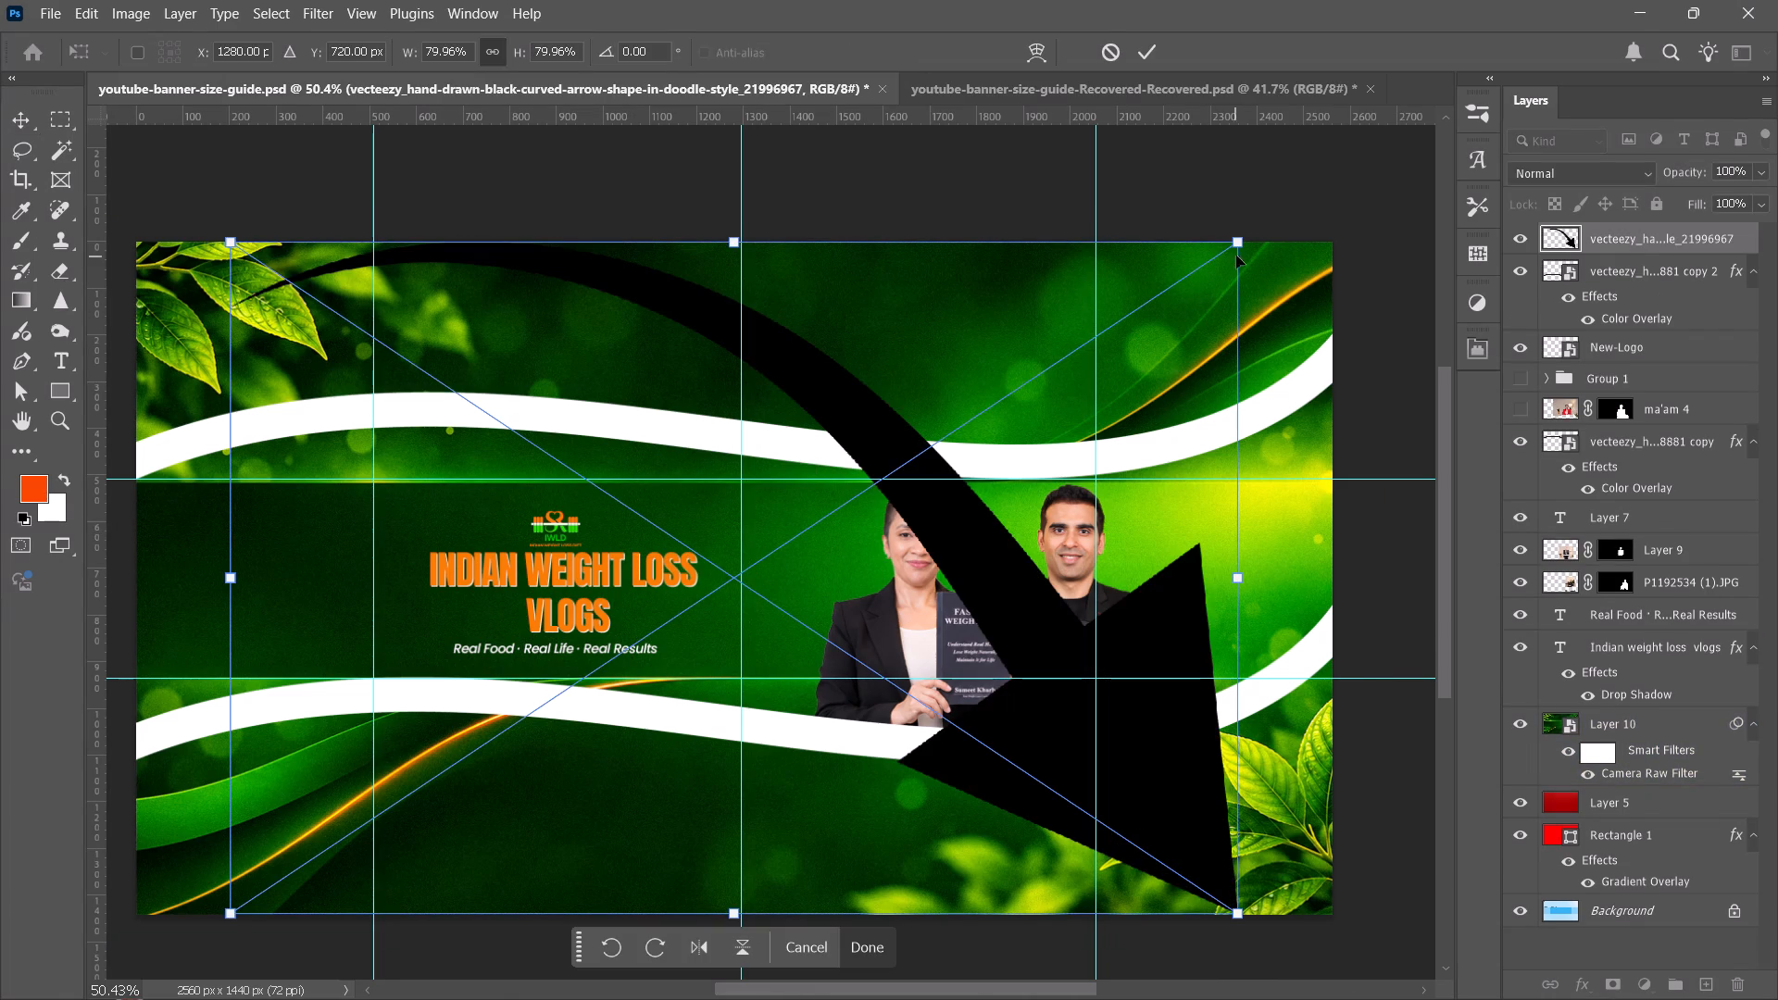
Scale the placed arrow to about 19%, move it between the headline and the two people, and flip it vertically.
left_click_drag(1240, 248, 439, 712)
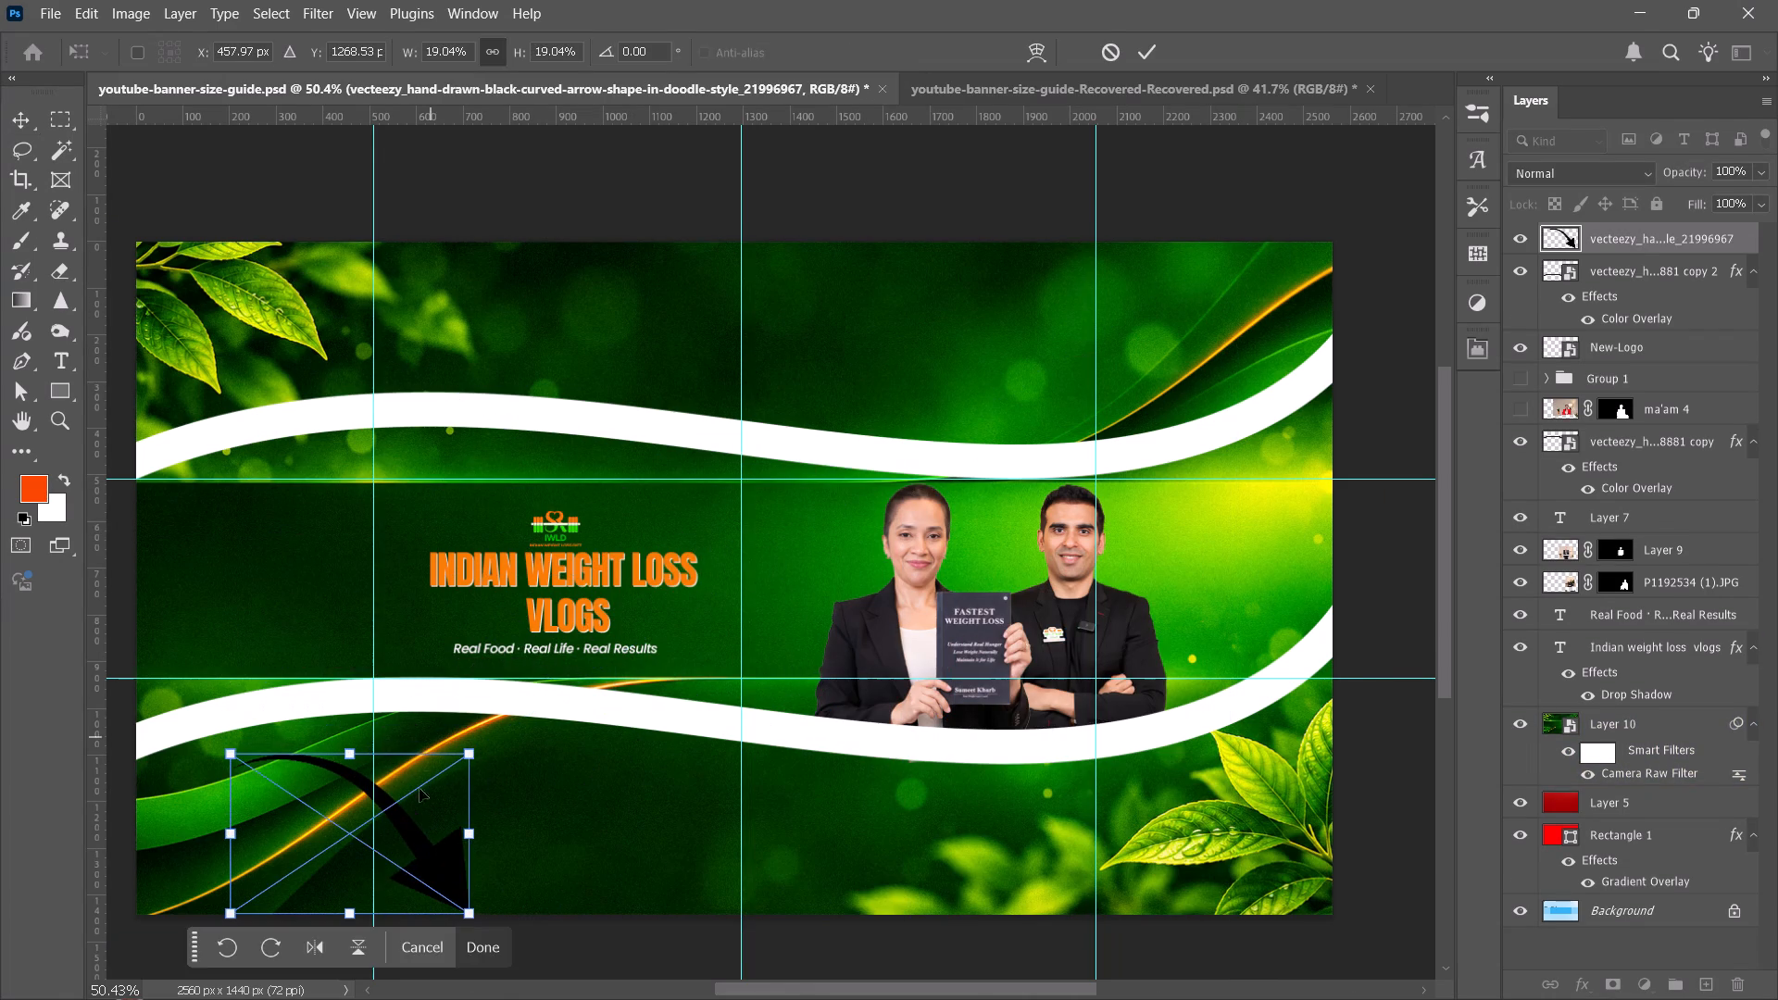
left_click_drag(420, 869, 794, 623)
scroll(793, 621, "up", 5, "alt")
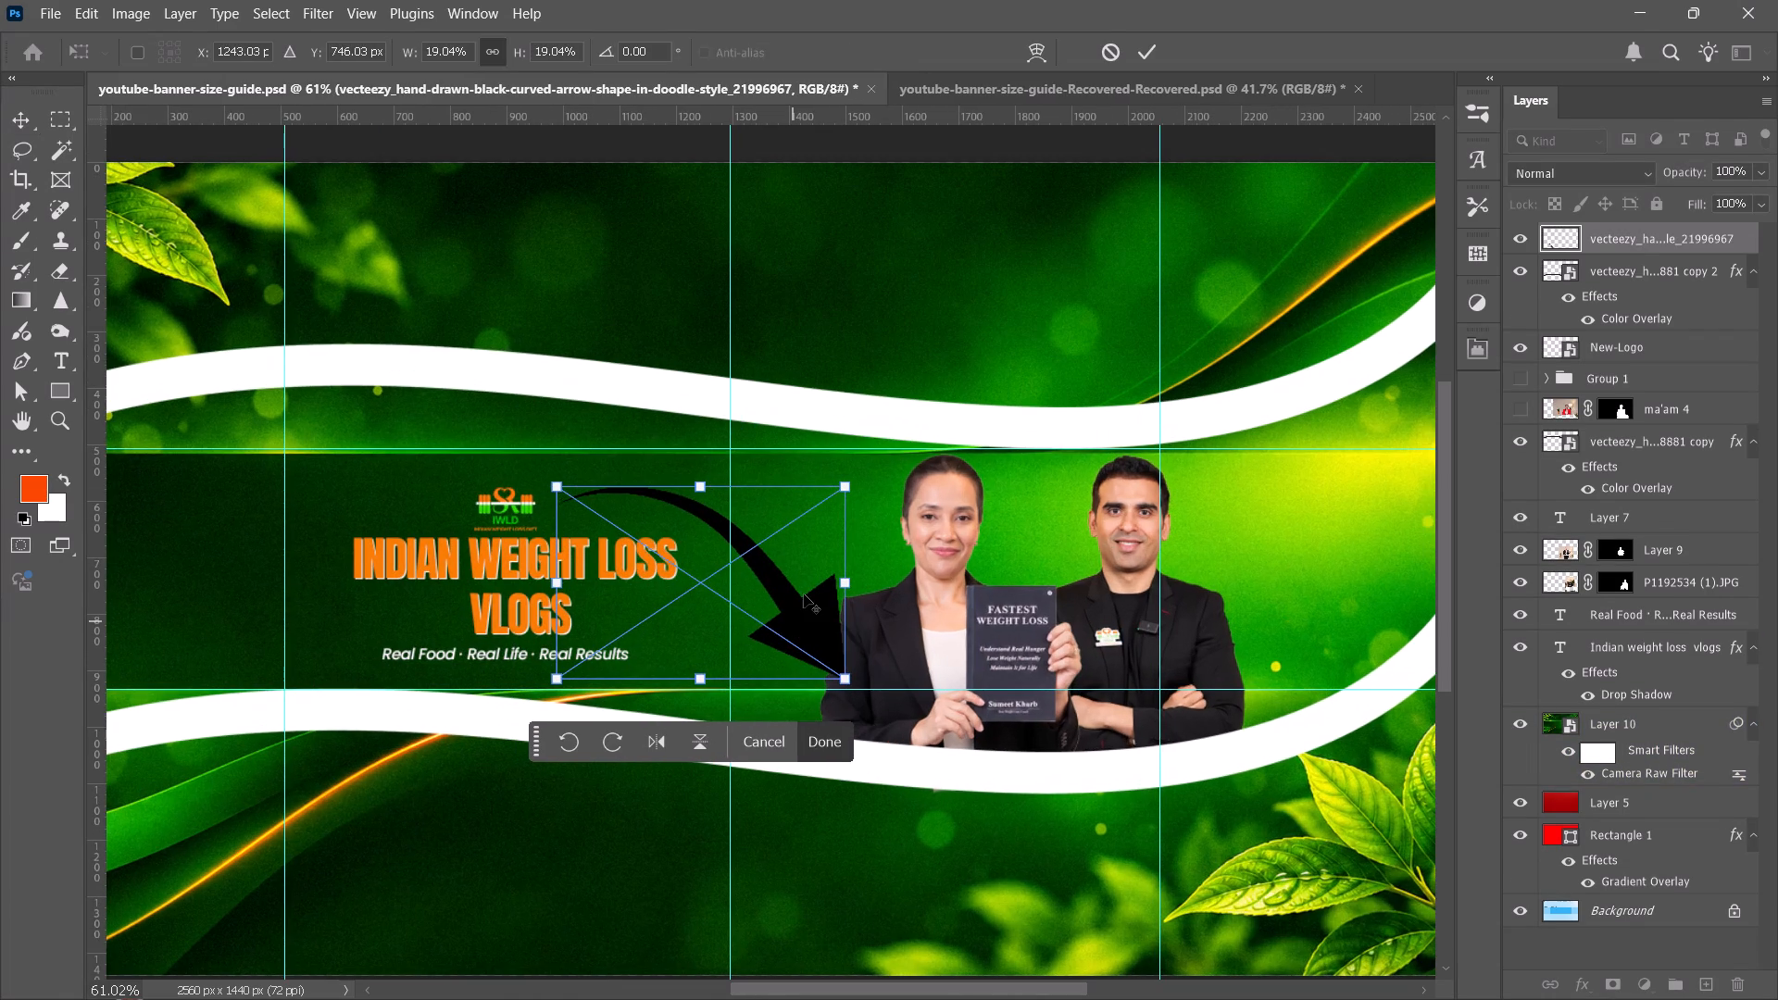
scroll(804, 594, "up", 9, "alt")
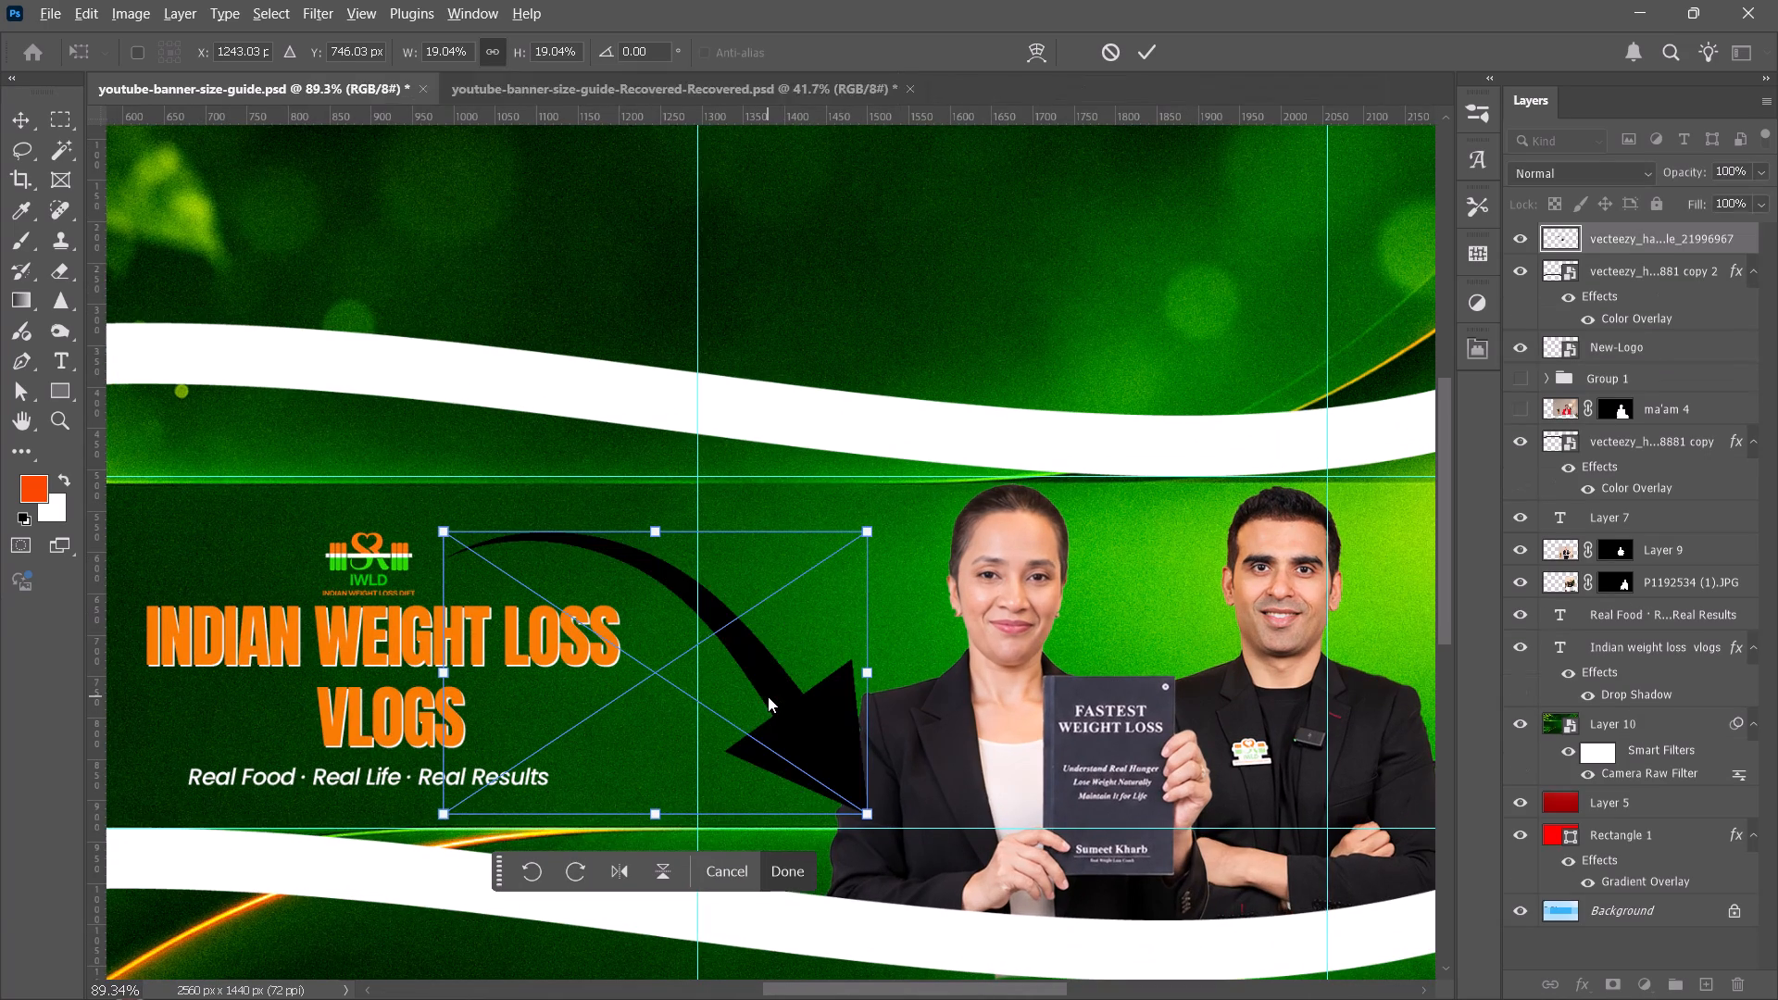
right_click(790, 737)
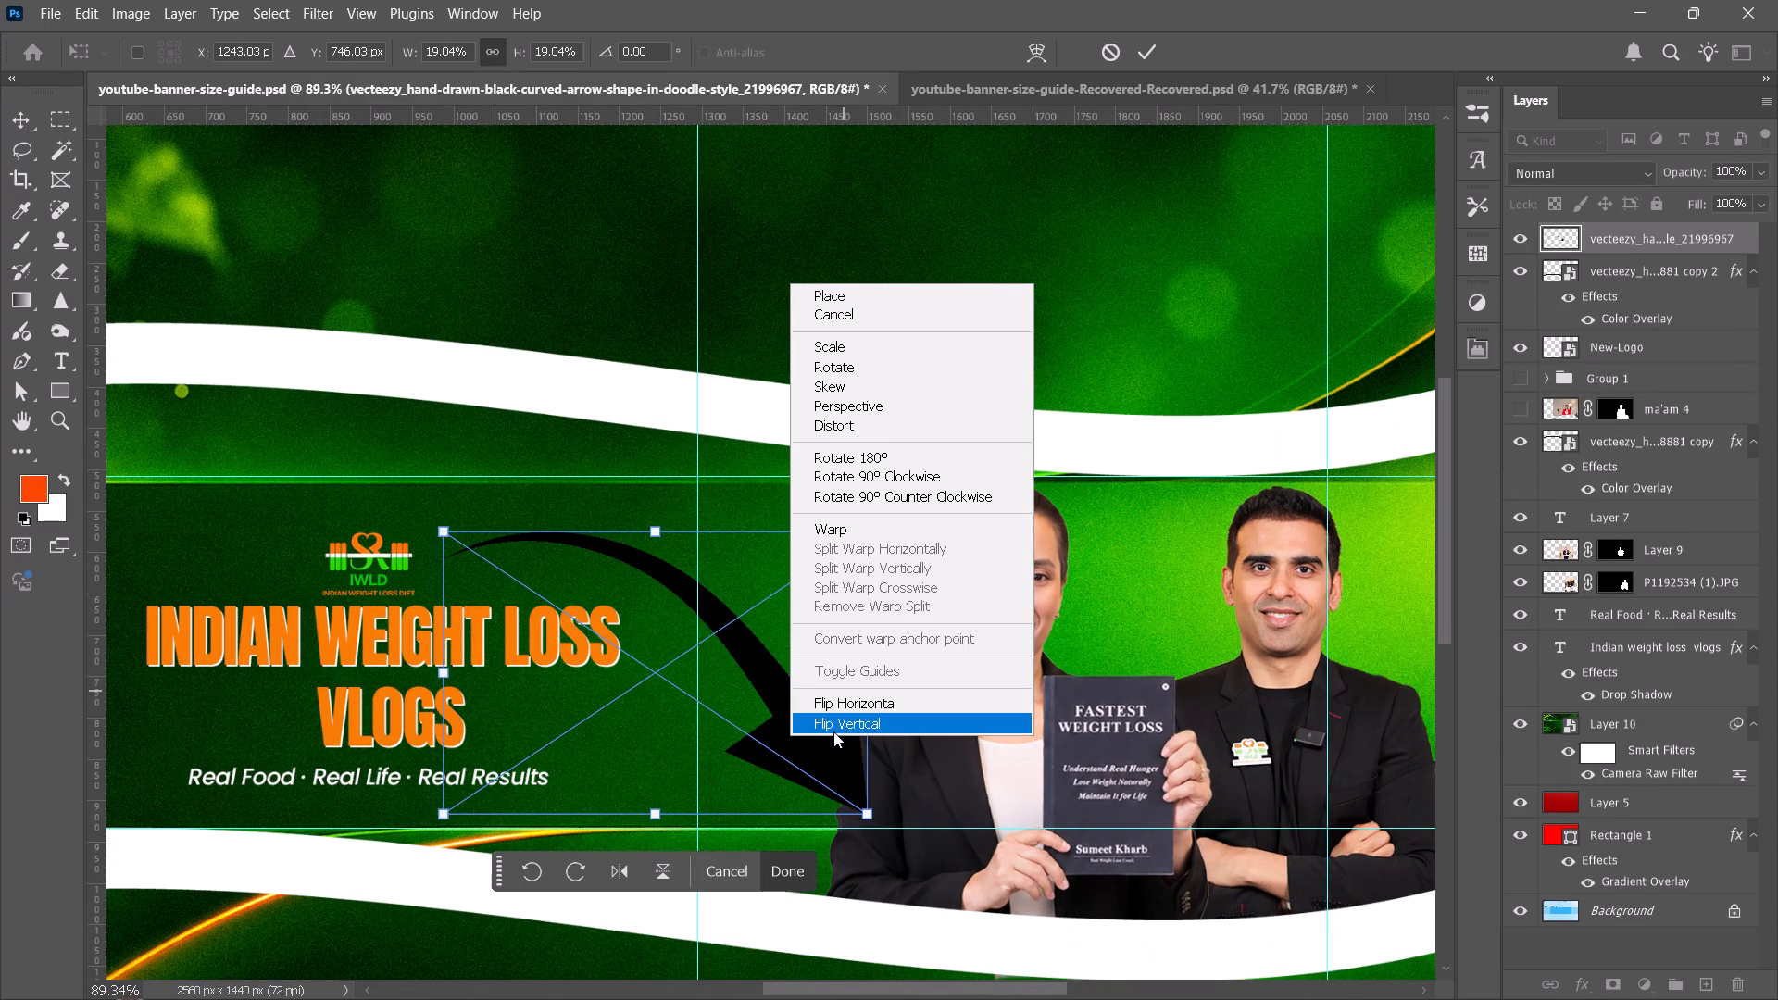
left_click(833, 731)
Shrink the arrow to about 5.65%, rotate it about 41°, and place it between the headline and the woman with the book.
left_click_drag(873, 534, 861, 541)
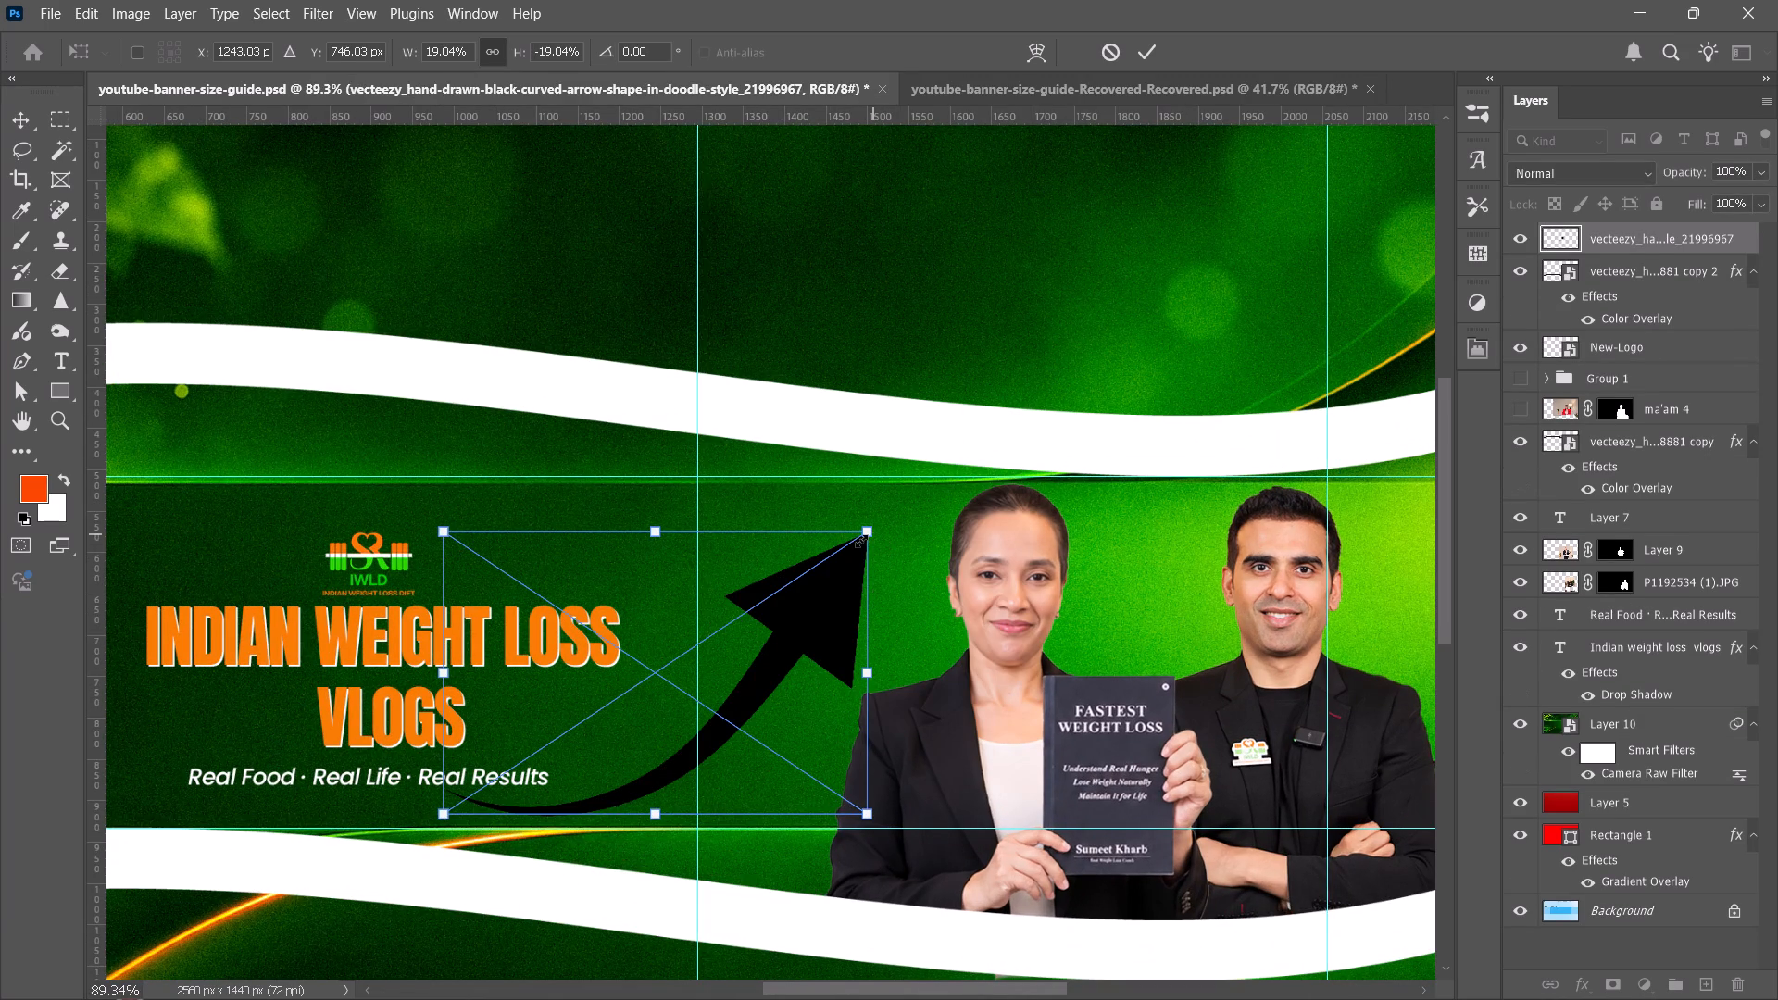
left_click_drag(861, 541, 582, 746)
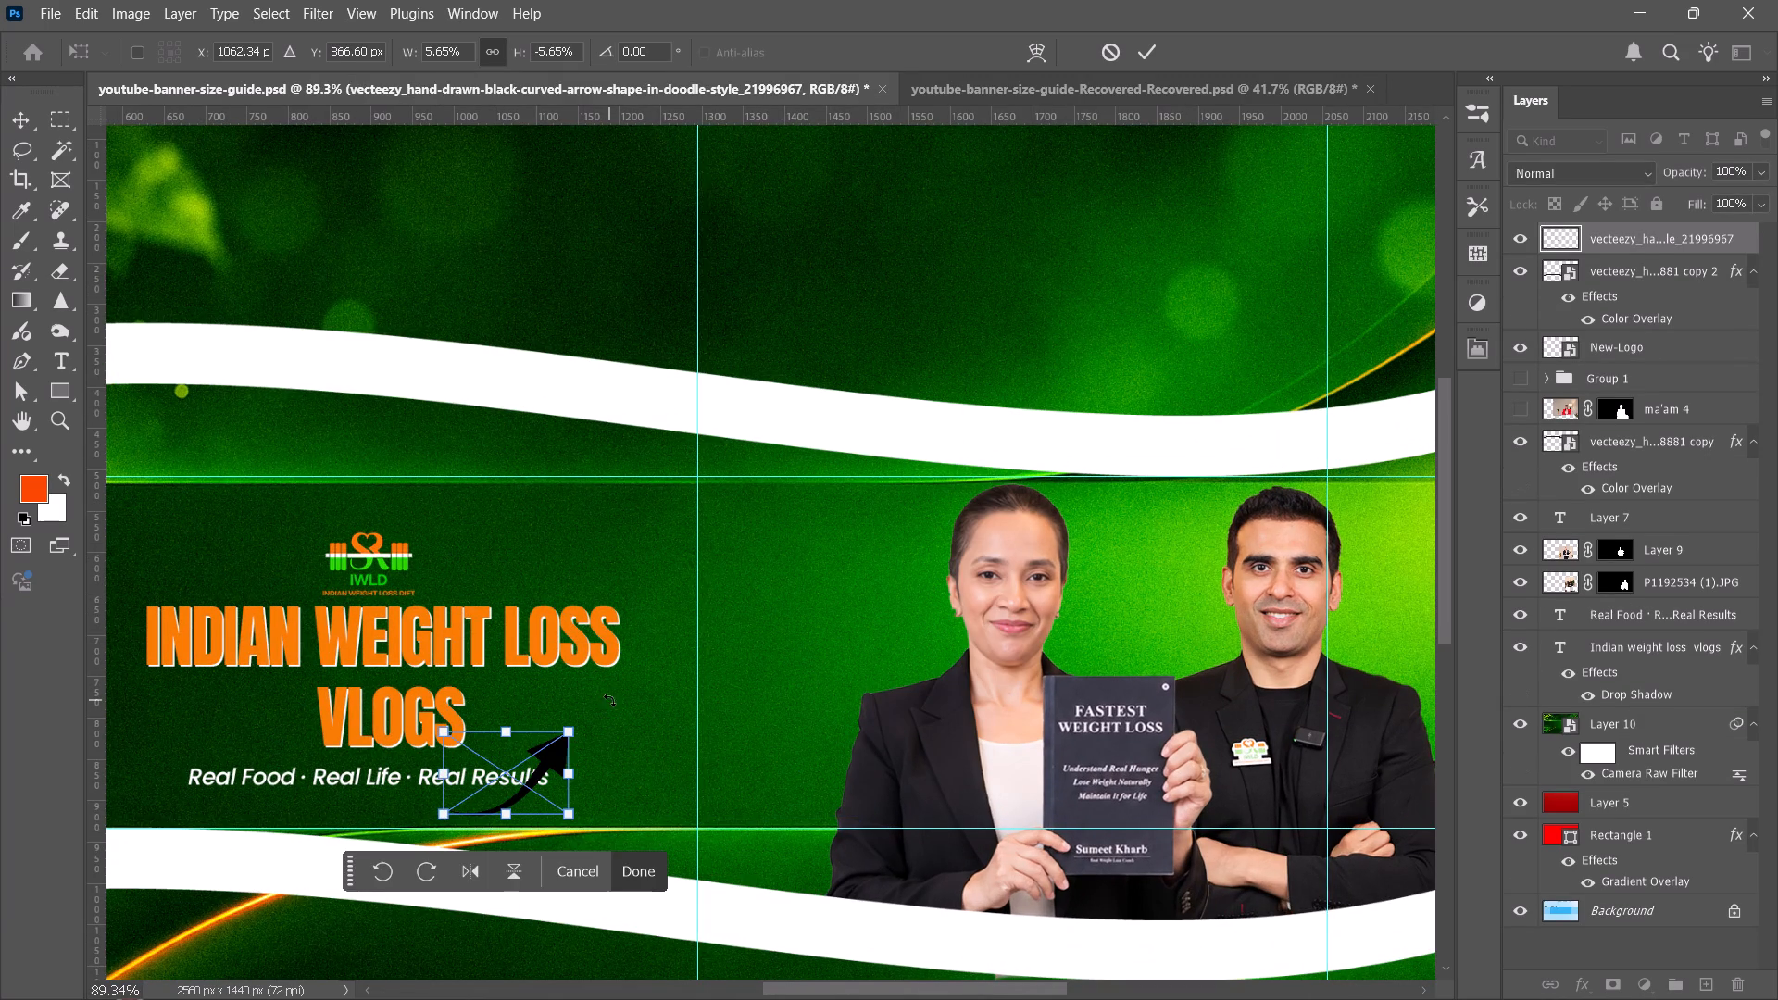
left_click_drag(595, 715, 620, 784)
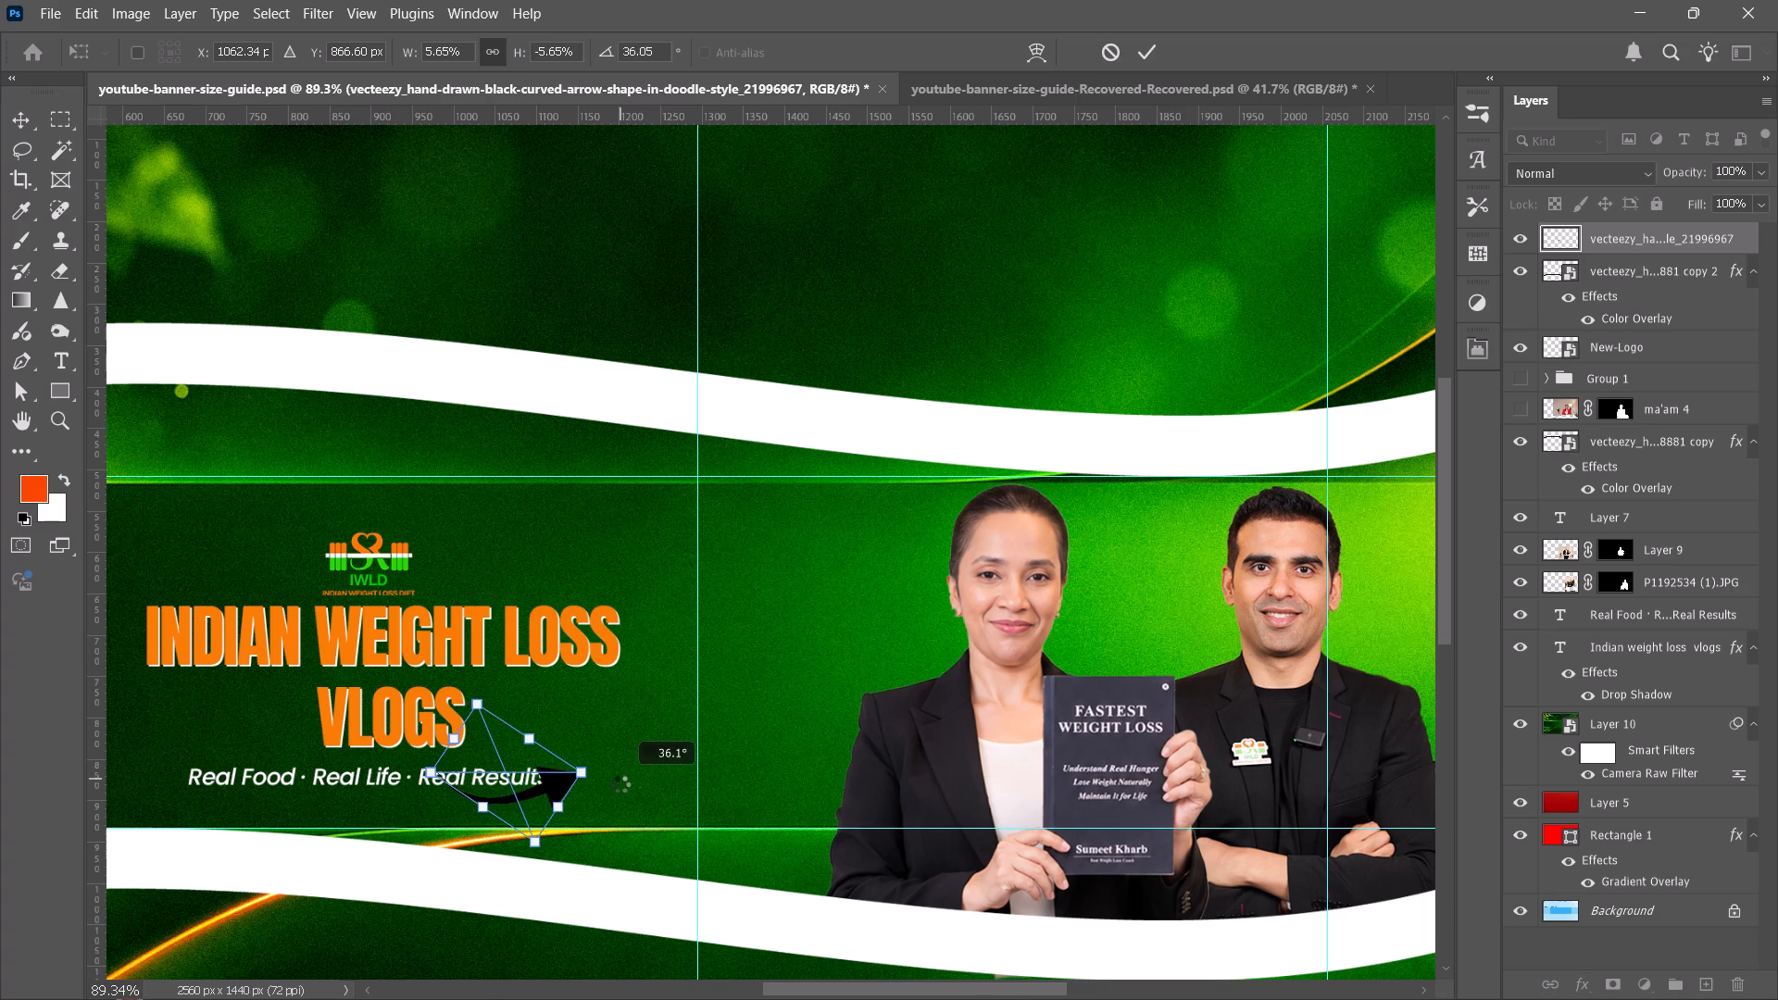
left_click_drag(620, 784, 620, 788)
left_click_drag(553, 792, 723, 764)
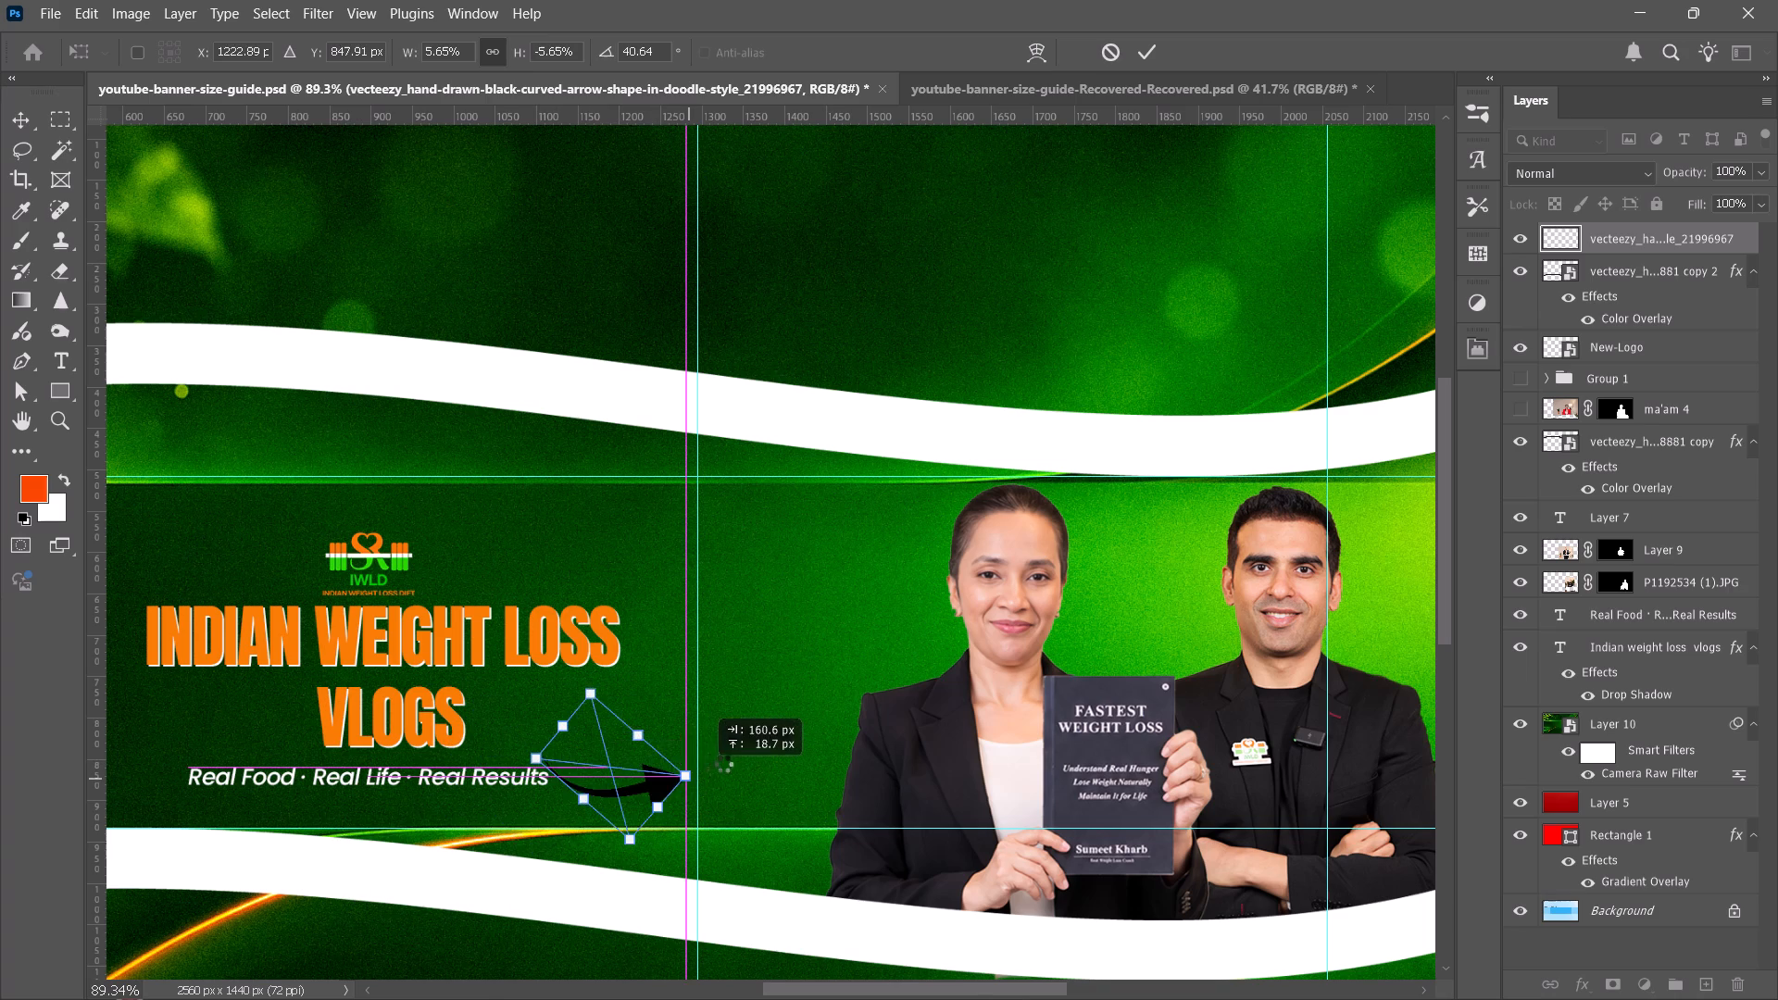
left_click_drag(723, 764, 753, 735)
left_click(1158, 53)
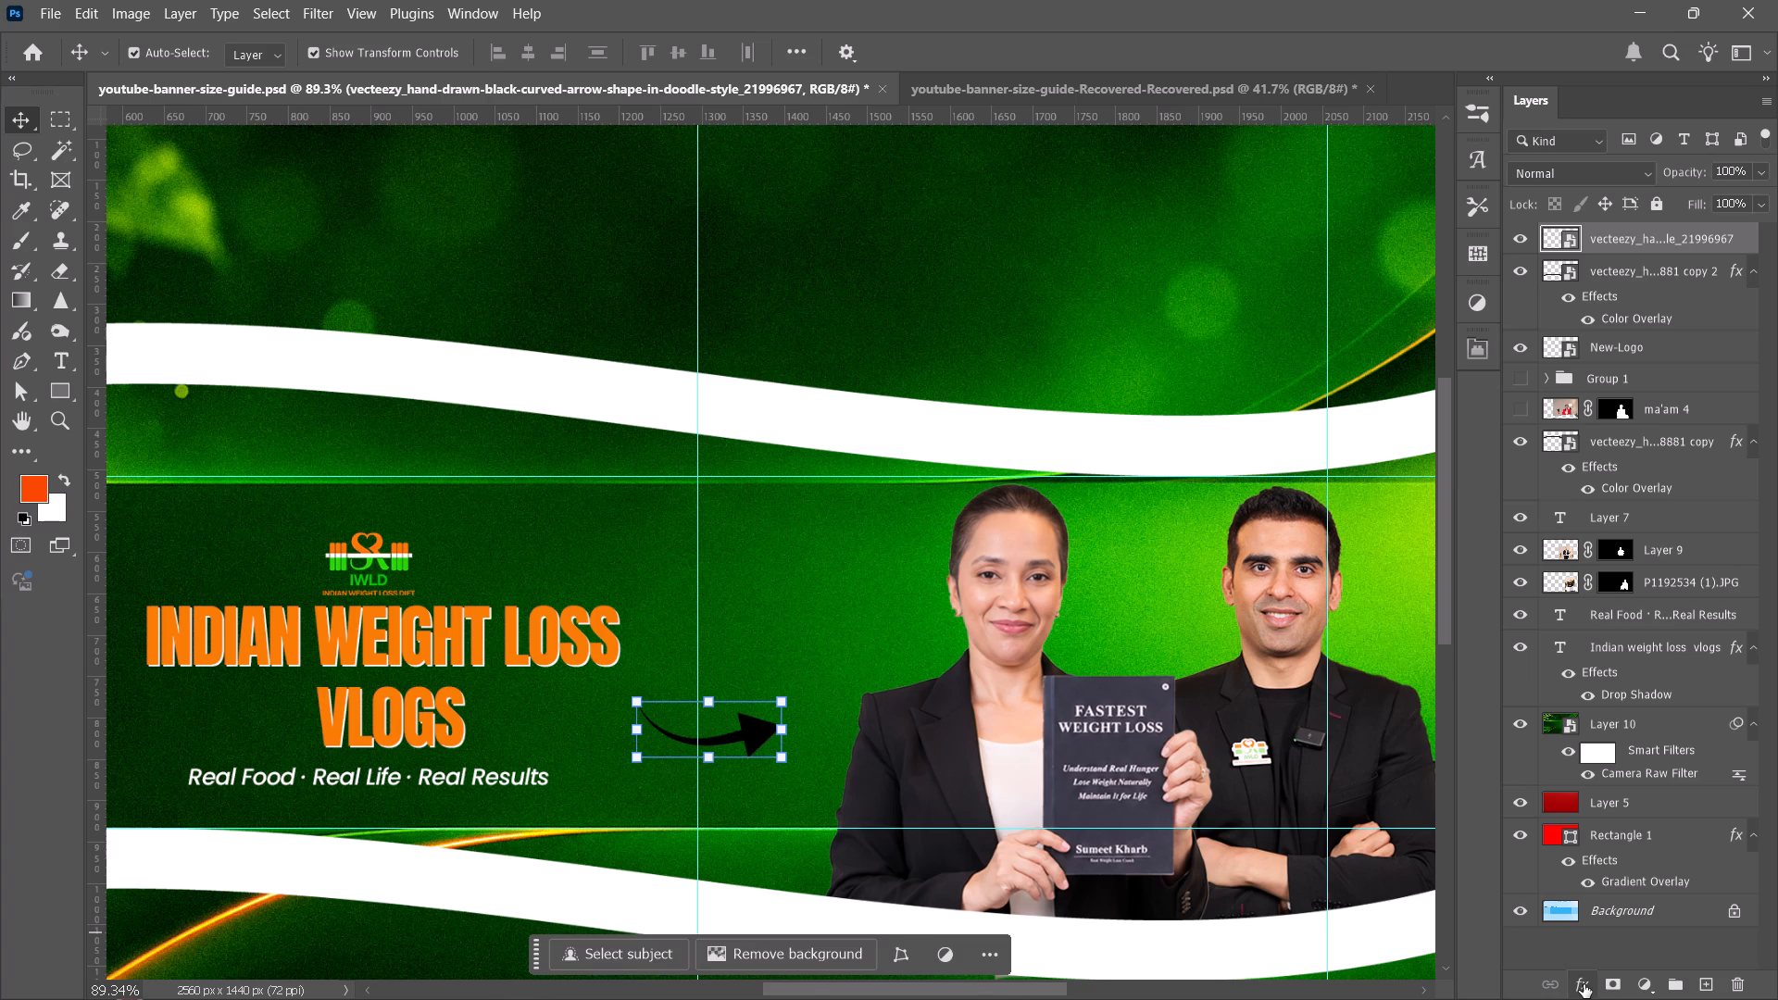
Add a Color Overlay effect to the arrow layer with white (#ffffff) at 100% opacity.
left_click(1559, 241, "ctrl")
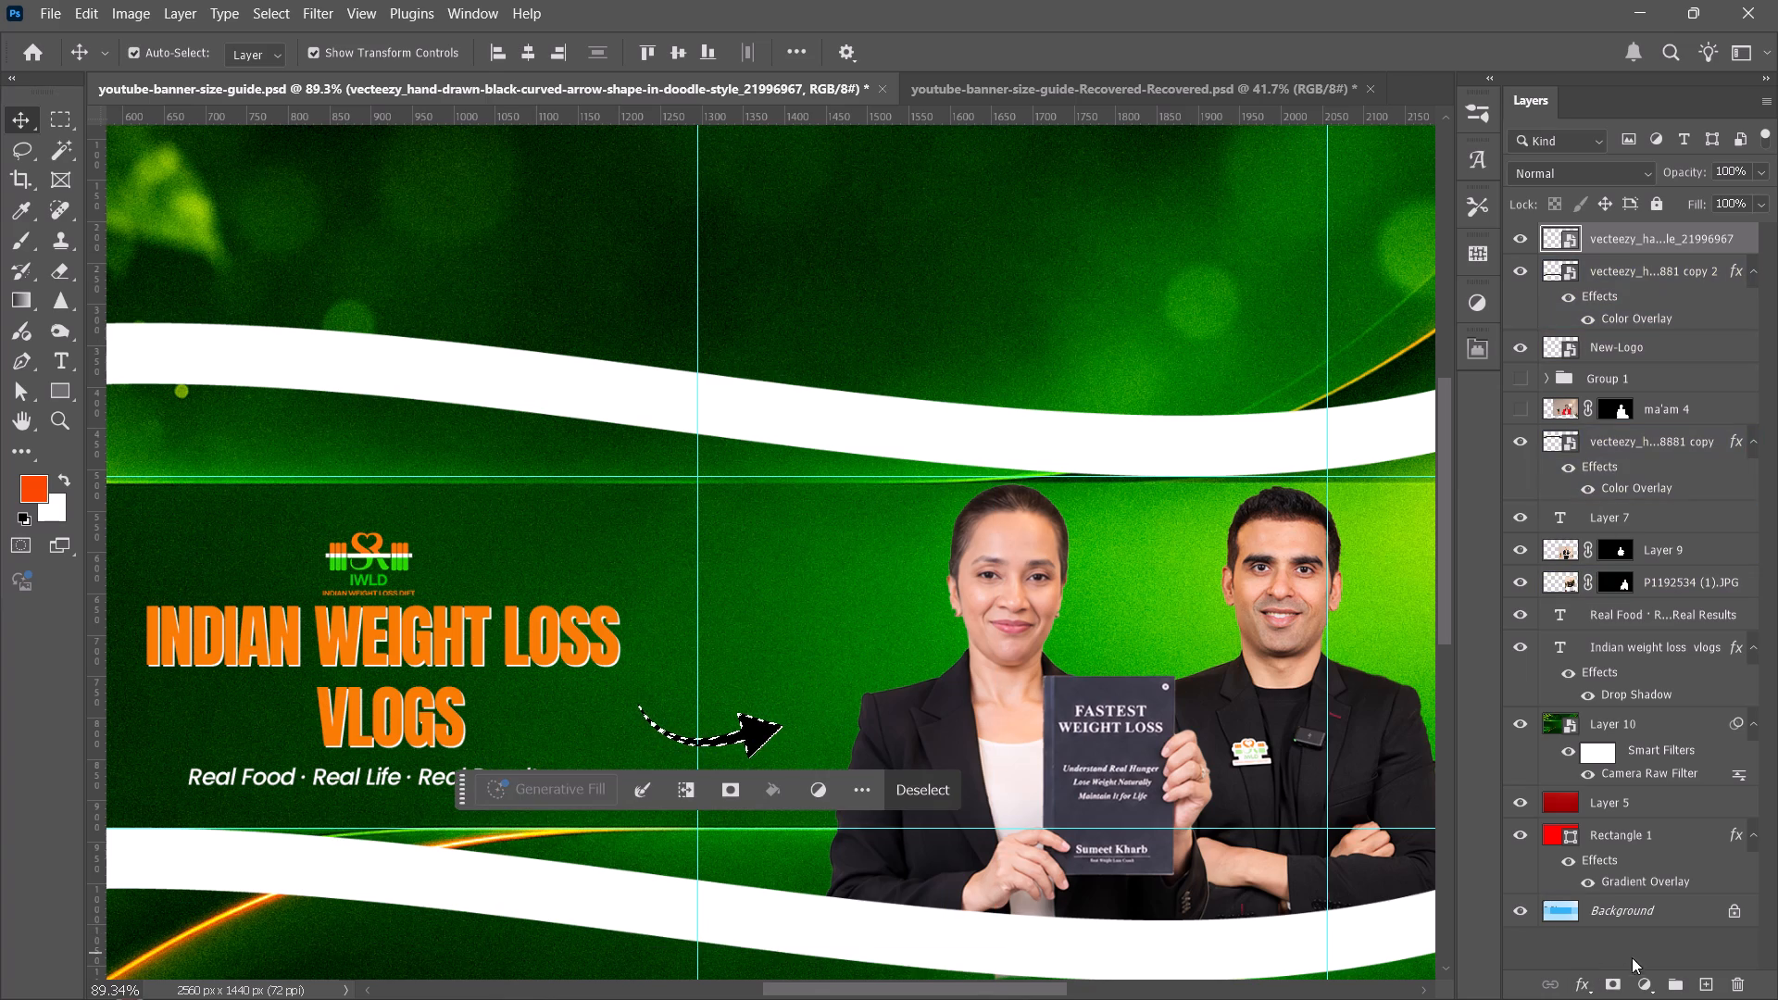
left_click(1578, 984)
left_click(1594, 888)
left_click(1413, 523)
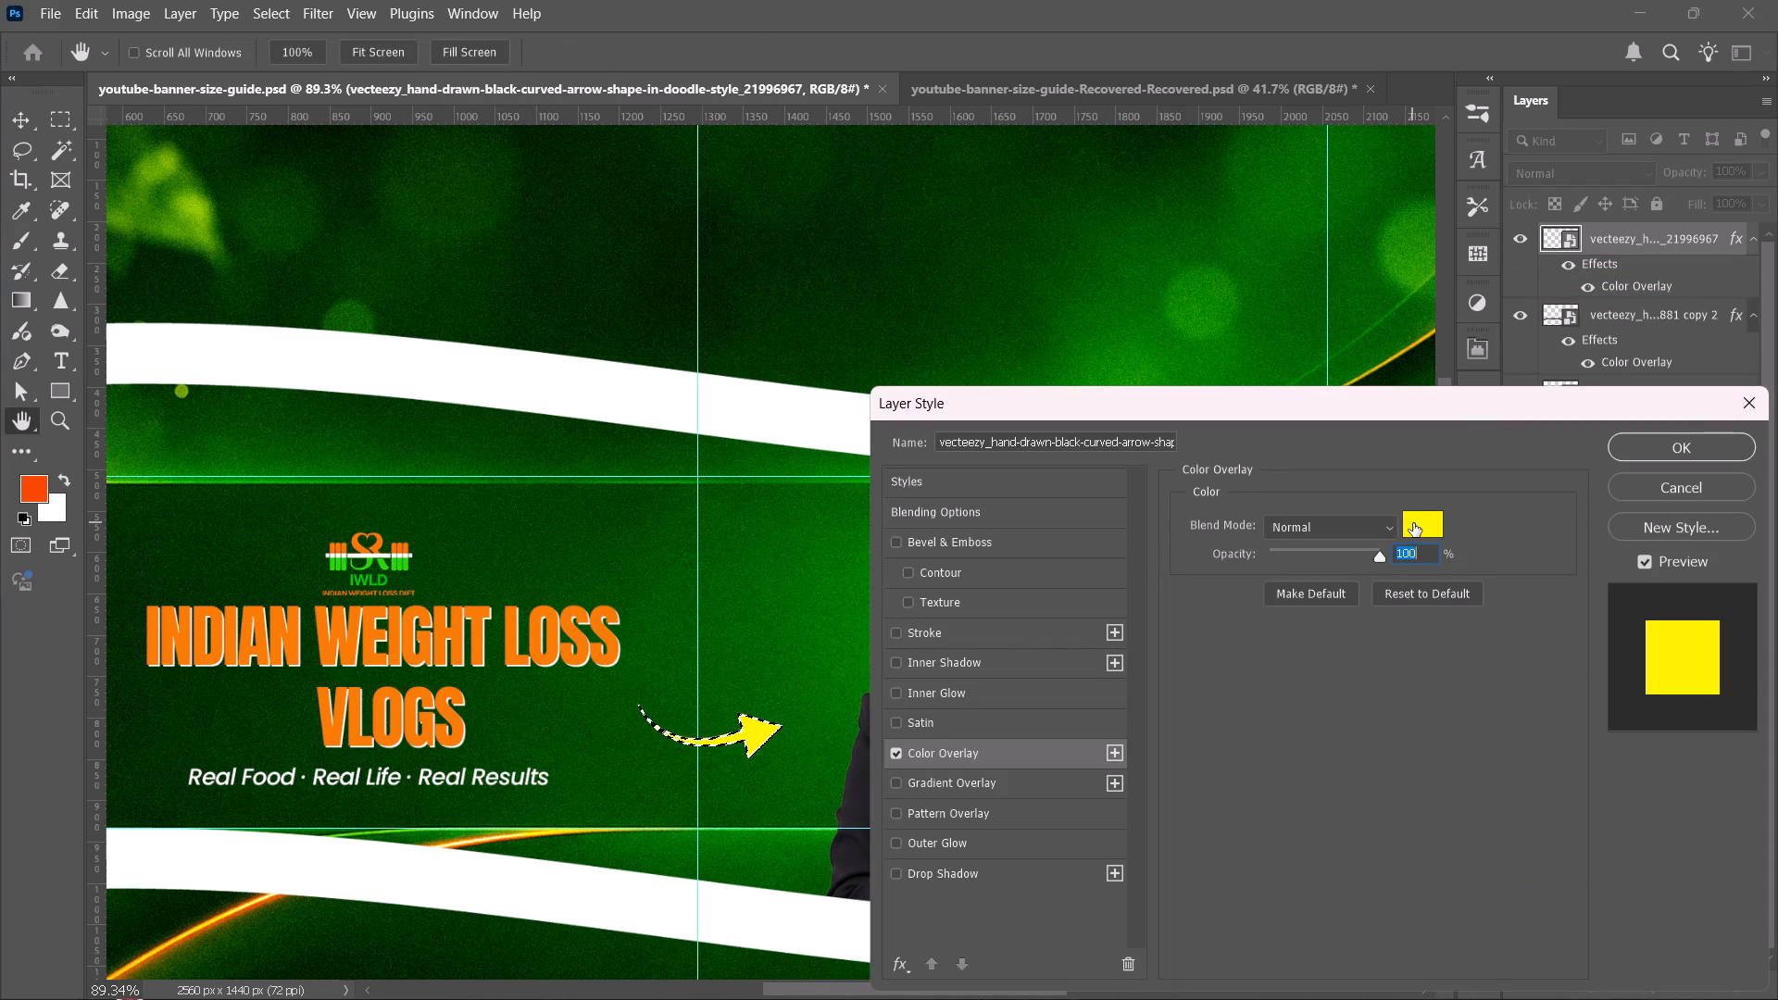
left_click_drag(240, 710, 85, 568)
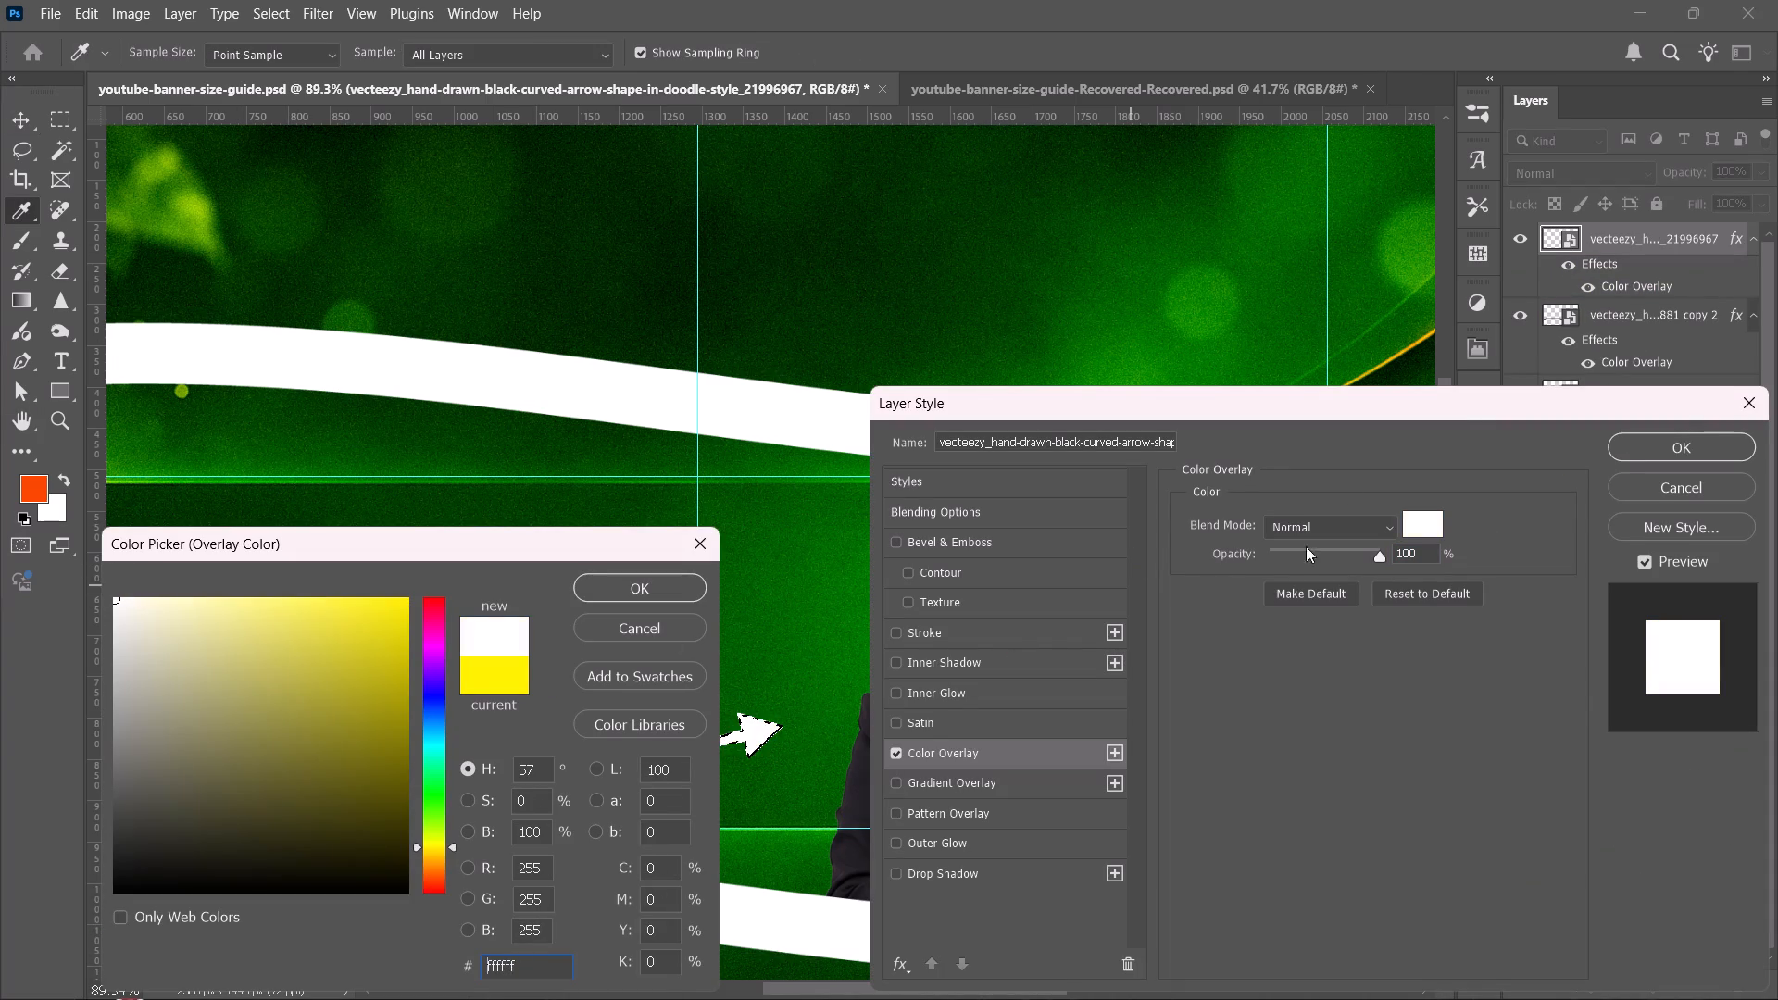
left_click(1646, 455)
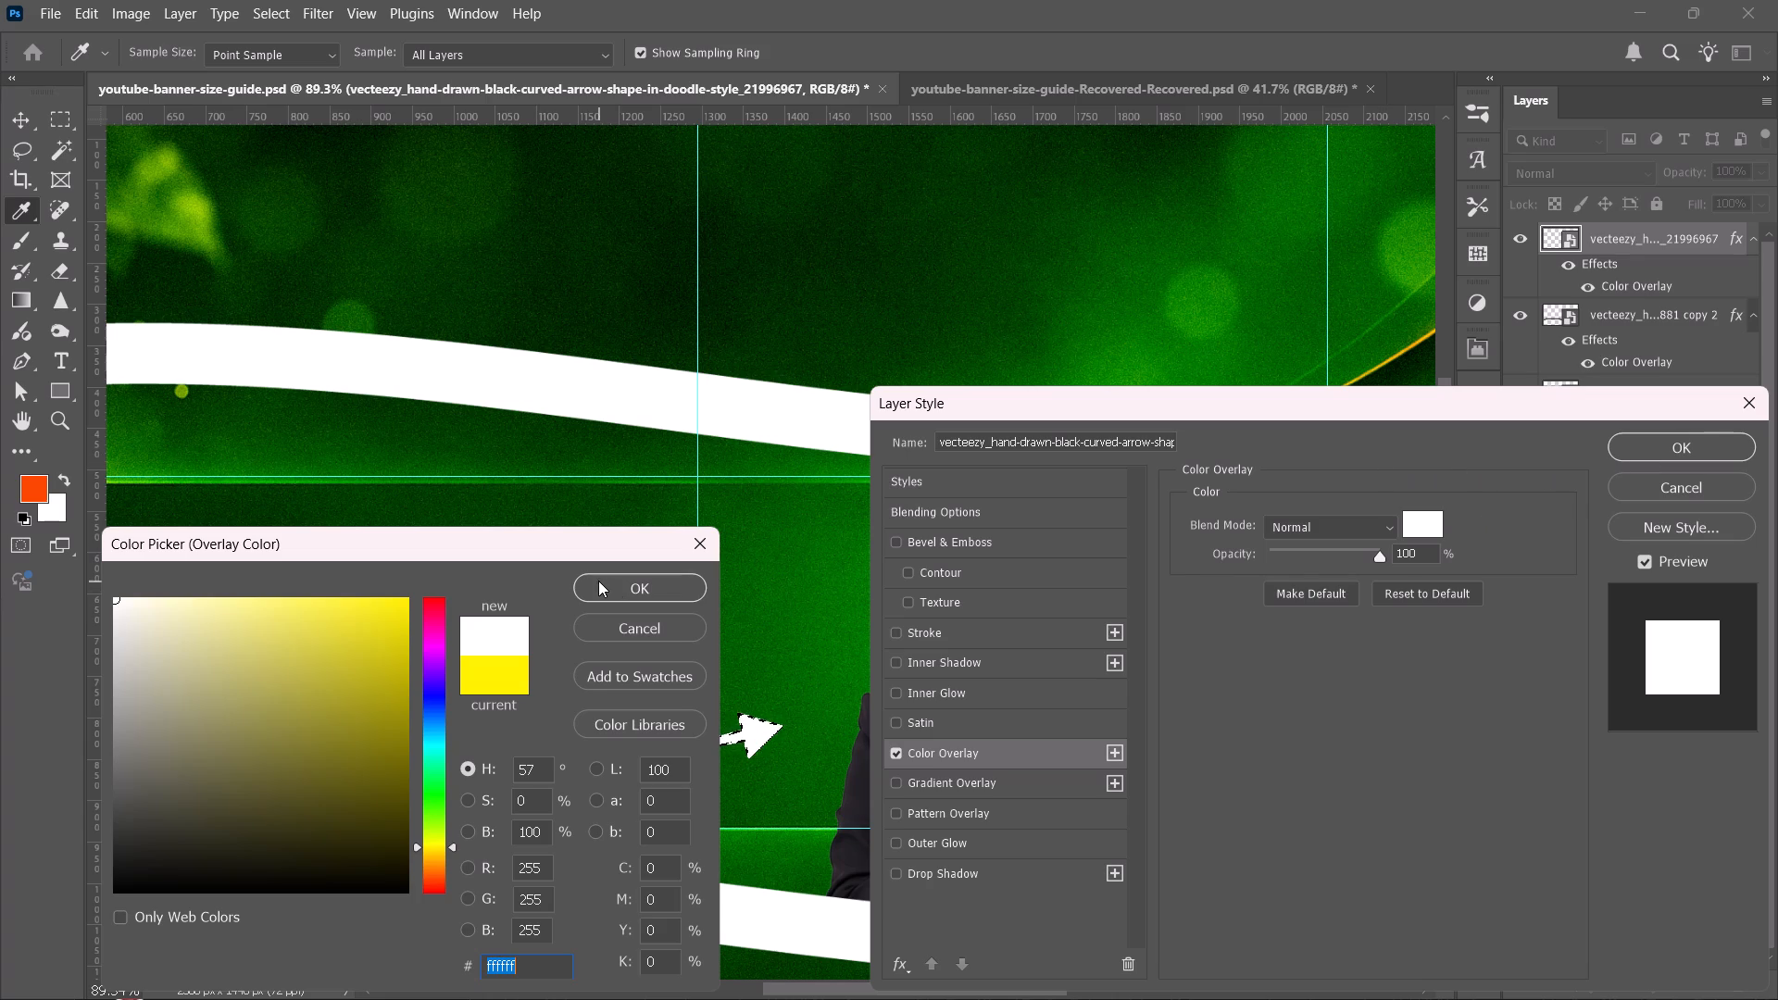
left_click(598, 581)
left_click(1686, 453)
Clear the selection outline around the arrow and leave no layer selected.
scroll(1120, 733, "down", 3, "alt")
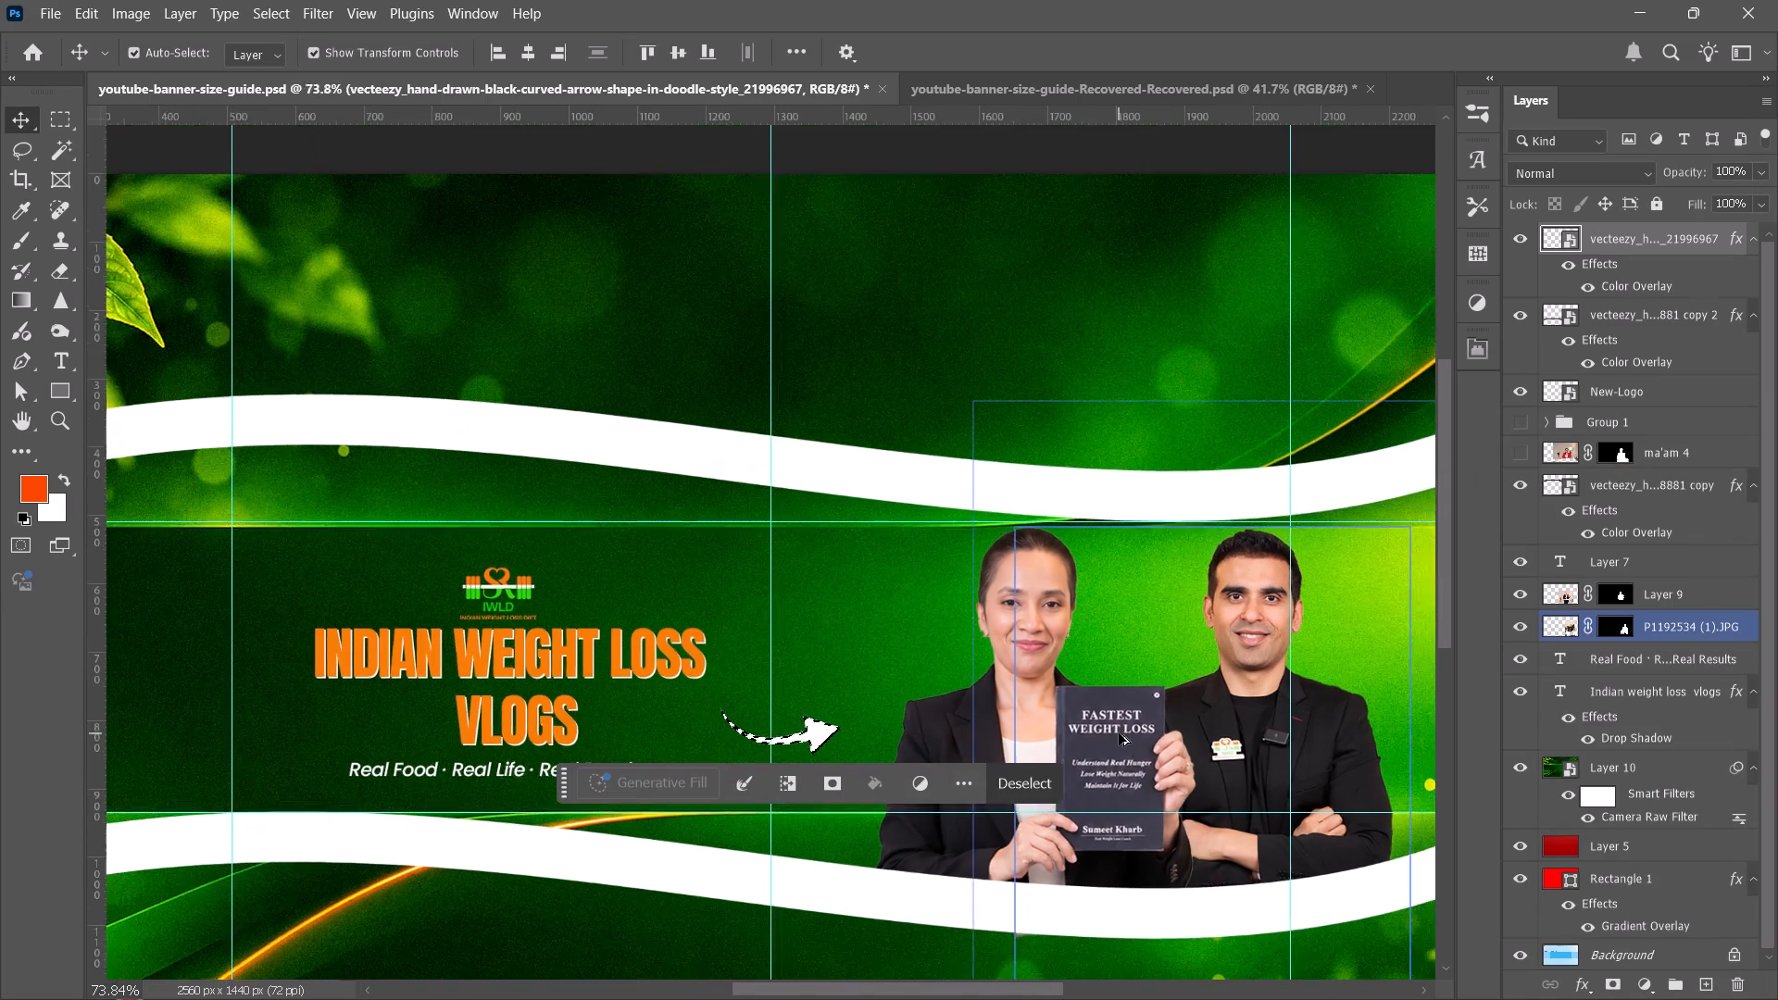
left_click(402, 741)
scroll(953, 726, "down", 4, "alt")
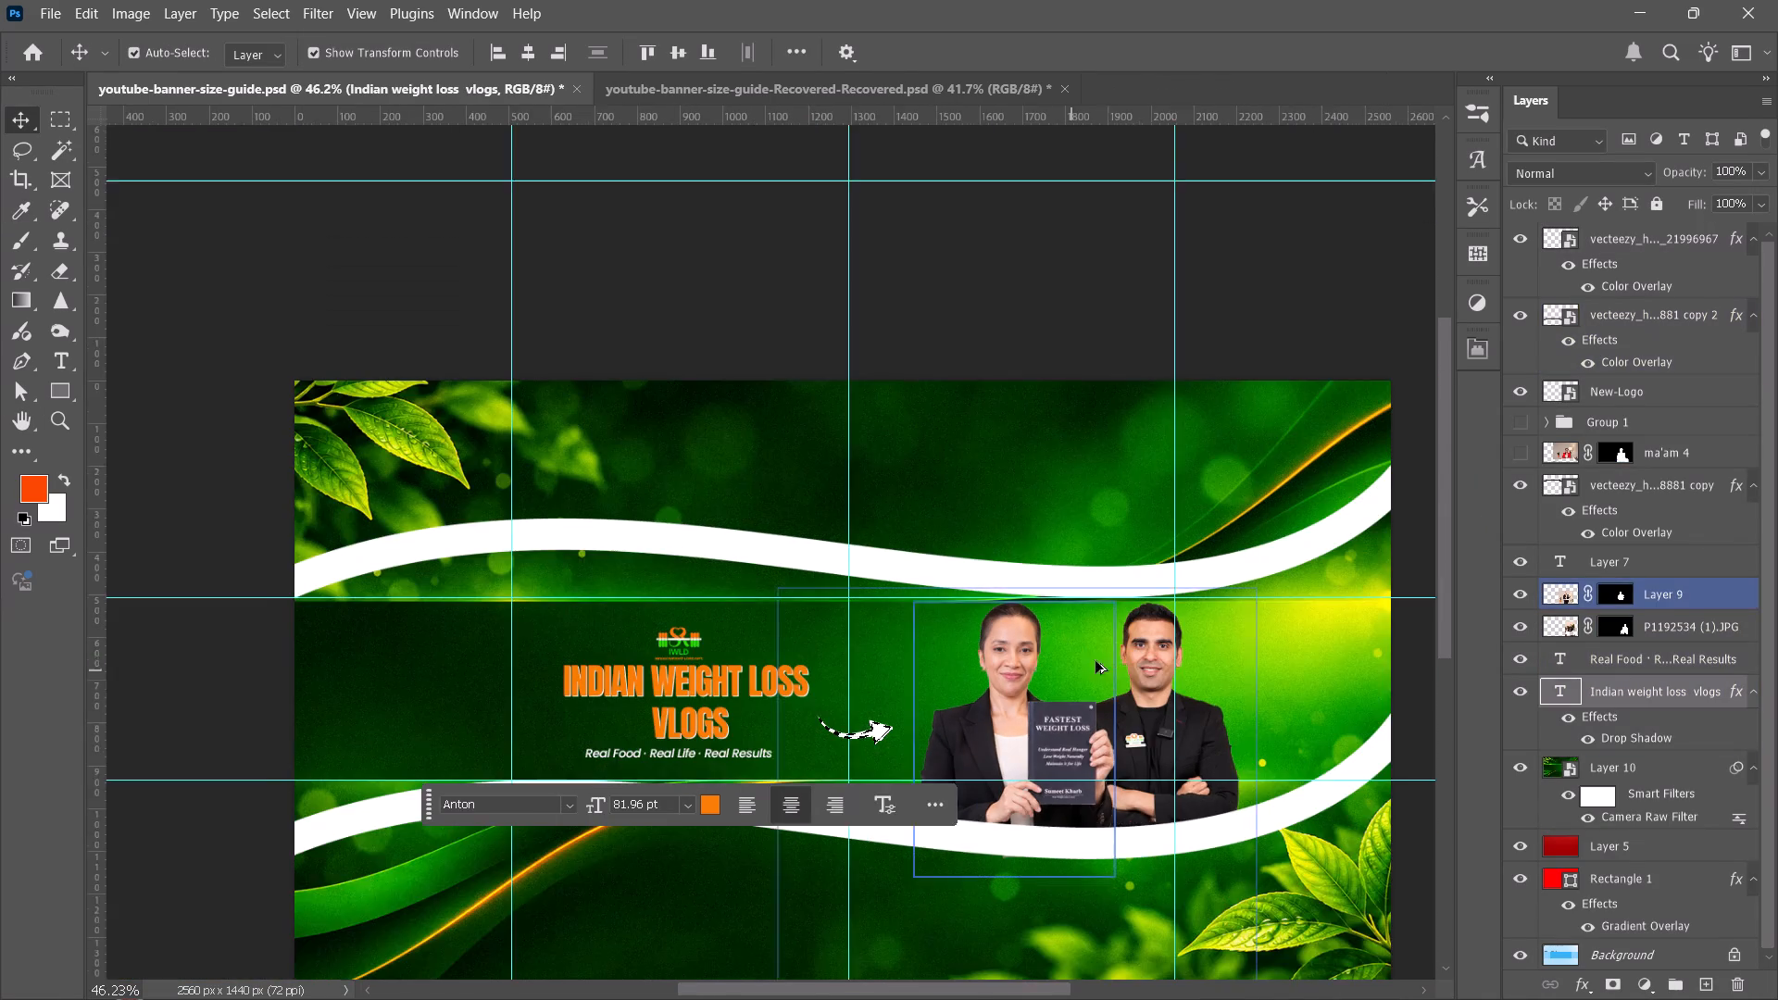
scroll(1113, 654, "down", 2, "alt")
left_click(1183, 324)
left_click(1357, 383)
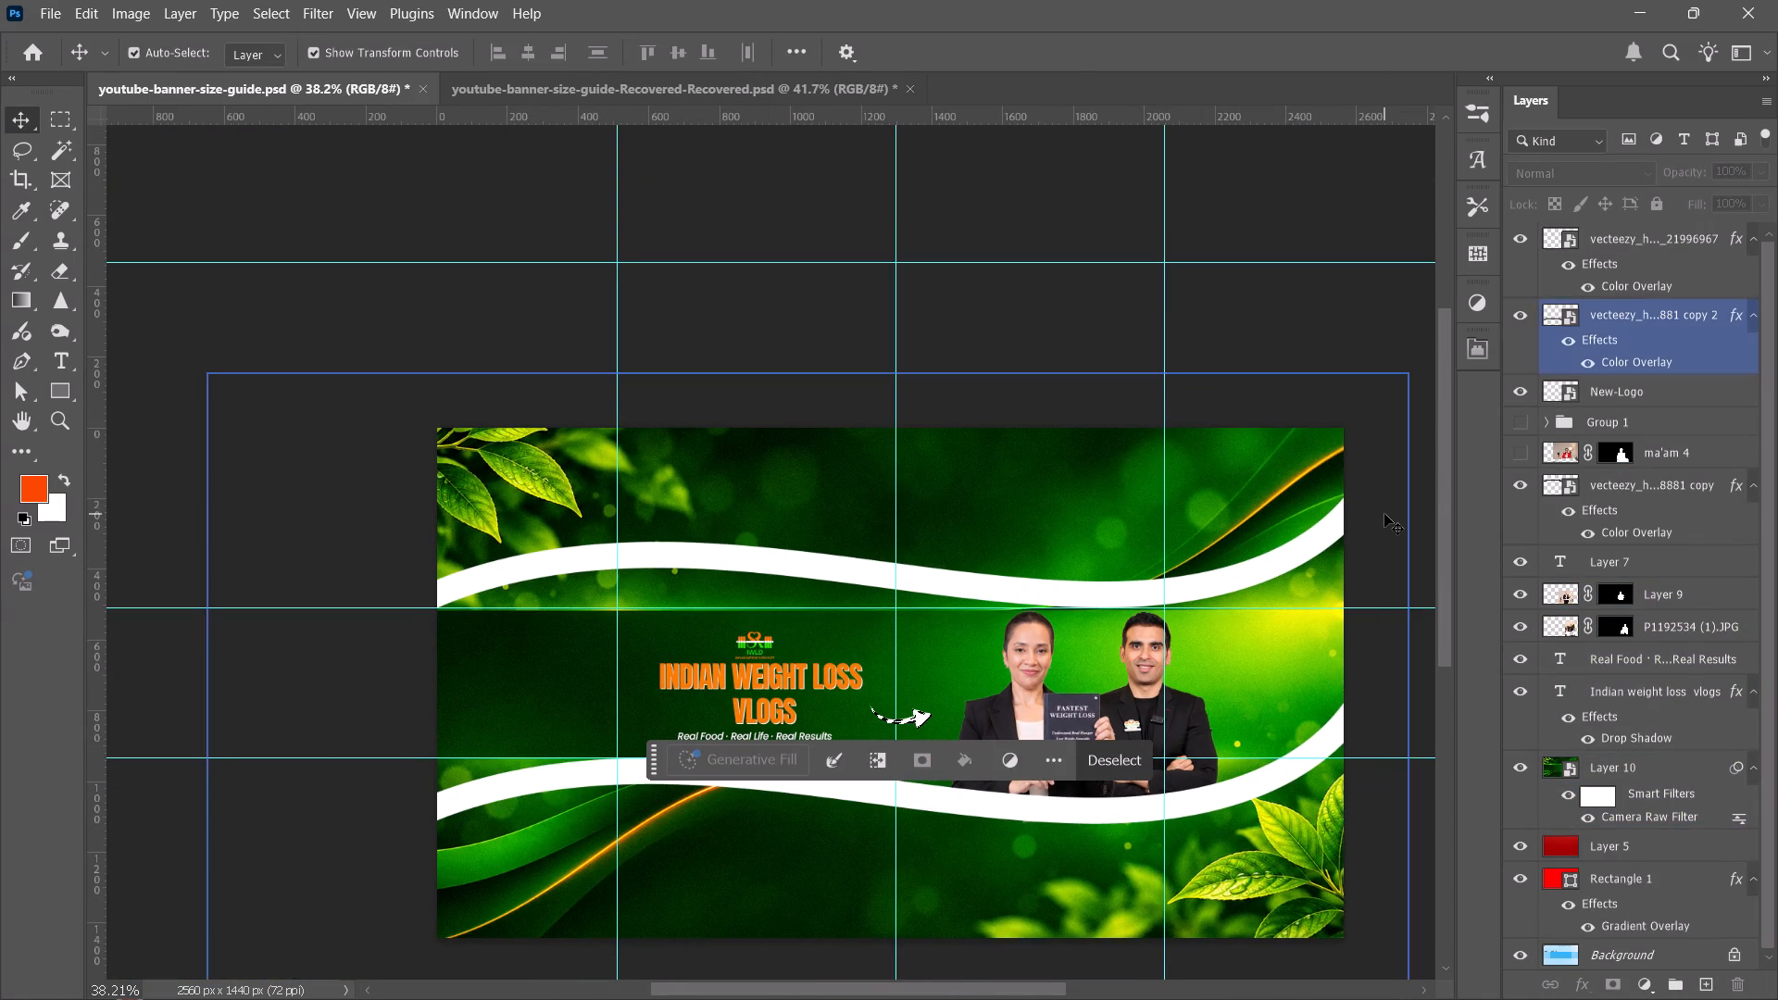
key("ctrl+d")
left_click(1396, 680)
Review the overall banner composition with the arrow between the headline and the two people.
key("space")
key("space")
key("space")
key("space")
key("space")
key("space")
key("space")
key("space")
key("space")
key("space")
left_click_drag(1384, 690, 1335, 628)
left_click(1333, 621)
left_click(1378, 615)
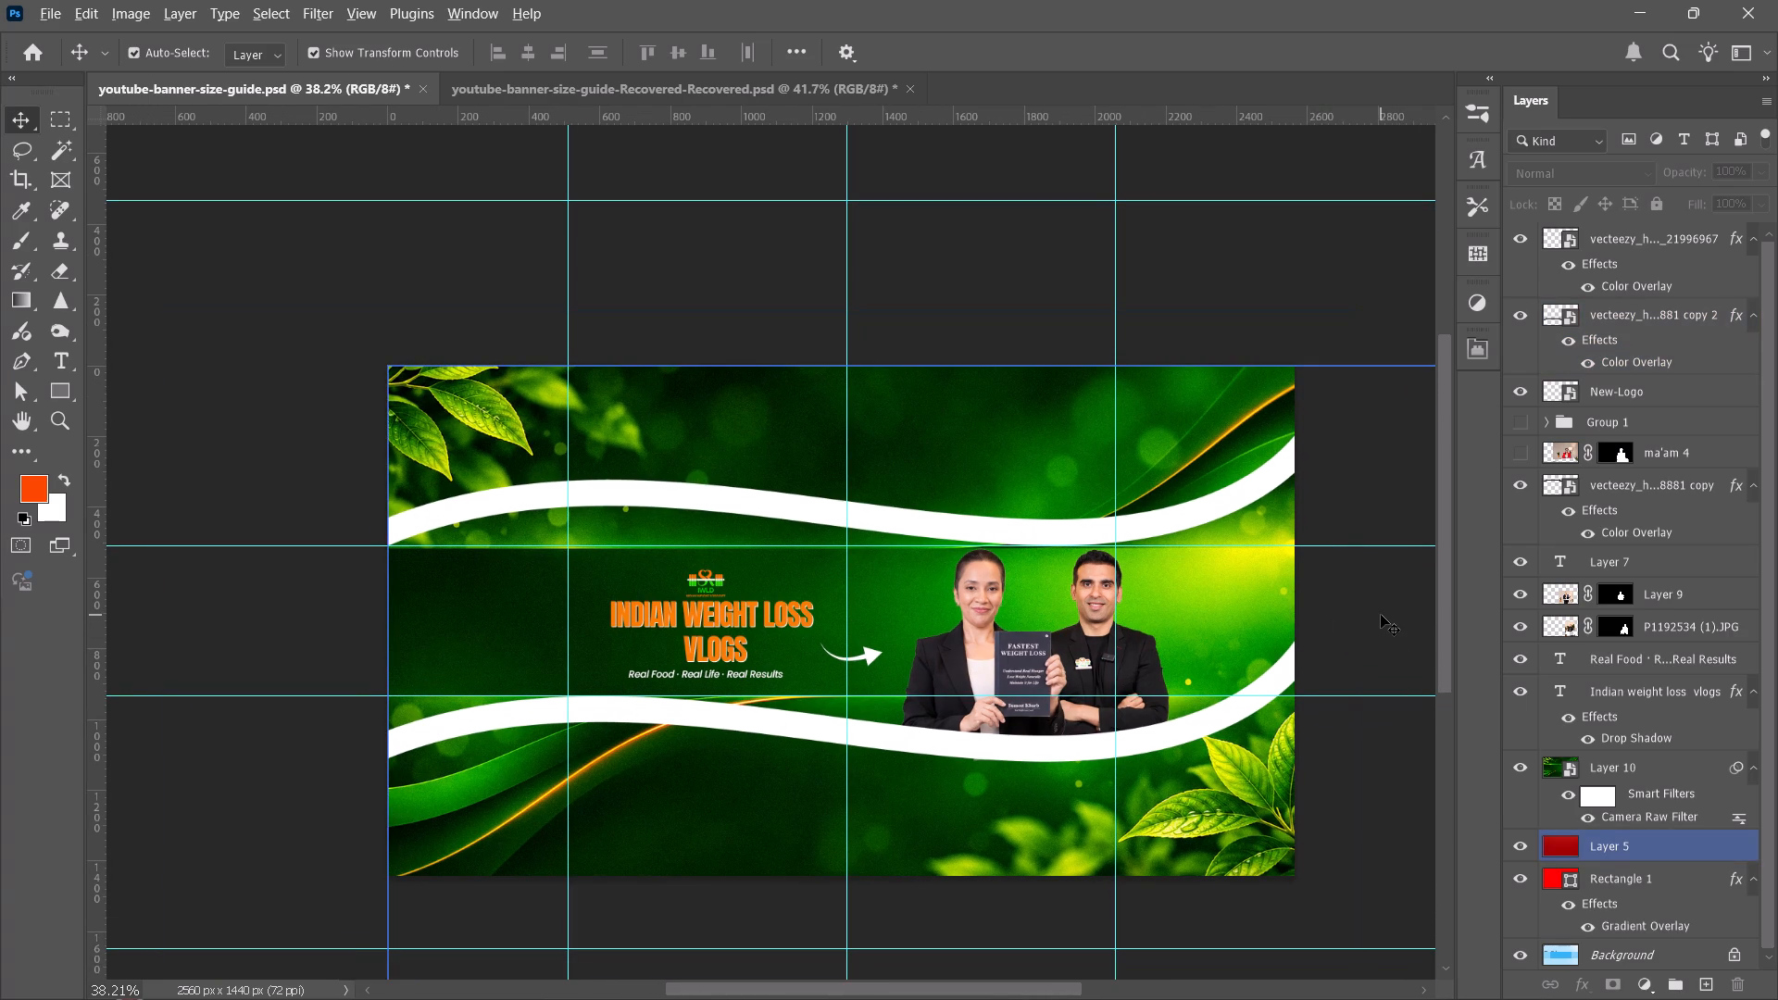
scroll(1381, 615, "up", 6, "alt")
Switch to Chrome and examine the Satvic Movement YouTube channel banner as a reference.
left_click(1140, 971)
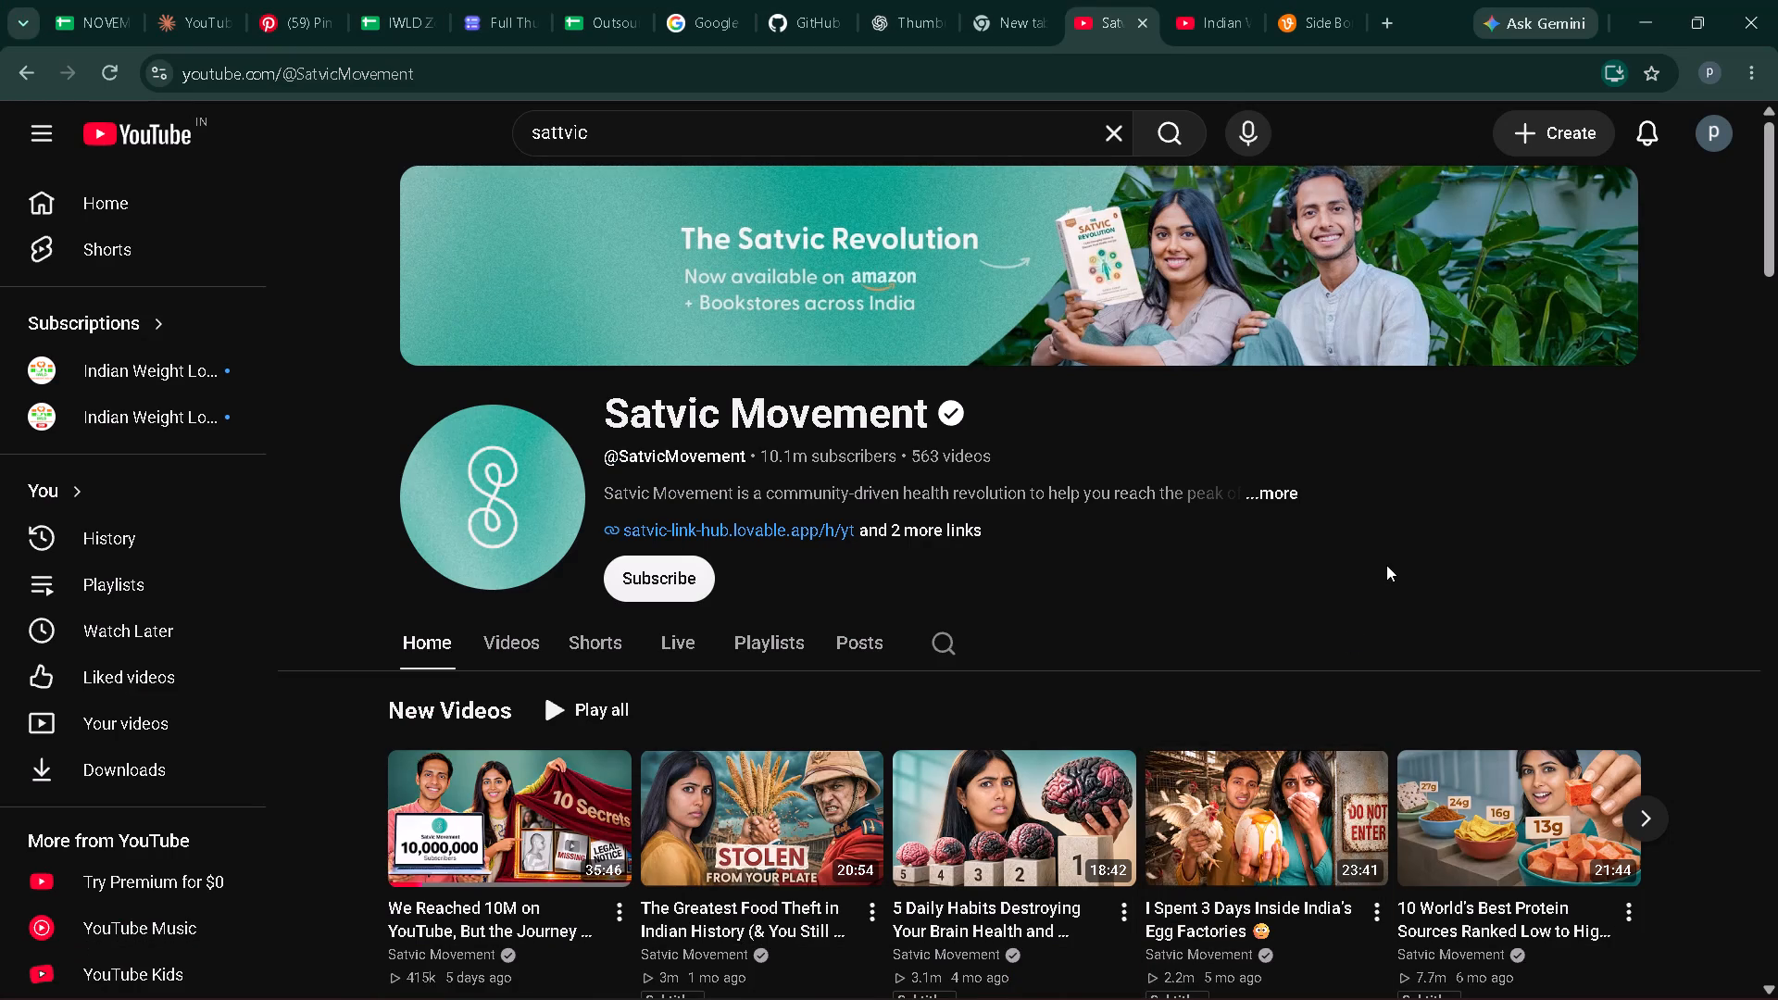
Look through the Side Border PNG results on Vecteezy for usable graphics.
left_click(1283, 4)
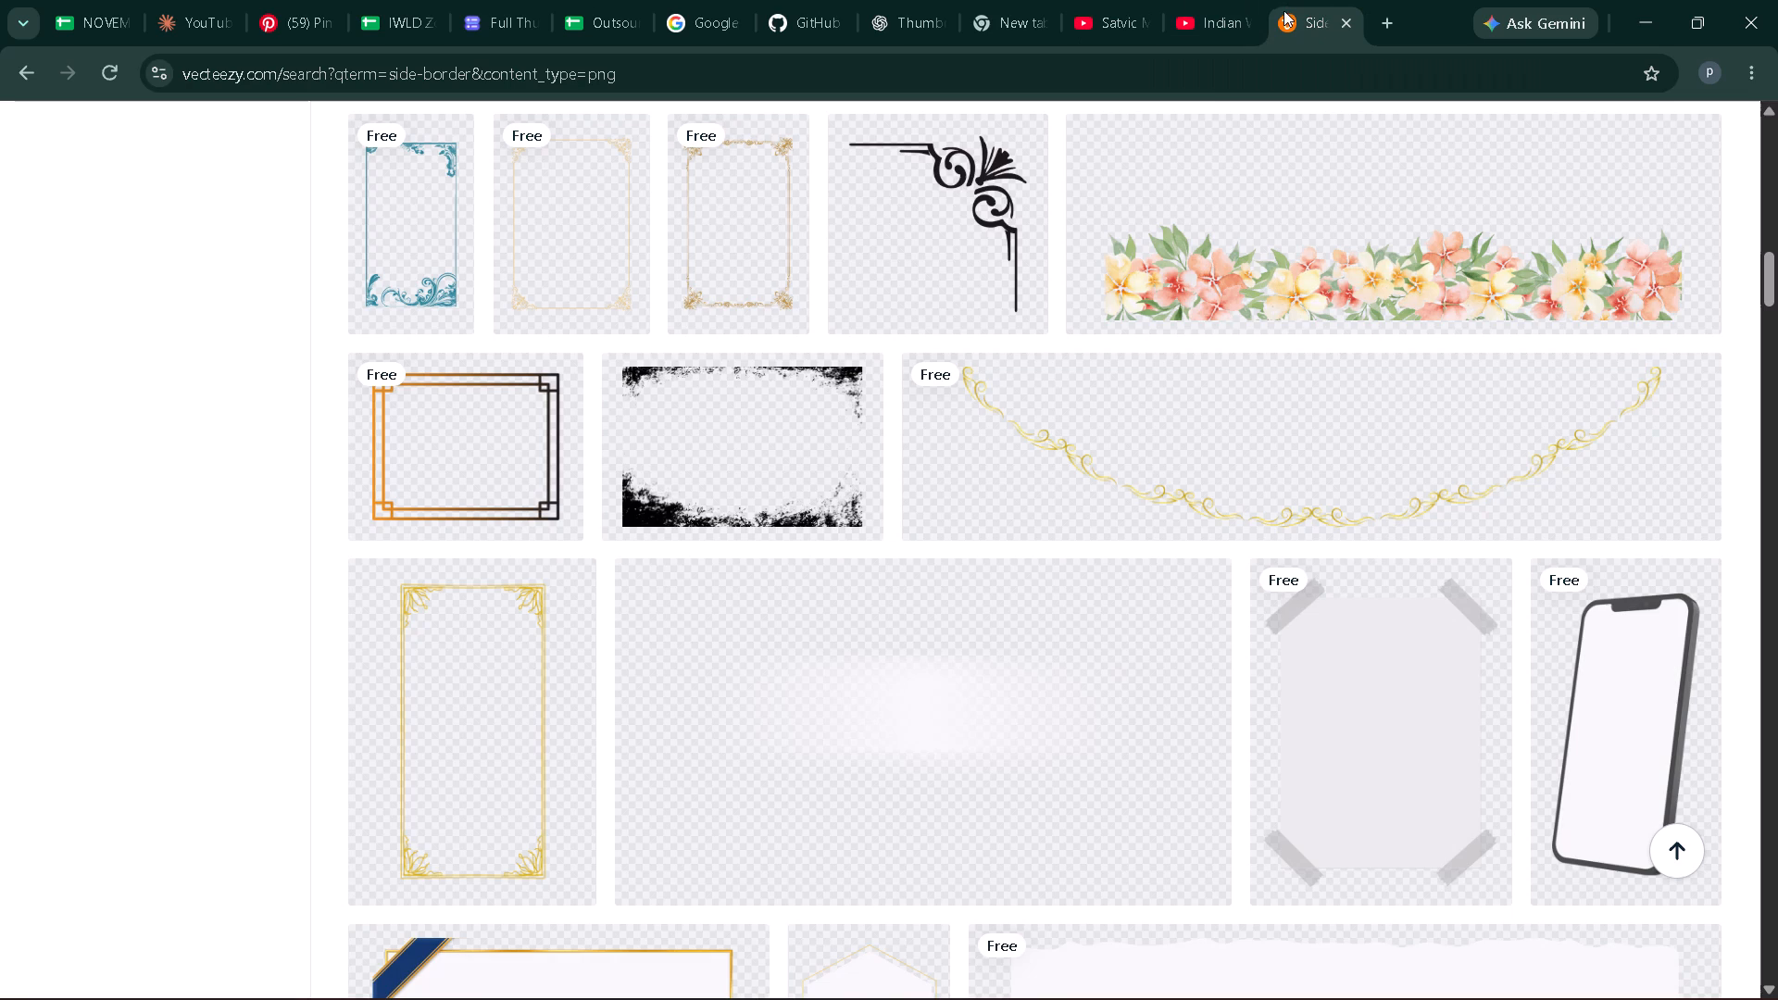
scroll(867, 497, "up", 14)
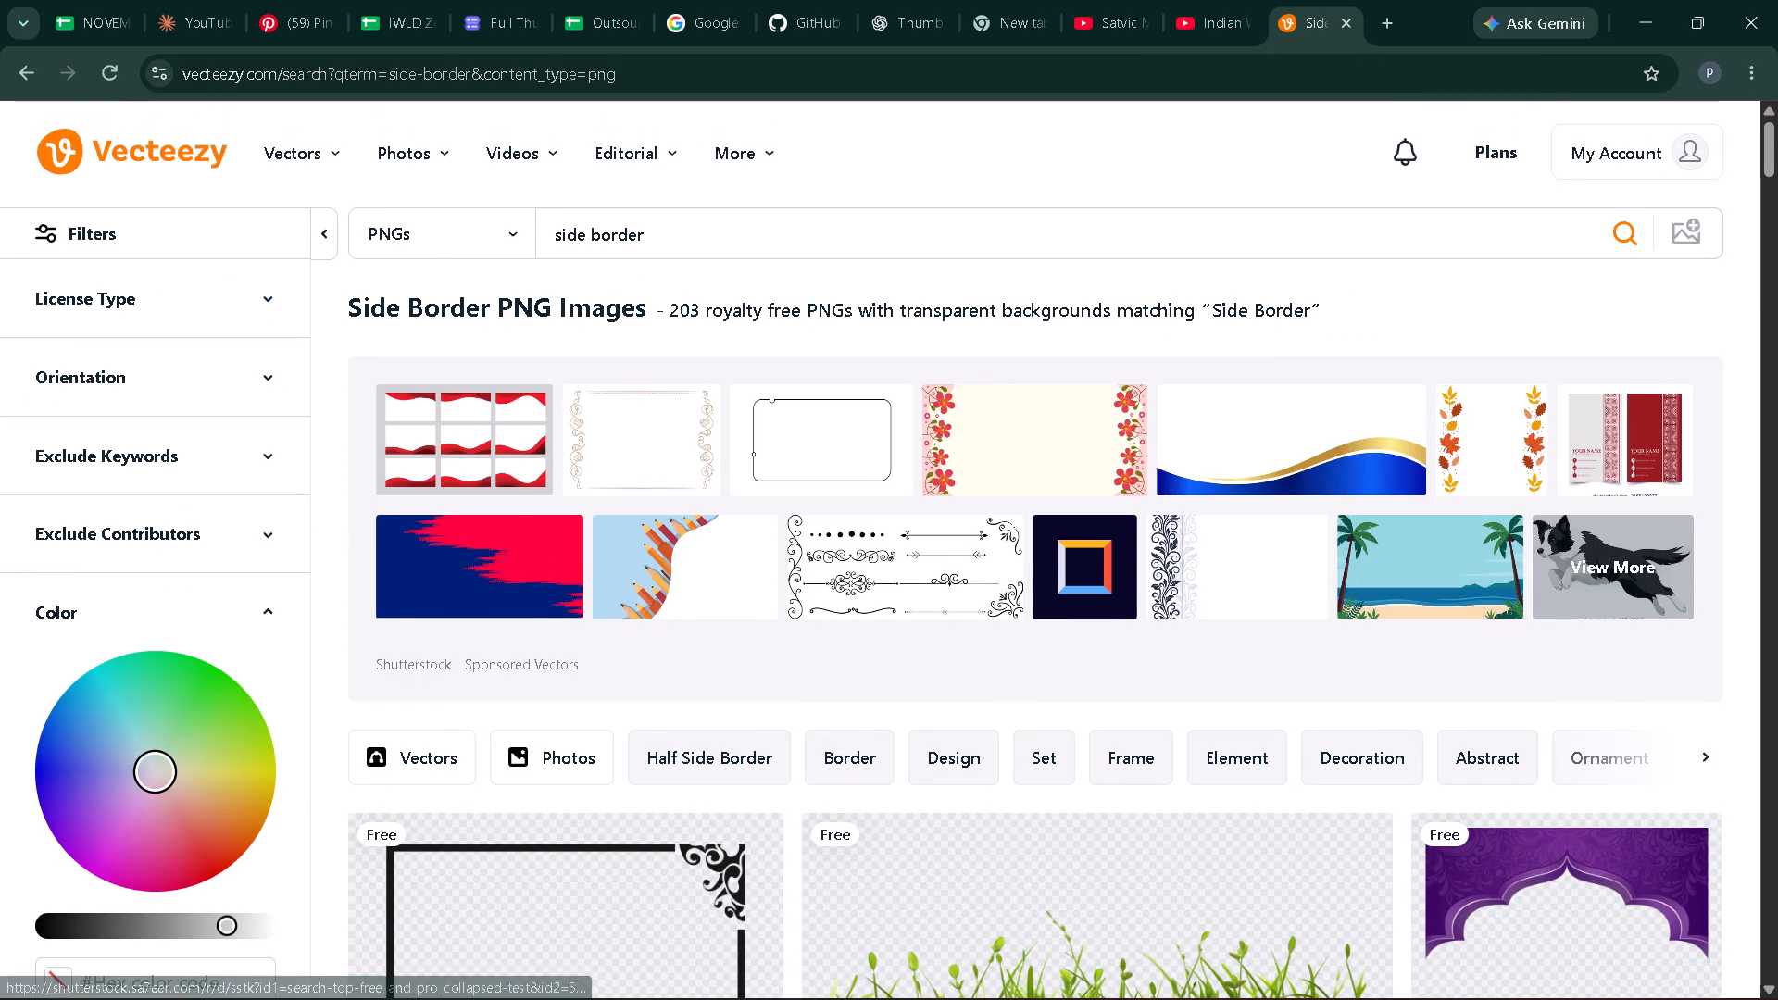
left_click_drag(665, 244, 544, 246)
scroll(860, 680, "down", 4)
scroll(934, 711, "down", 3)
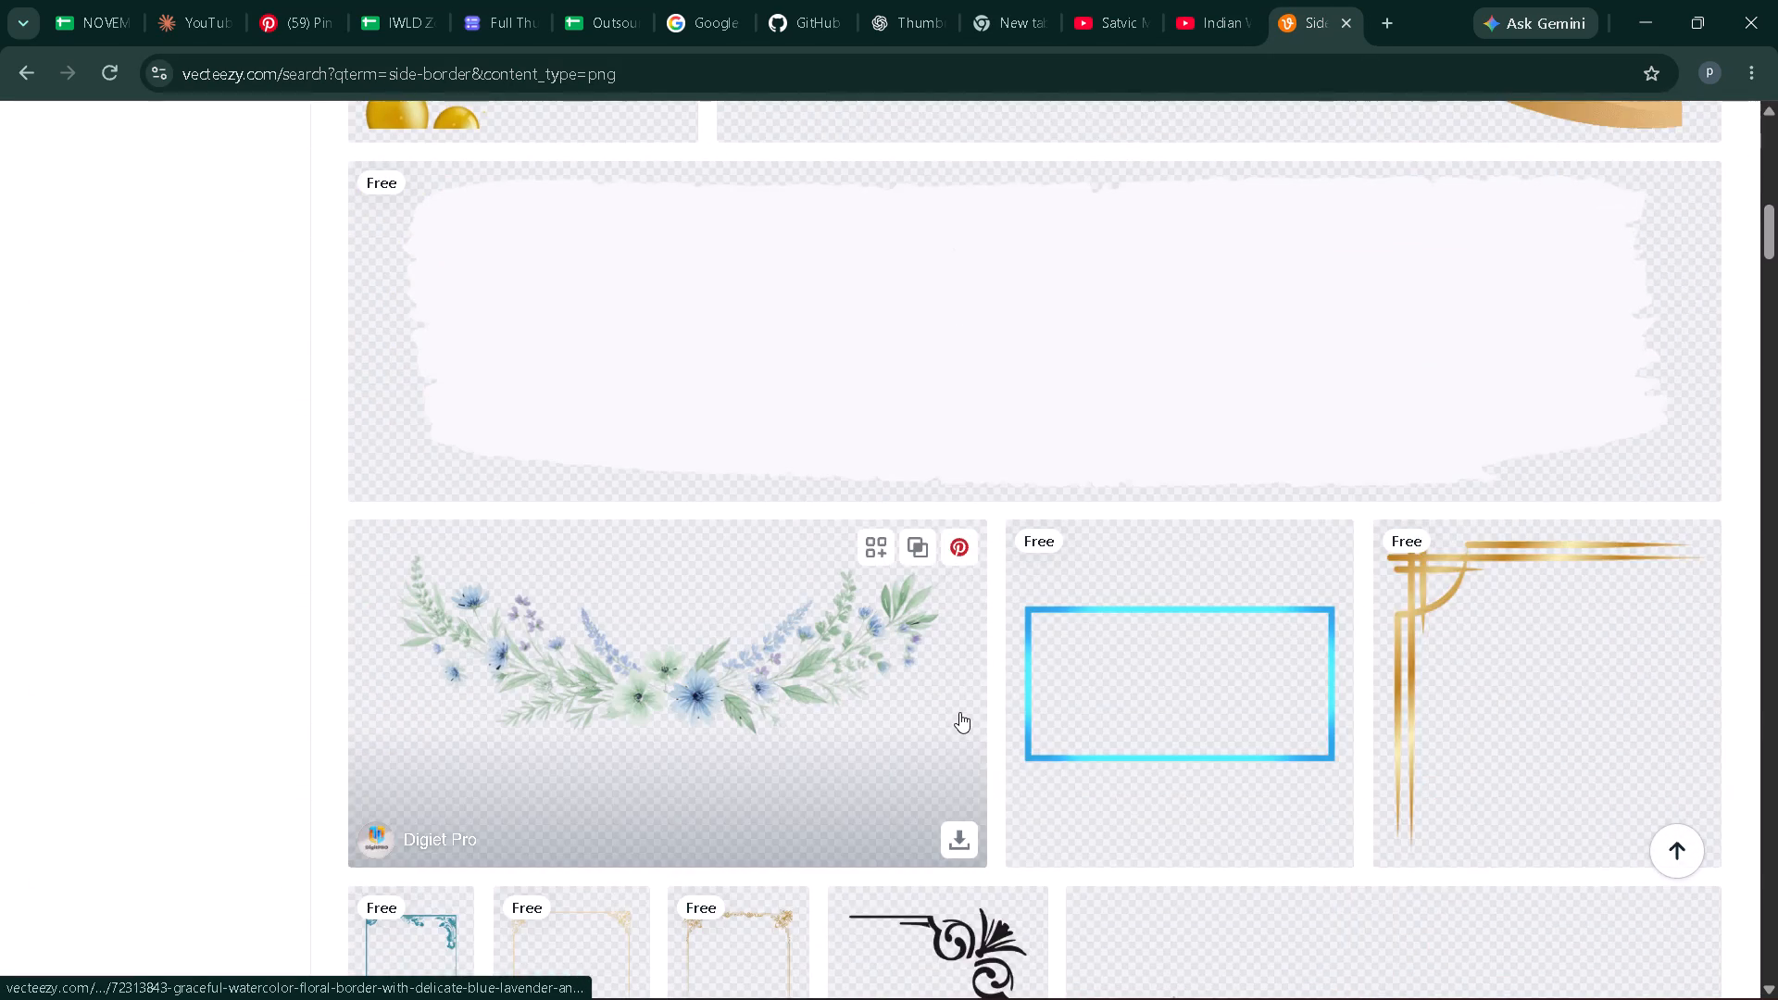
scroll(1083, 696, "down", 2)
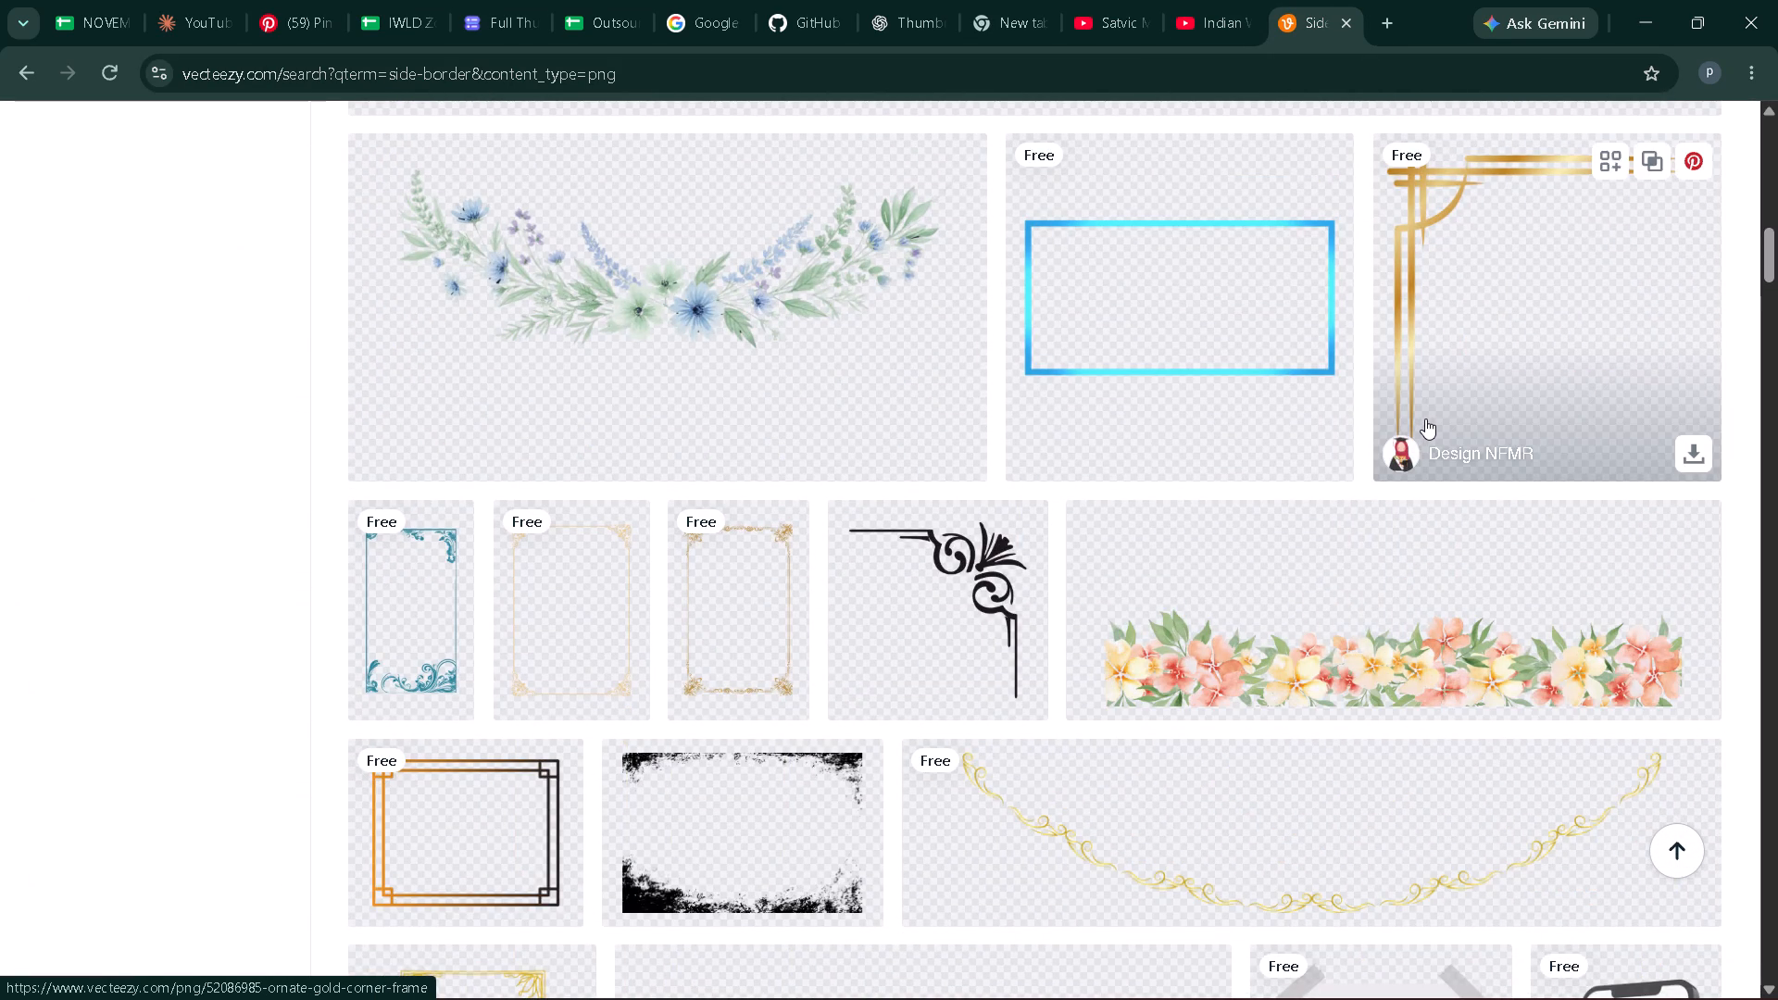
scroll(1422, 419, "down", 2)
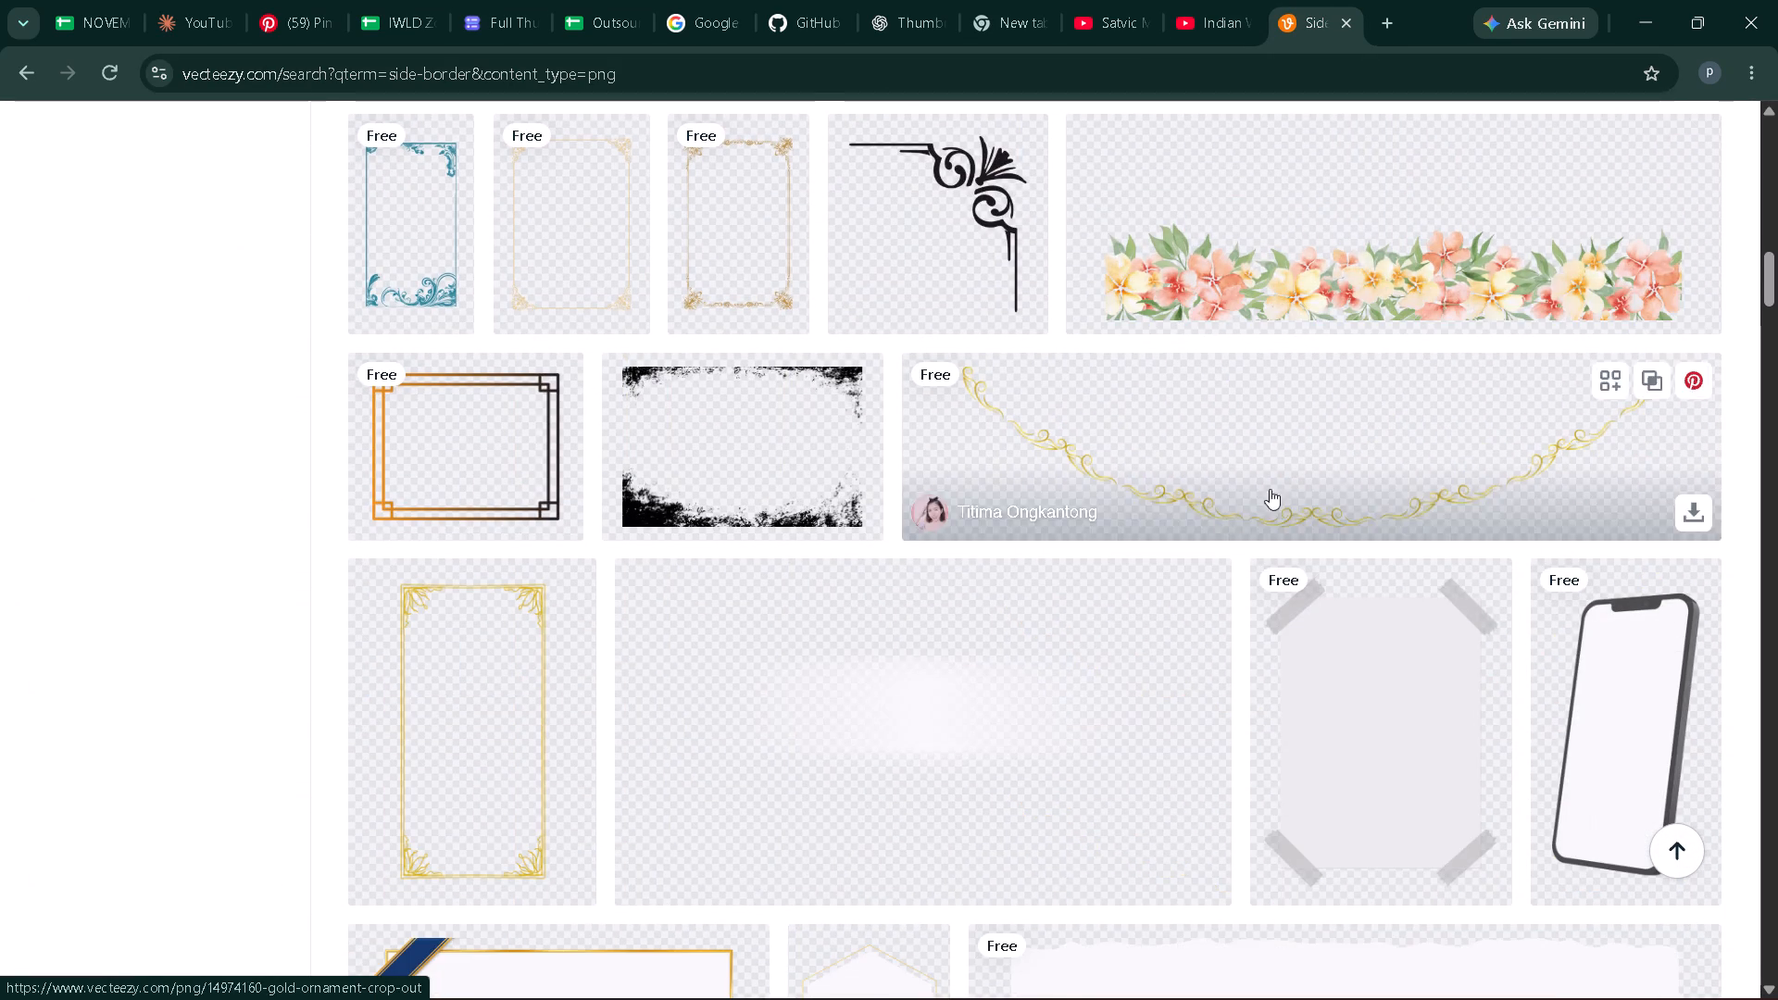
scroll(1312, 703, "down", 3)
scroll(943, 744, "down", 2)
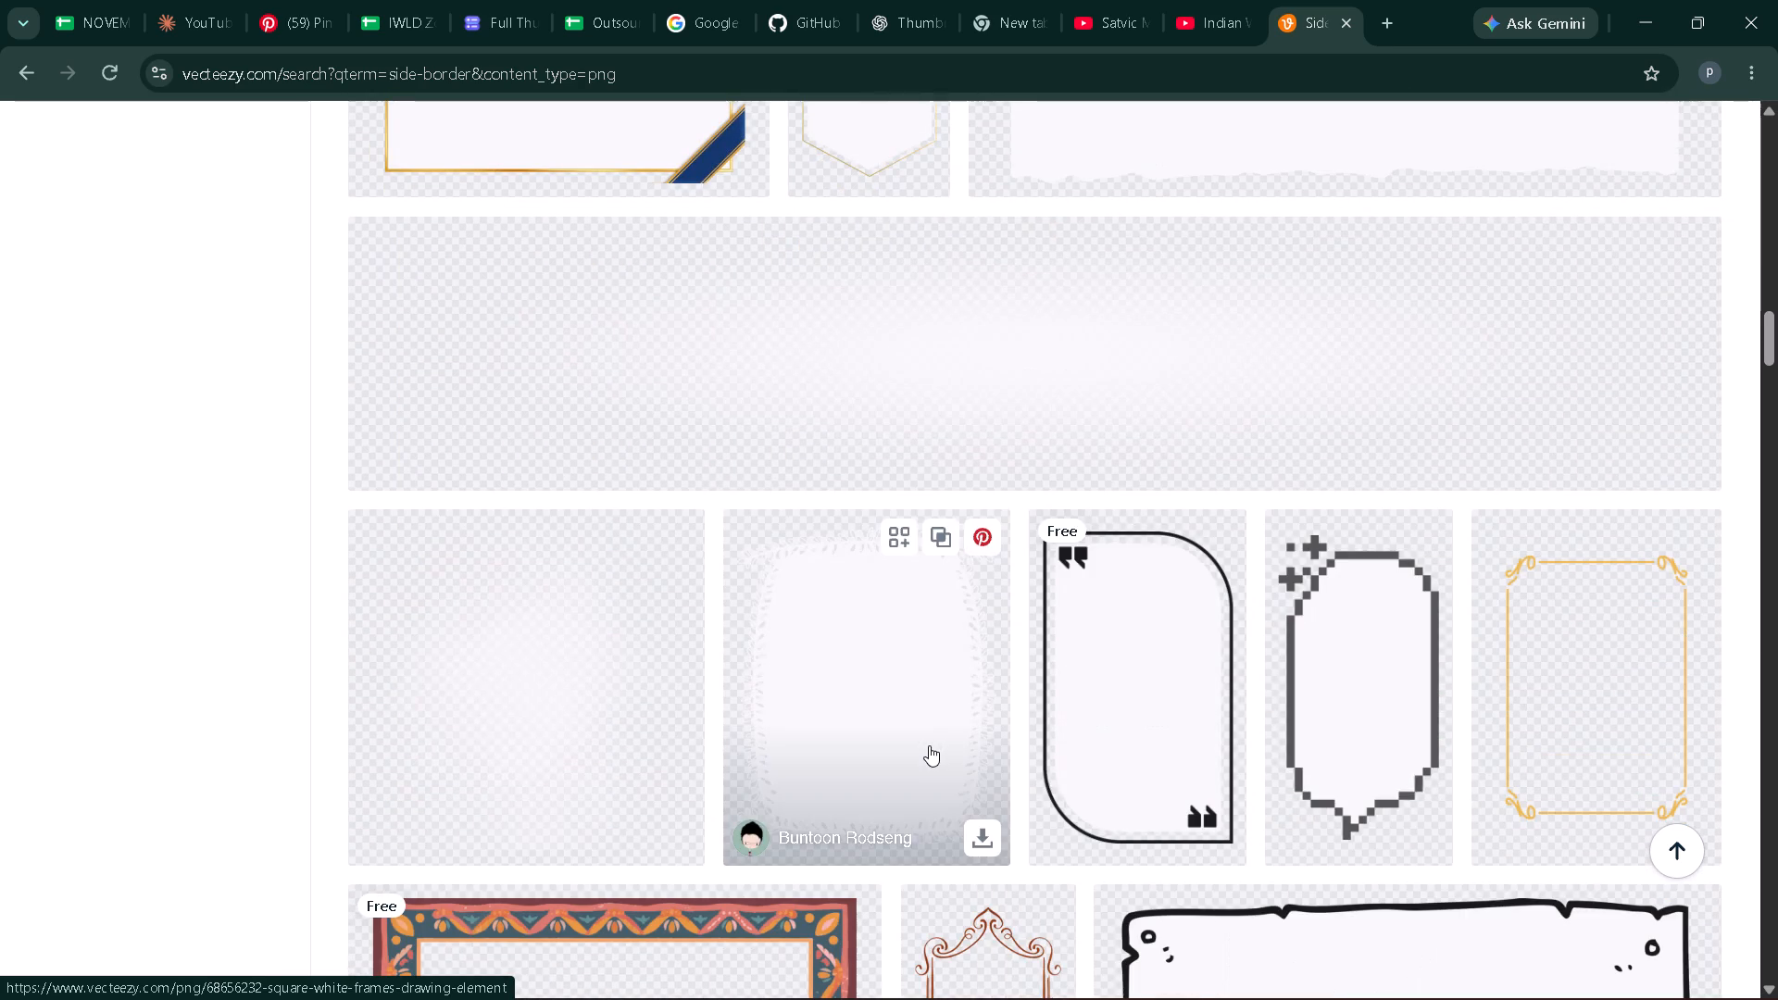
Search the Vecteezy PNGs for "arrow".
scroll(963, 666, "up", 8)
left_click_drag(553, 243, 252, 250)
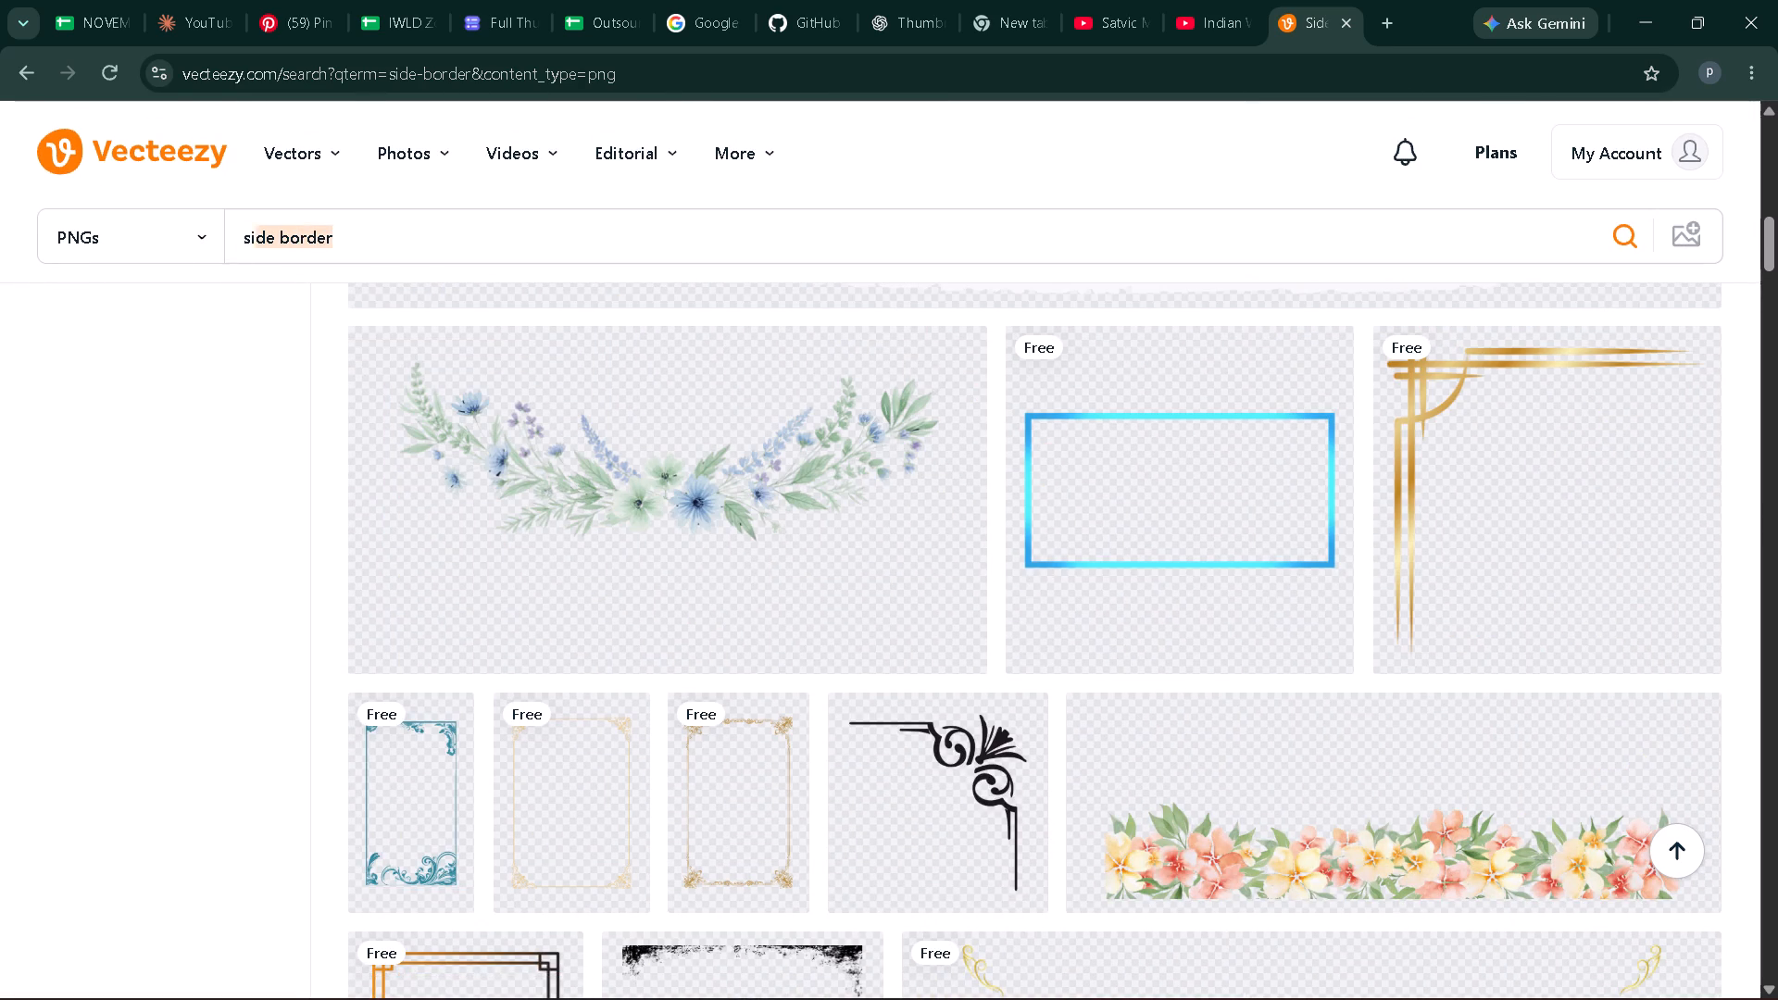
left_click_drag(252, 250, 220, 256)
type("arrow")
key("Return")
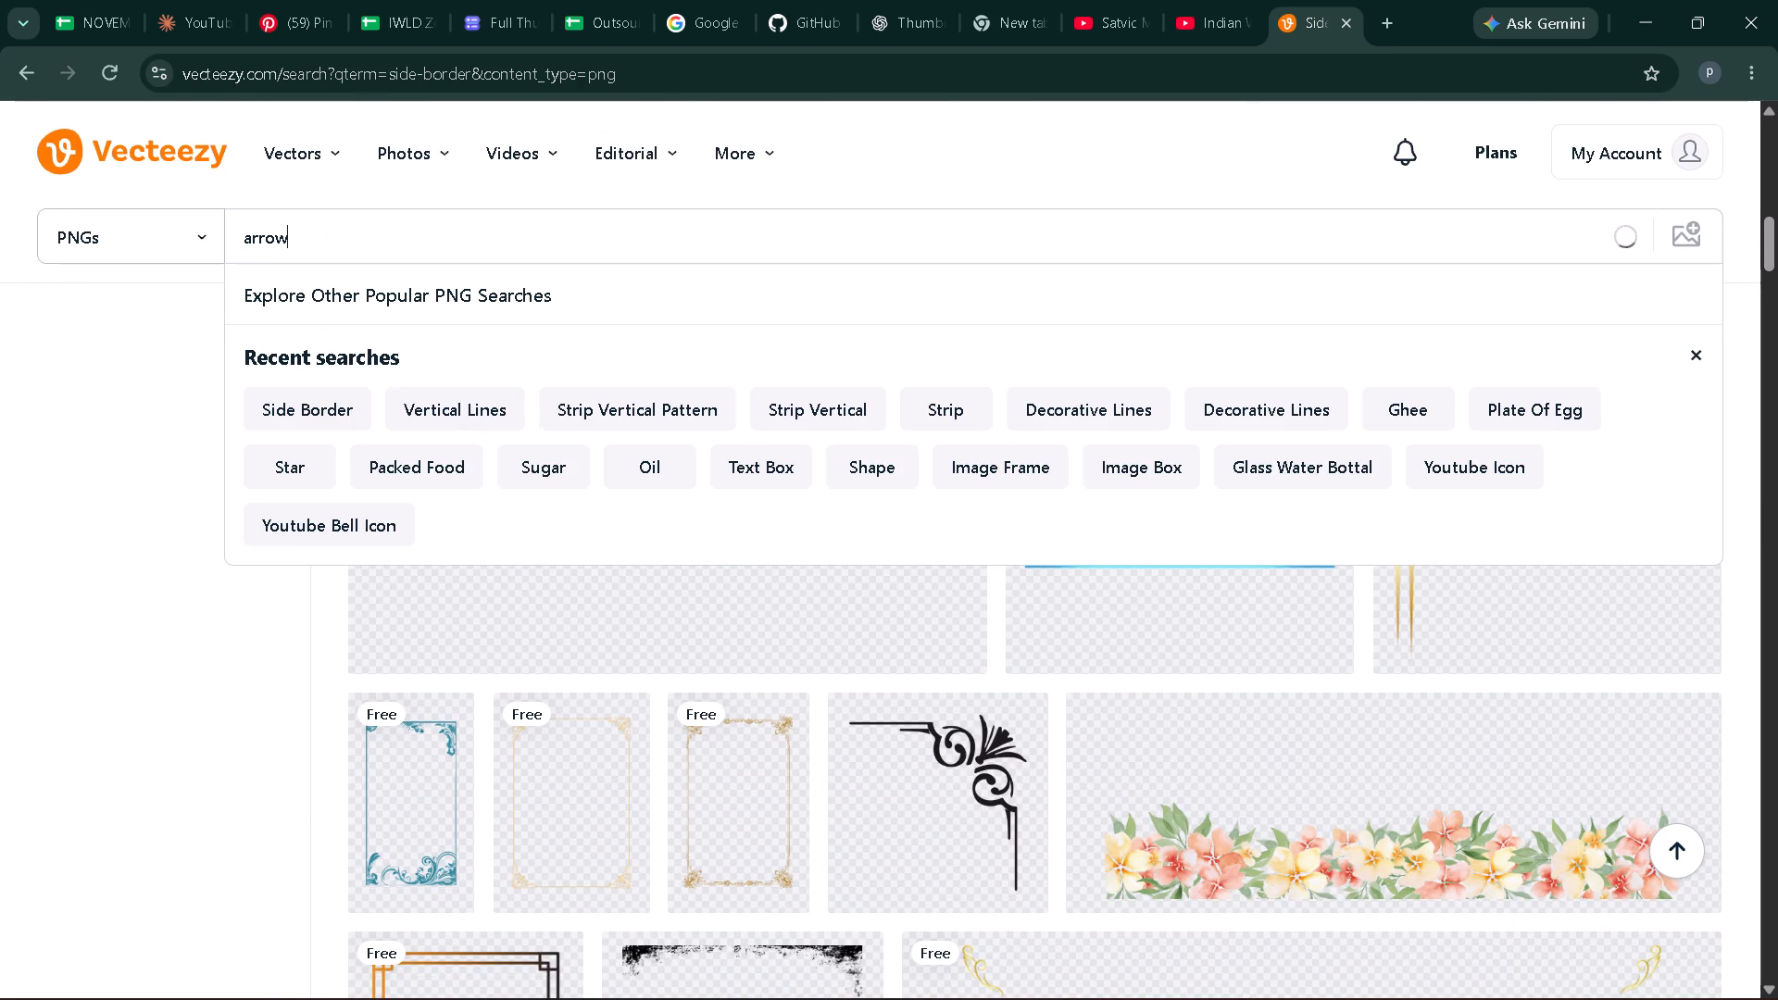
Look through the arrow PNG results and preview the thin black hand-drawn arrow before returning to the results.
scroll(725, 577, "down", 2)
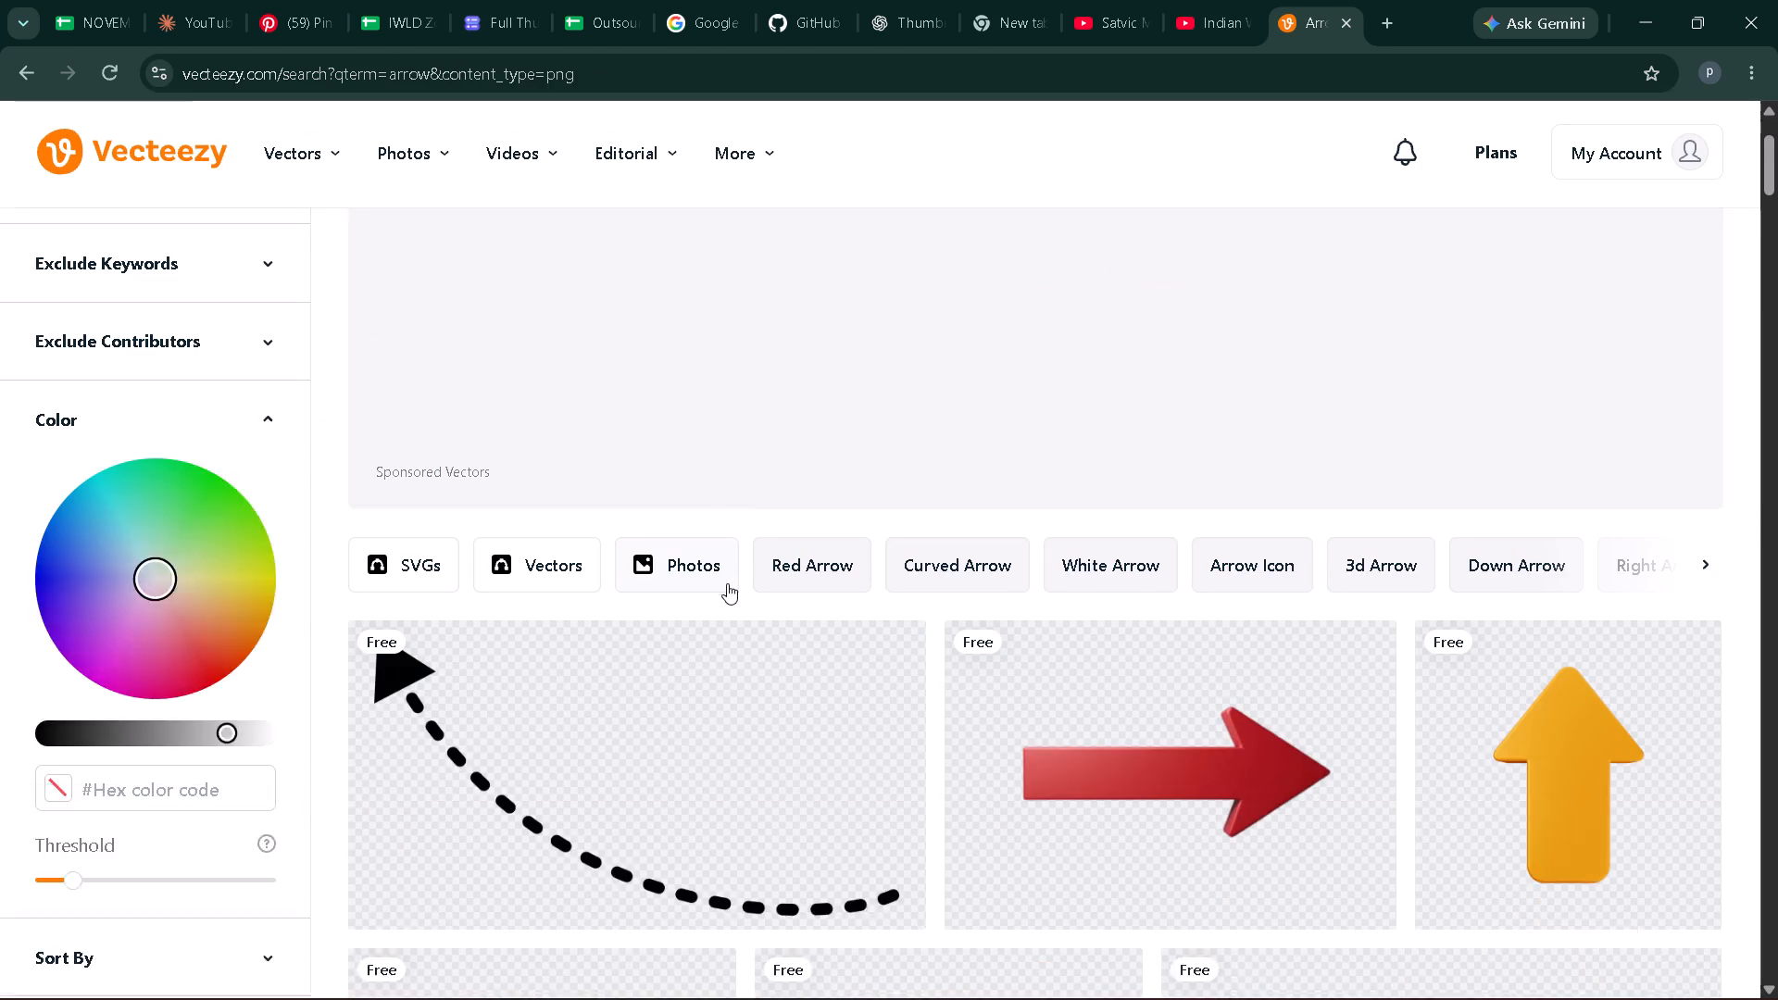
scroll(814, 654, "down", 5)
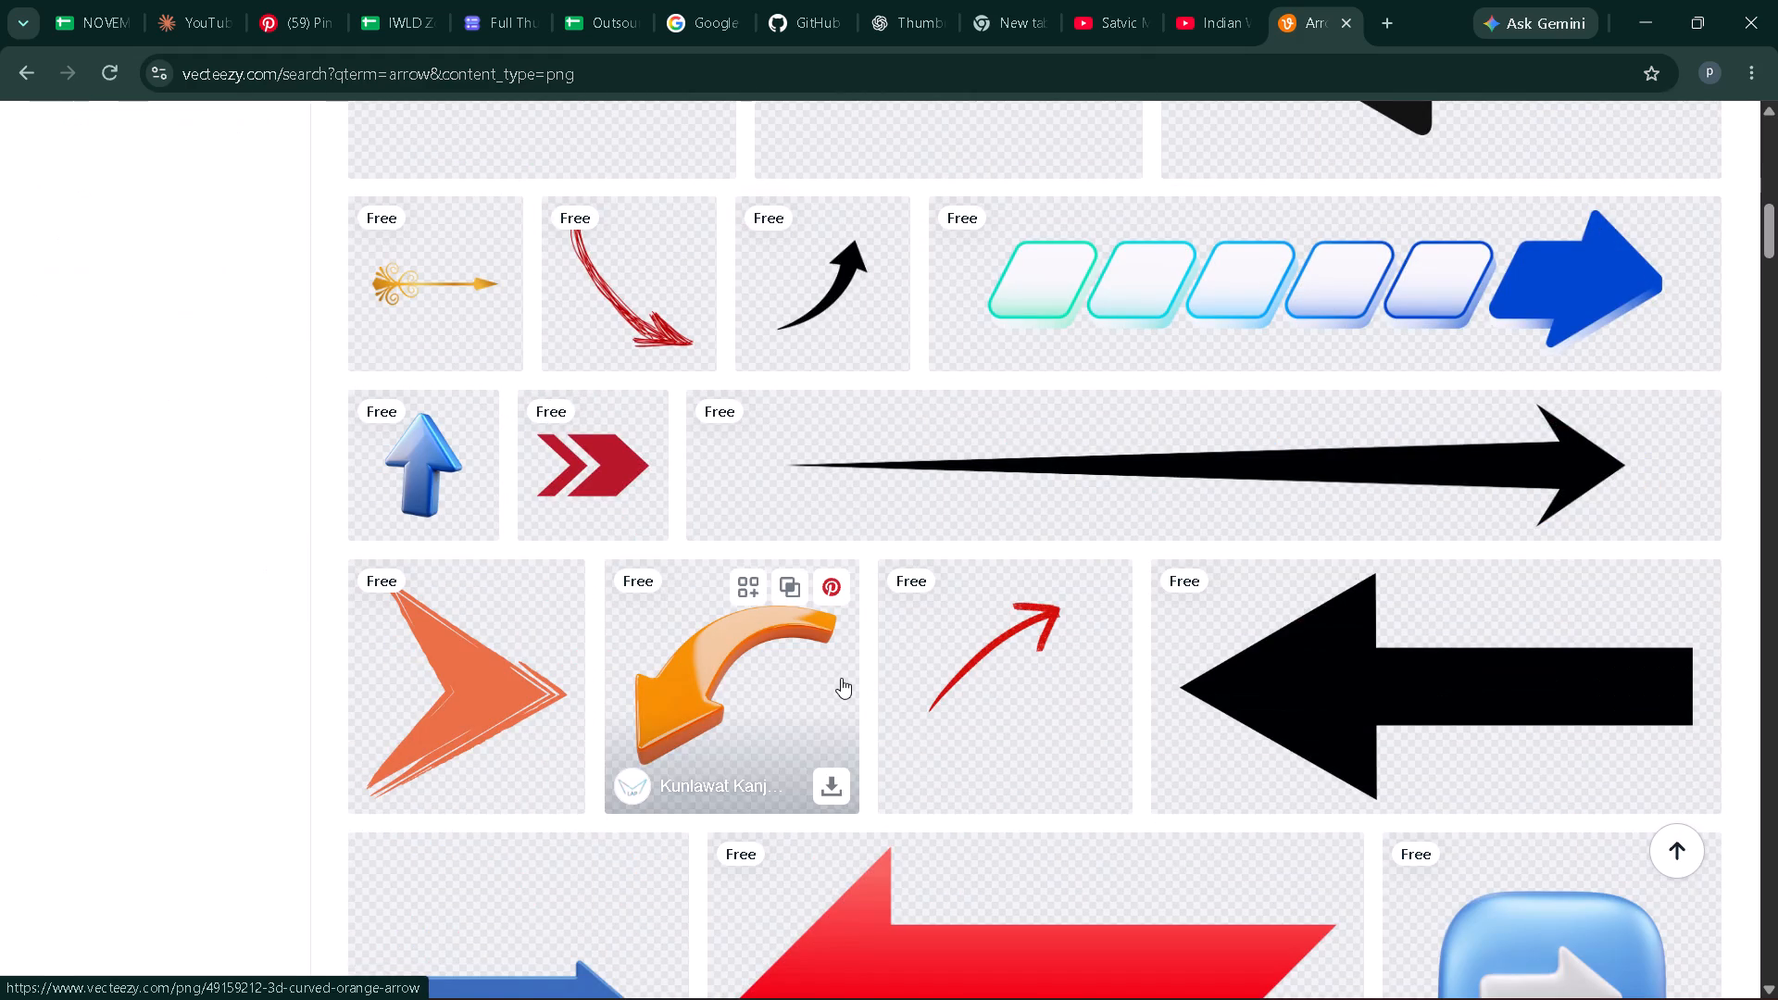
scroll(1017, 696, "down", 3)
scroll(928, 732, "down", 4)
scroll(786, 717, "down", 2)
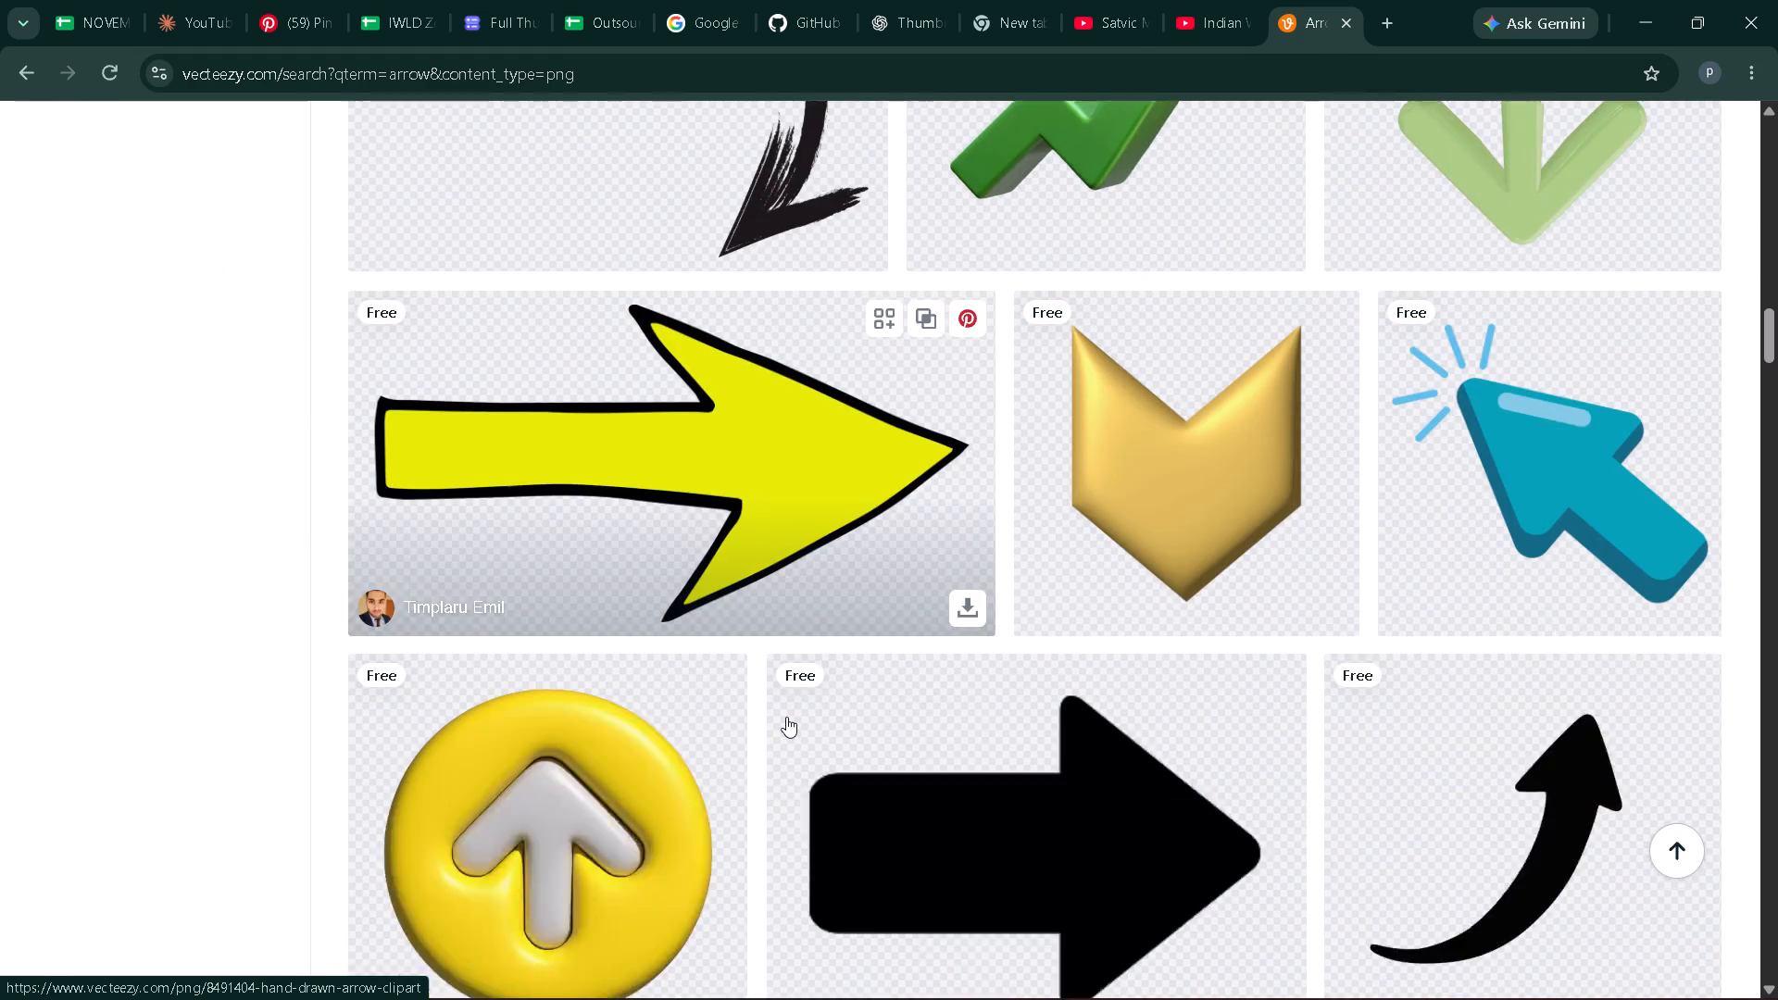
scroll(786, 717, "down", 11)
scroll(789, 801, "down", 3)
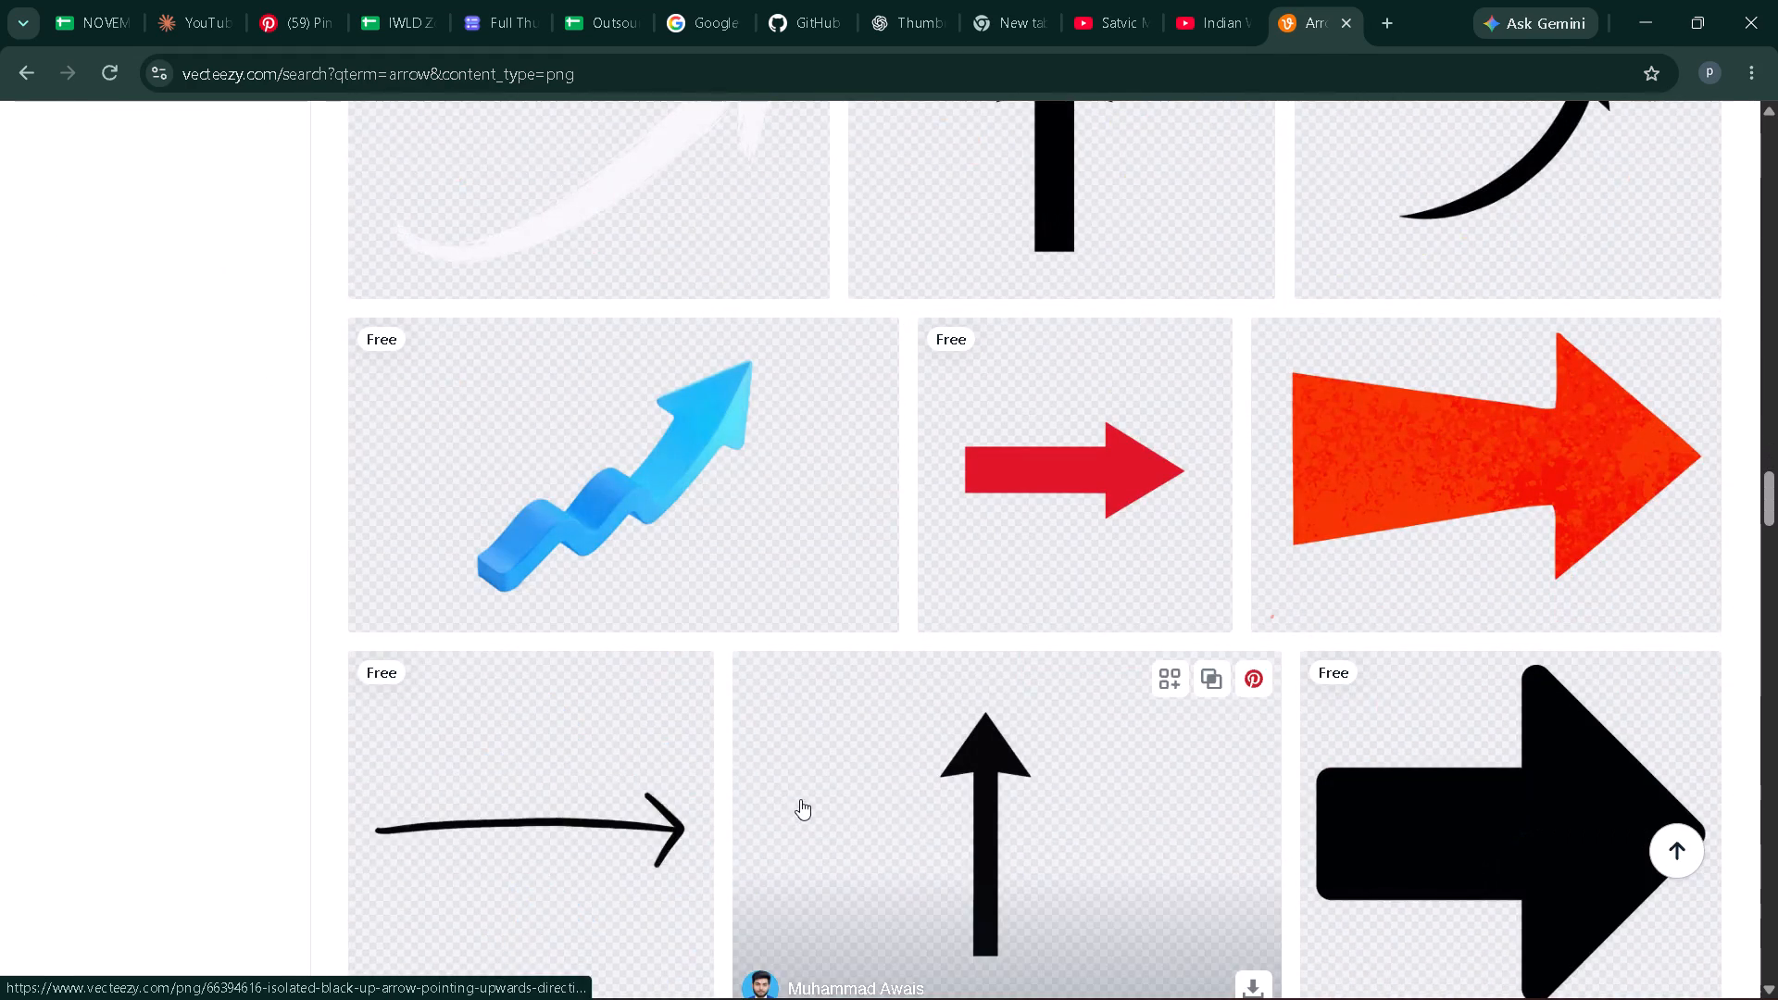
scroll(803, 803, "down", 1)
left_click(567, 692)
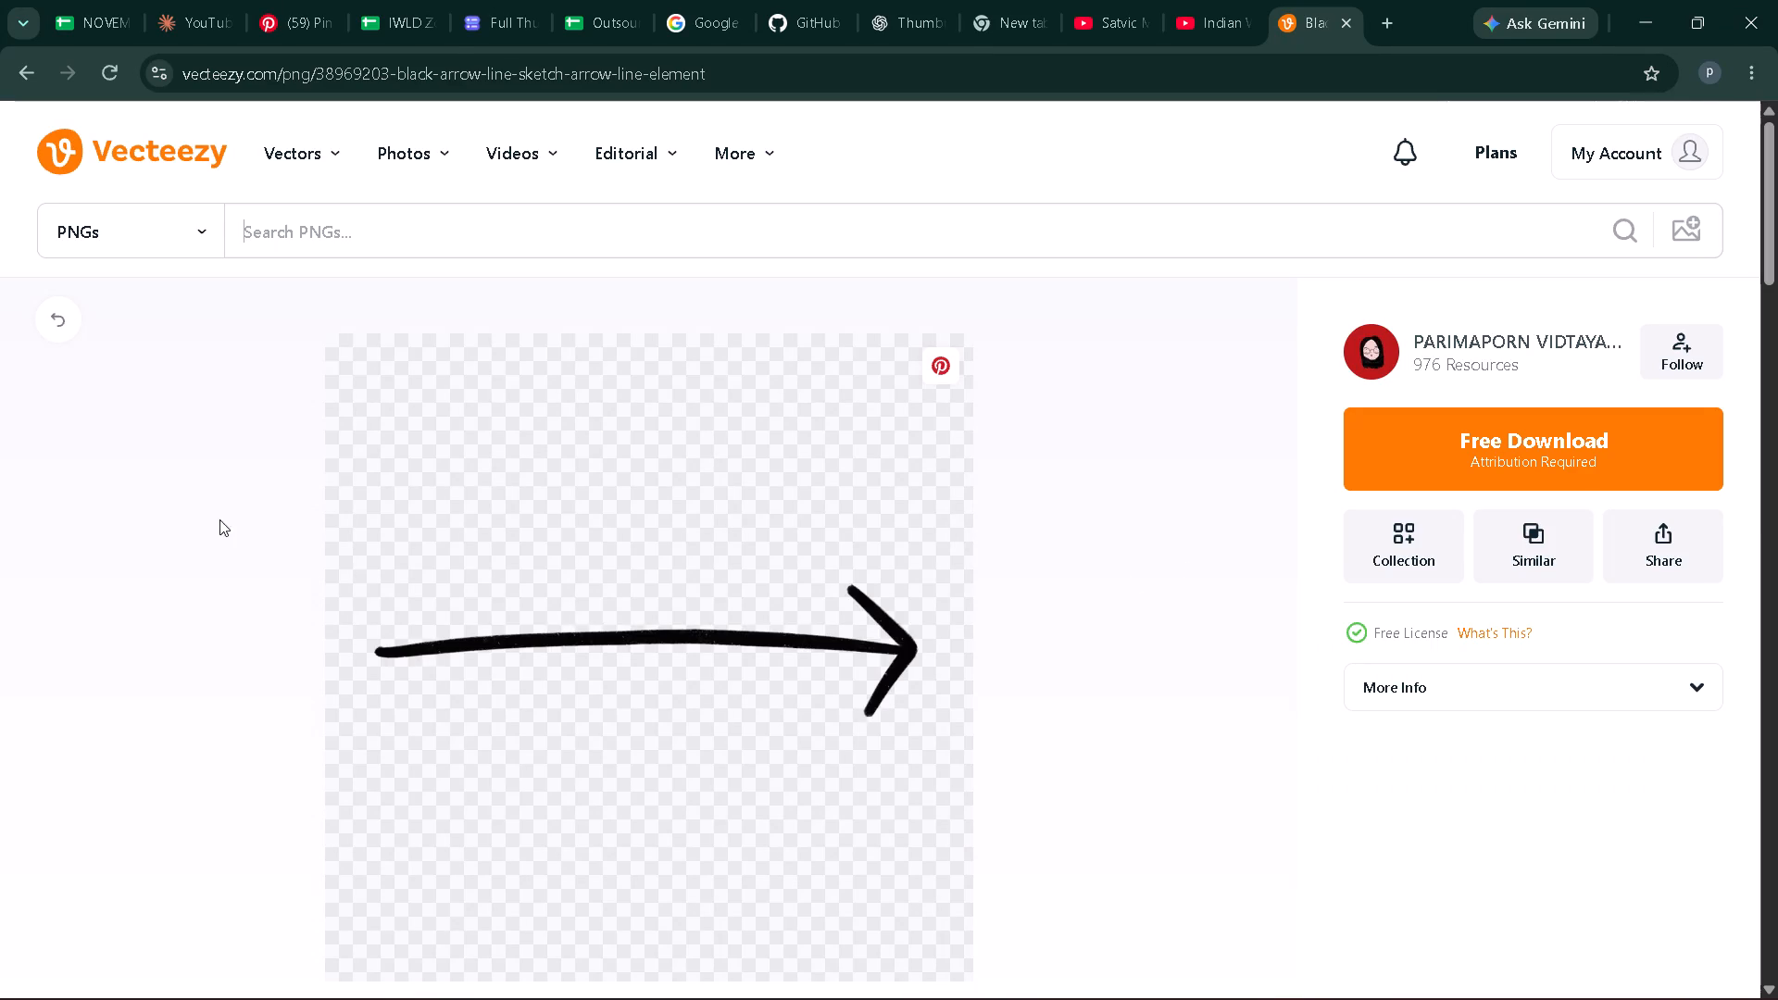
left_click(182, 512)
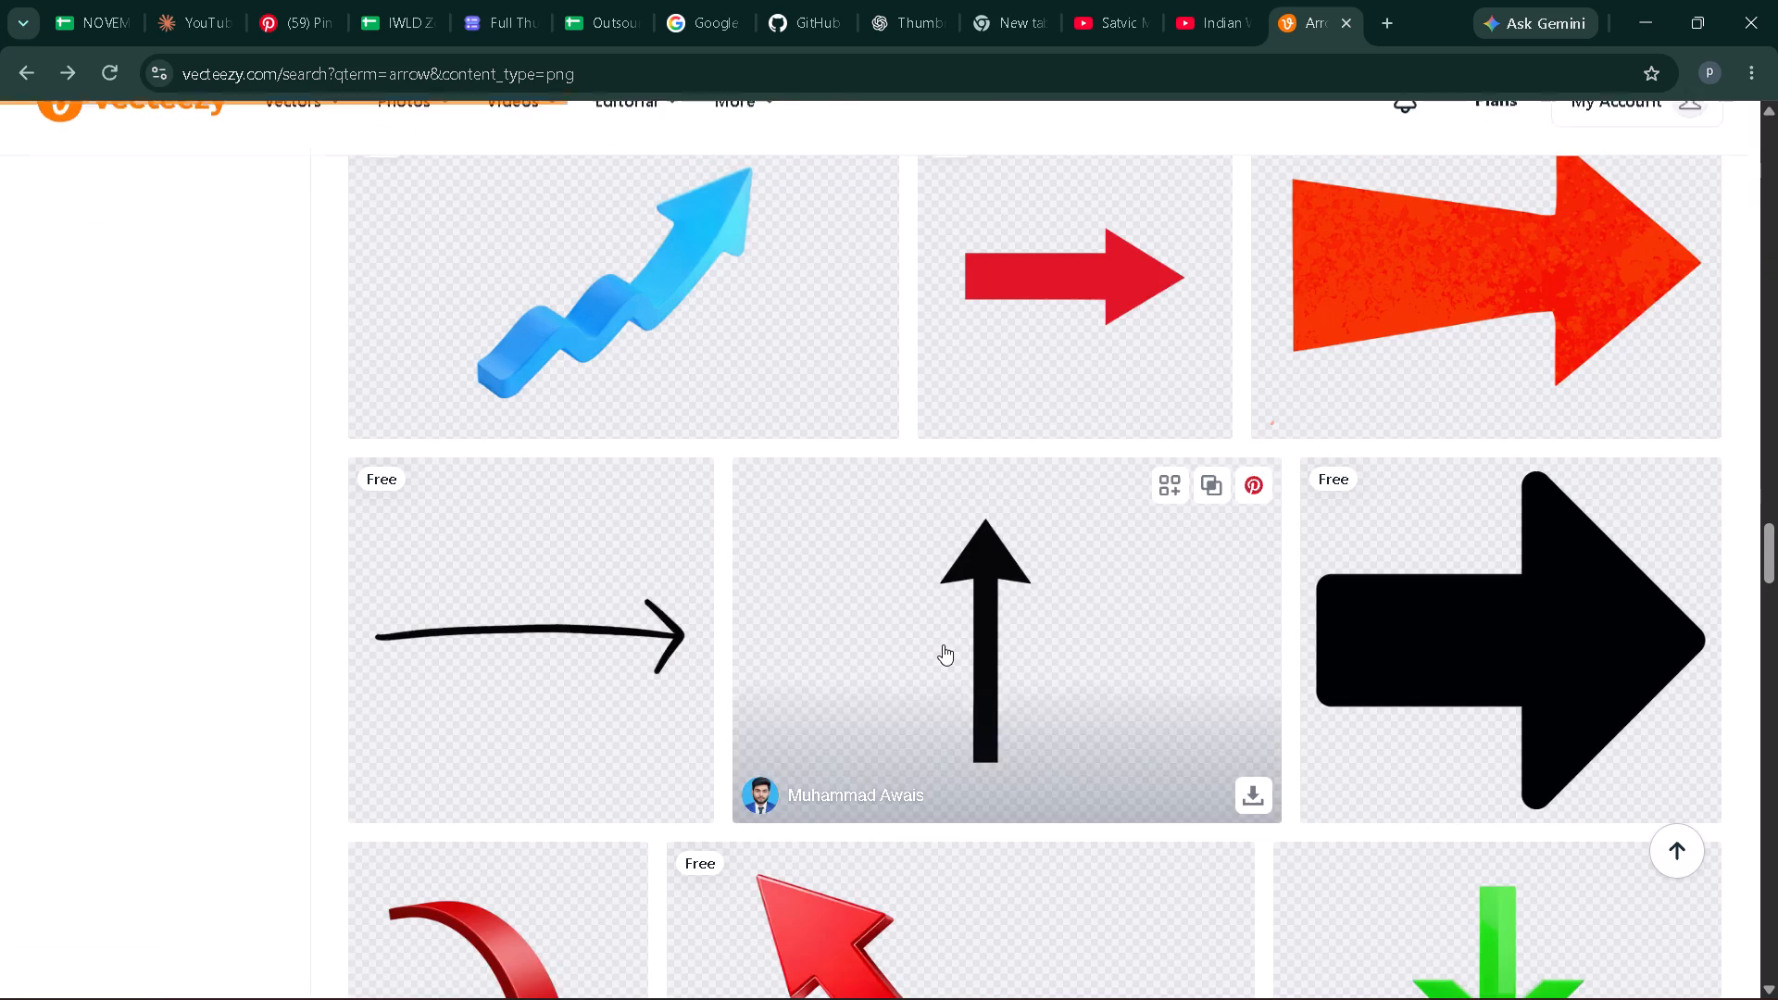
Find the black looped doodle arrow further down the results and open its download page.
scroll(943, 644, "down", 7)
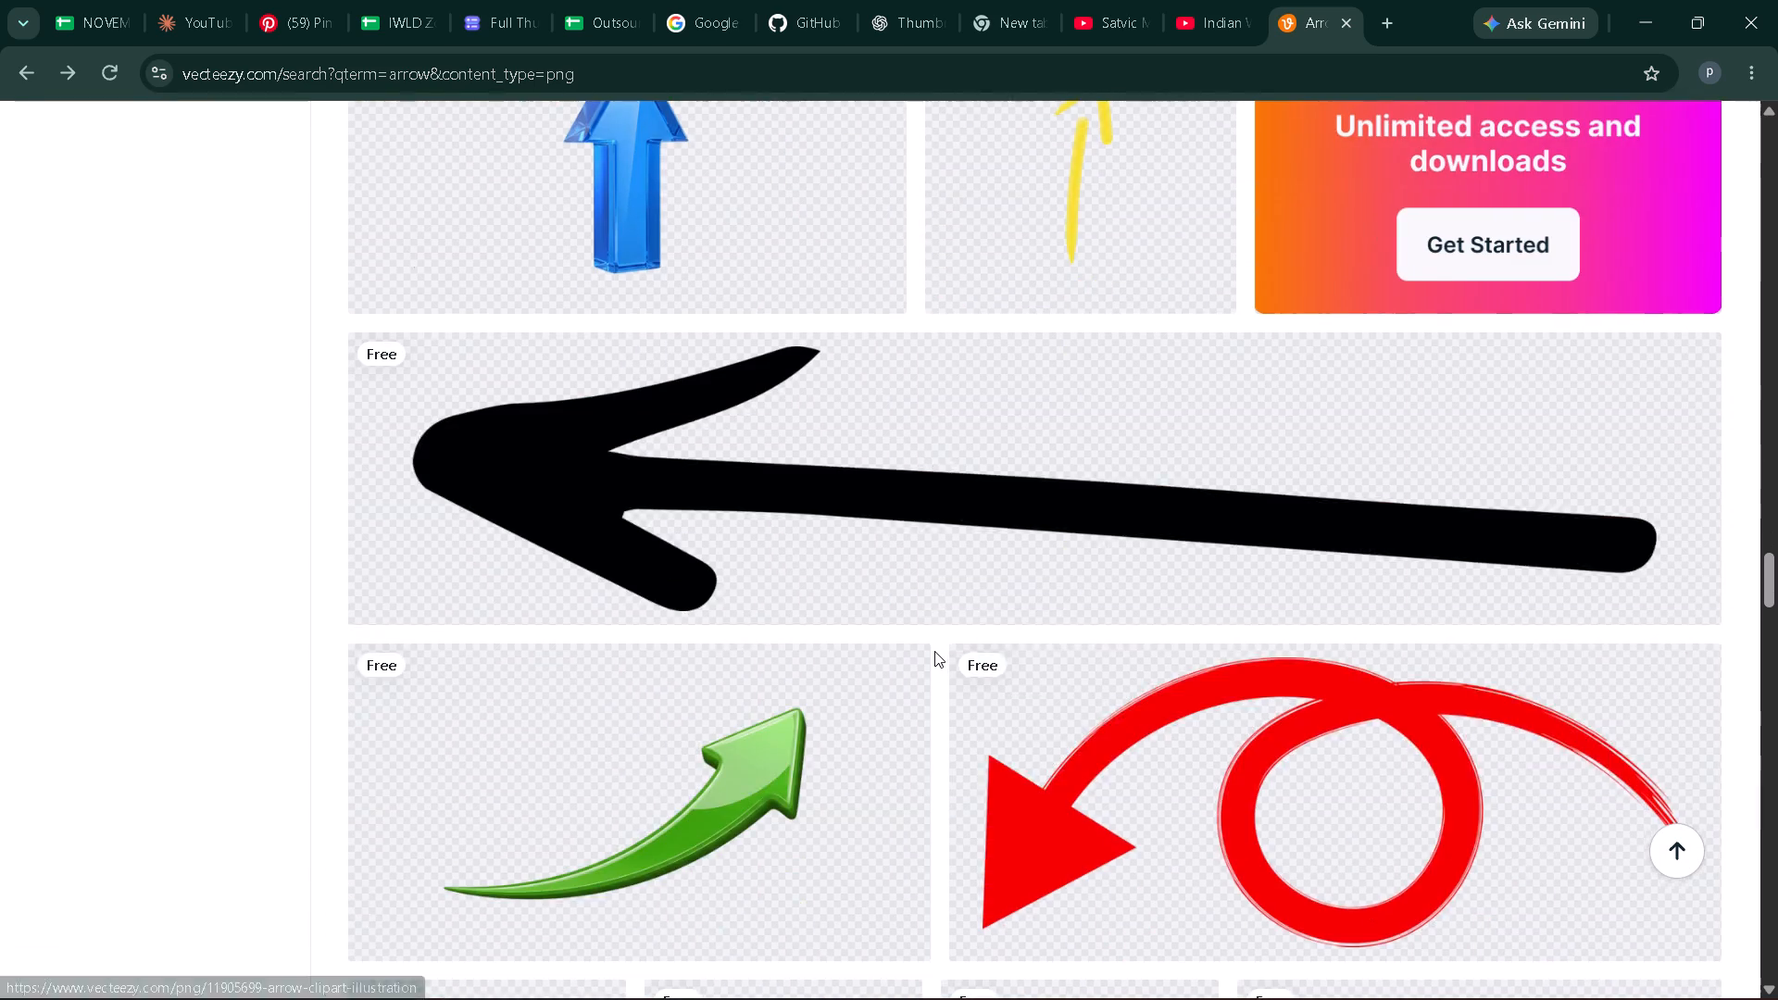
scroll(934, 651, "down", 4)
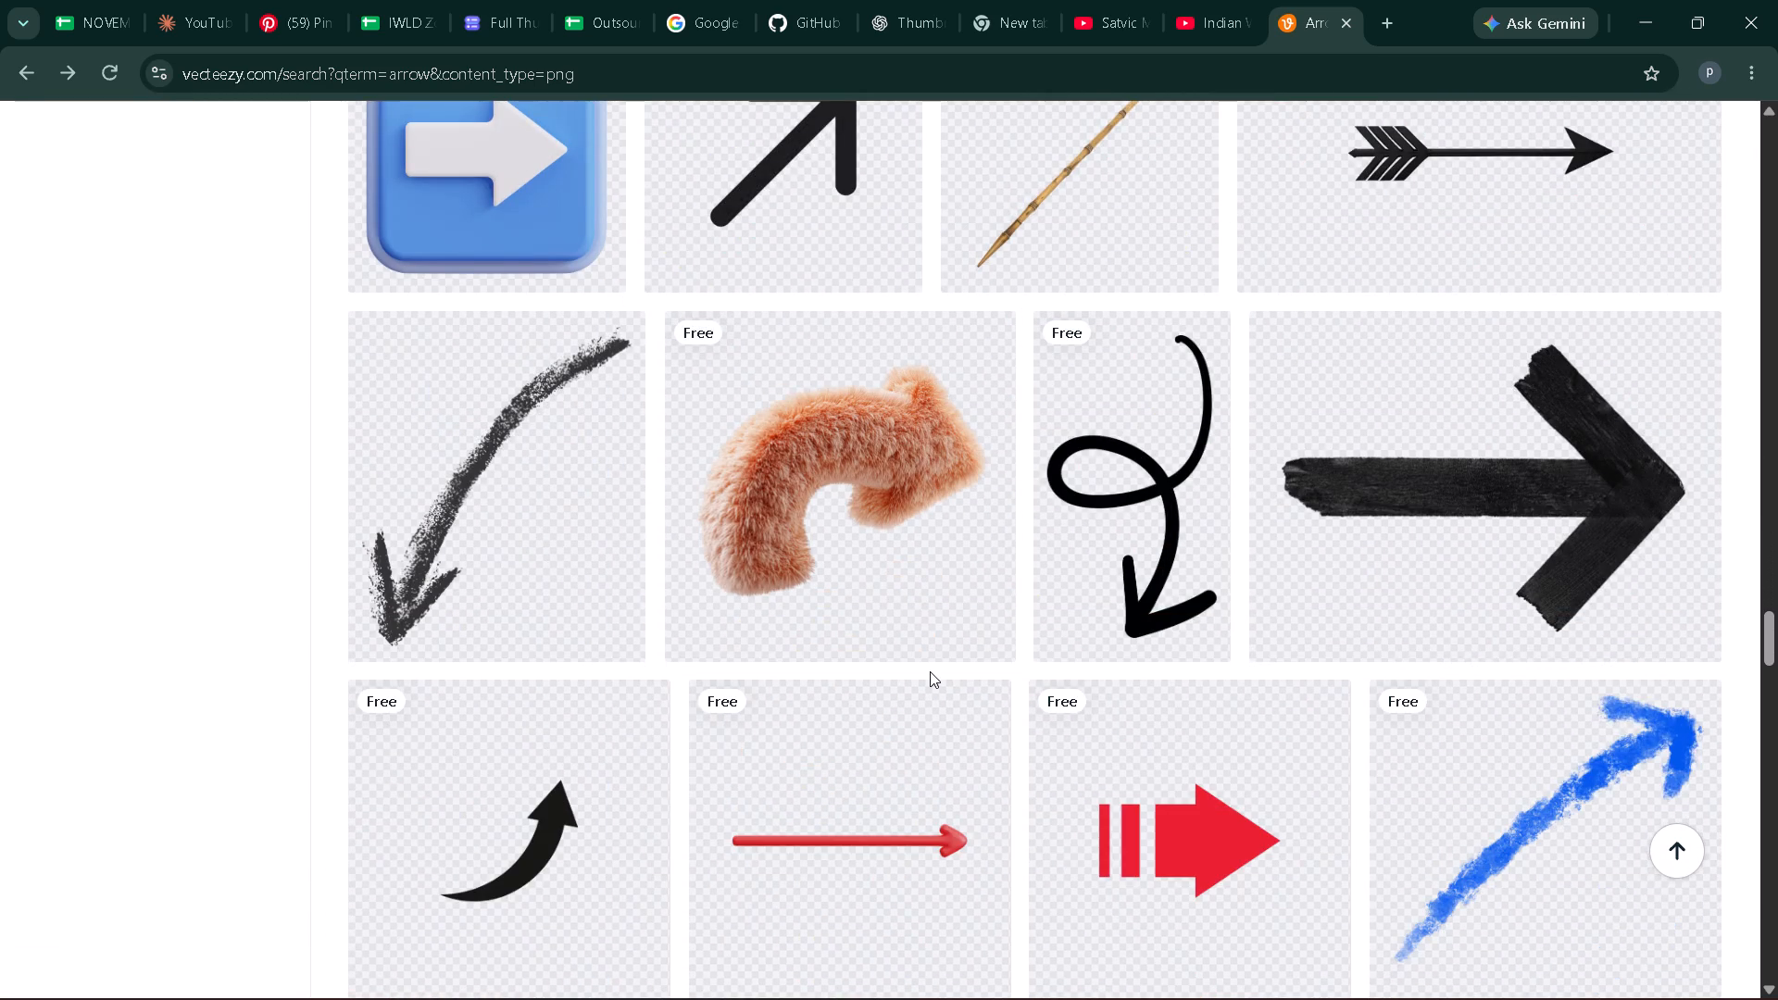
scroll(930, 671, "down", 3)
scroll(1053, 581, "up", 3)
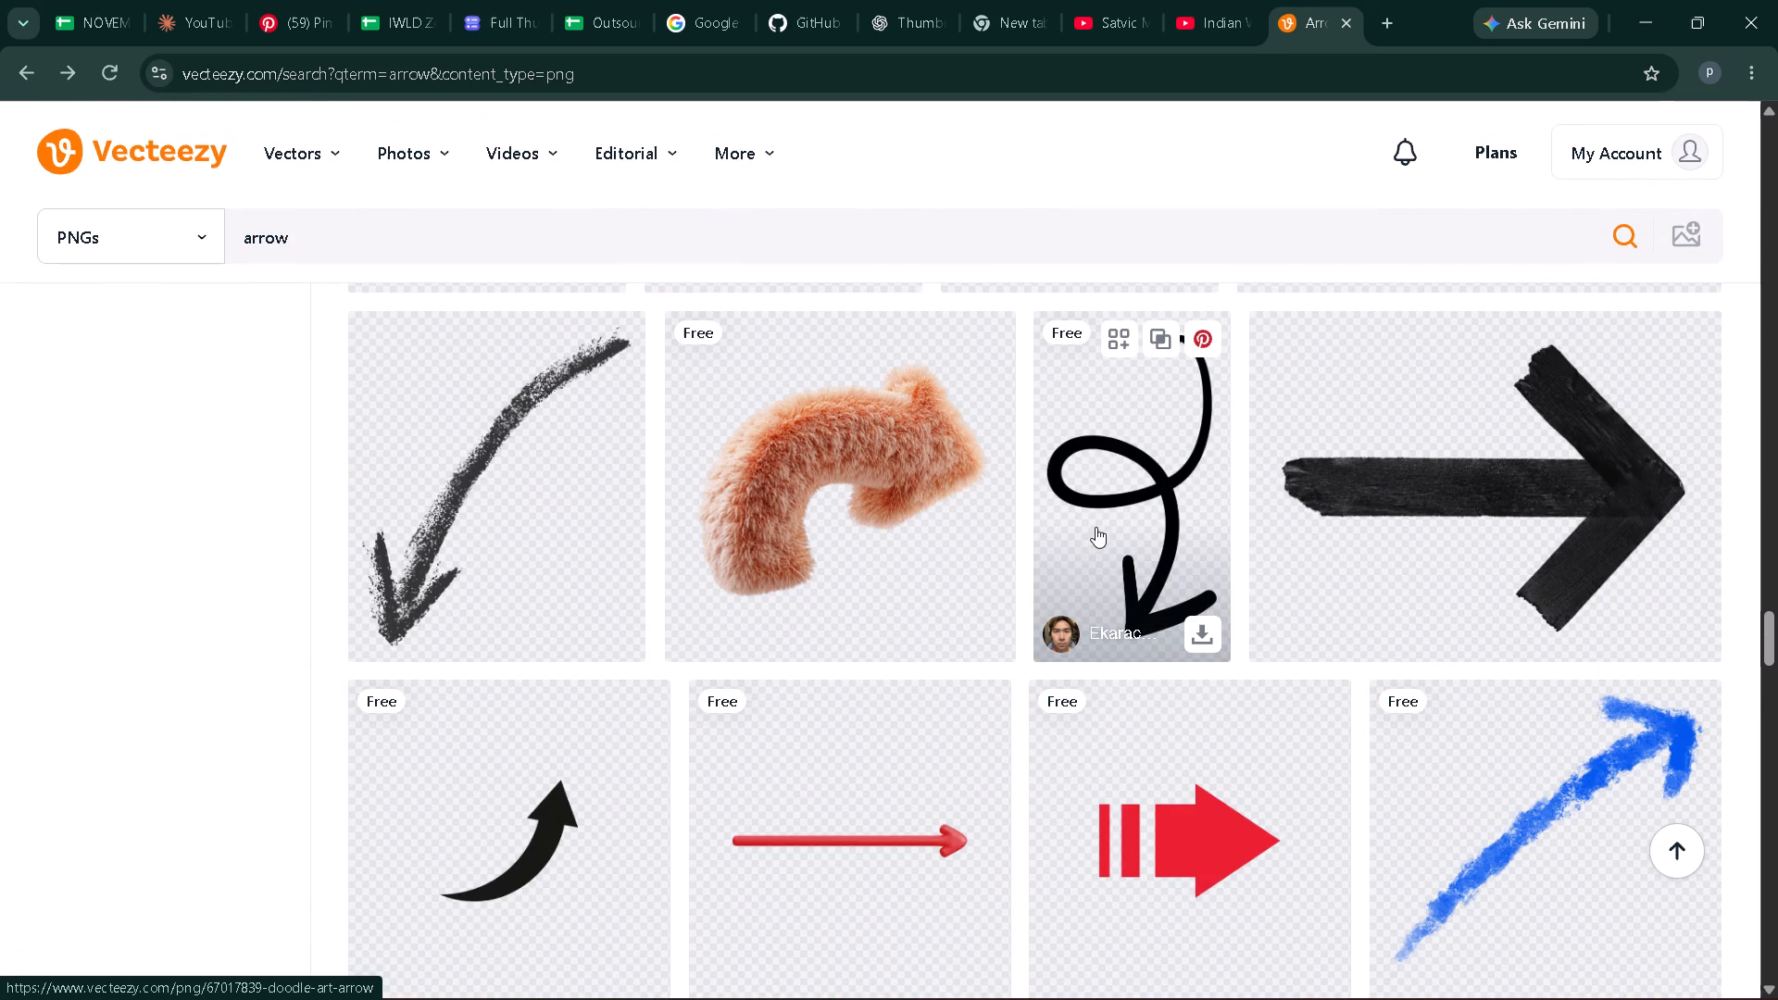
left_click(1098, 521)
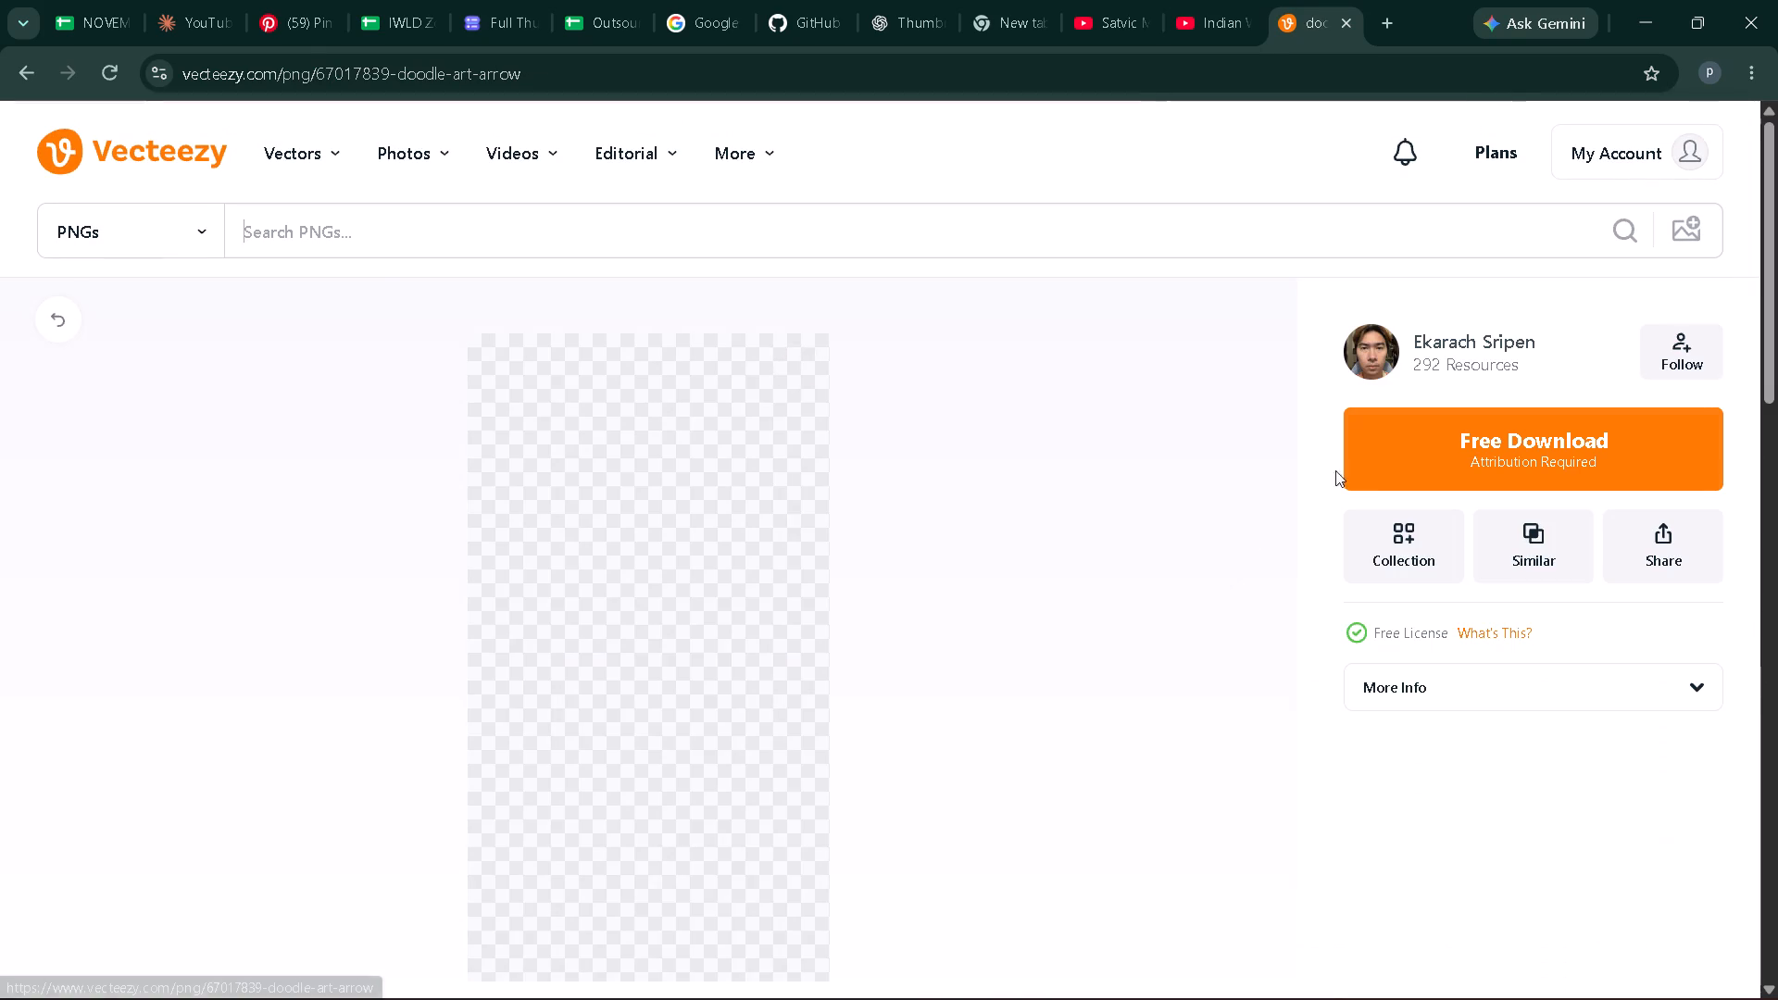
left_click(1380, 445)
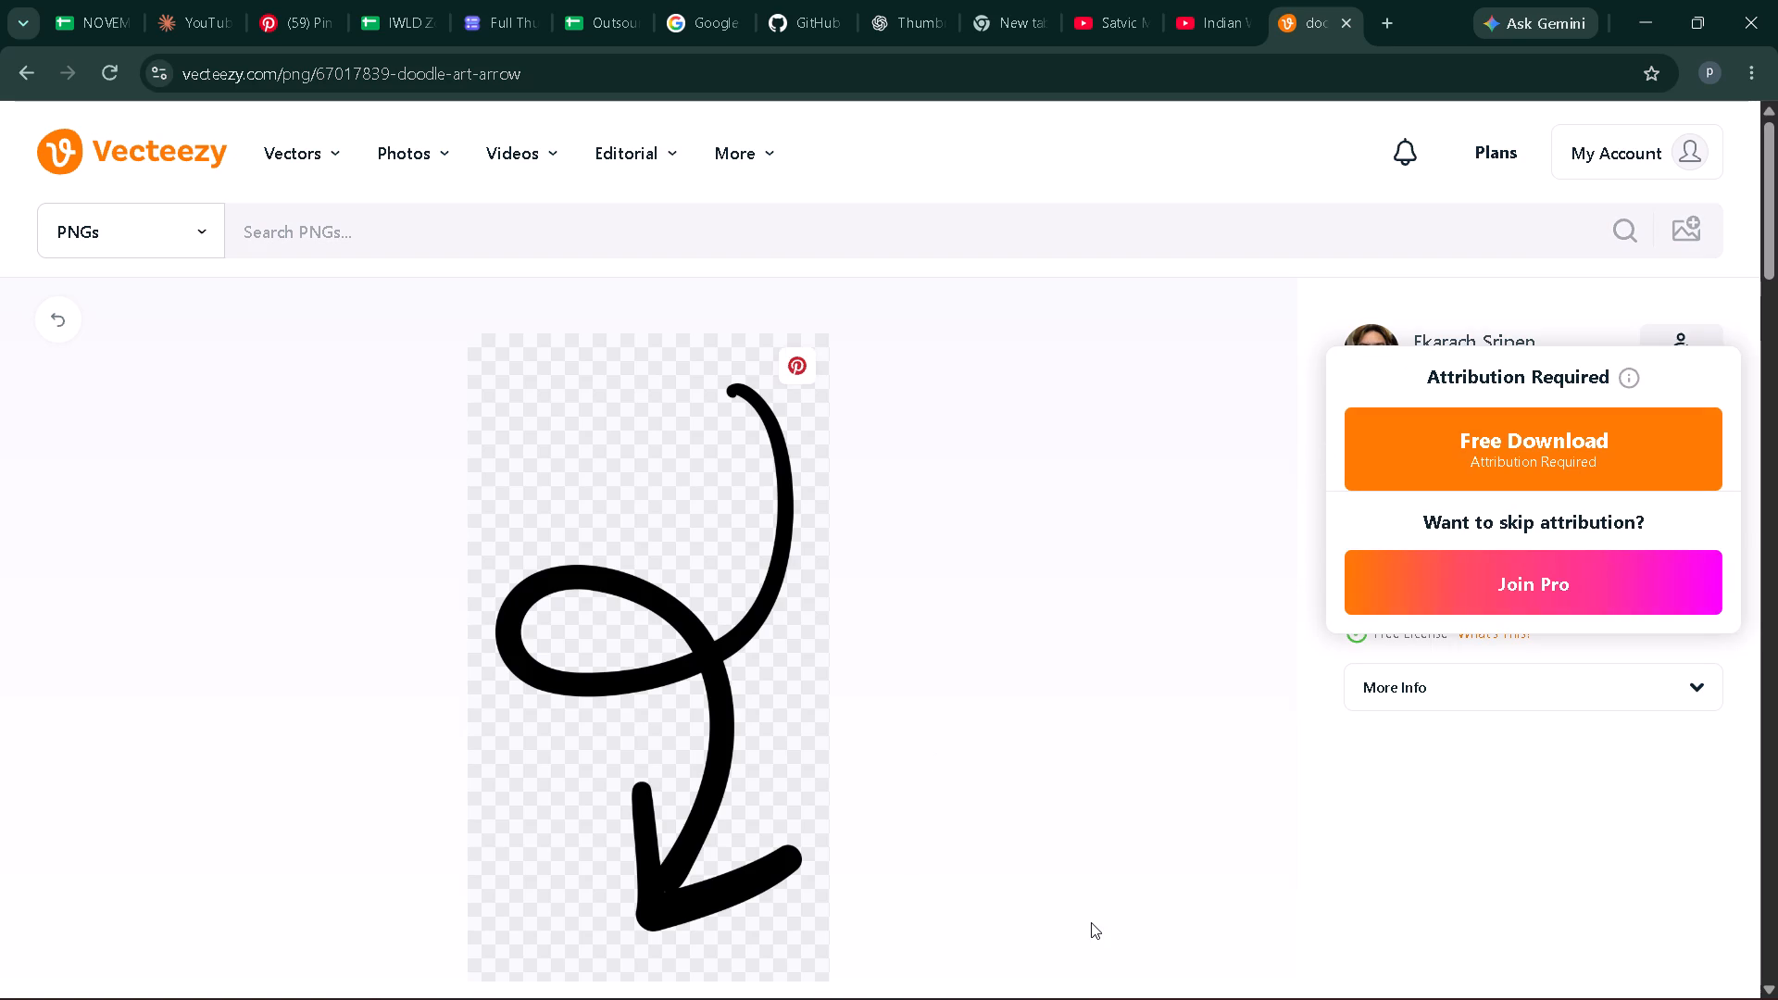
Switch to Photoshop and examine the banner around the headline, the current arrow and the woman's portrait.
left_click(959, 966)
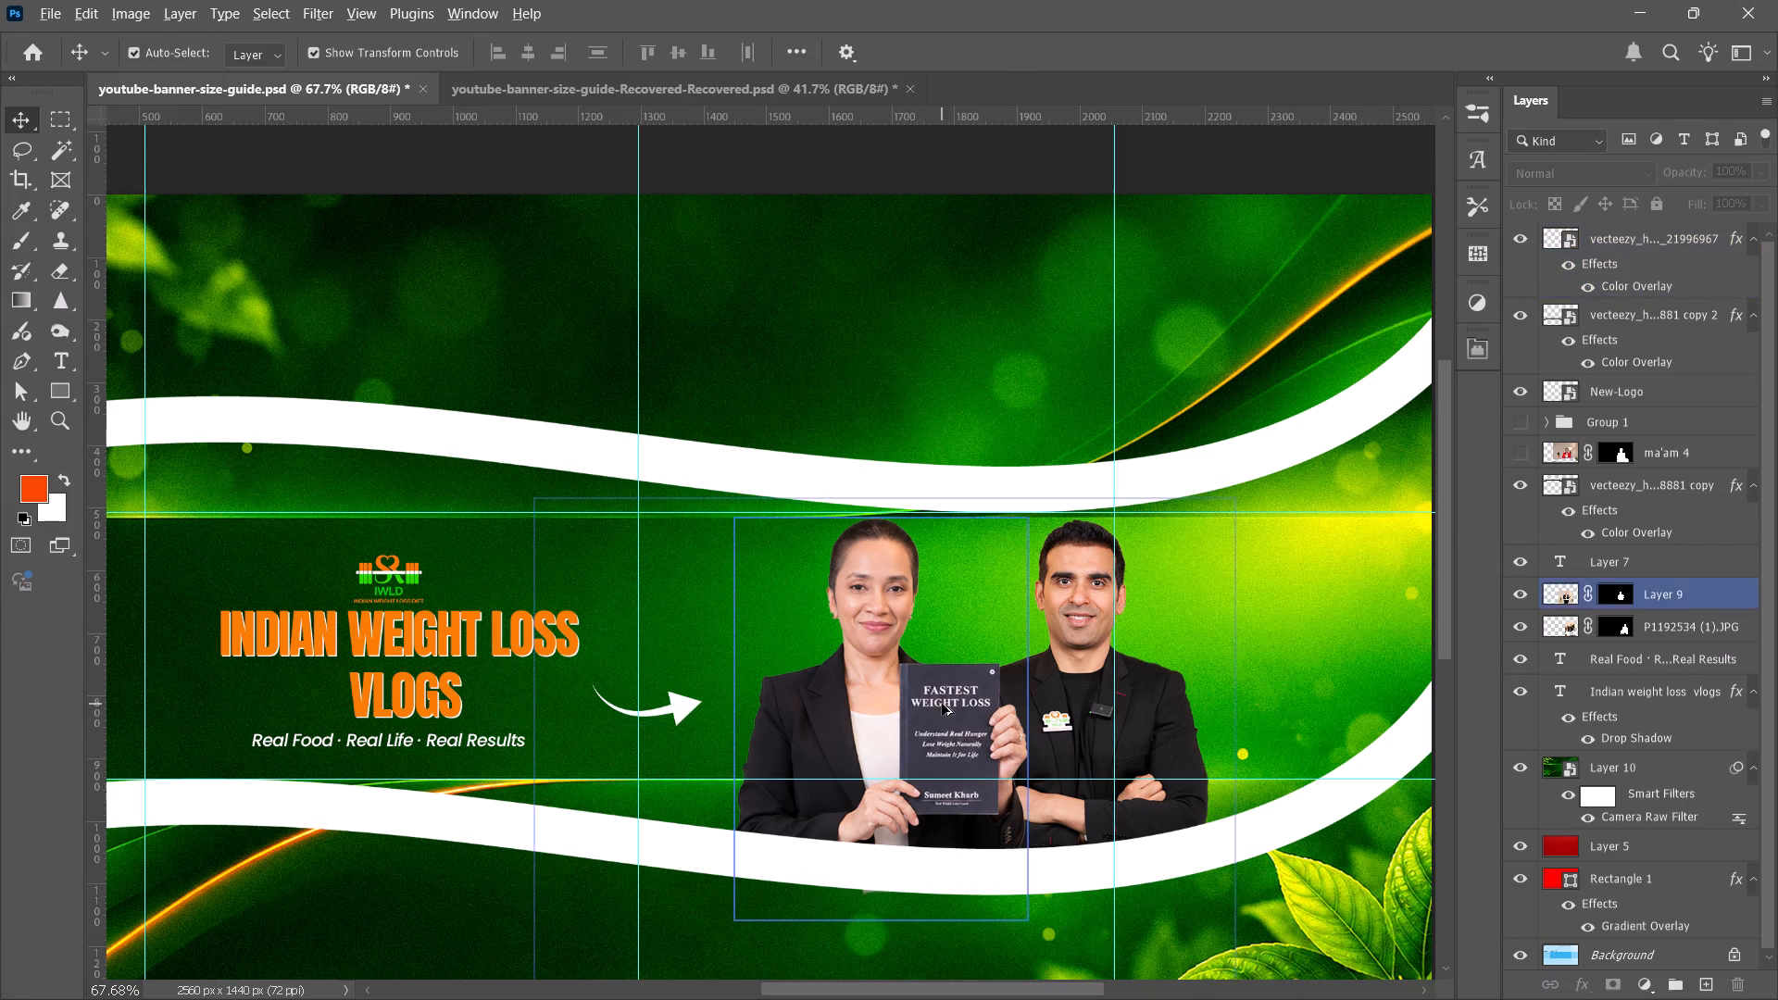
key("alt+Tab")
key("alt+Tab")
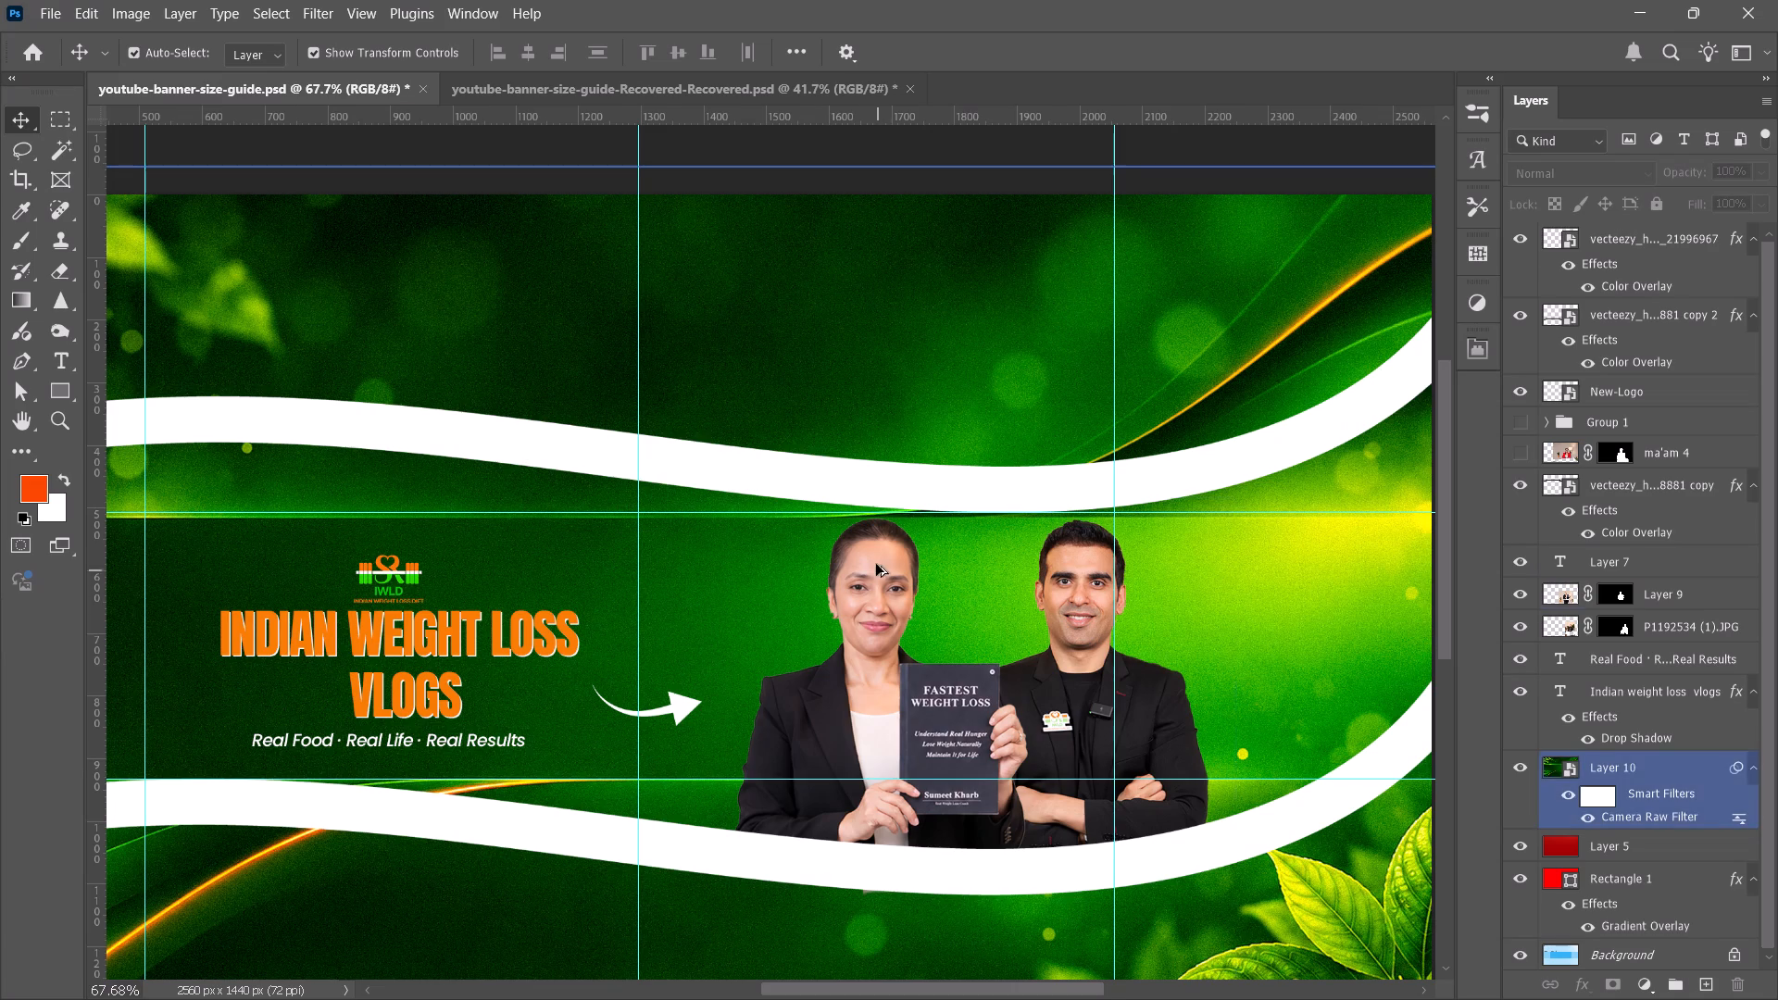
scroll(875, 562, "up", 13, "alt")
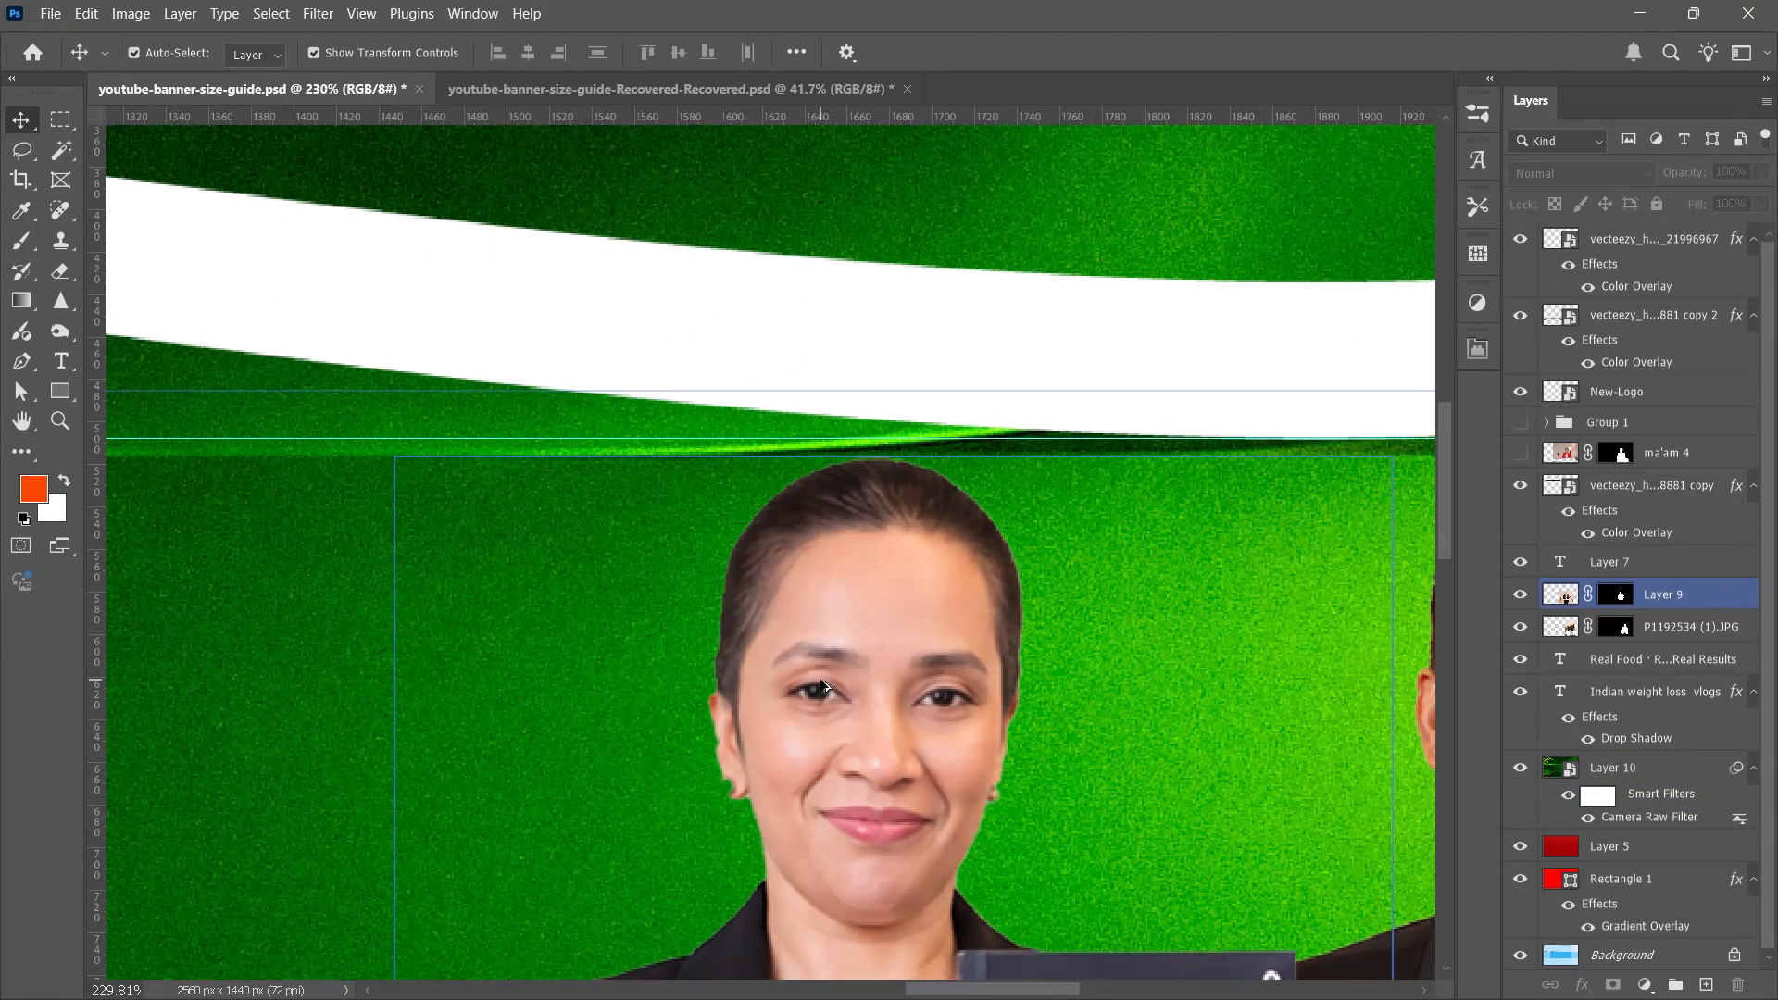
scroll(820, 681, "down", 14, "alt")
Return to Chrome and download the doodle arrow PNG into the assets folder inside WIGHT LOSS.
key("alt+Tab")
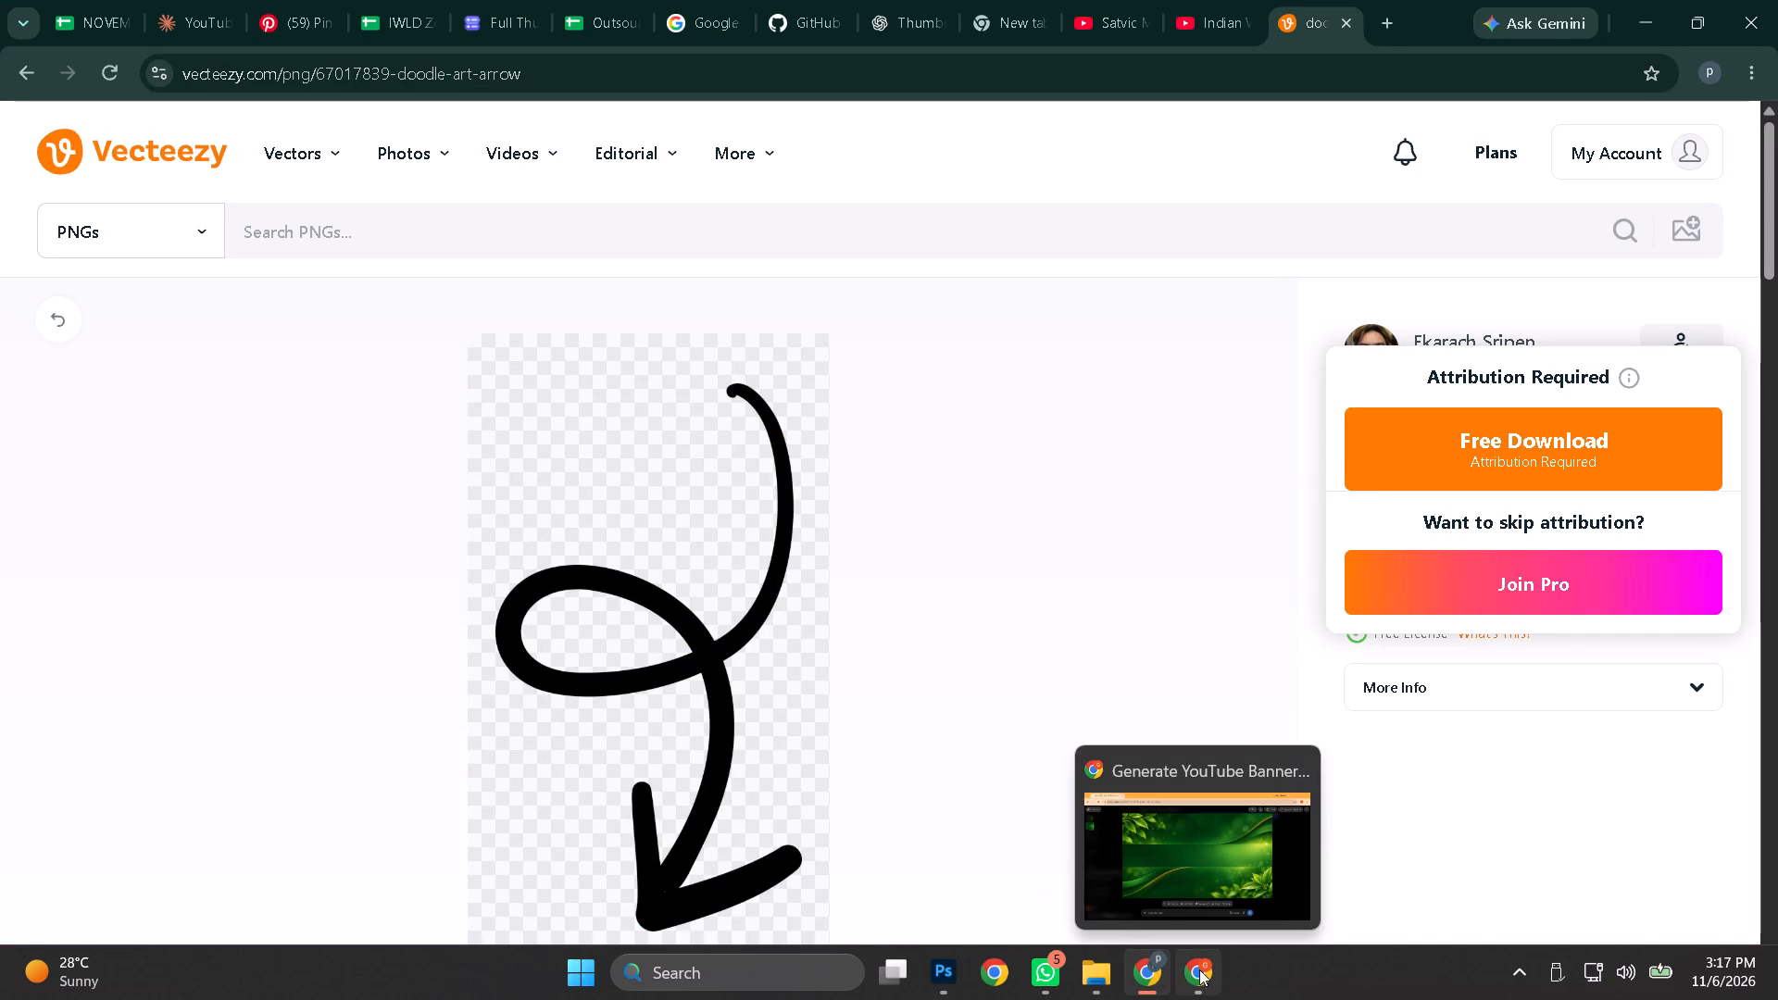
left_click(1393, 439)
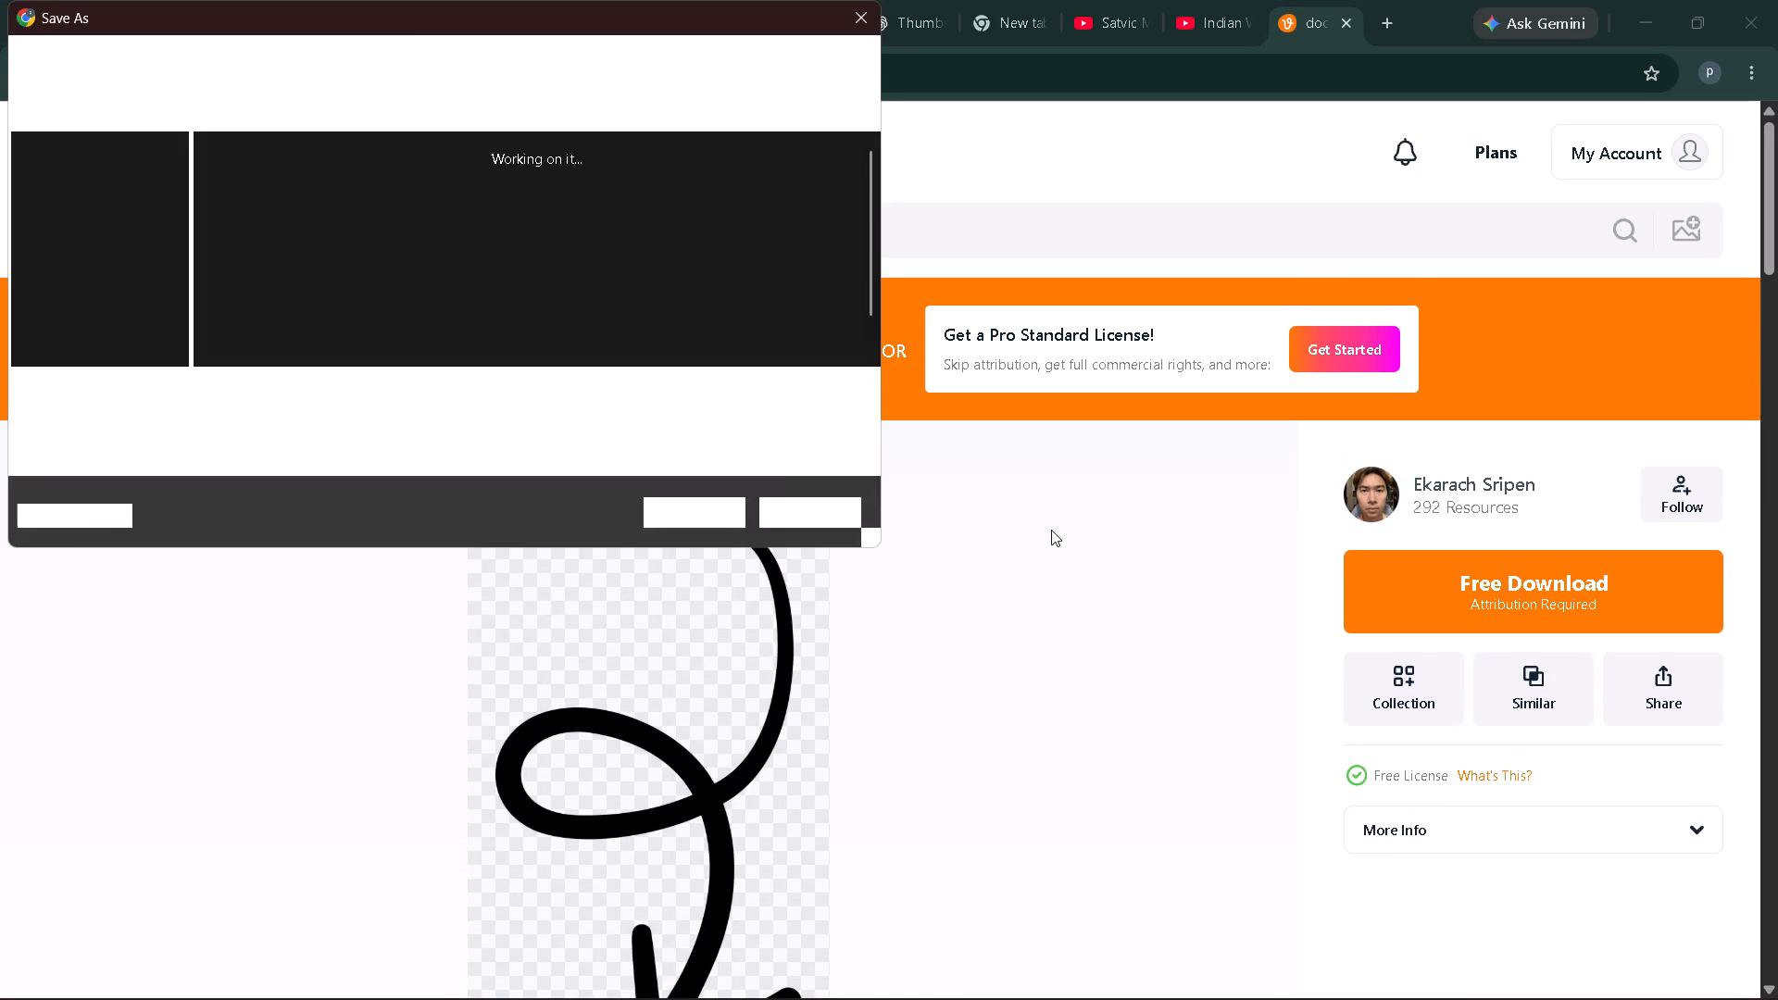
left_click(338, 53)
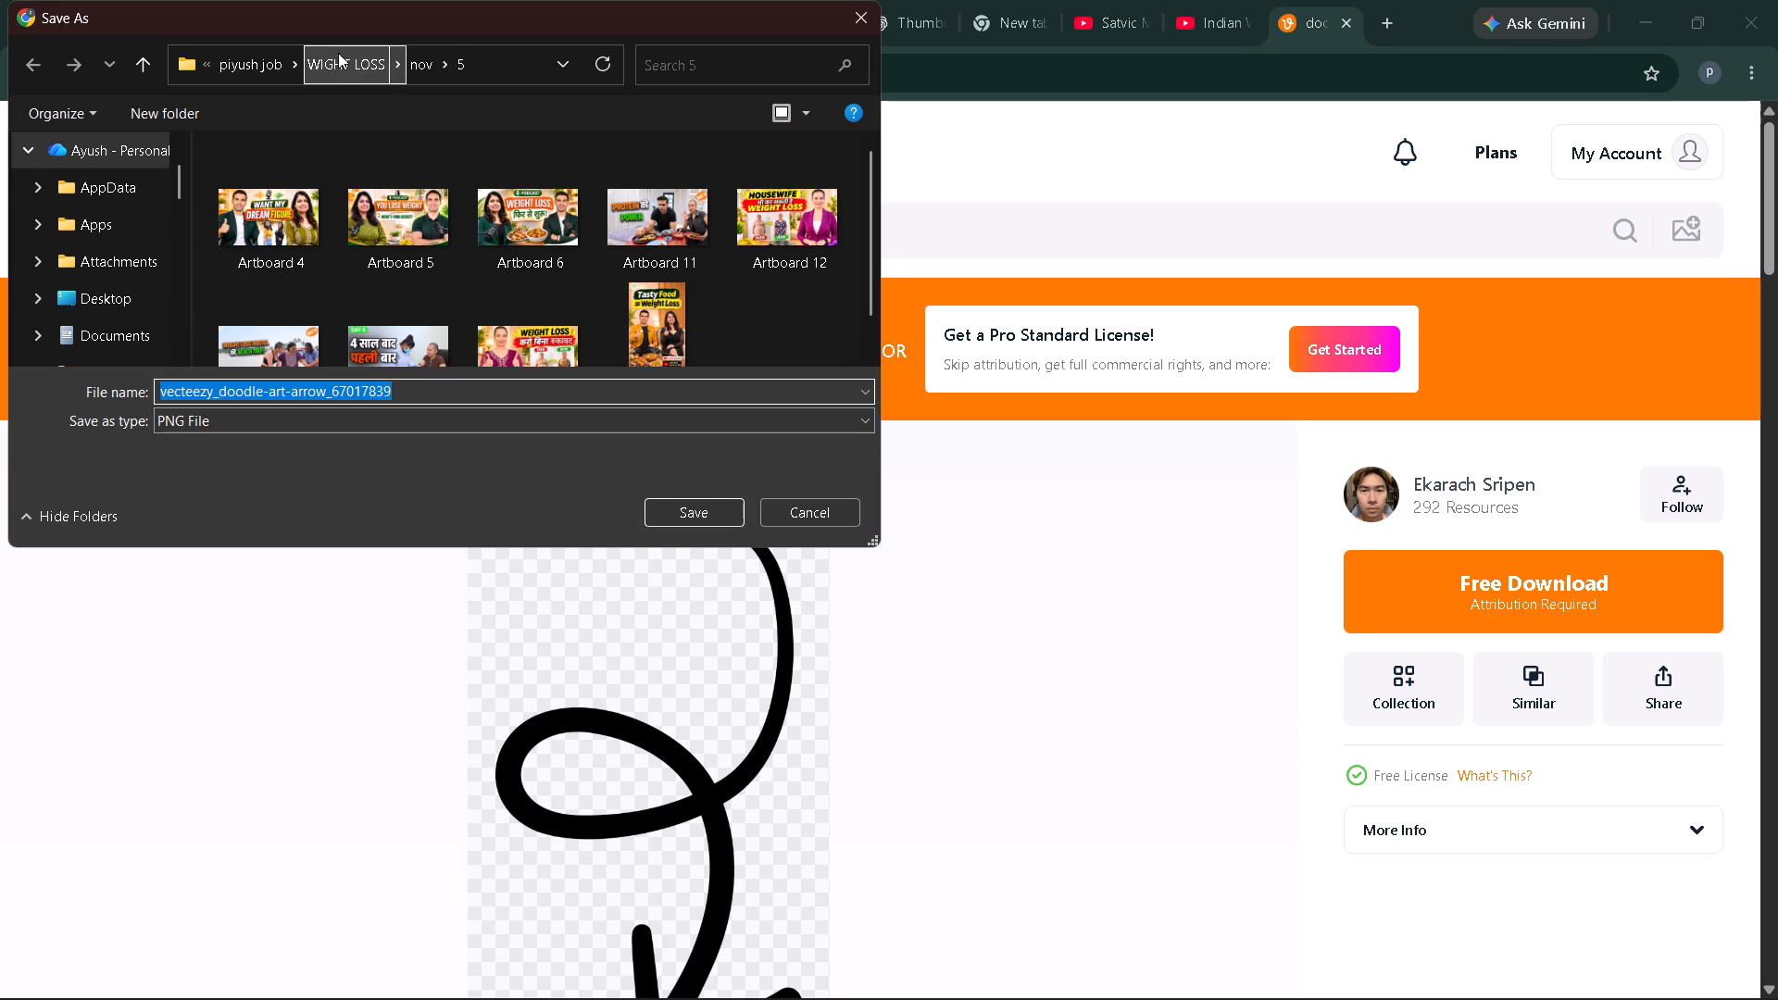
double_click(241, 221)
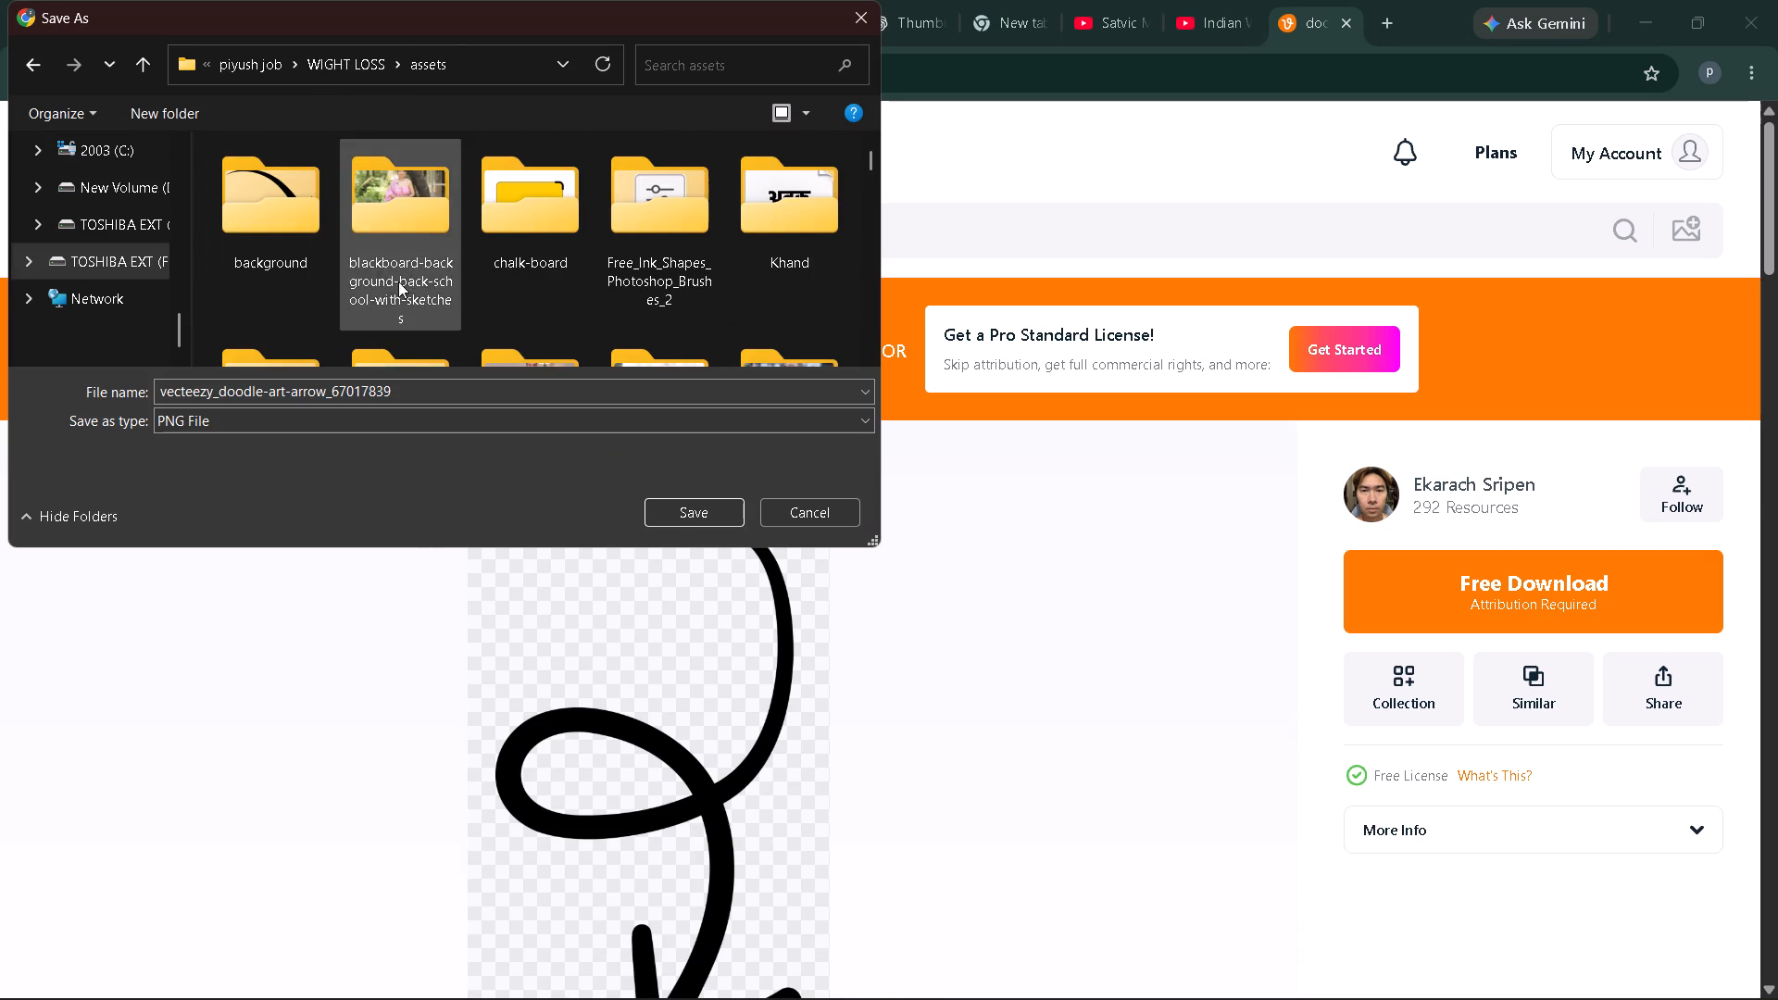
left_click(654, 506)
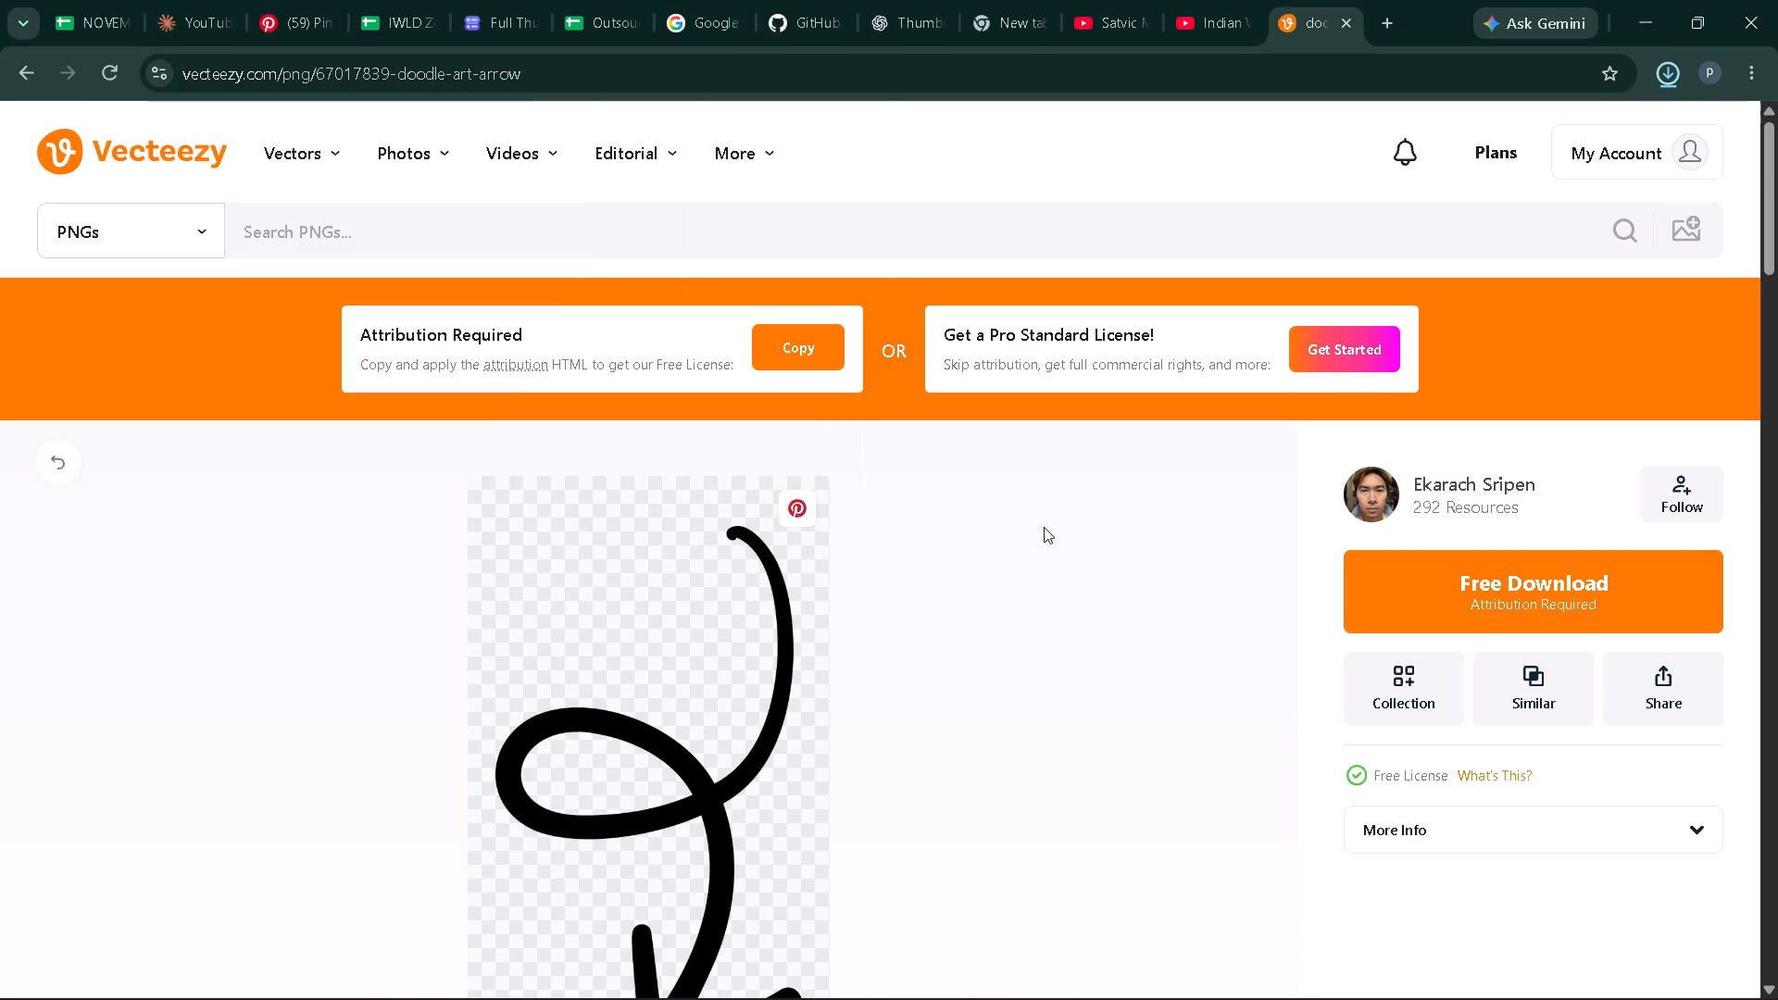
Place the downloaded doodle arrow PNG into the youtube-banner-size-guide document in Photoshop at its imported size.
left_click_drag(1404, 143, 1179, 214)
key("alt+Tab")
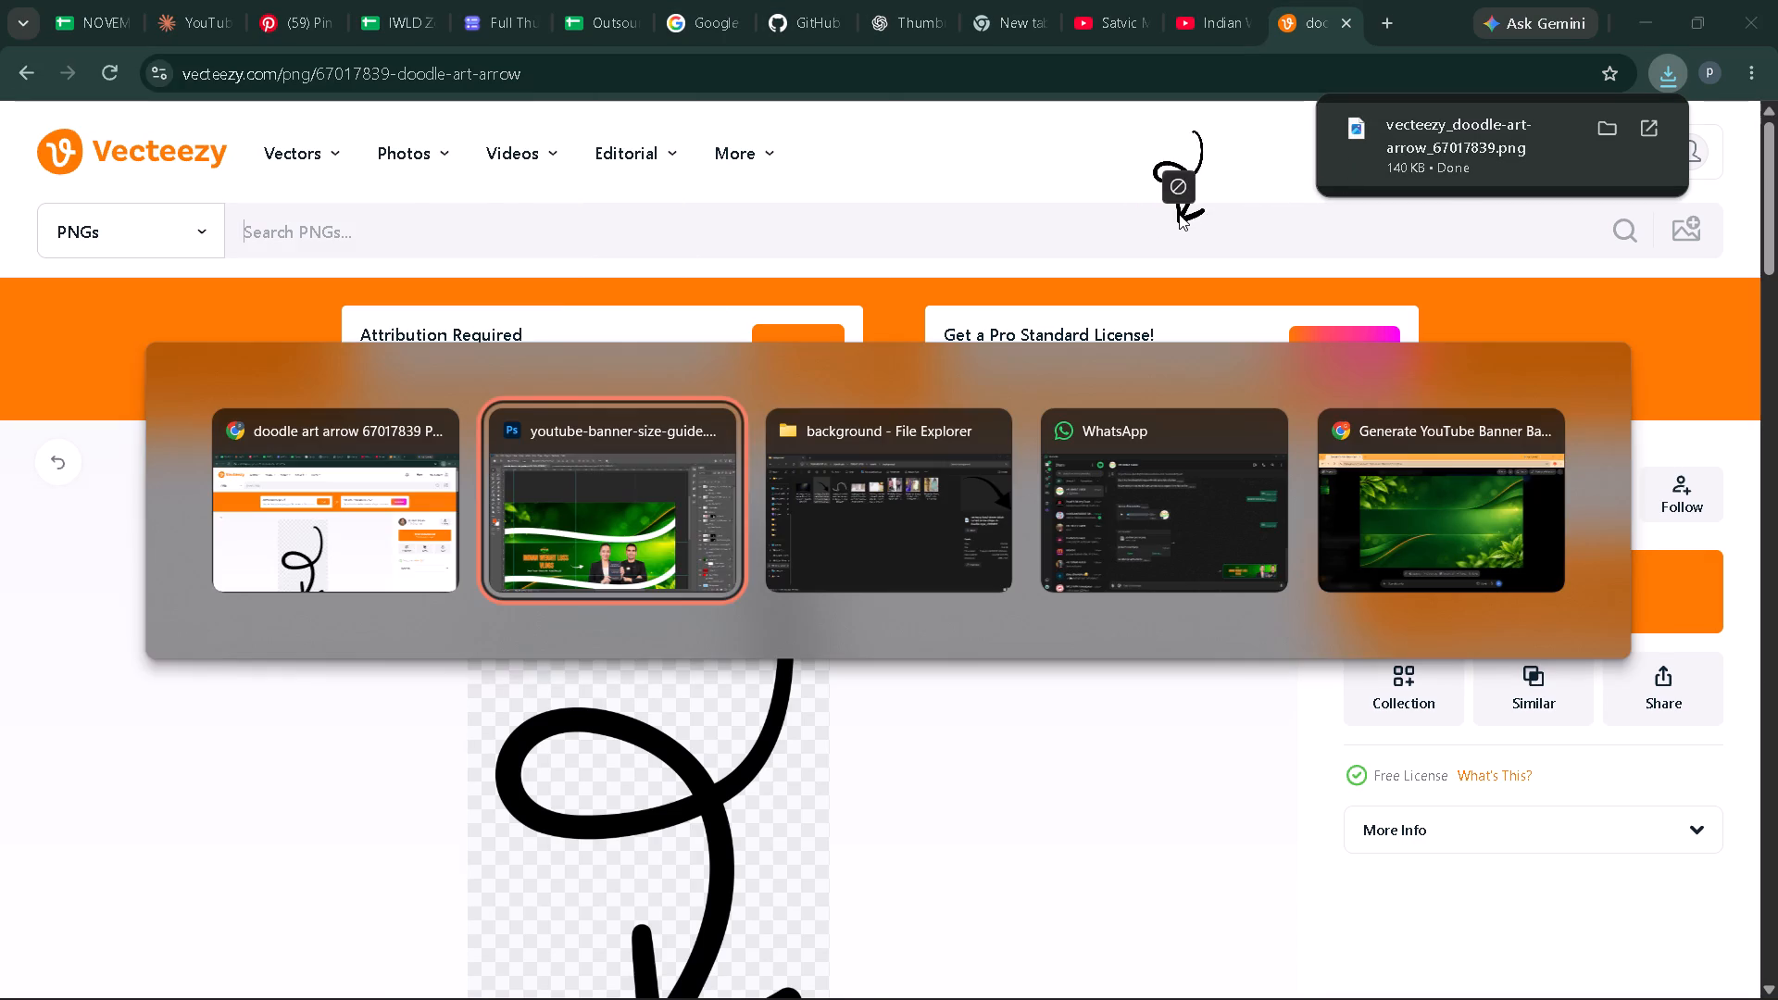
left_click_drag(1179, 214, 569, 736)
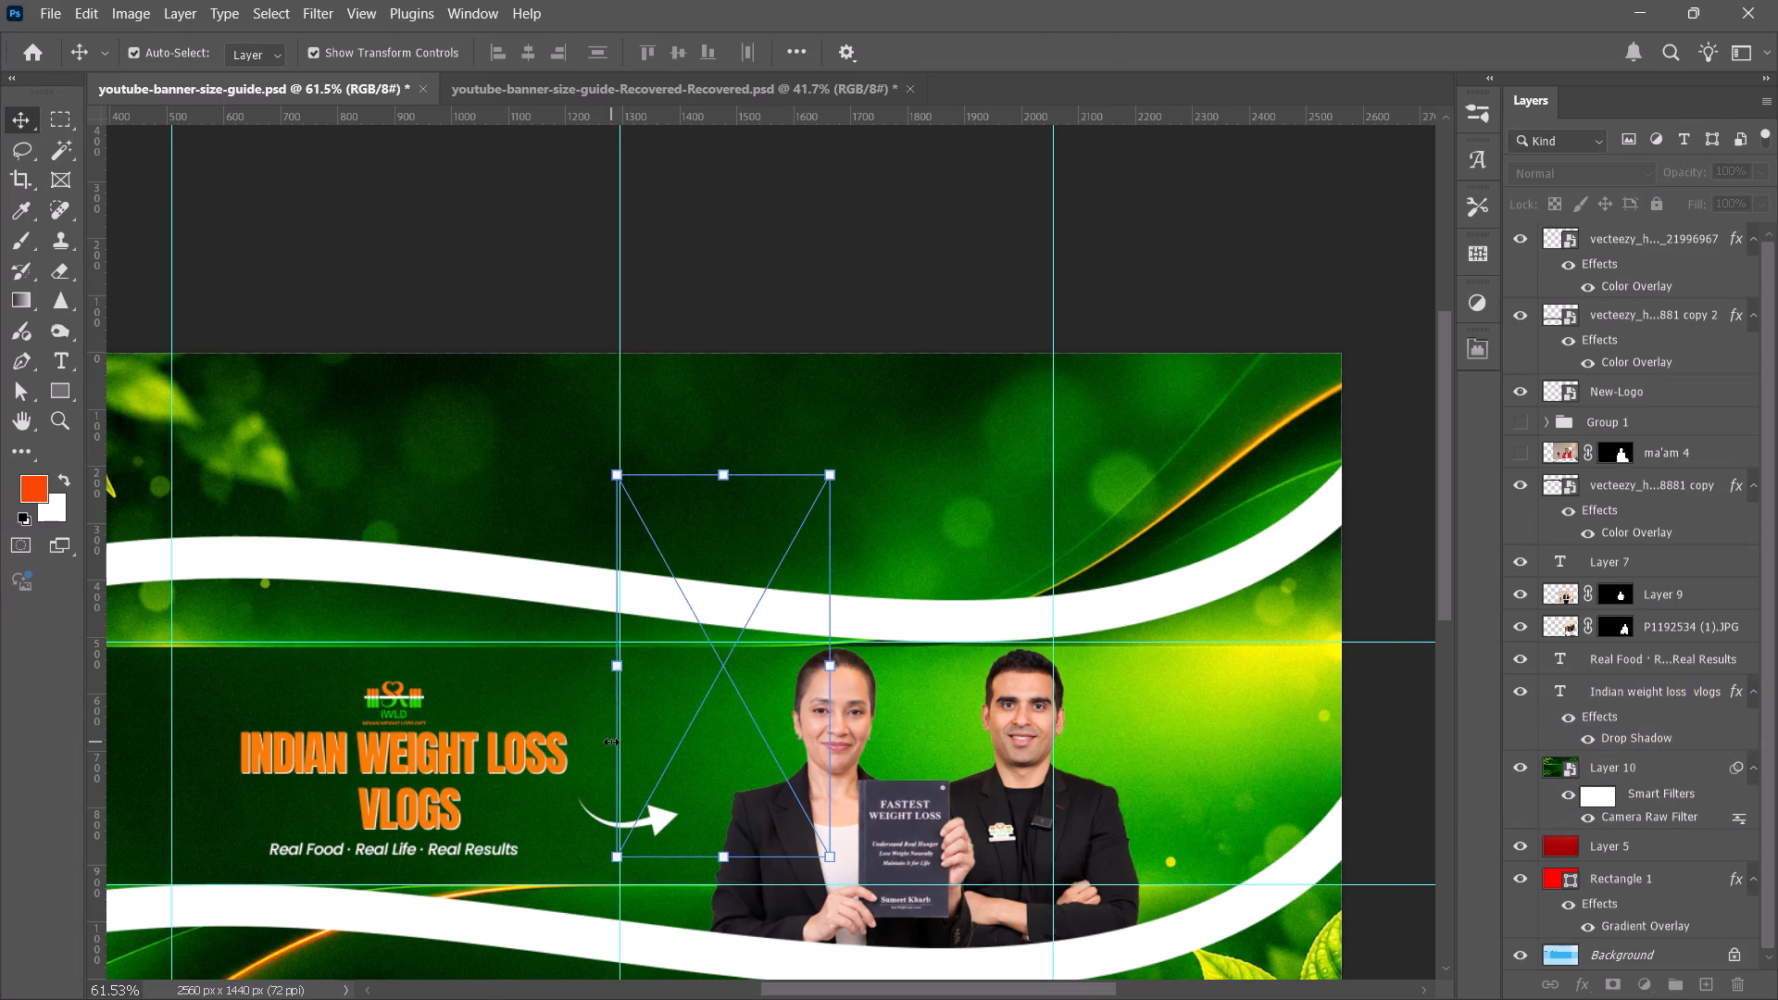
key("space")
key("space")
key("space")
key("space")
key("space")
key("space")
key("space")
key("space")
key("space")
left_click_drag(722, 719, 745, 631)
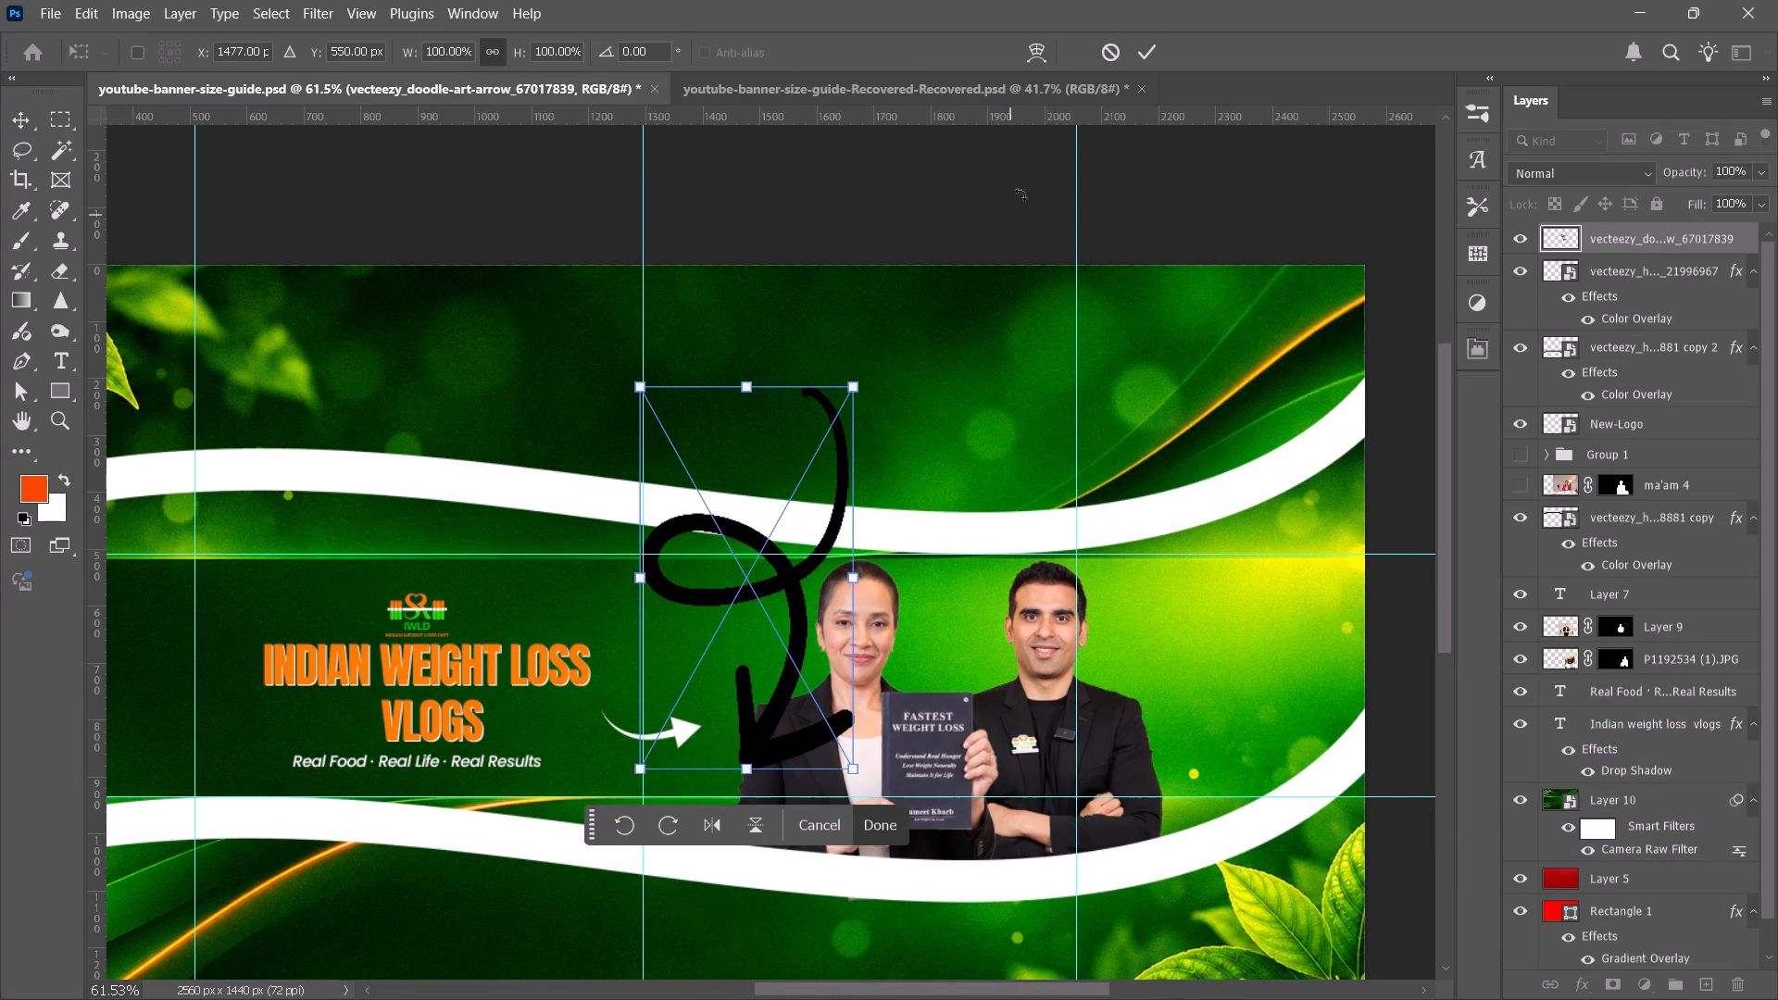
left_click(1157, 60)
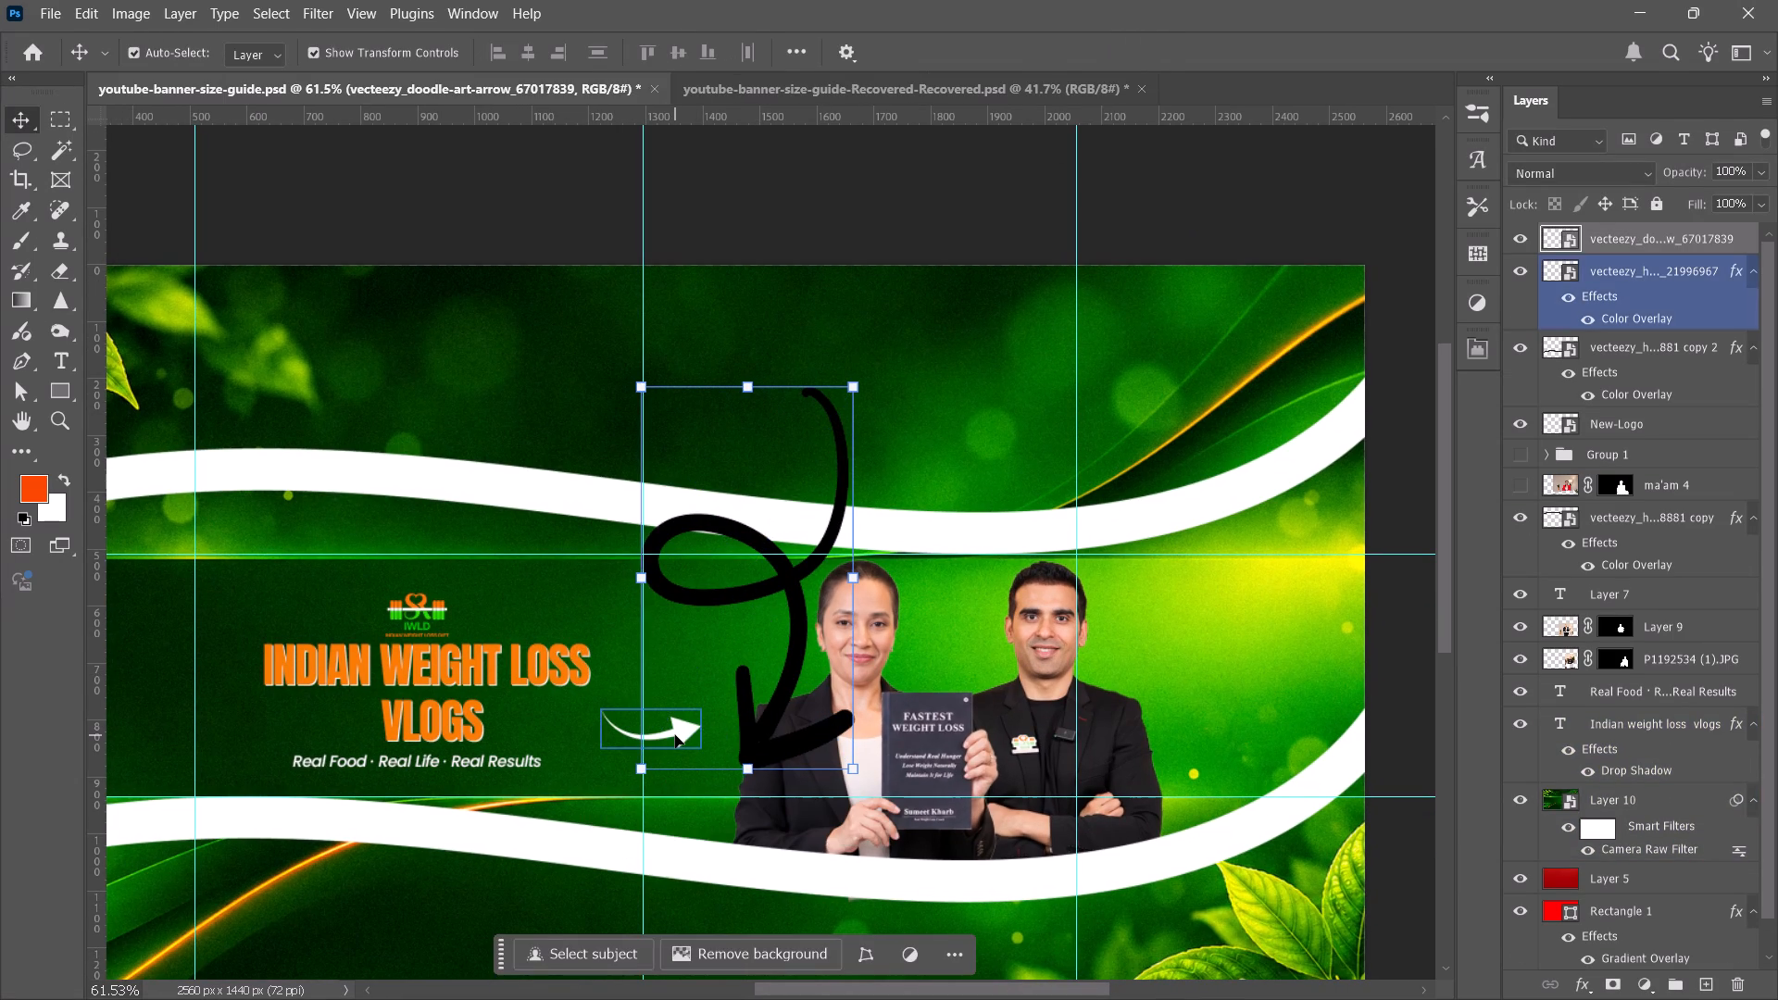
Delete the old white curved arrow beside the headline and select the new doodle arrow.
left_click(675, 735)
key("Delete")
left_click(781, 631)
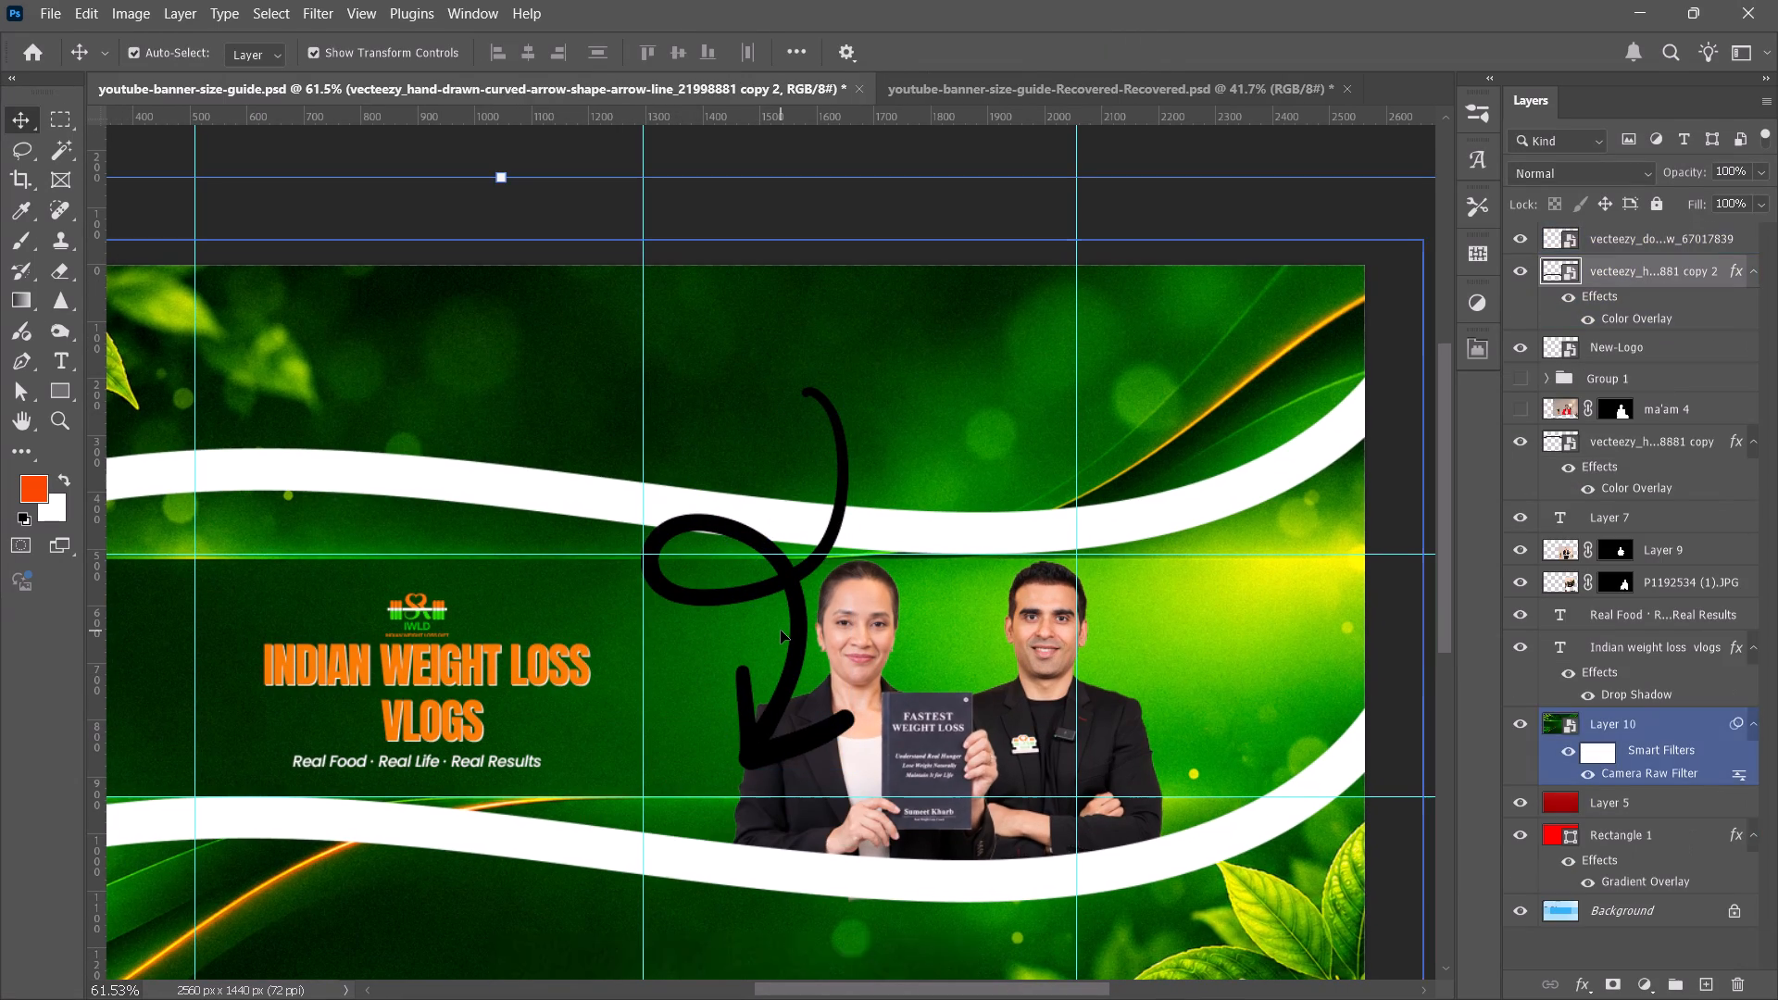
Rotate the doodle arrow about 86° and flip it vertically so its arrowhead points towards the woman.
left_click(797, 593)
left_click_drag(877, 372, 946, 581)
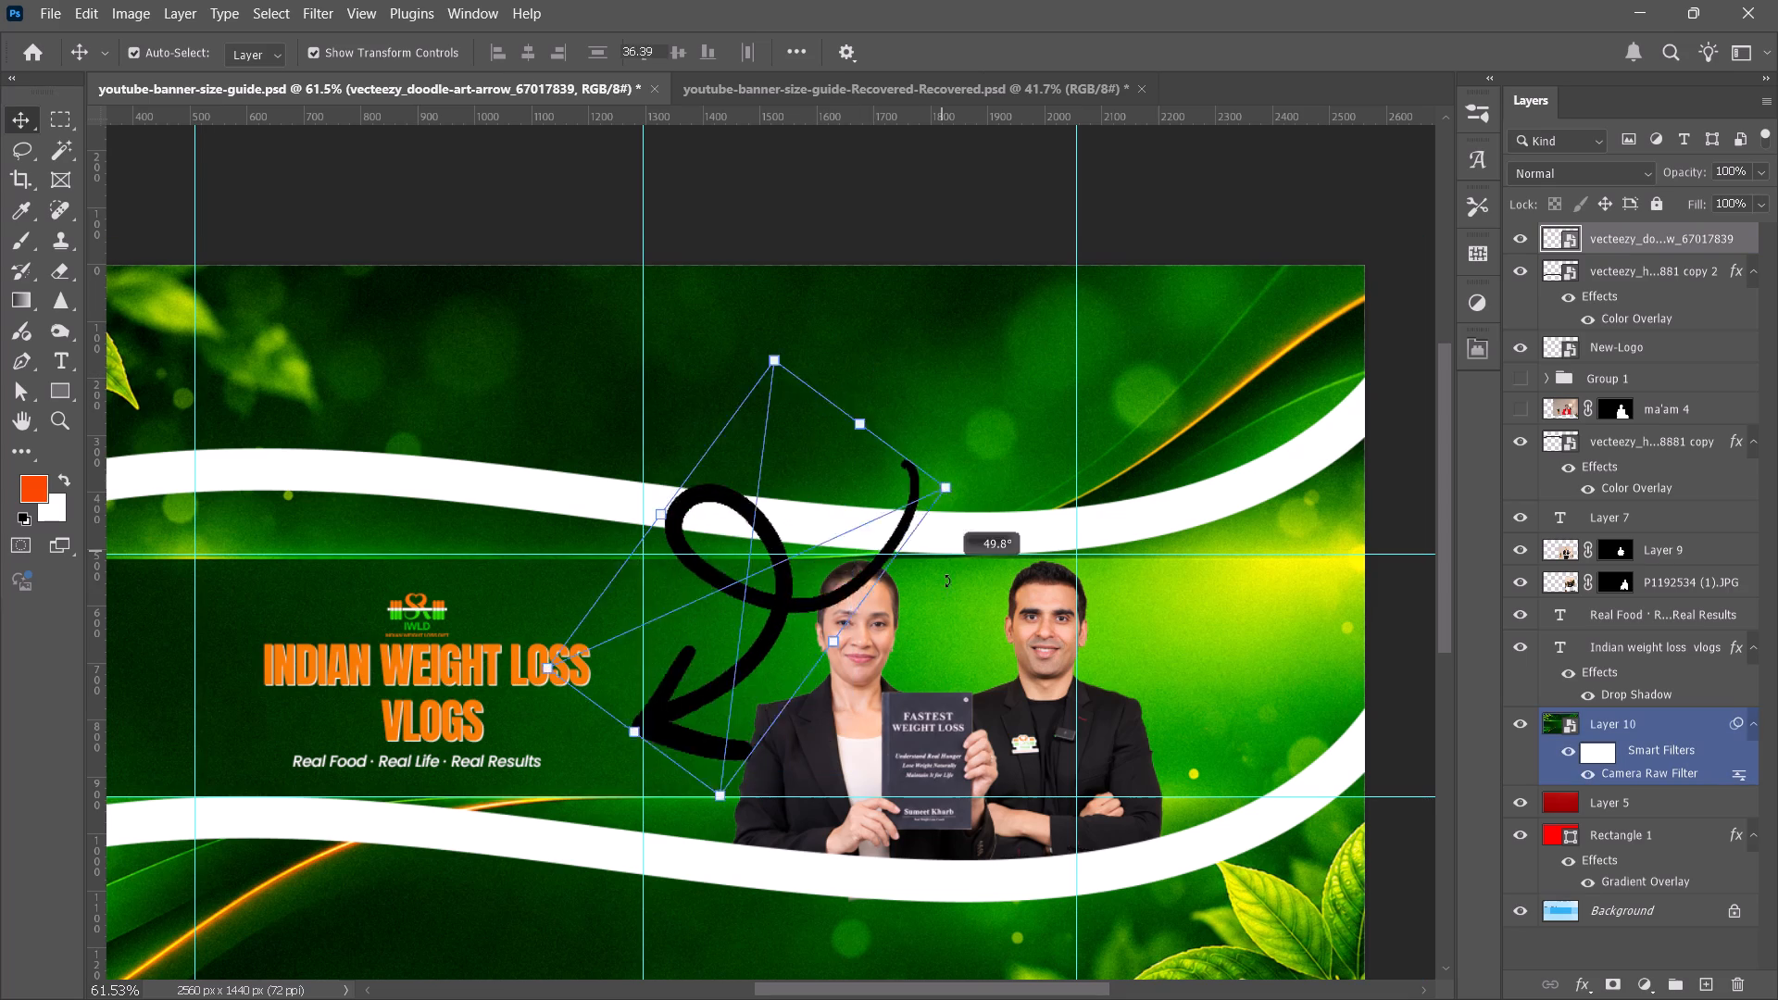
left_click_drag(946, 581, 938, 681)
right_click(938, 681)
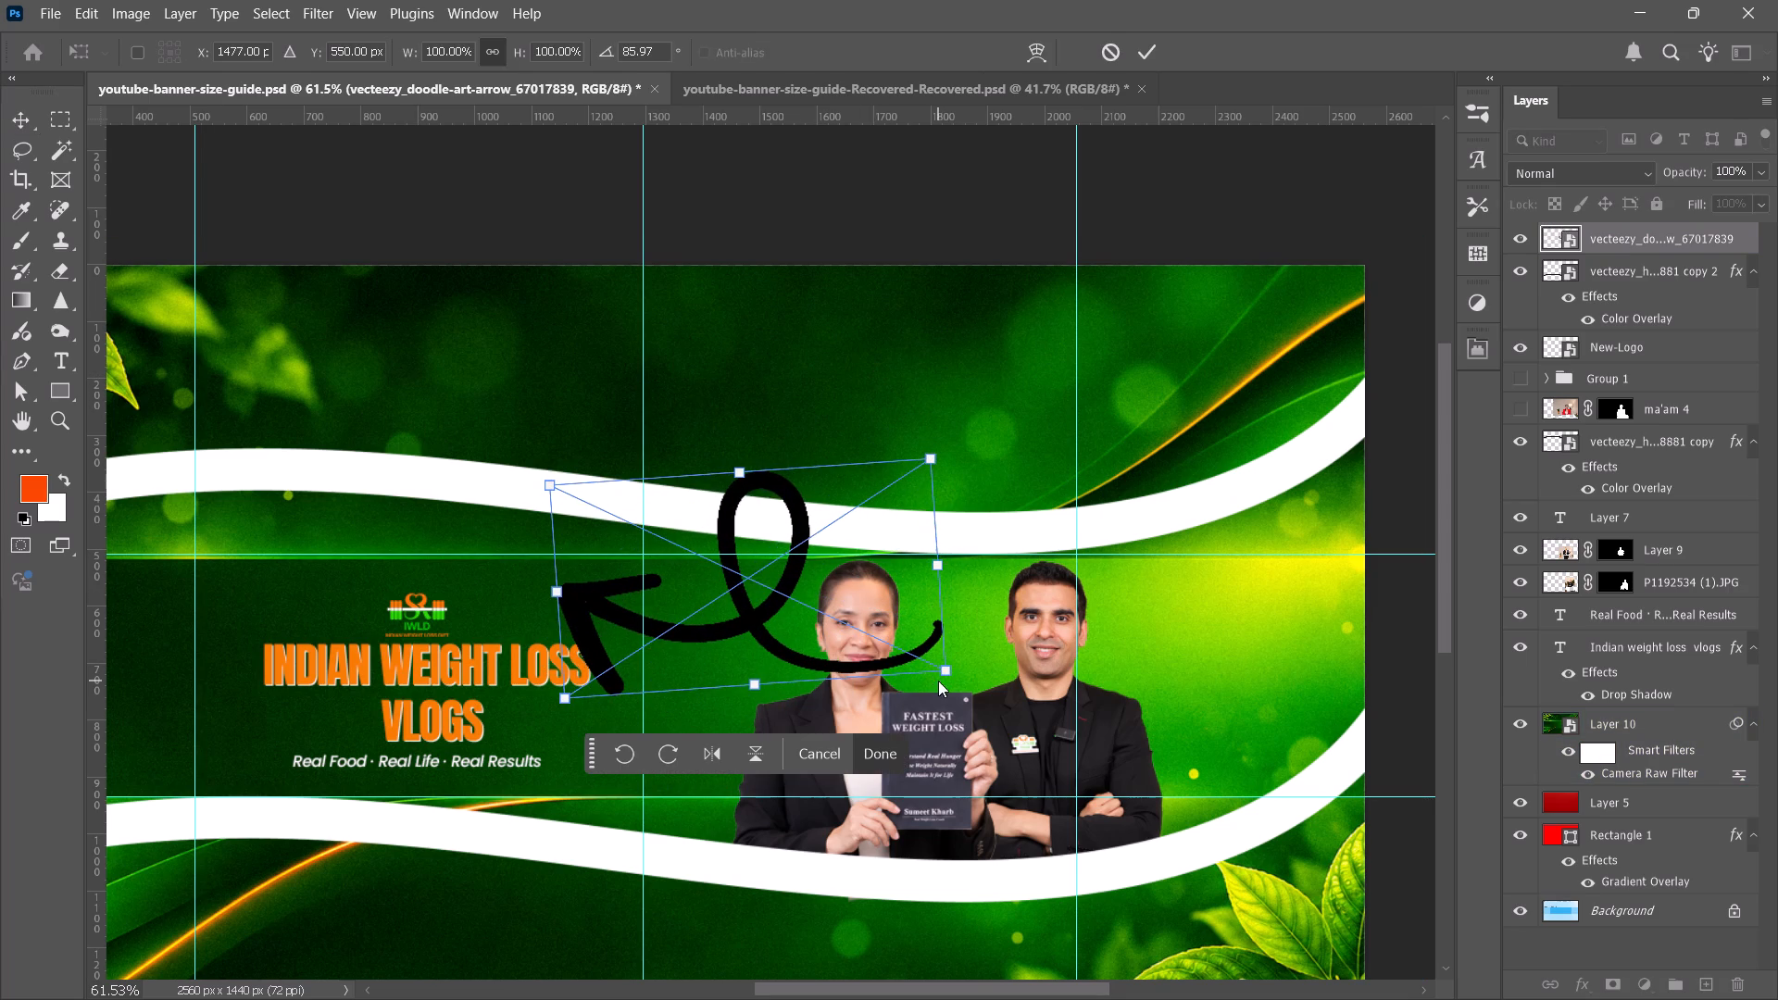
left_click(961, 656)
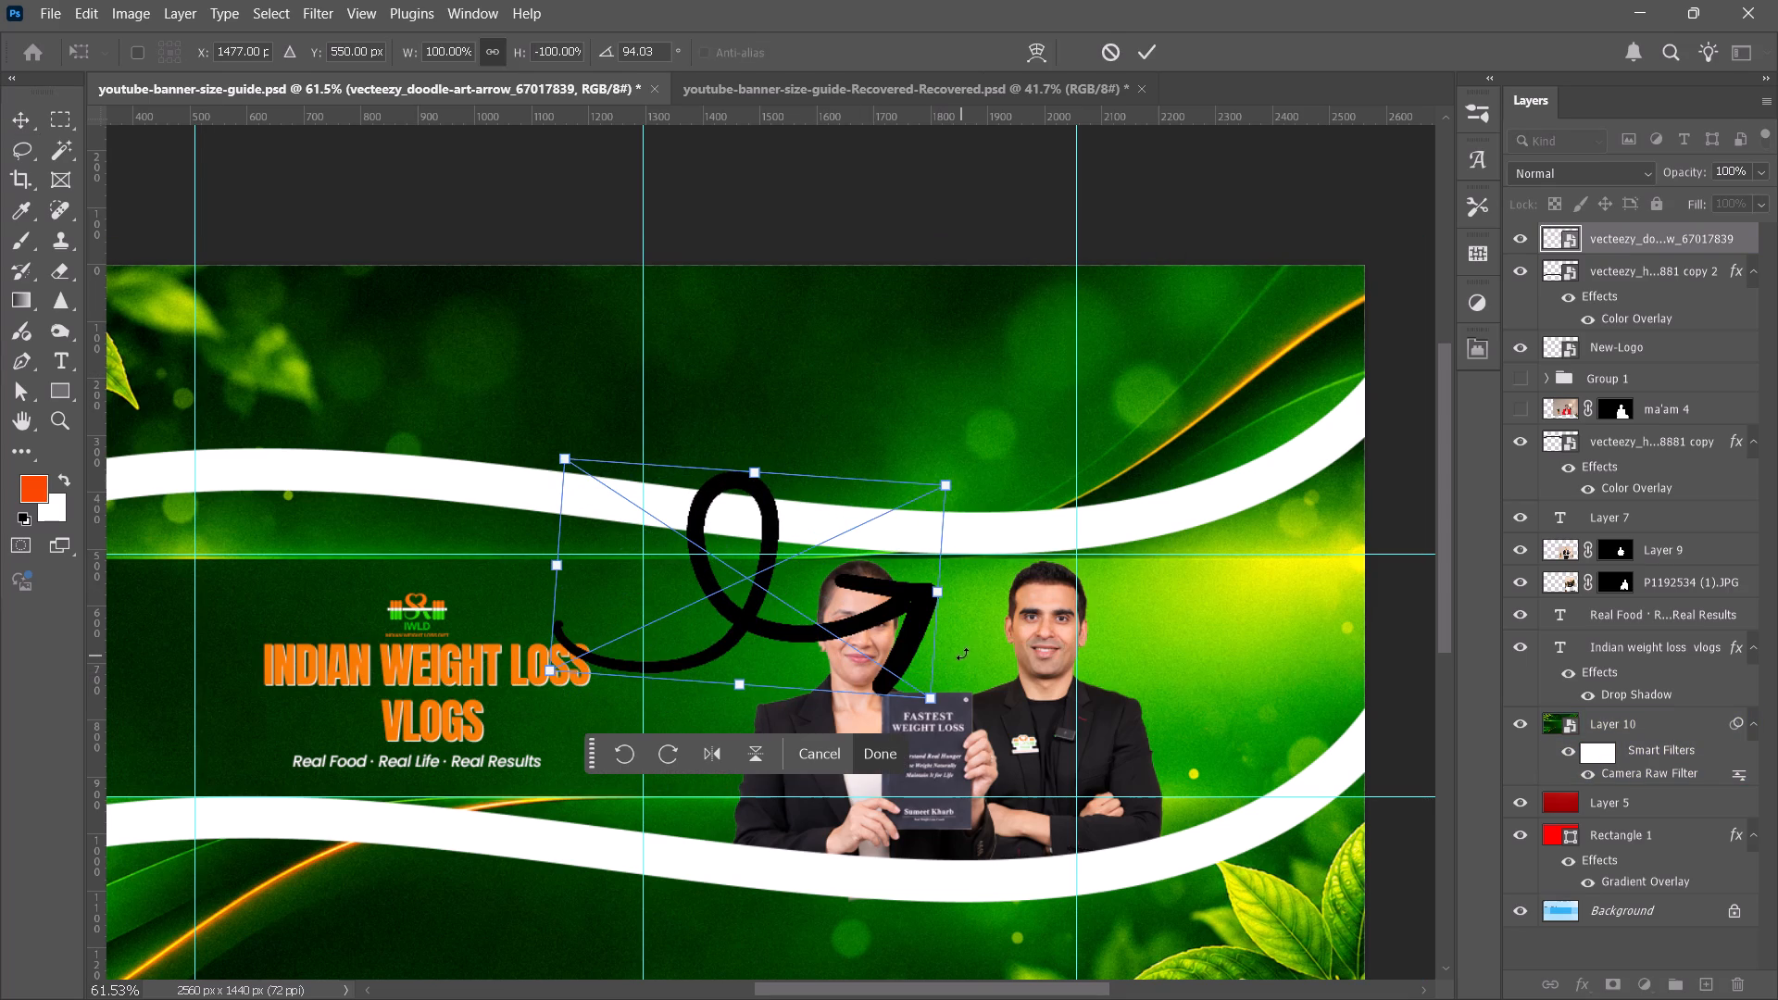
Scale the doodle arrow down to about 27% and place it between the headline and the woman.
left_click_drag(949, 495, 843, 646)
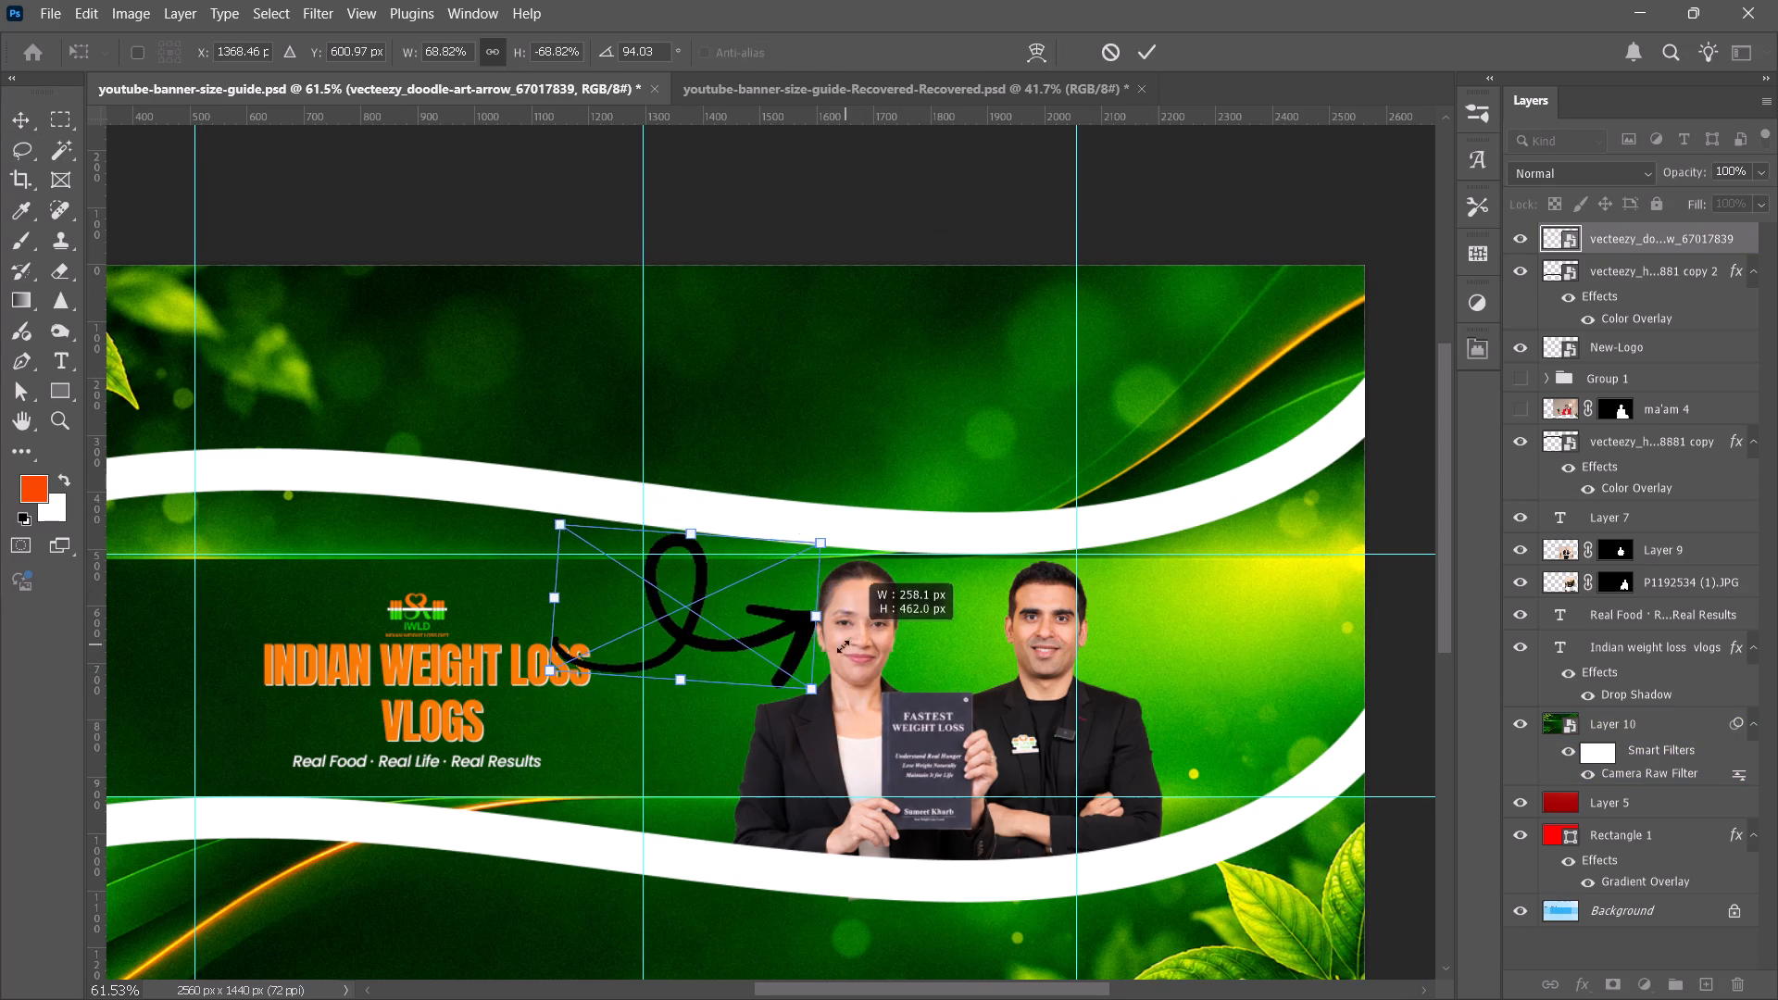
left_click_drag(843, 646, 702, 719)
left_click_drag(620, 655, 658, 713)
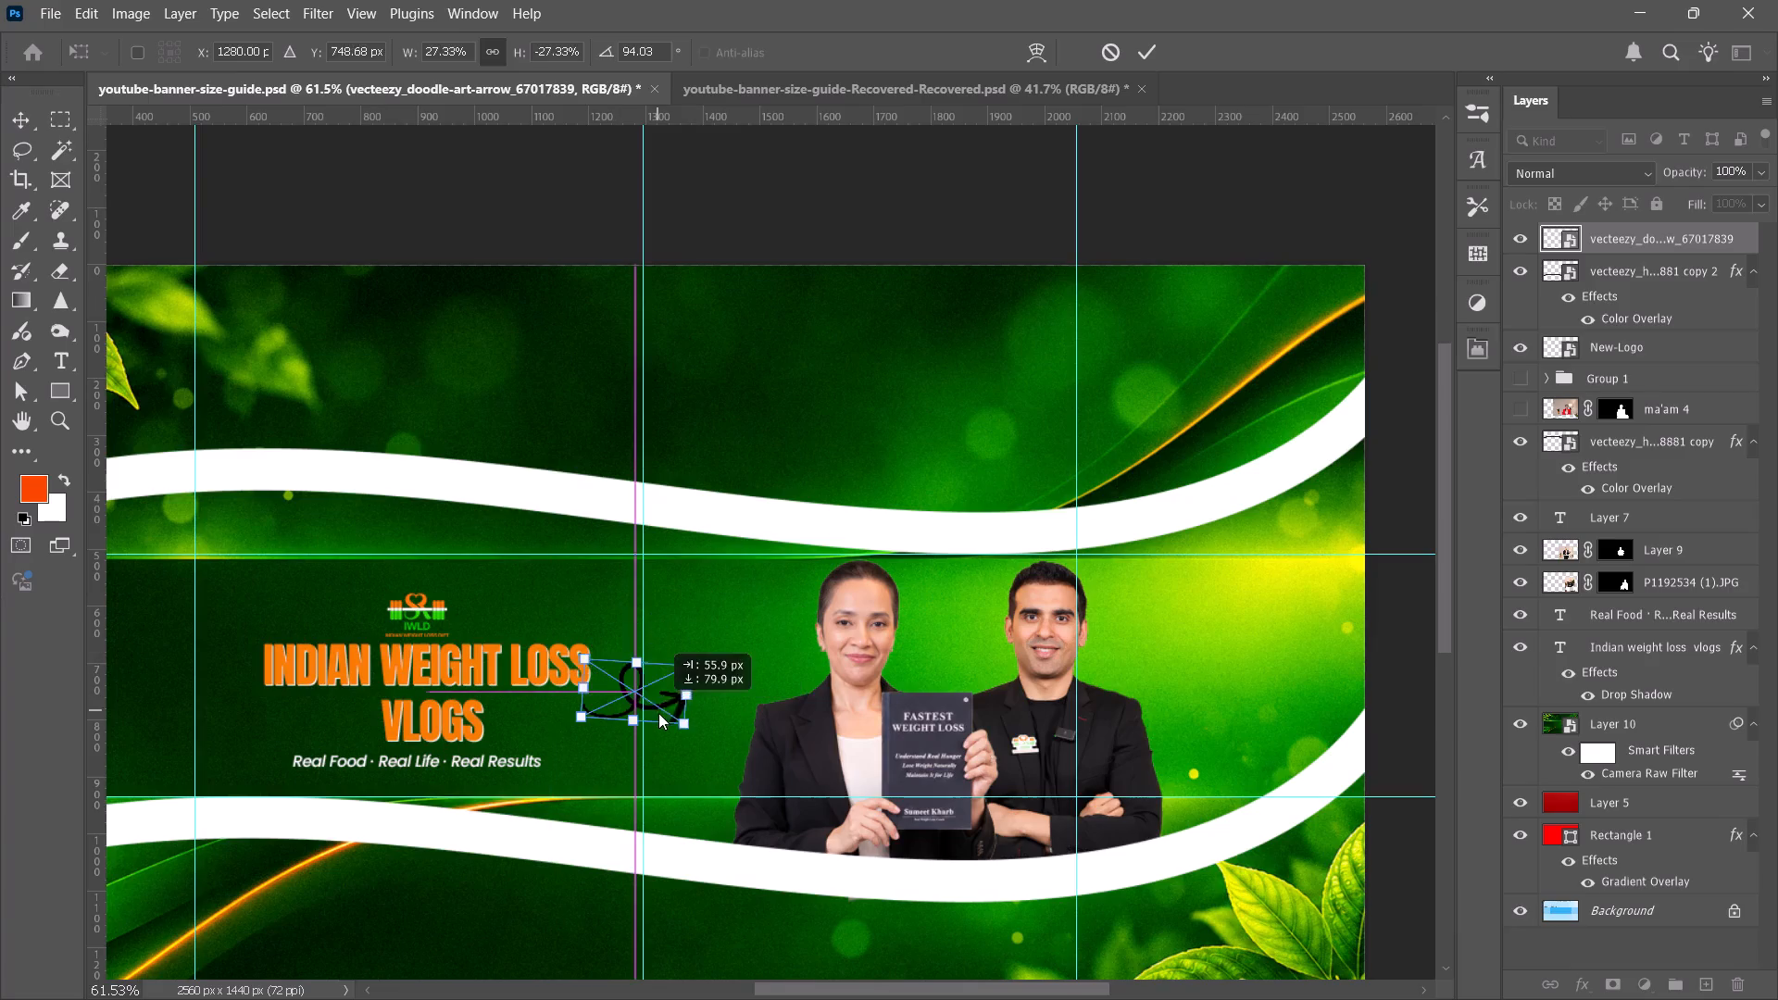
left_click_drag(658, 713, 666, 718)
left_click(1147, 46)
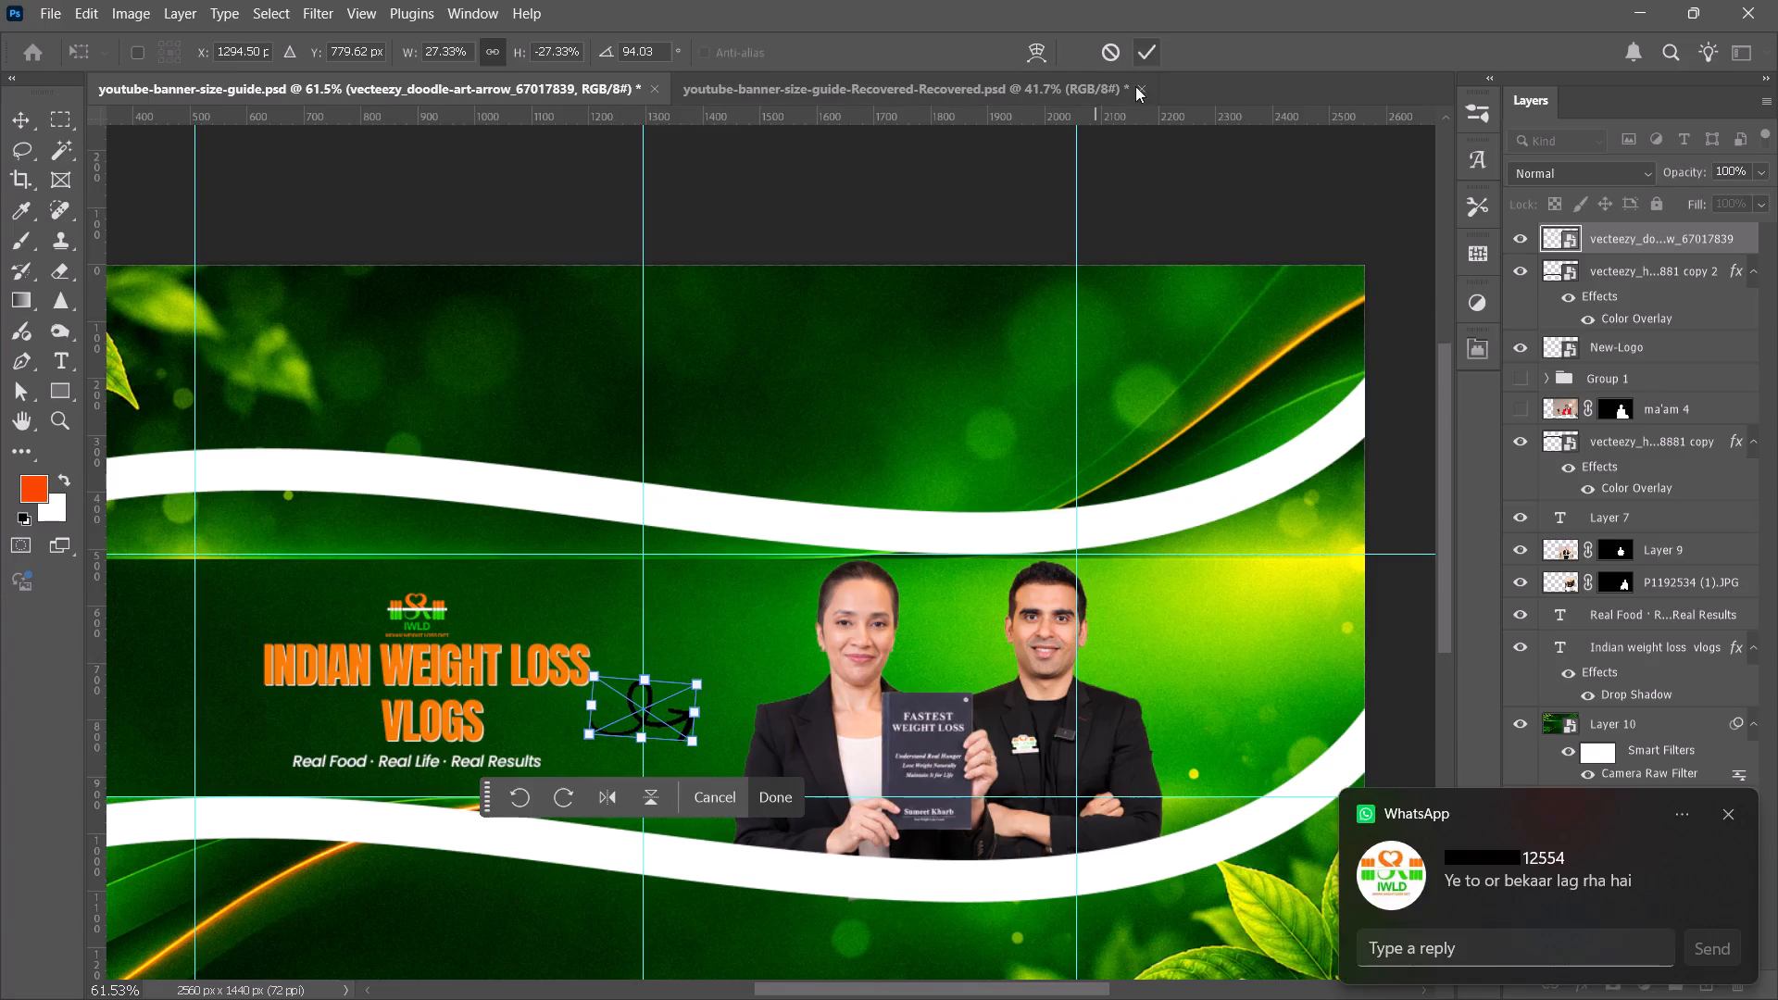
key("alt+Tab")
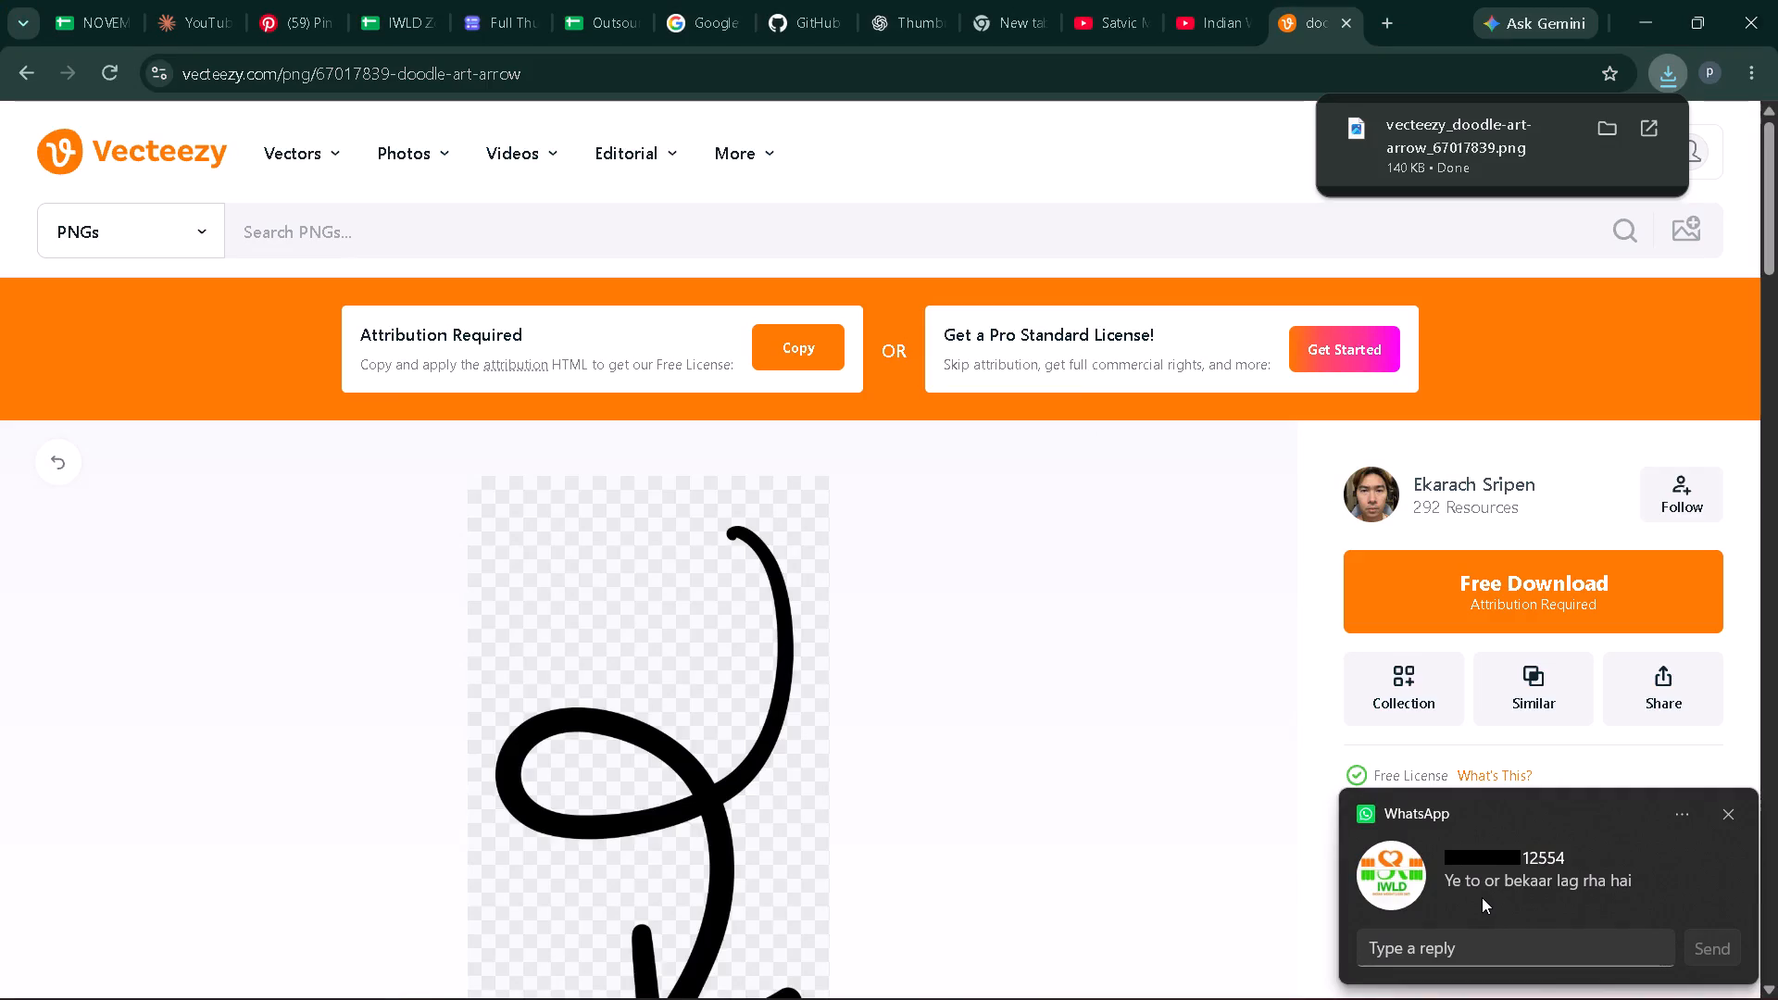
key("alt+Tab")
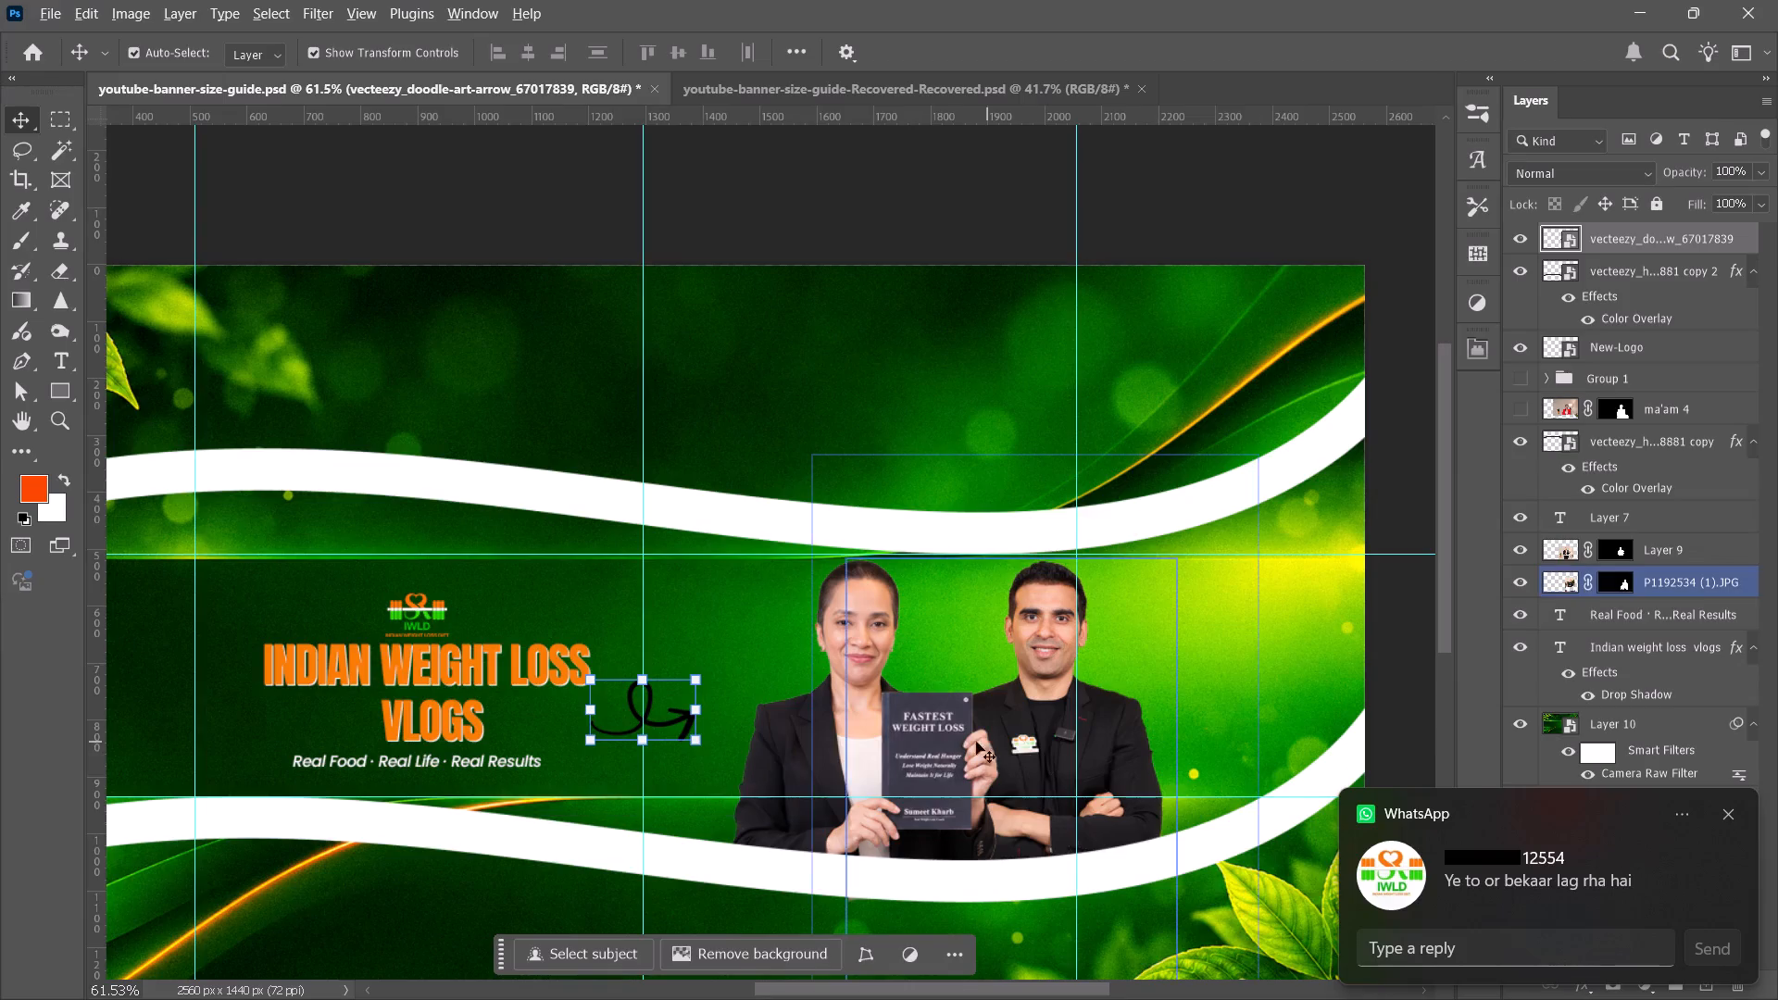
Tilt the doodle arrow to about 104.7° and shift it slightly closer to the woman, to about X 1321 px, Y 782 px.
scroll(668, 741, "up", 8, "alt")
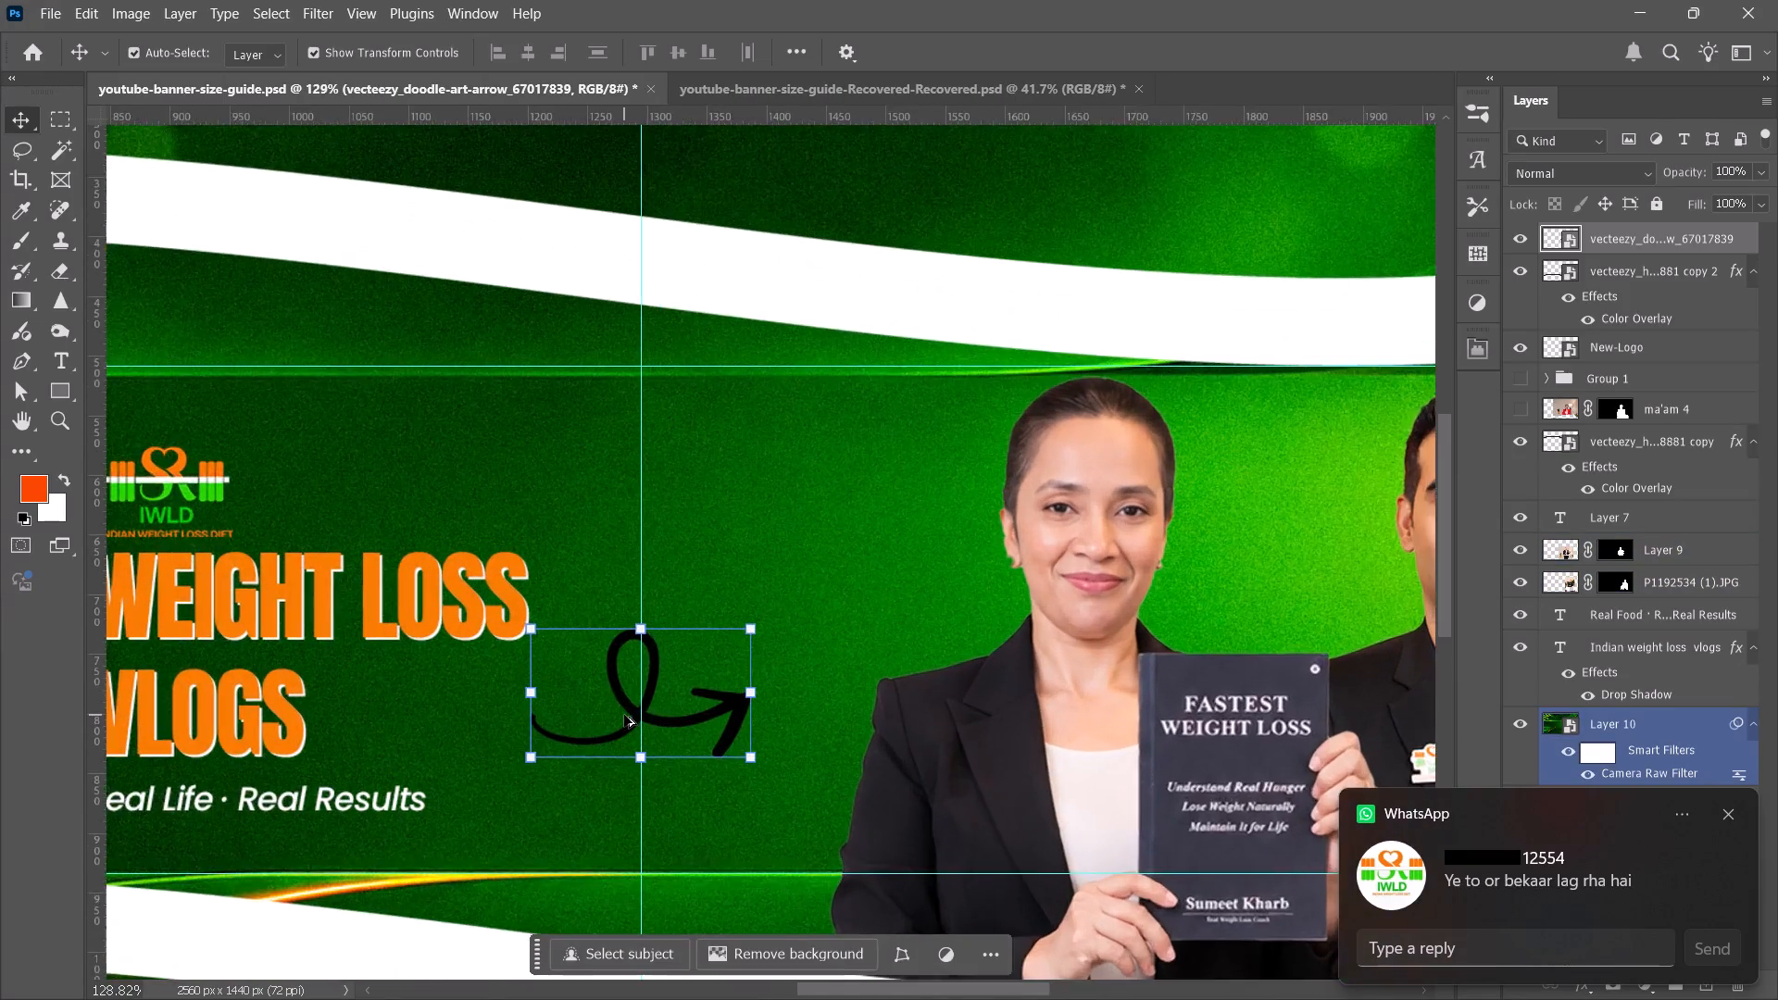
scroll(624, 715, "up", 3, "alt")
left_click_drag(811, 589, 837, 615)
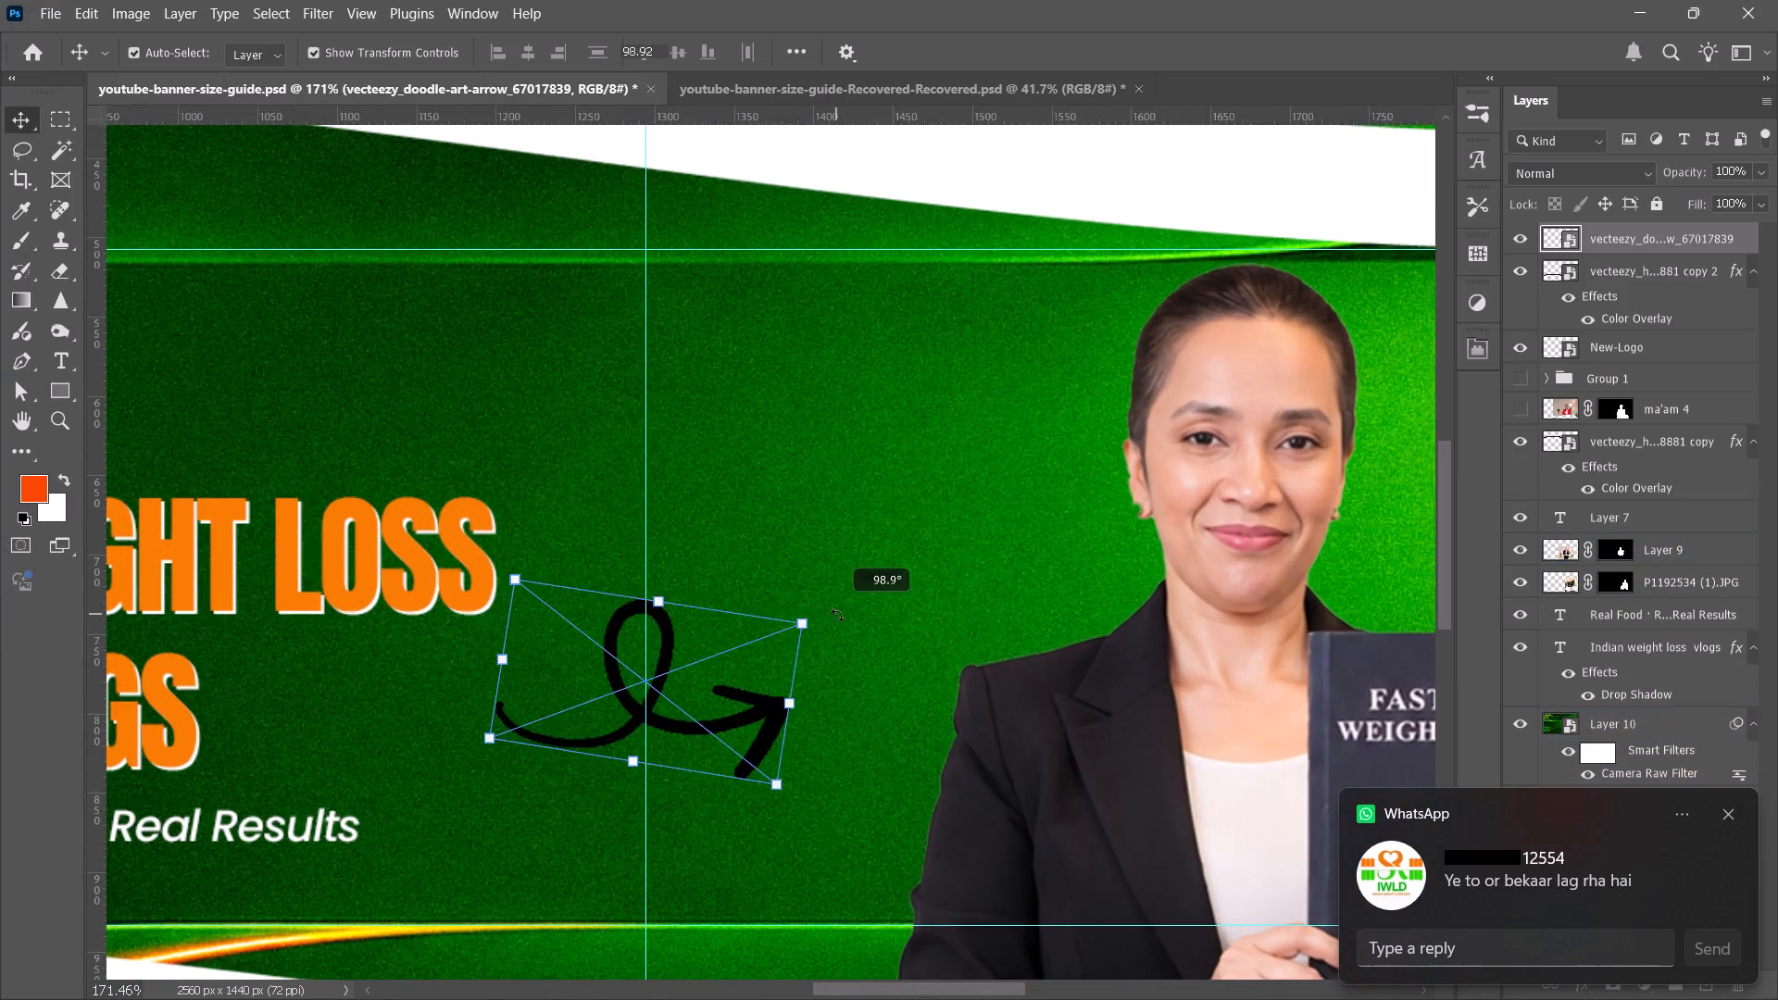
left_click_drag(837, 615, 838, 617)
left_click_drag(751, 731, 792, 737)
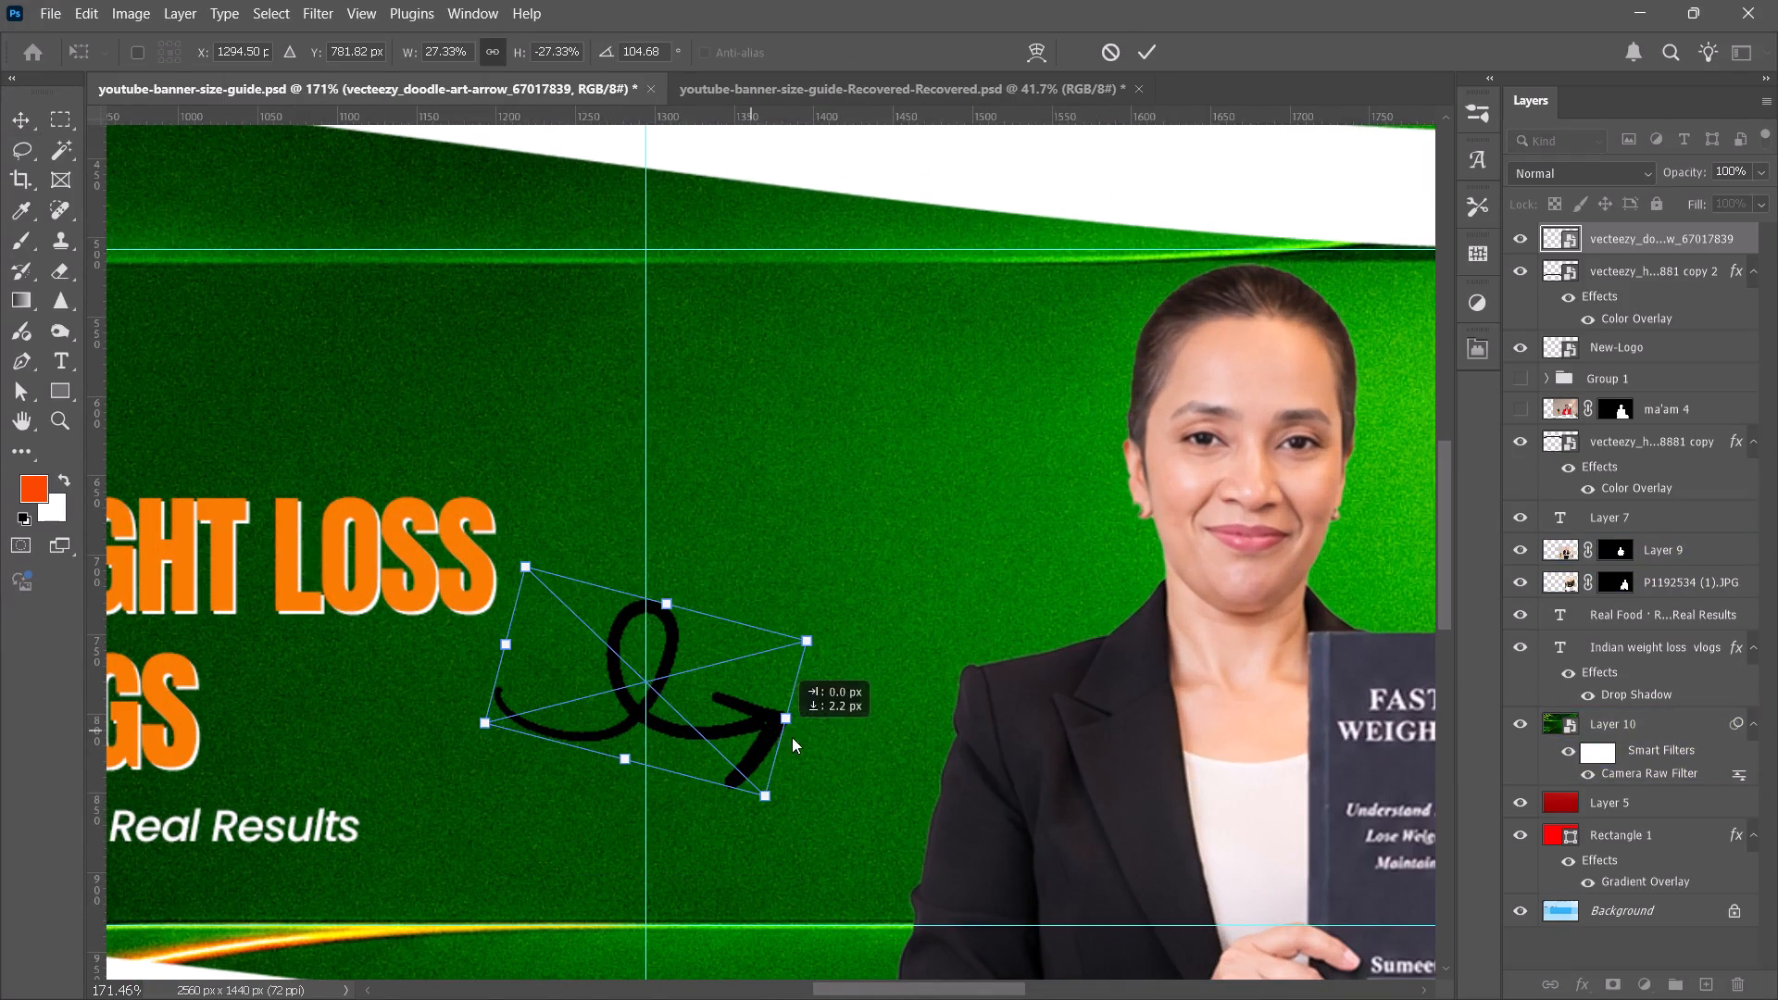
left_click_drag(792, 737, 795, 737)
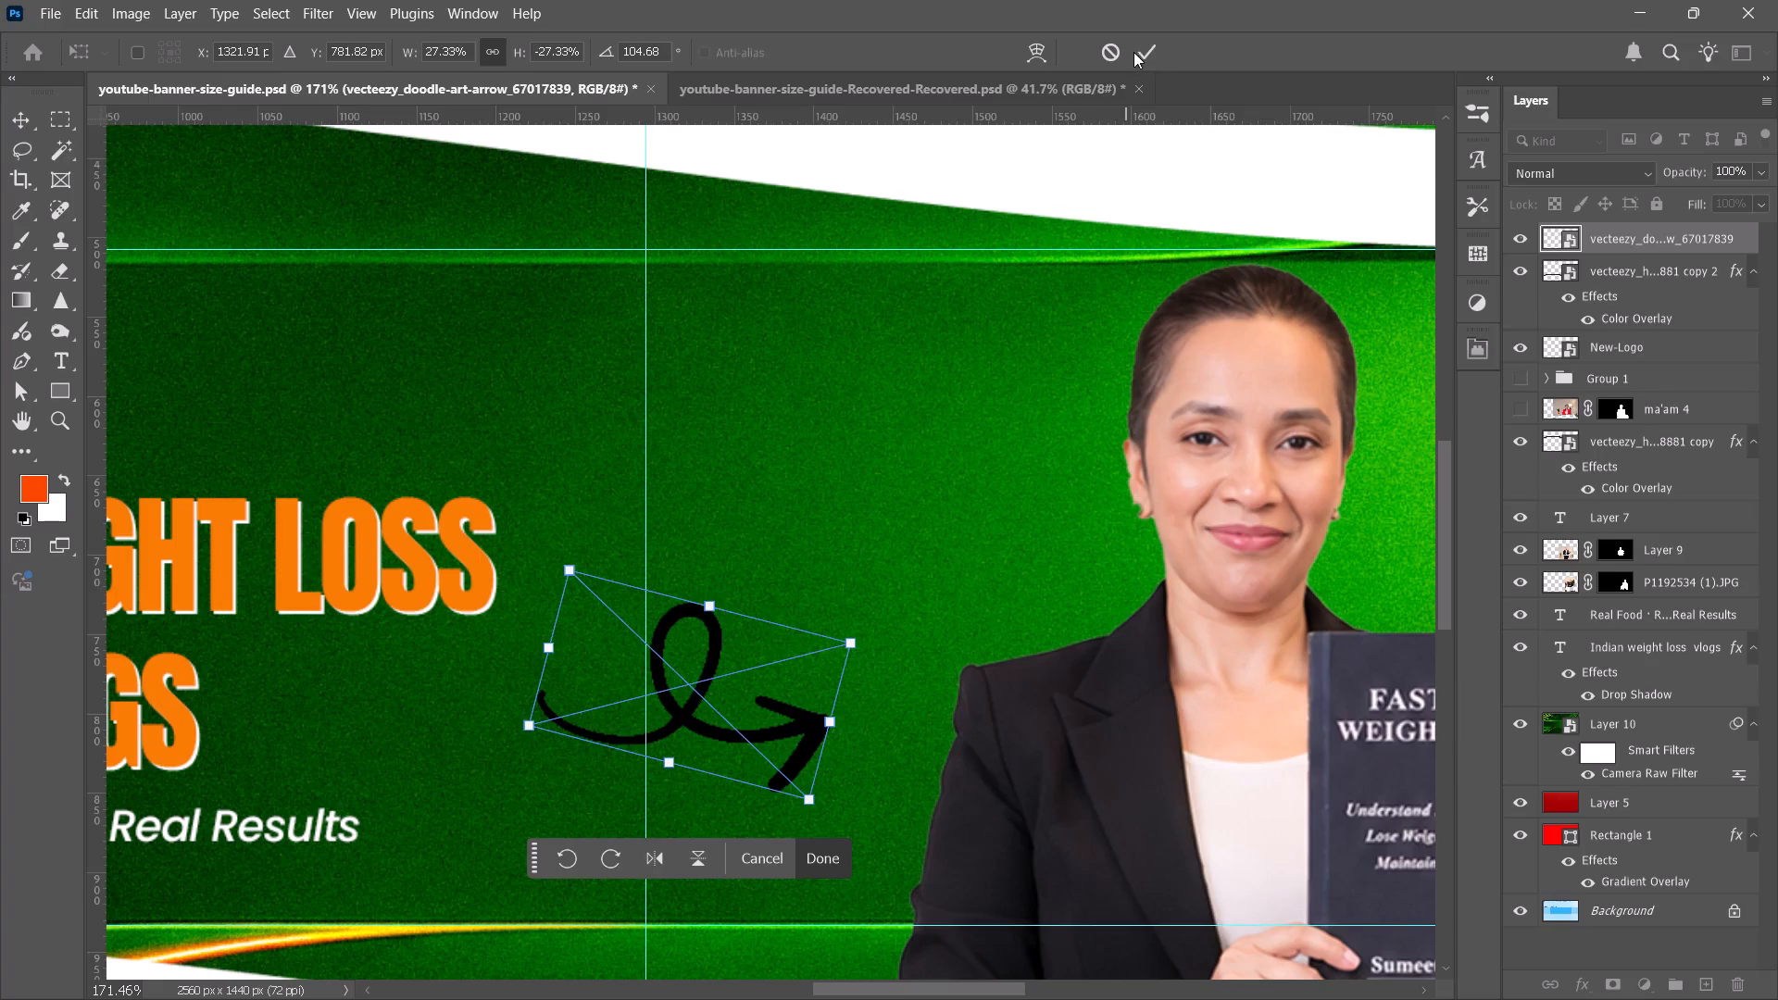
left_click(1138, 56)
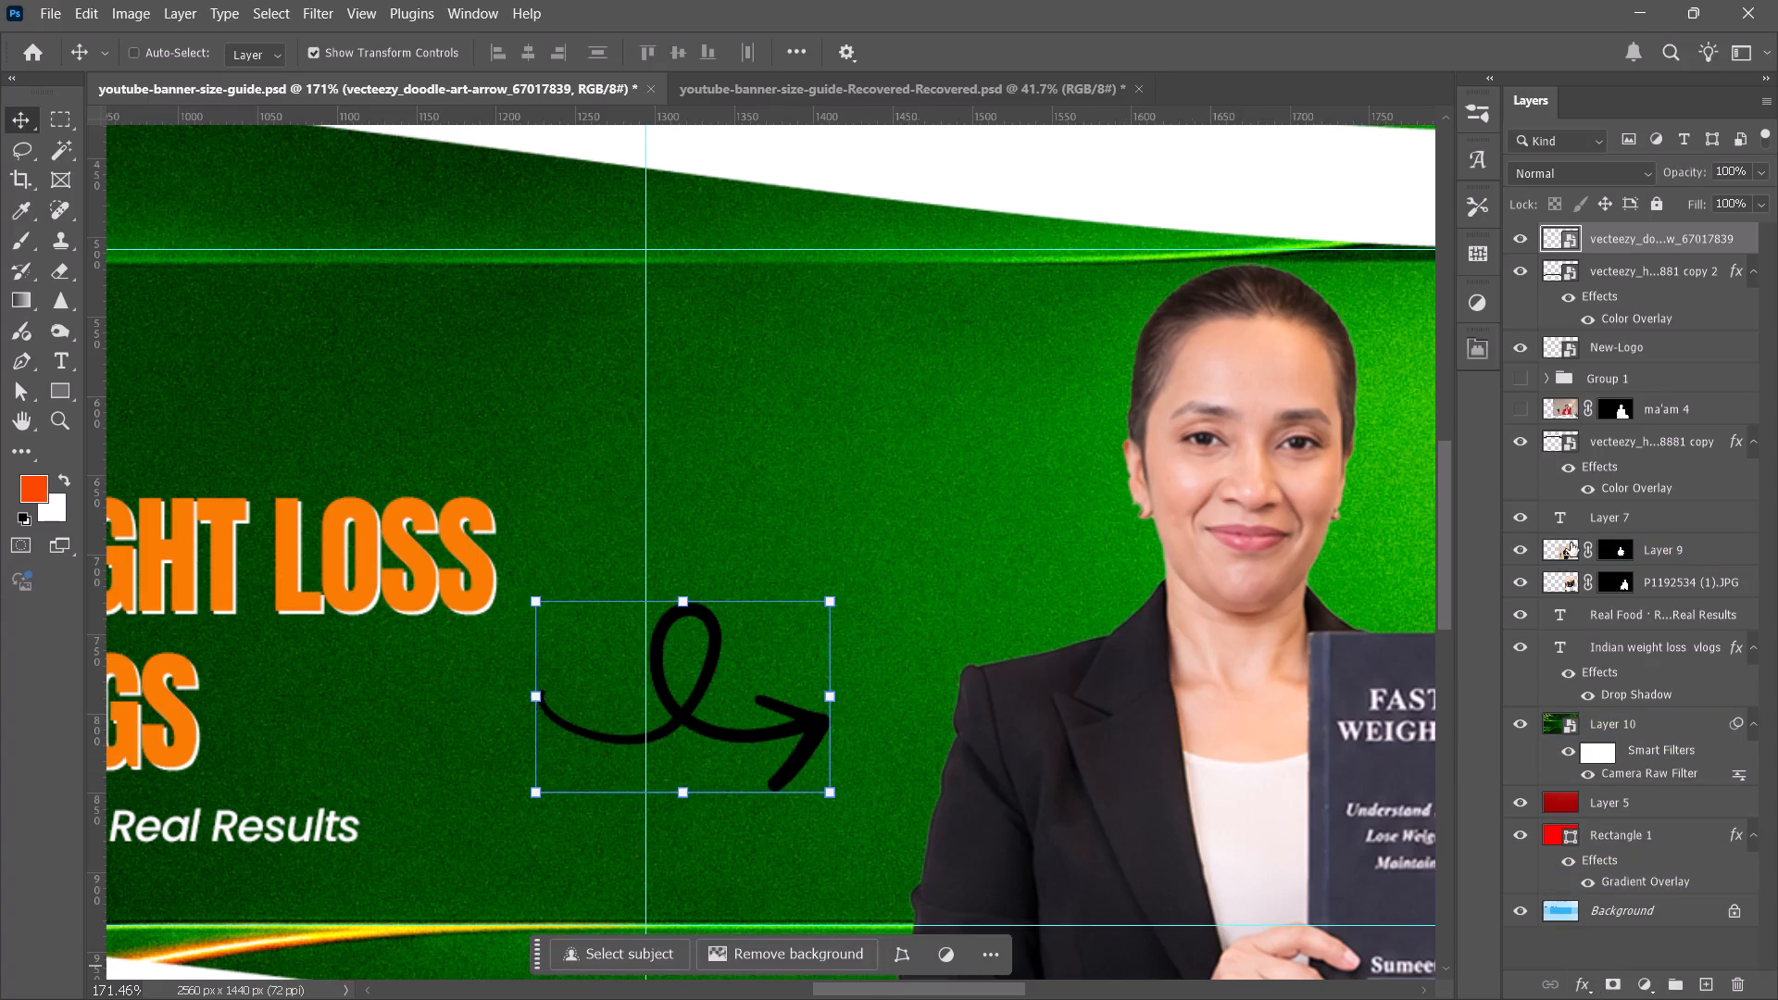
Load the doodle arrow's outline as a selection, dismiss the WhatsApp notification and apply a white Color Overlay to the arrow layer.
left_click(1560, 236, "ctrl")
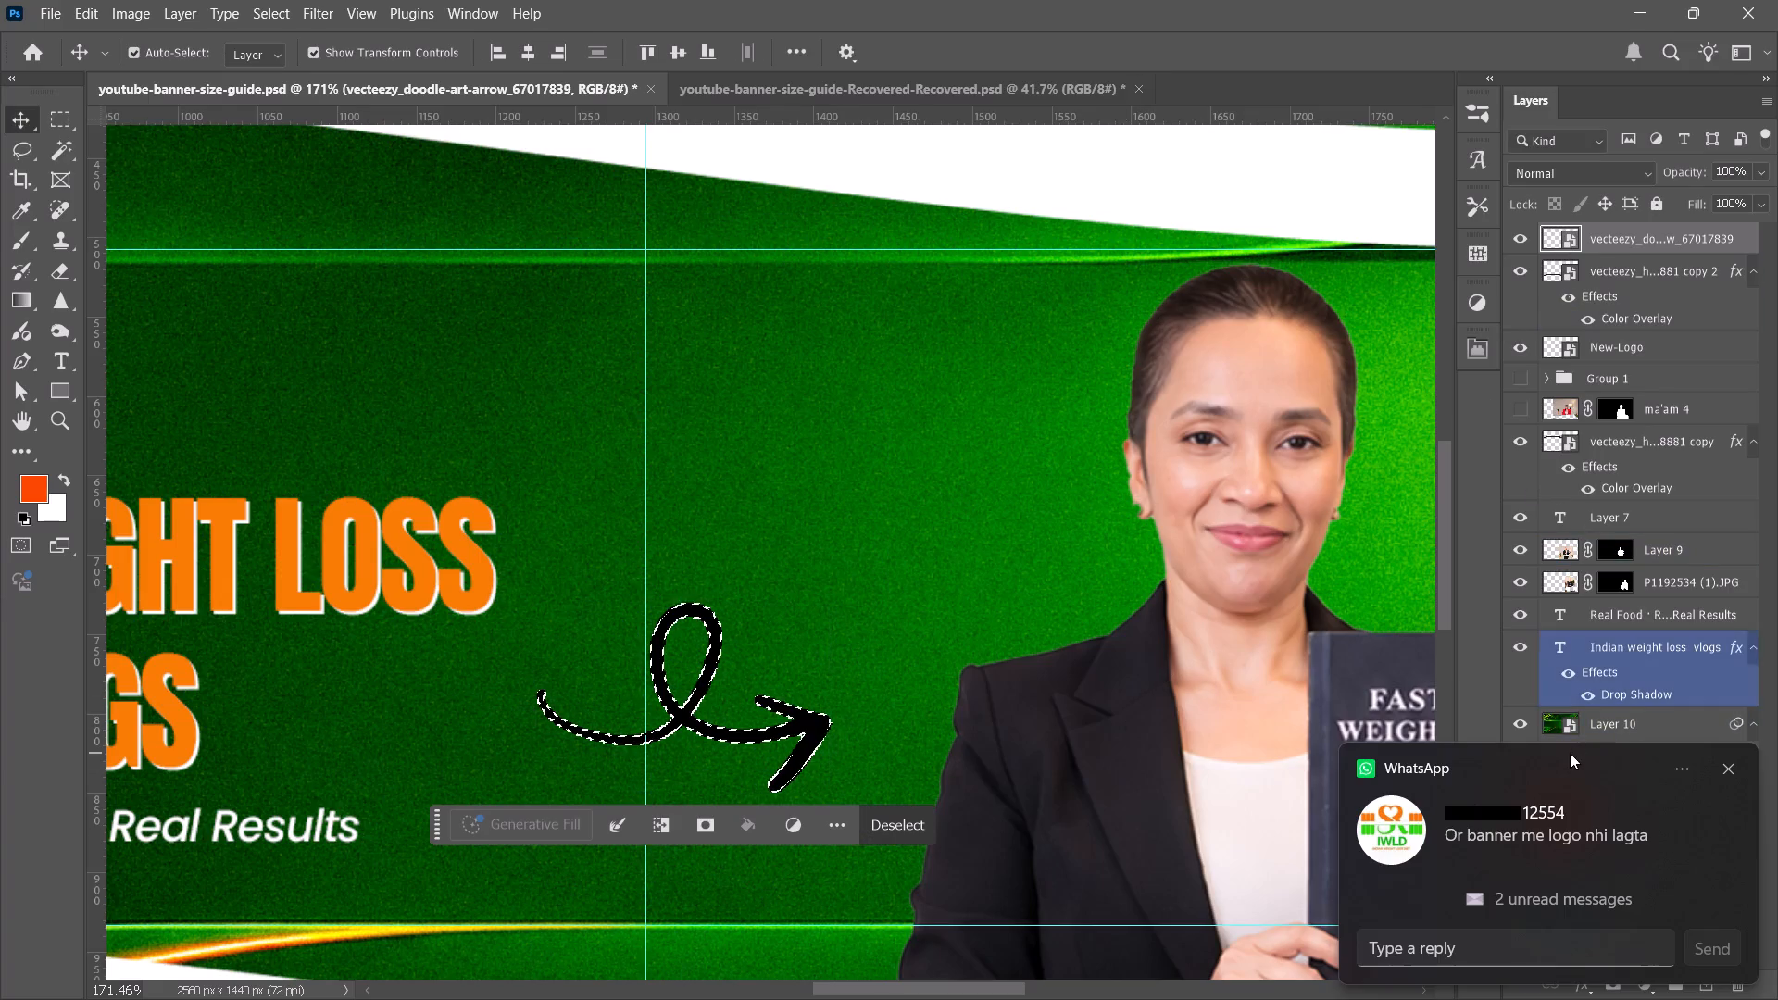
left_click(1730, 771)
left_click(1591, 981)
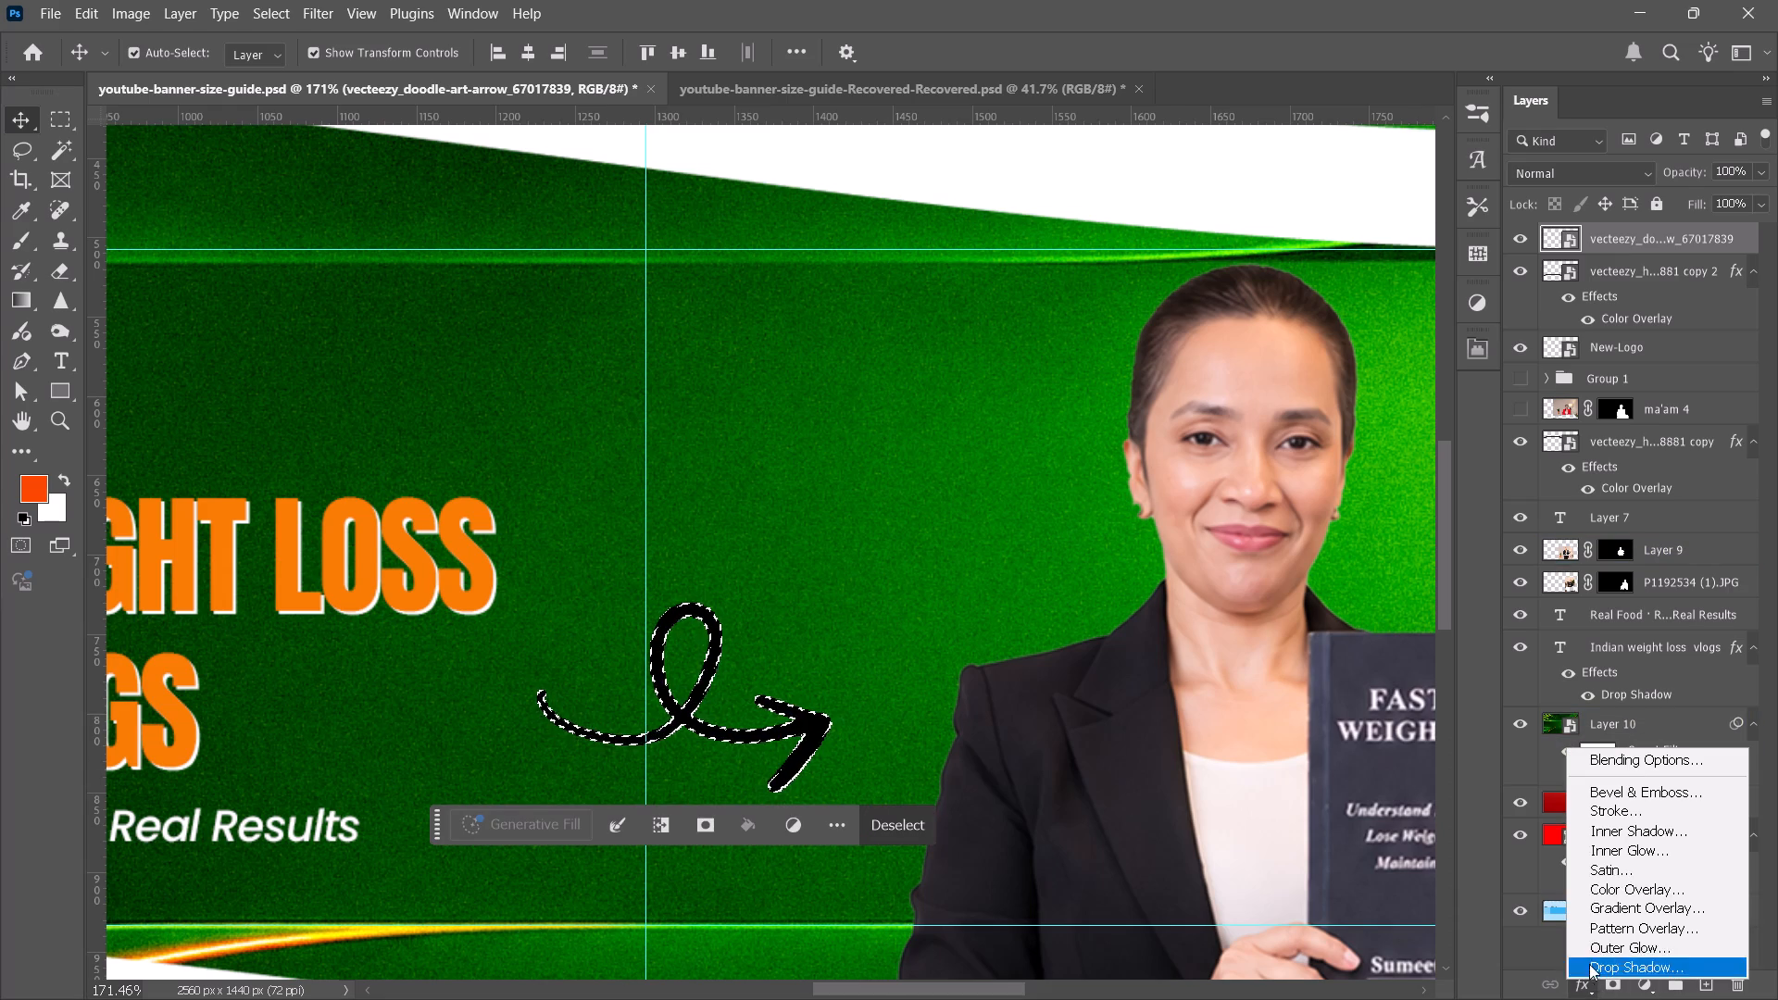
left_click(1606, 882)
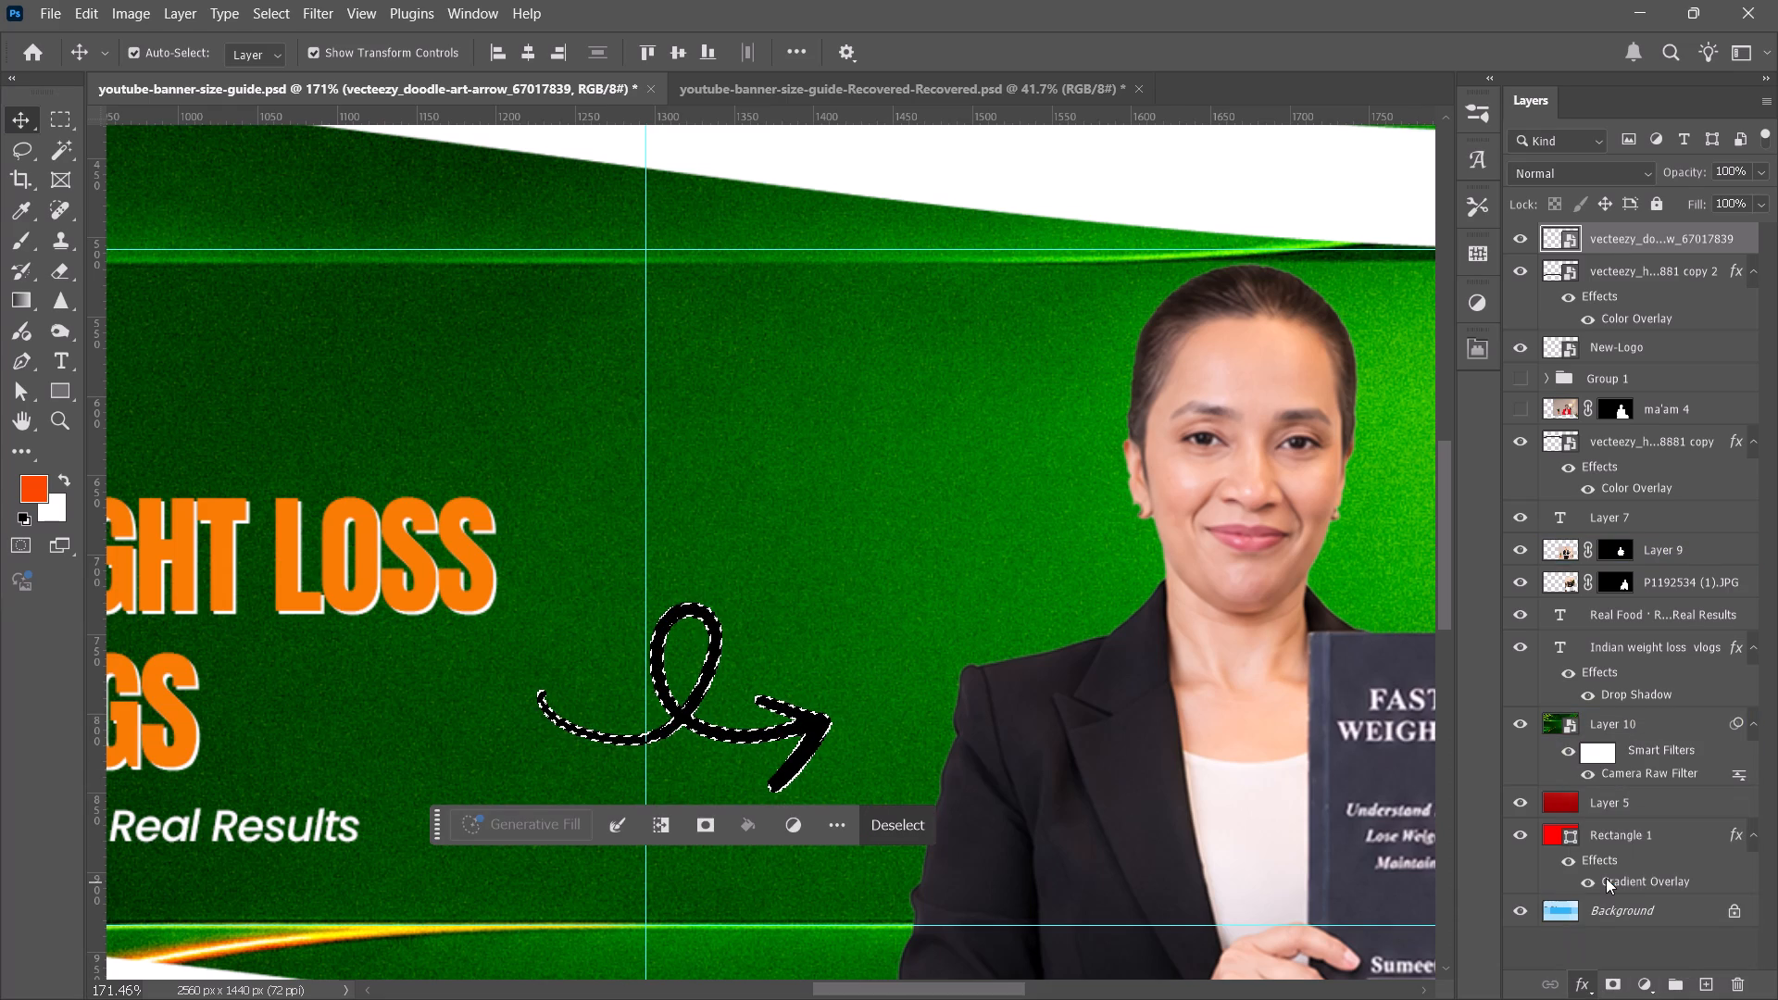
left_click(1647, 455)
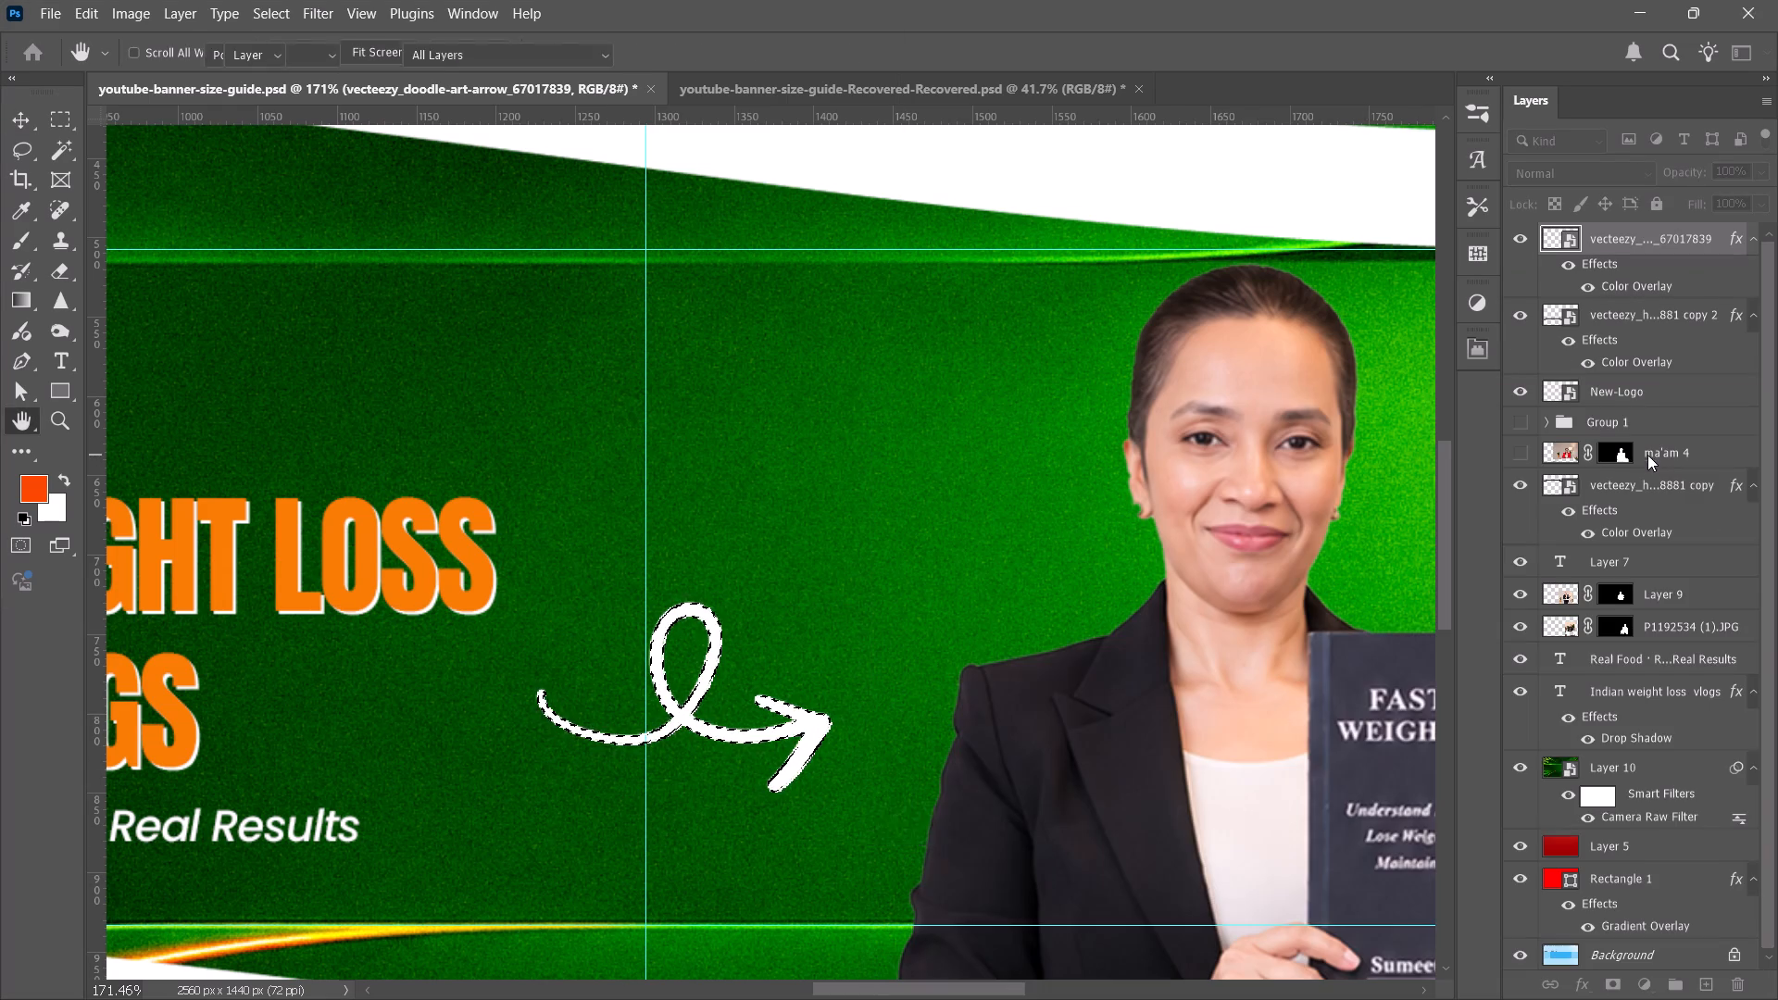
Clear the selection outline around the white doodle arrow and check it against the surrounding banner.
key("ctrl+d")
scroll(848, 634, "down", 4, "alt")
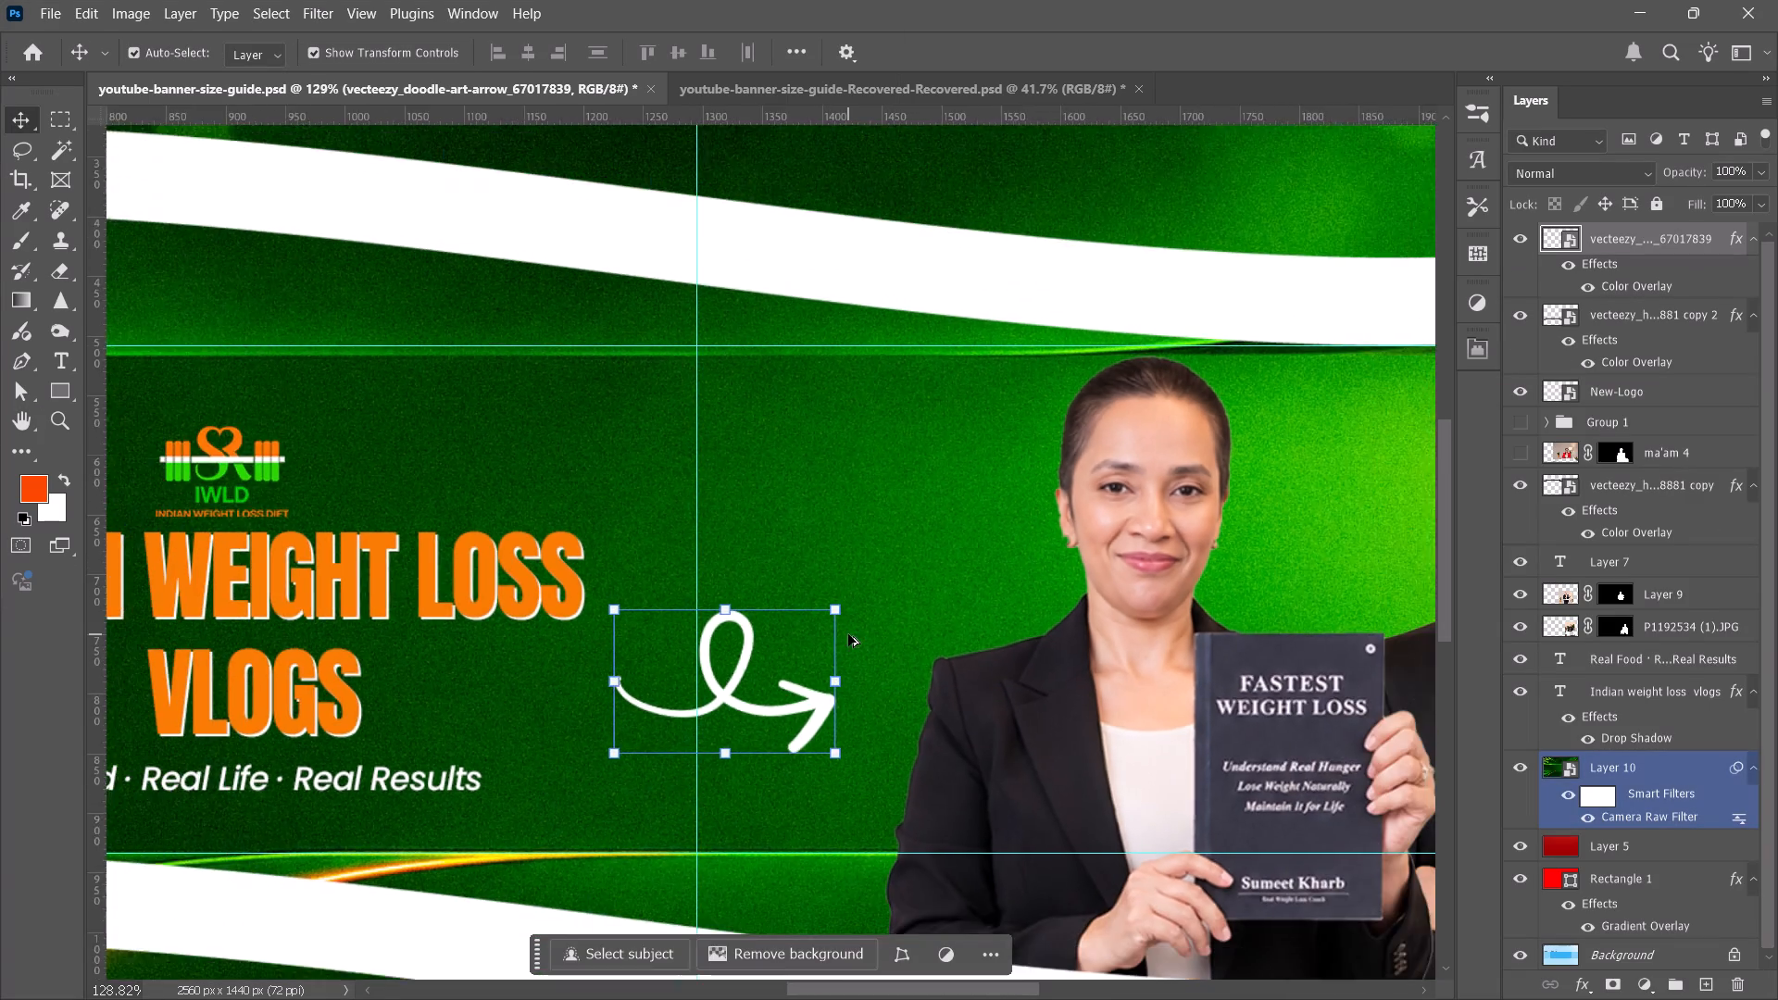
scroll(863, 632, "up", 1, "alt")
scroll(892, 631, "down", 4, "alt")
left_click(727, 803)
Delete the IWLD logo above the Indian Weight Loss Vlogs headline.
left_click(539, 606)
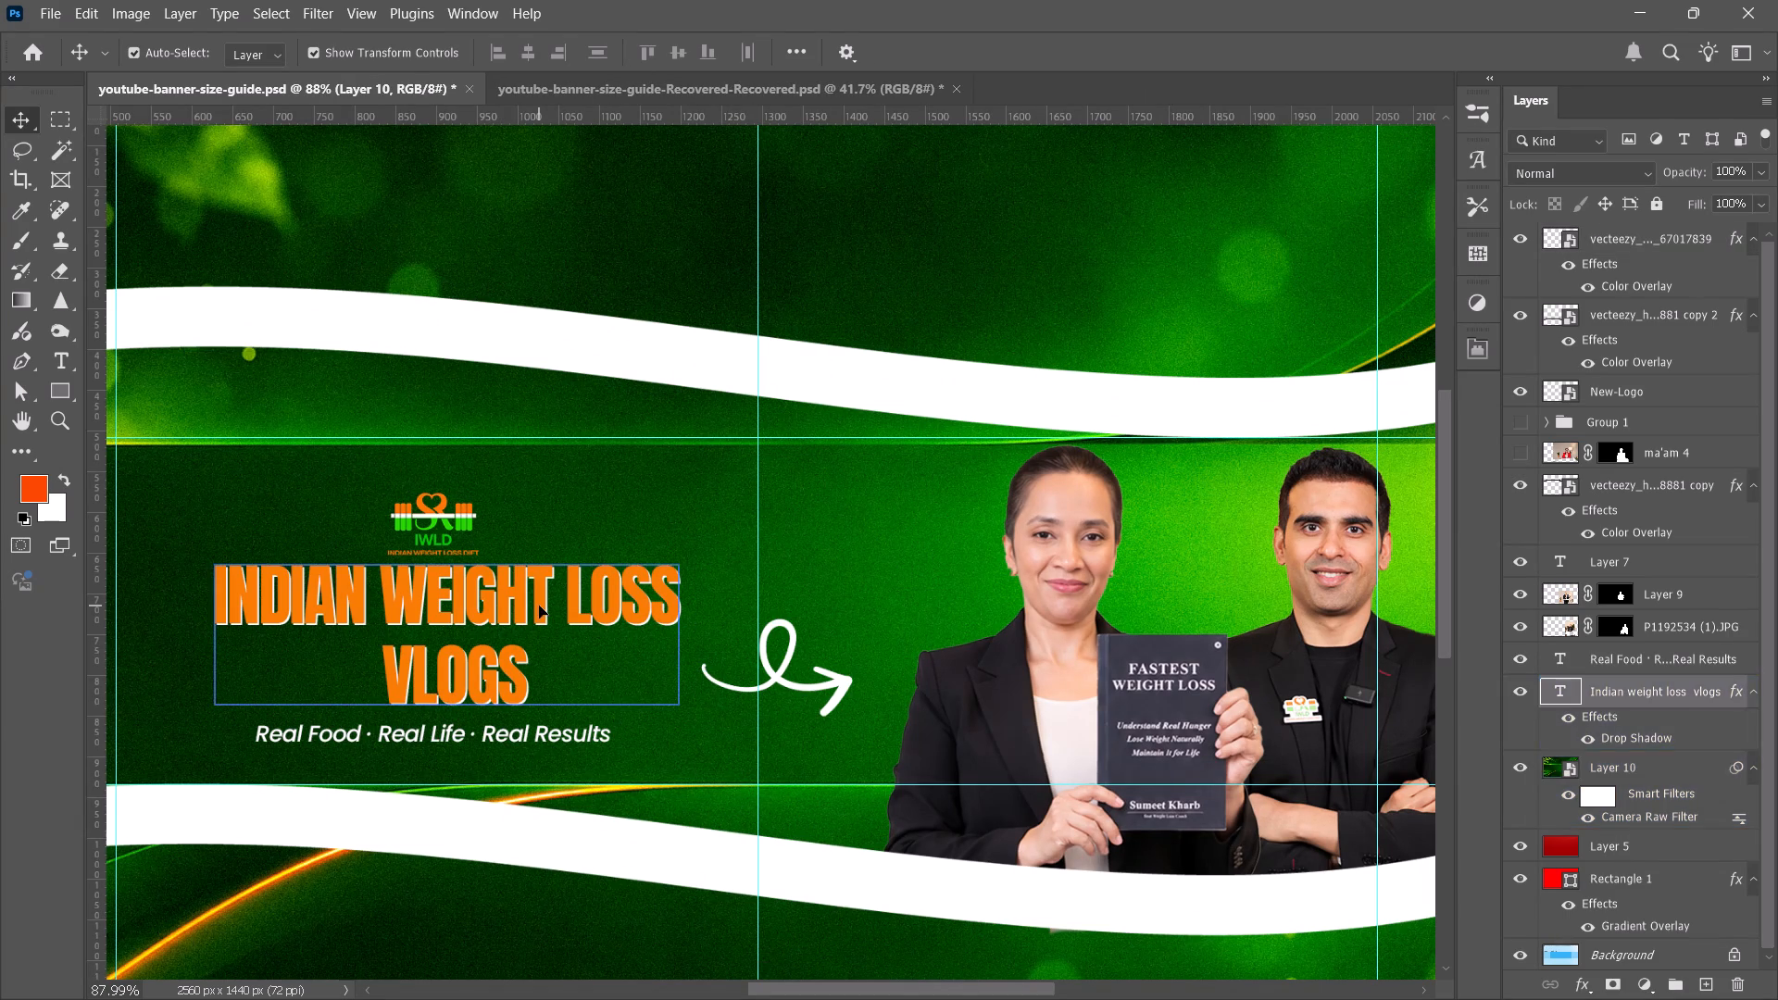
left_click(451, 520)
left_click(434, 515)
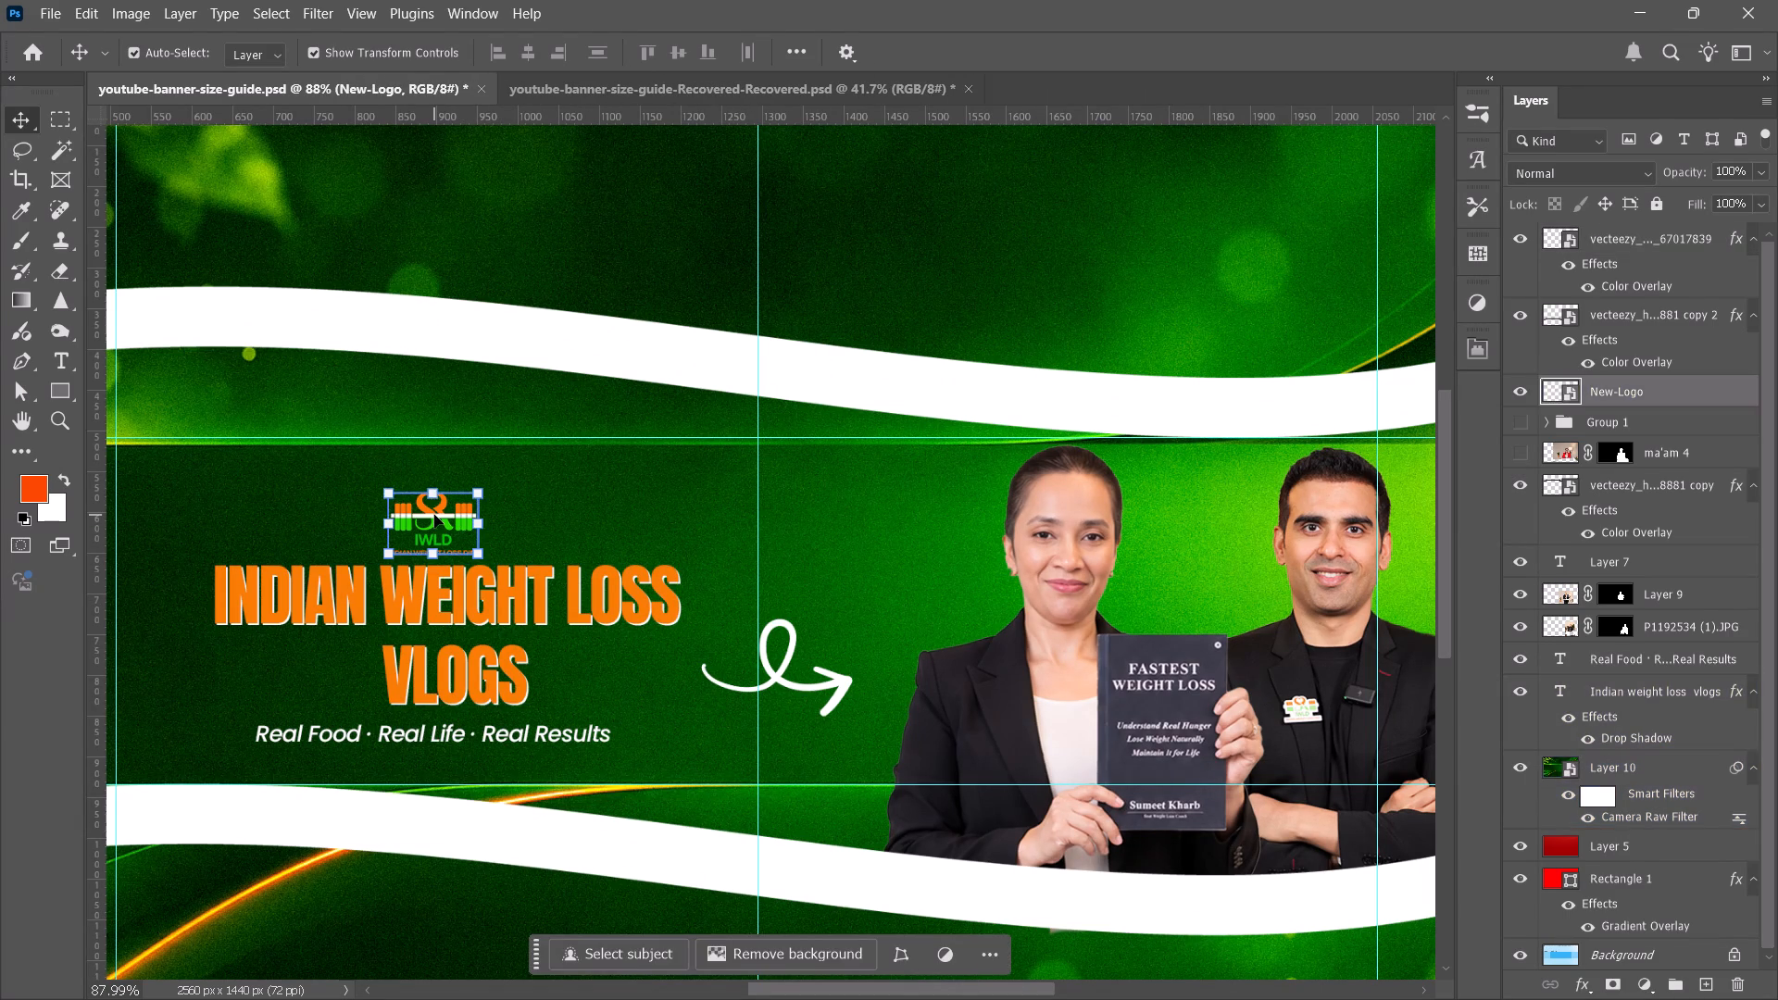
key("Delete")
Move the Indian Weight Loss Vlogs headline slightly up into the space above it.
left_click(468, 614)
left_click_drag(465, 610, 455, 581)
left_click(1116, 53)
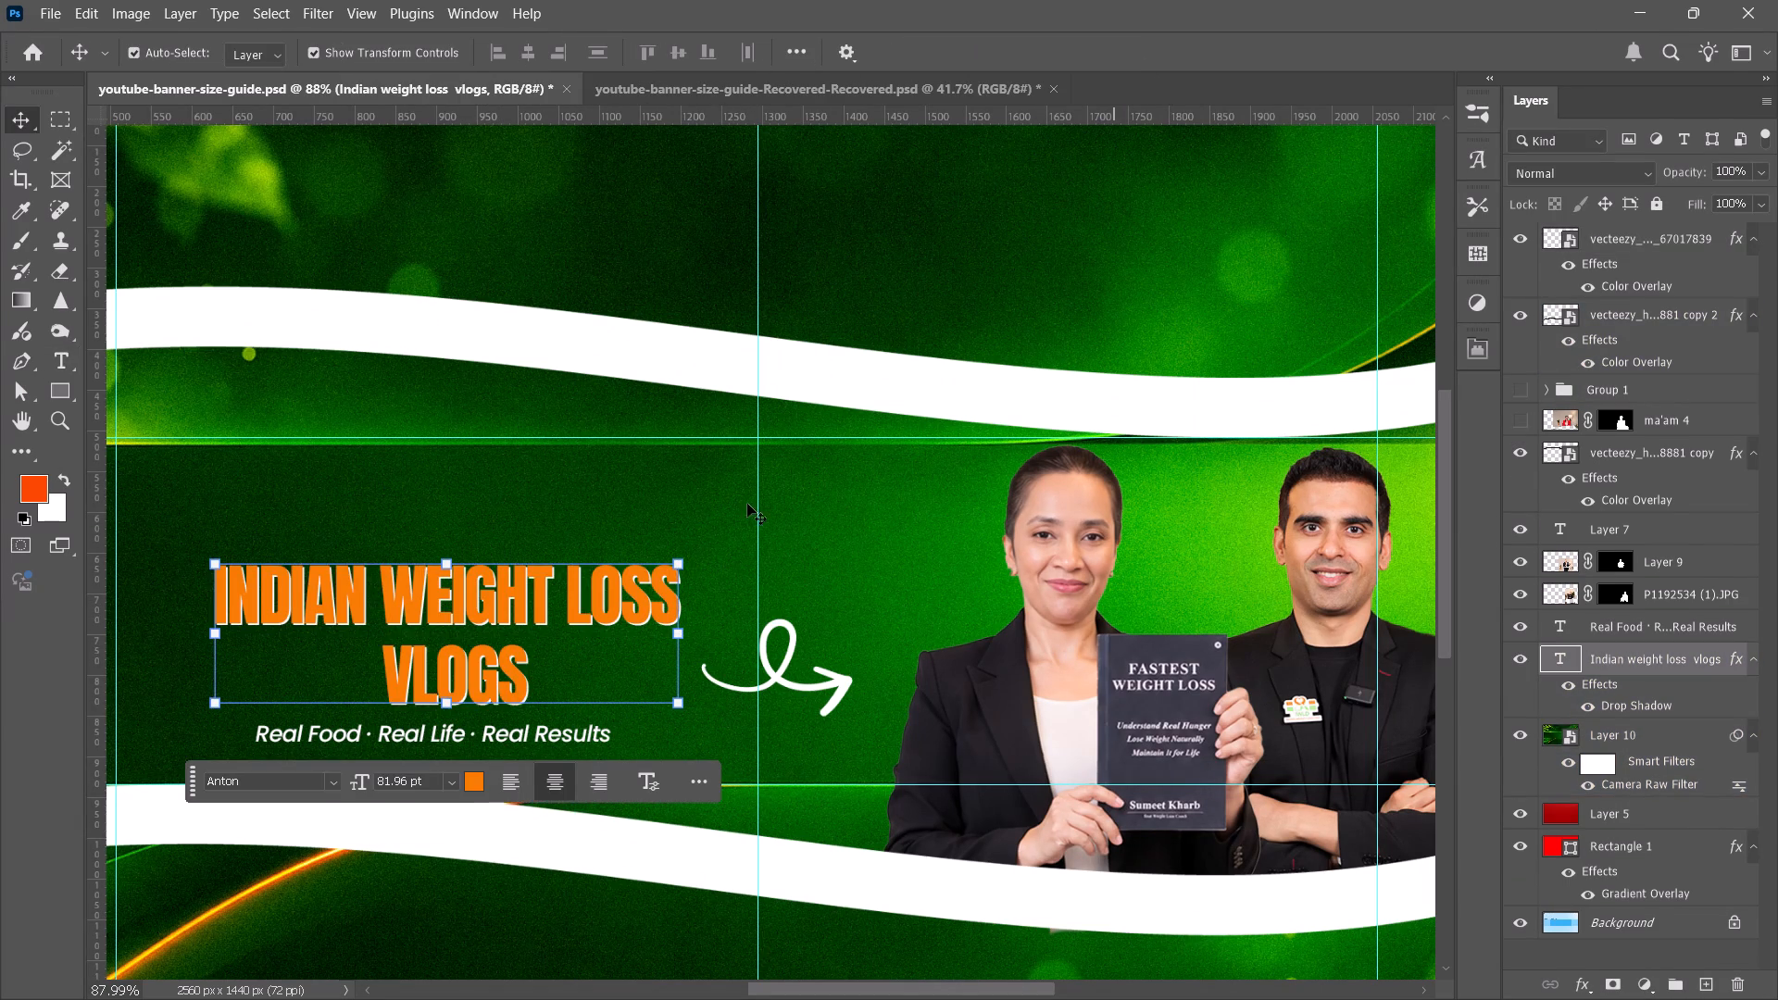
left_click_drag(517, 601, 513, 569)
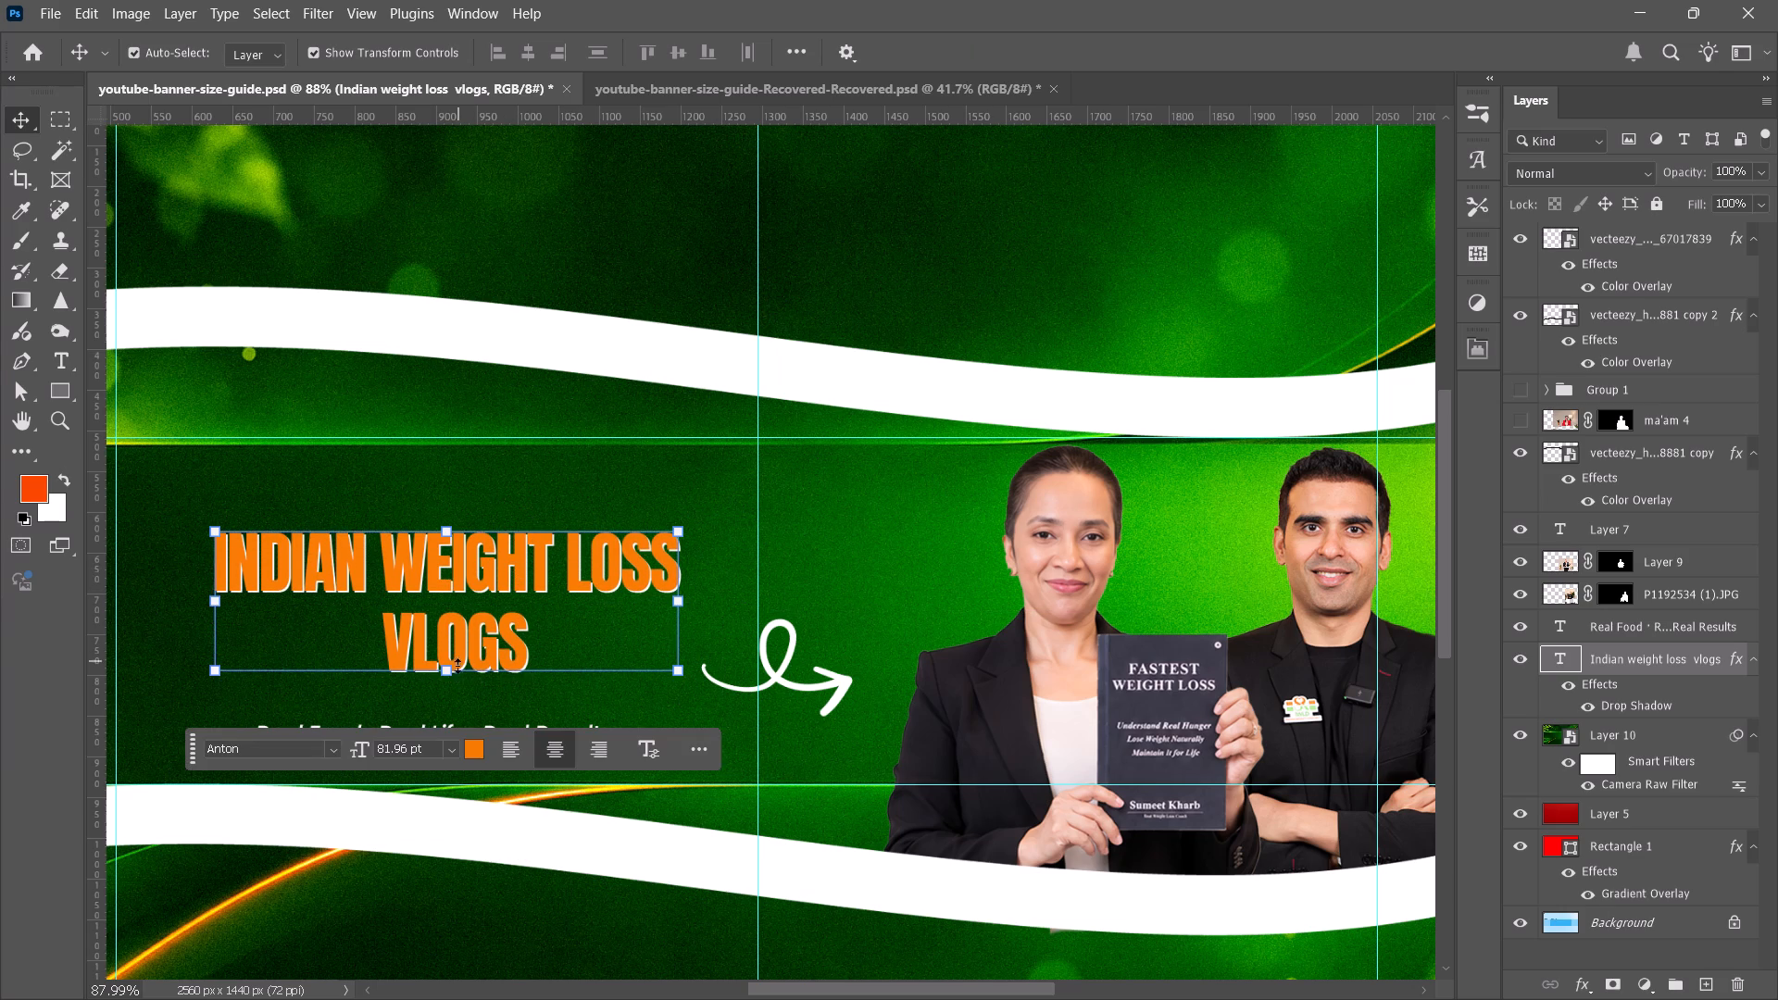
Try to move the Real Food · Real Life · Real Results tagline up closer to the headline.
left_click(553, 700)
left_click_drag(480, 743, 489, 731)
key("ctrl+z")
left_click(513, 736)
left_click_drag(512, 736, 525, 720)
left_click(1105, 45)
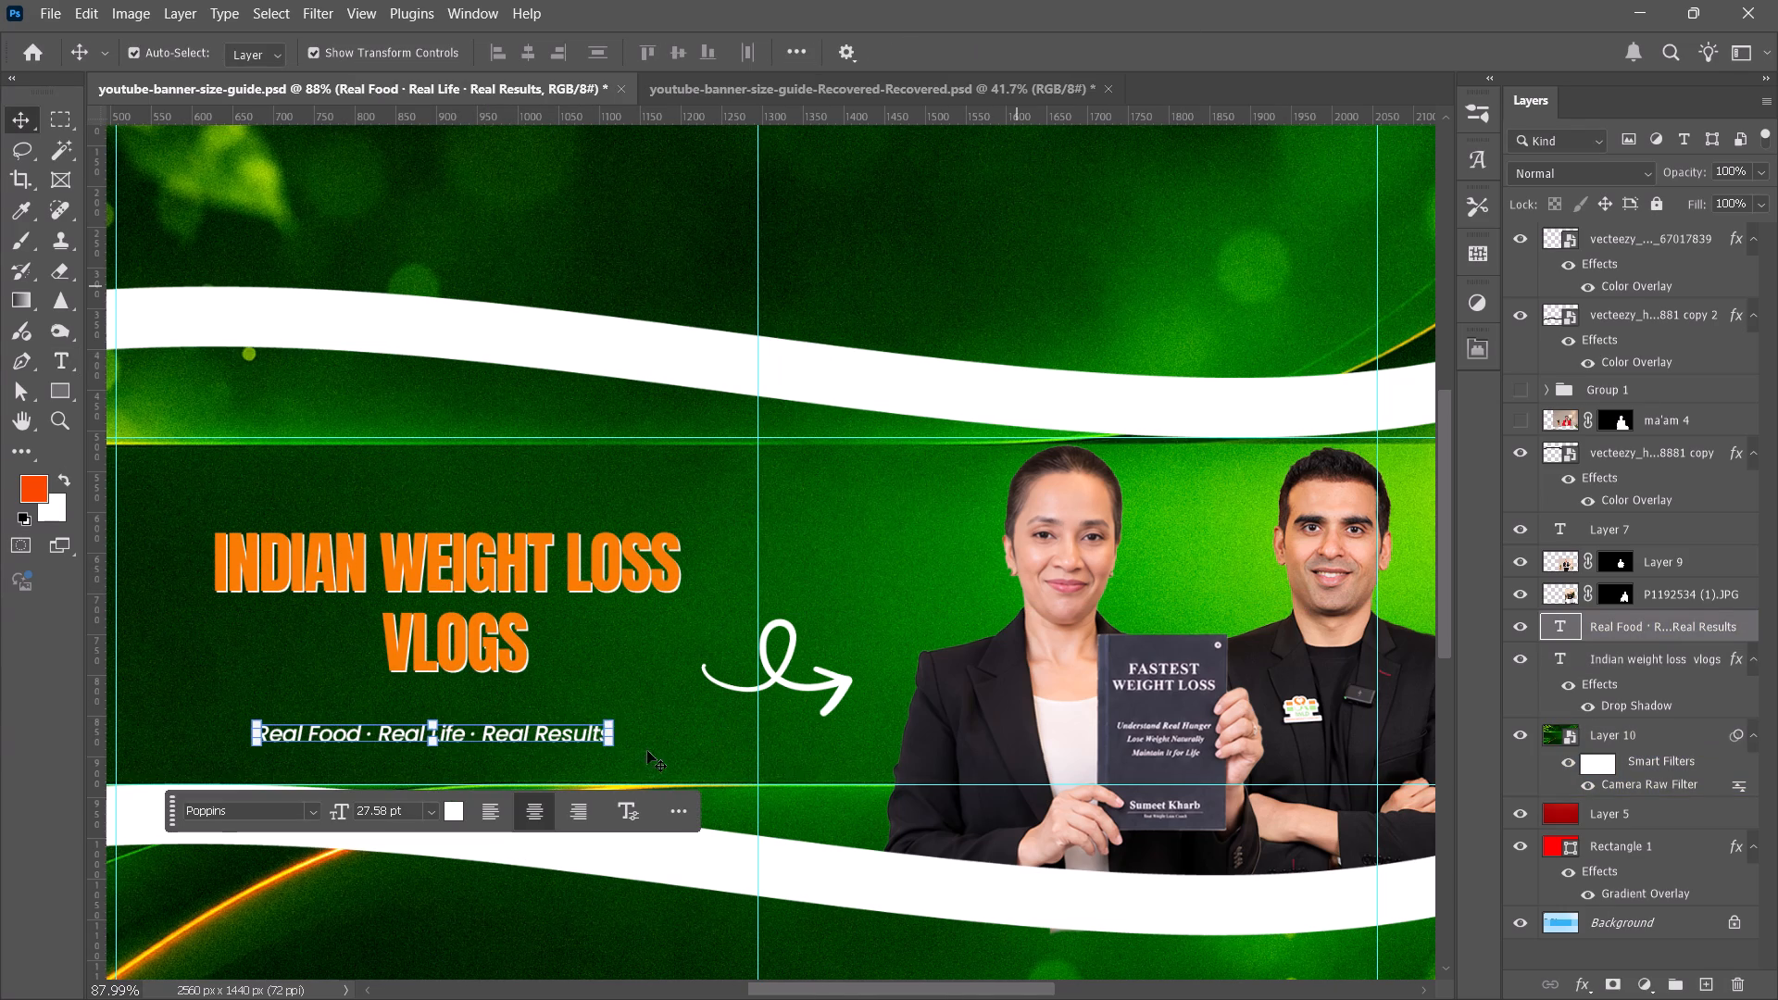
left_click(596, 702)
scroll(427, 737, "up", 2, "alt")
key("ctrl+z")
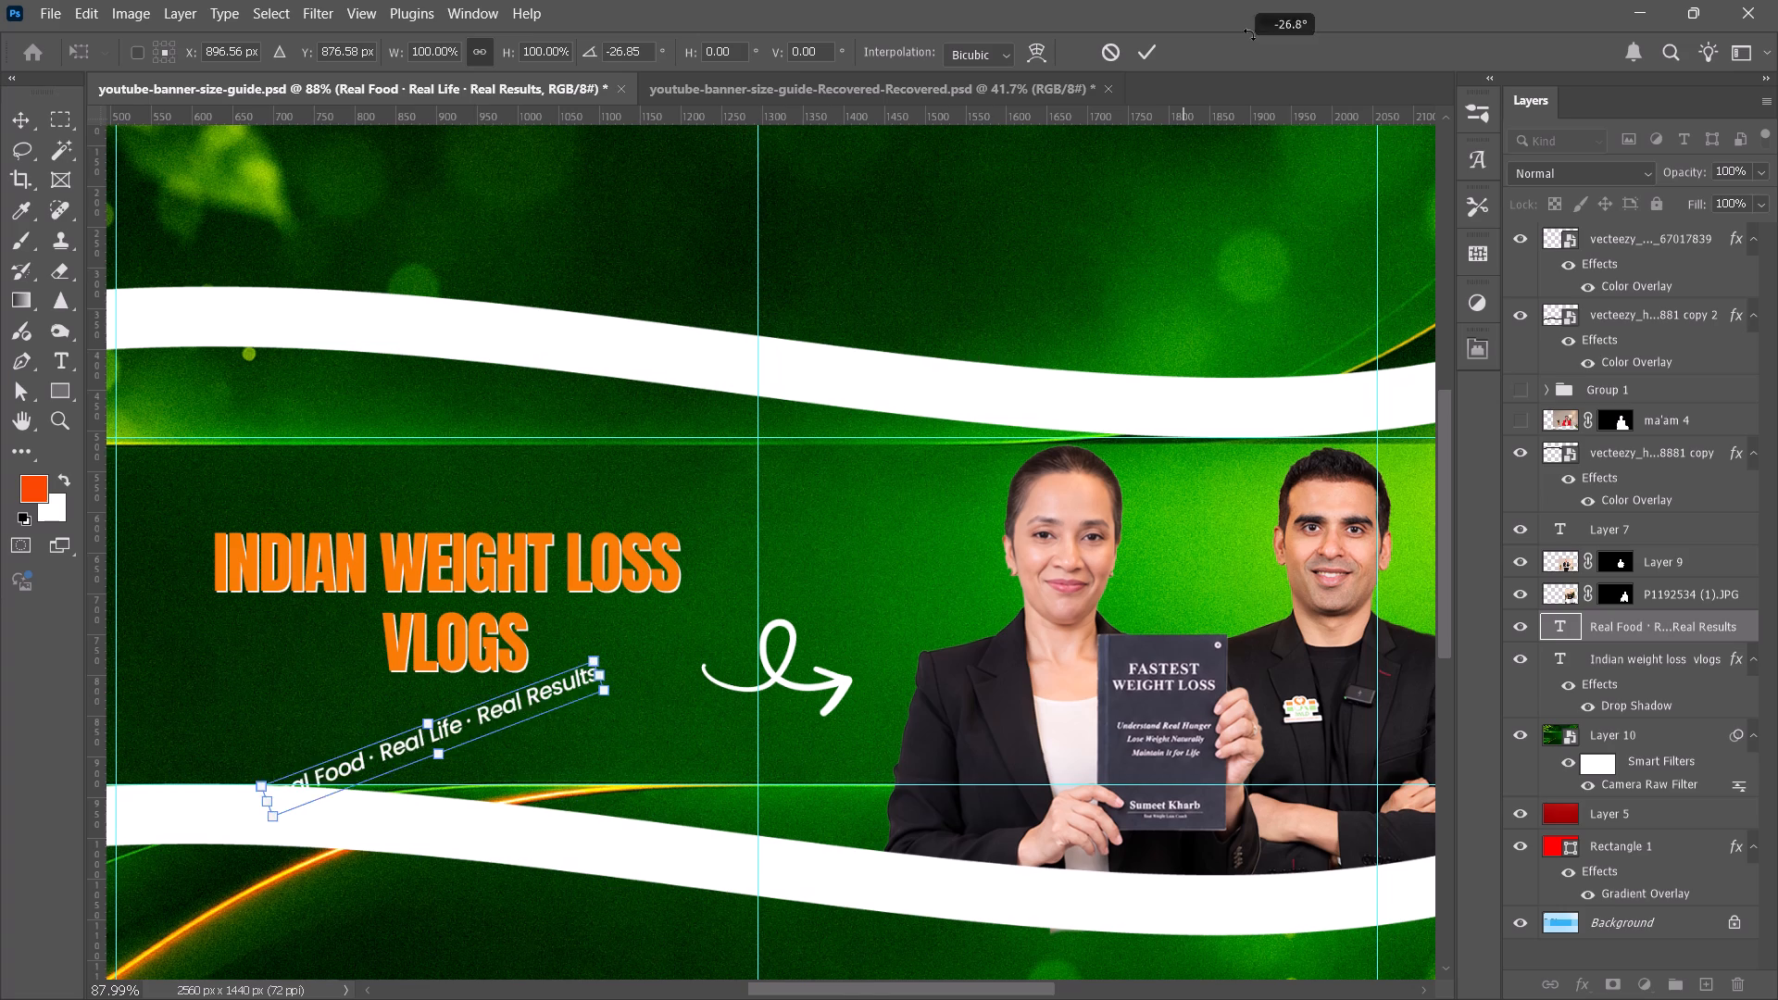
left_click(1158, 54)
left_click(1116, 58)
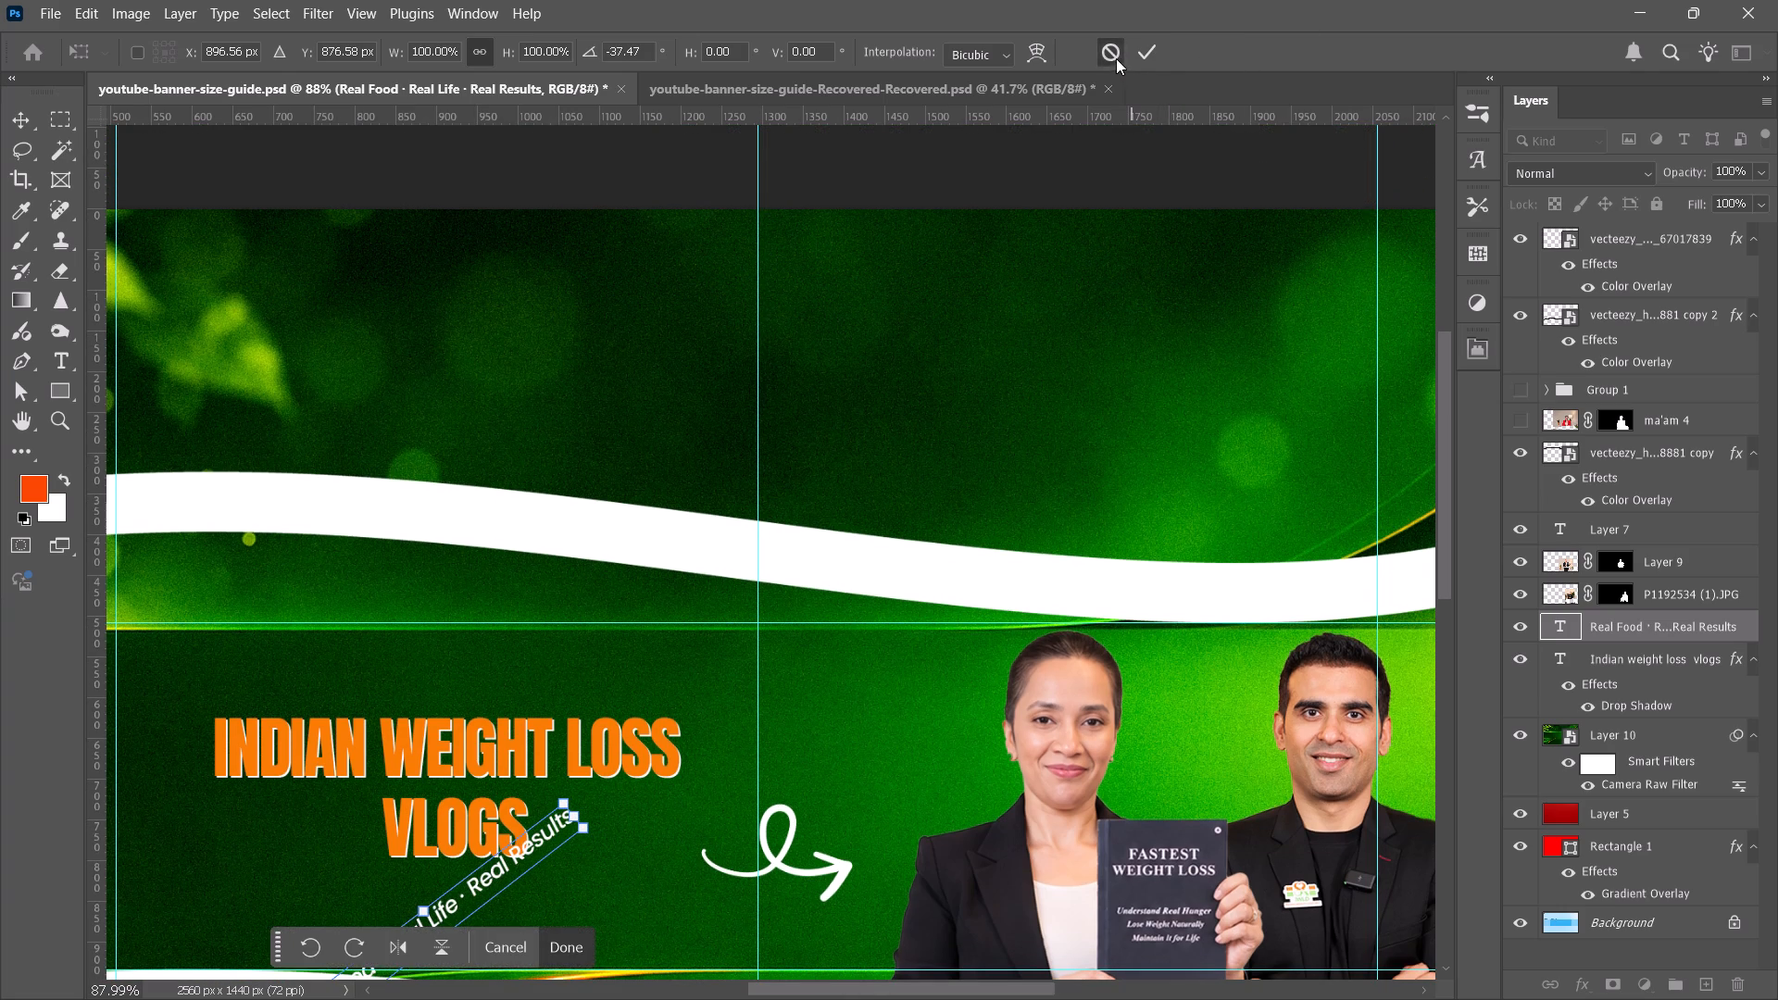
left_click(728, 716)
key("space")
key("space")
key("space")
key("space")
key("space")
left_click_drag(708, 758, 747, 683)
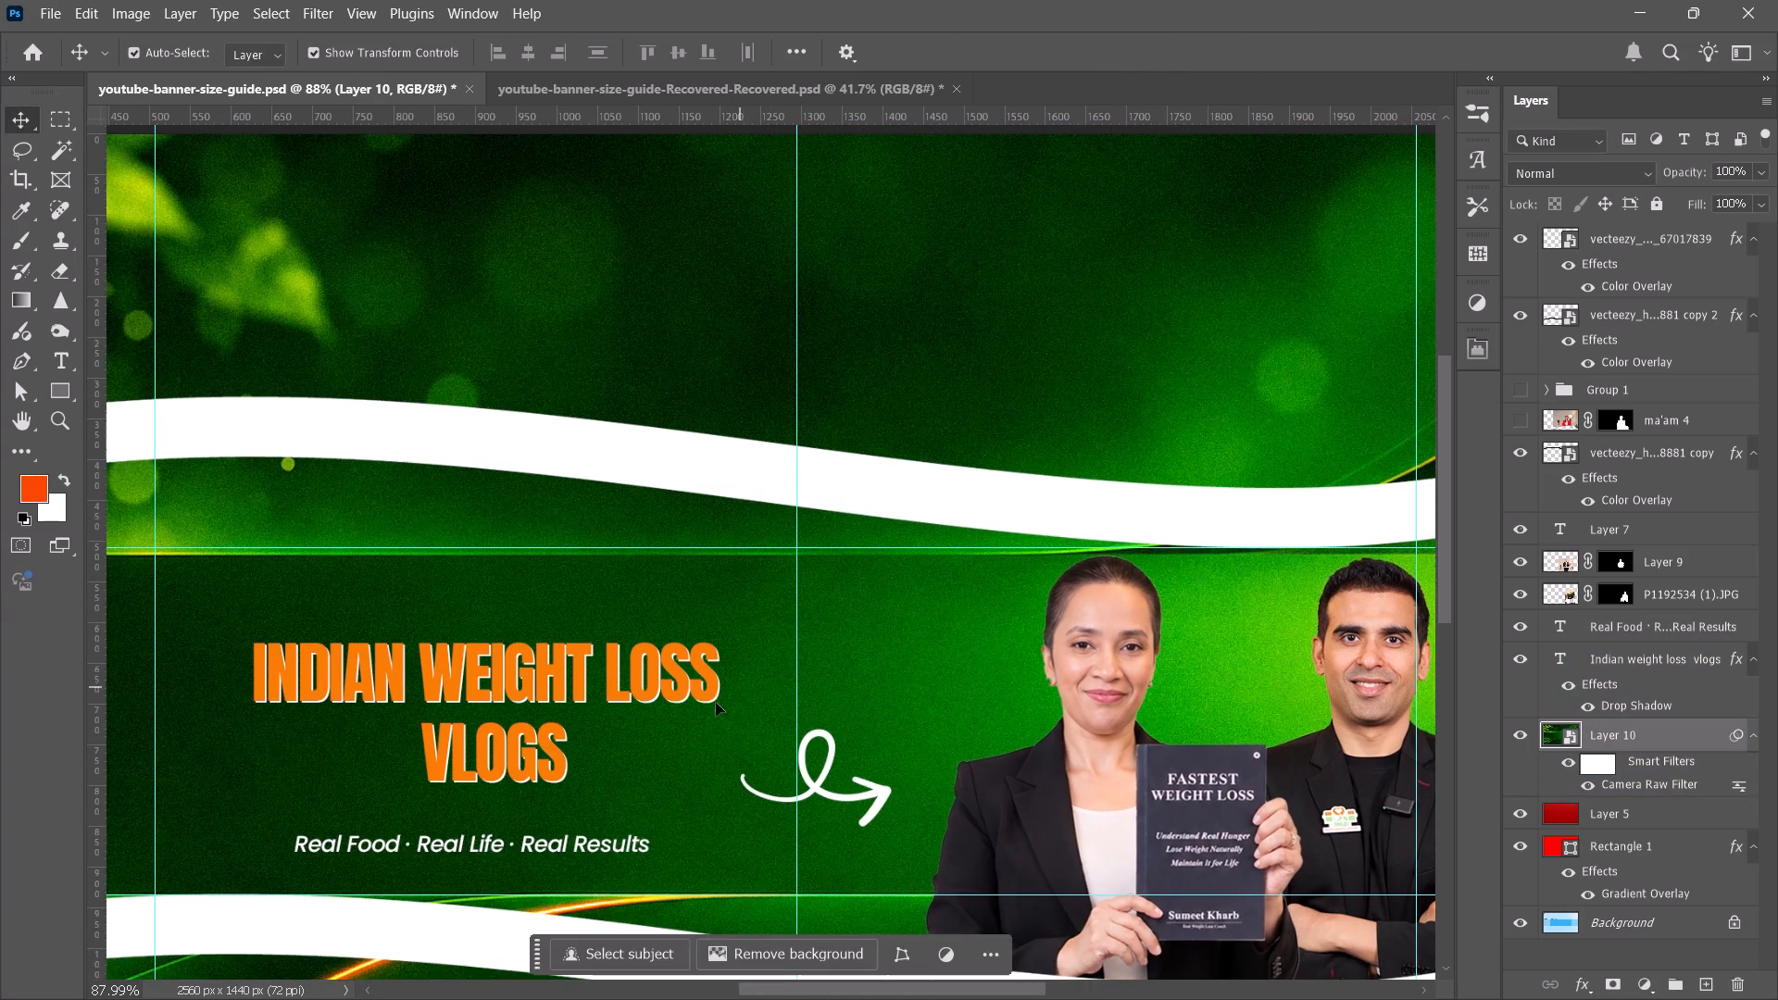
Move the Real Food · Real Life · Real Results tagline slightly up and right, roughly centred beneath the word VLOGS.
scroll(545, 794, "up", 4, "alt")
left_click_drag(436, 873, 463, 862)
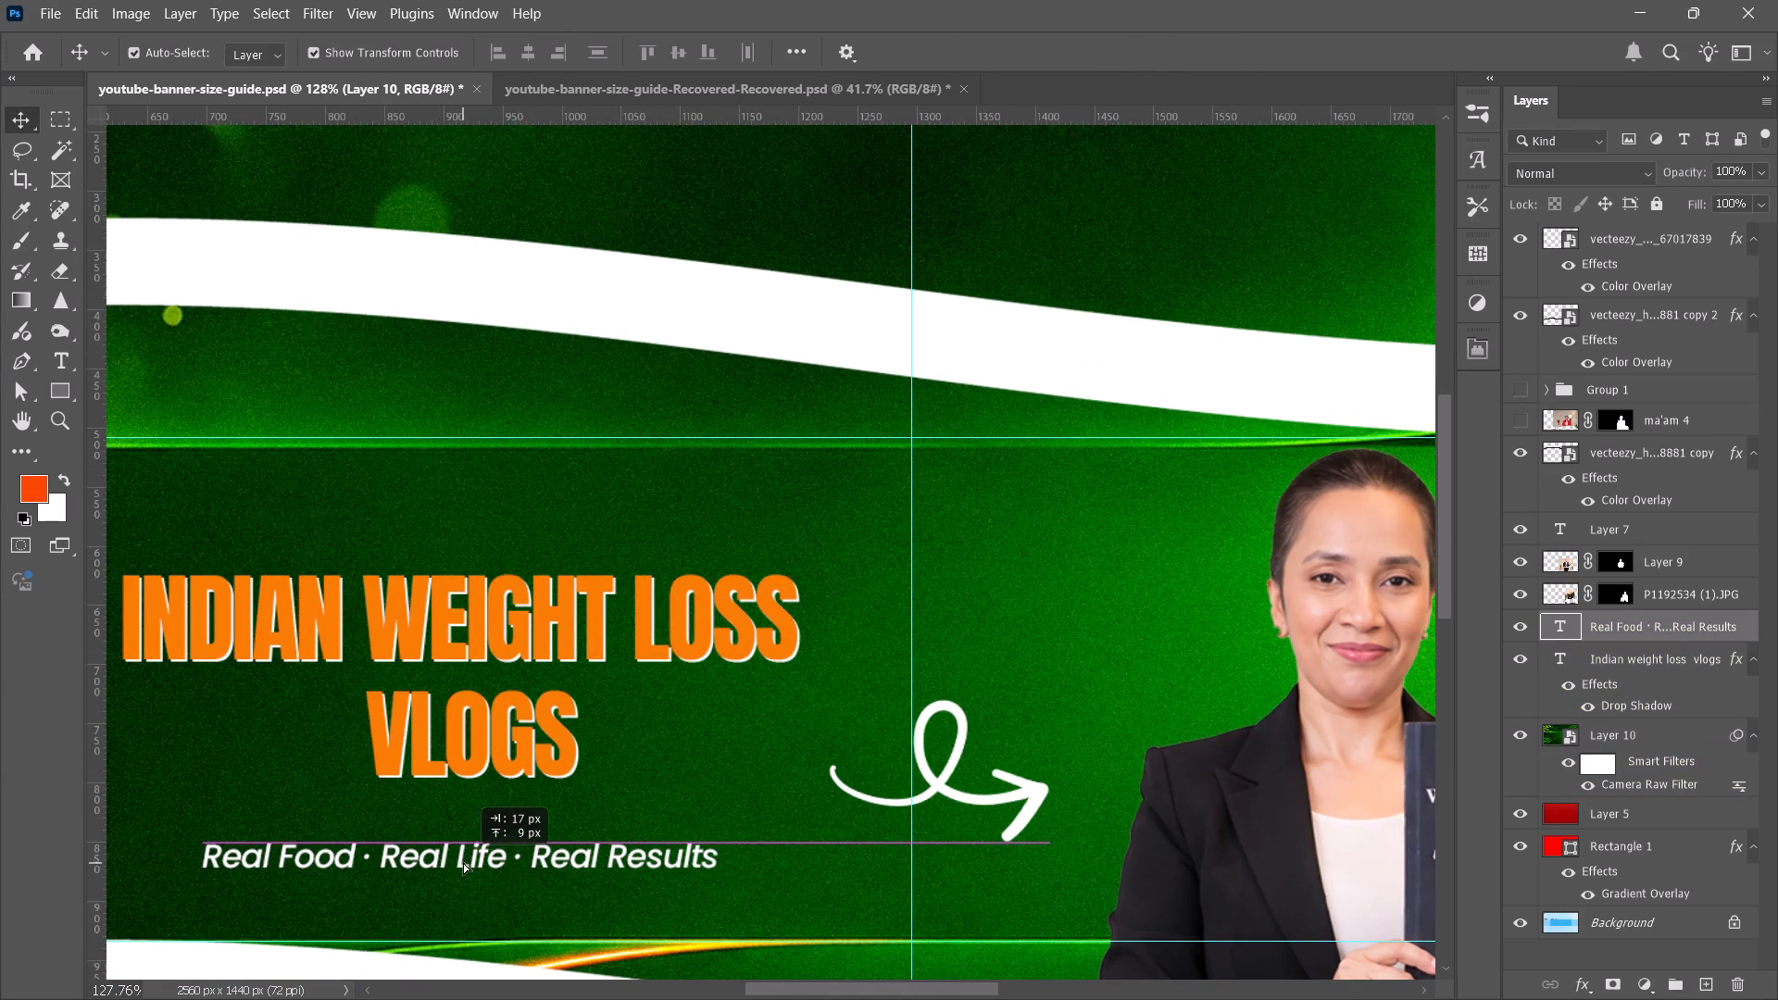
left_click_drag(463, 862, 468, 857)
left_click(784, 848)
Examine the whole banner composition, including the headline, tagline, doodle arrow and portraits, with nothing selected.
scroll(786, 789, "down", 3, "alt")
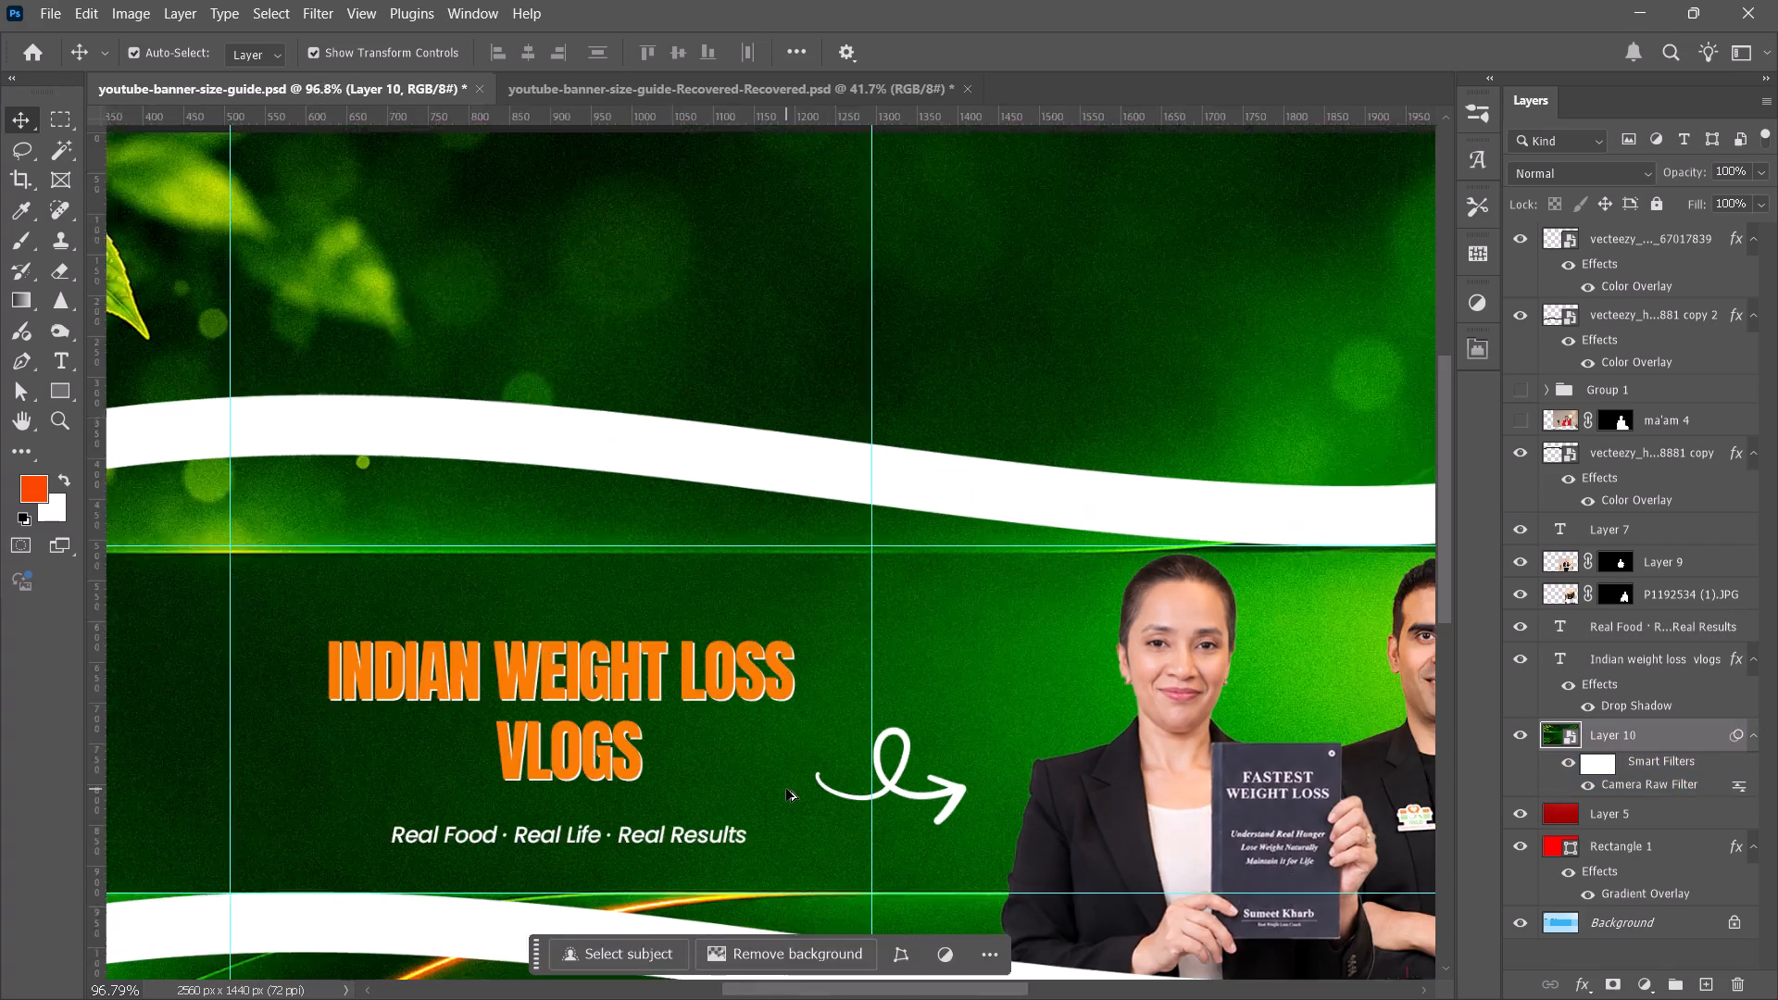
scroll(786, 789, "down", 11, "alt")
key("space")
key("space")
key("space")
key("space")
key("space")
key("space")
key("space")
key("space")
key("space")
left_click_drag(1121, 731, 1077, 623)
left_click(1277, 756)
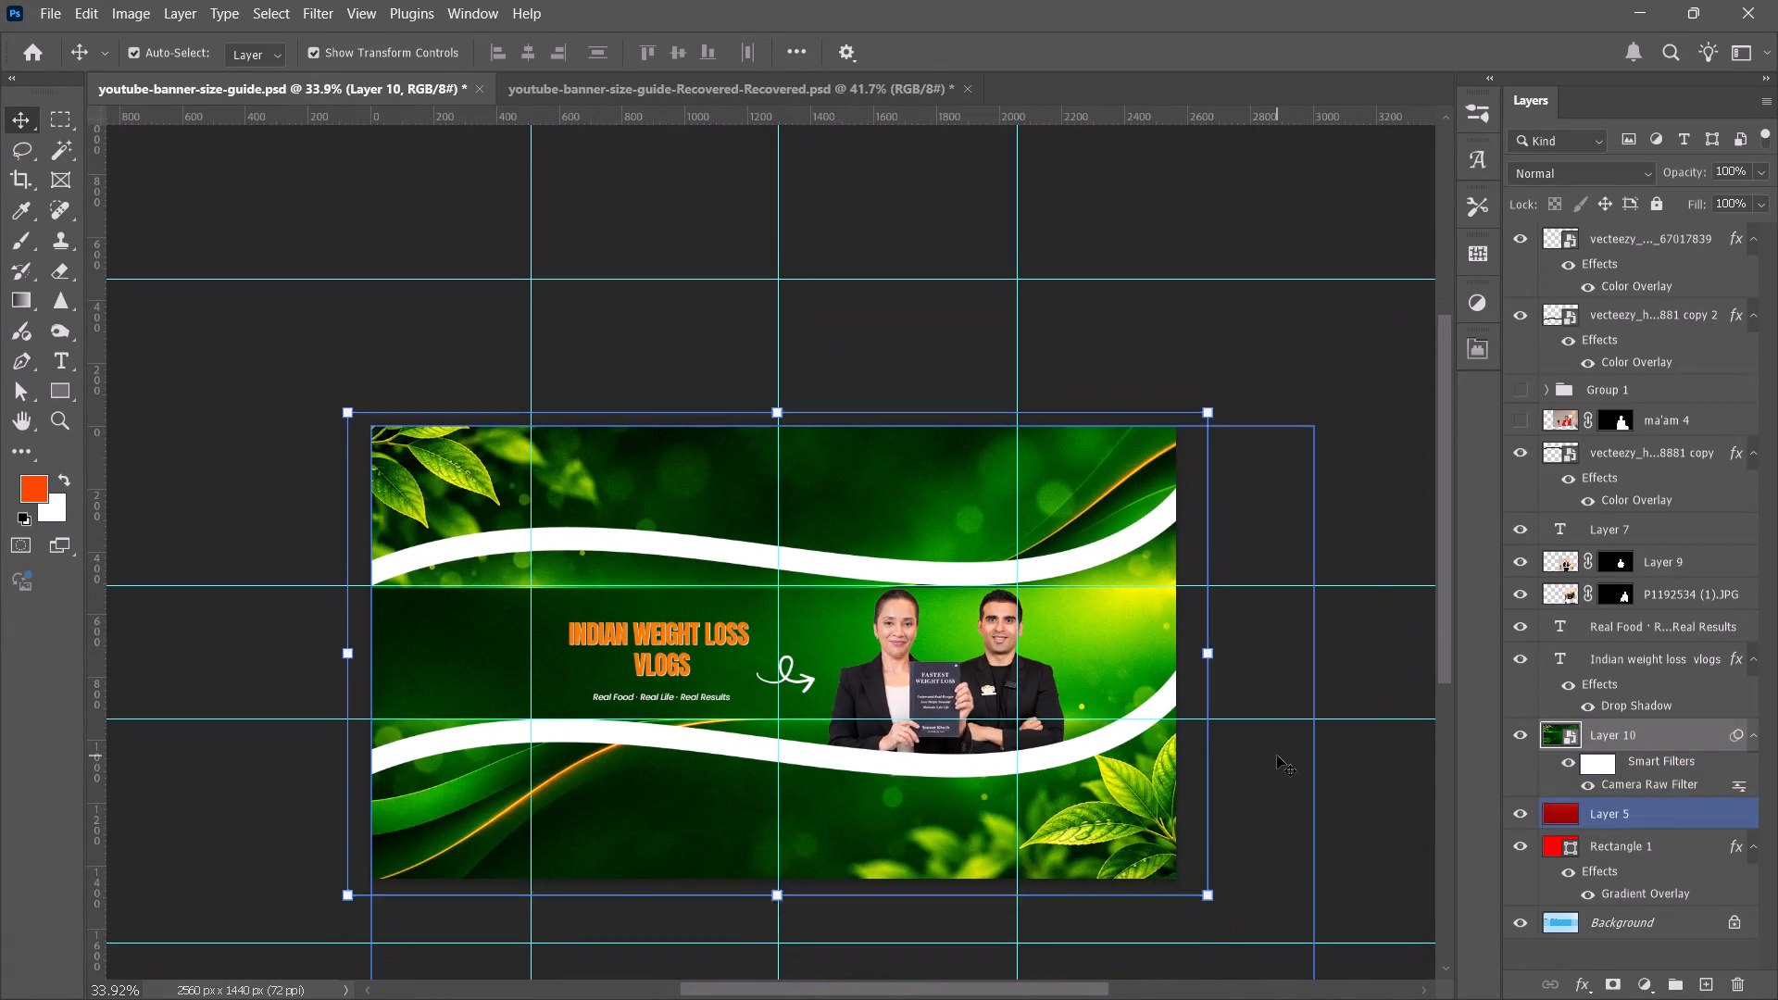
Export the banner as a 2560 × 1440 px PNG at 100% scale, continuing to the choice of save location.
left_click(57, 20)
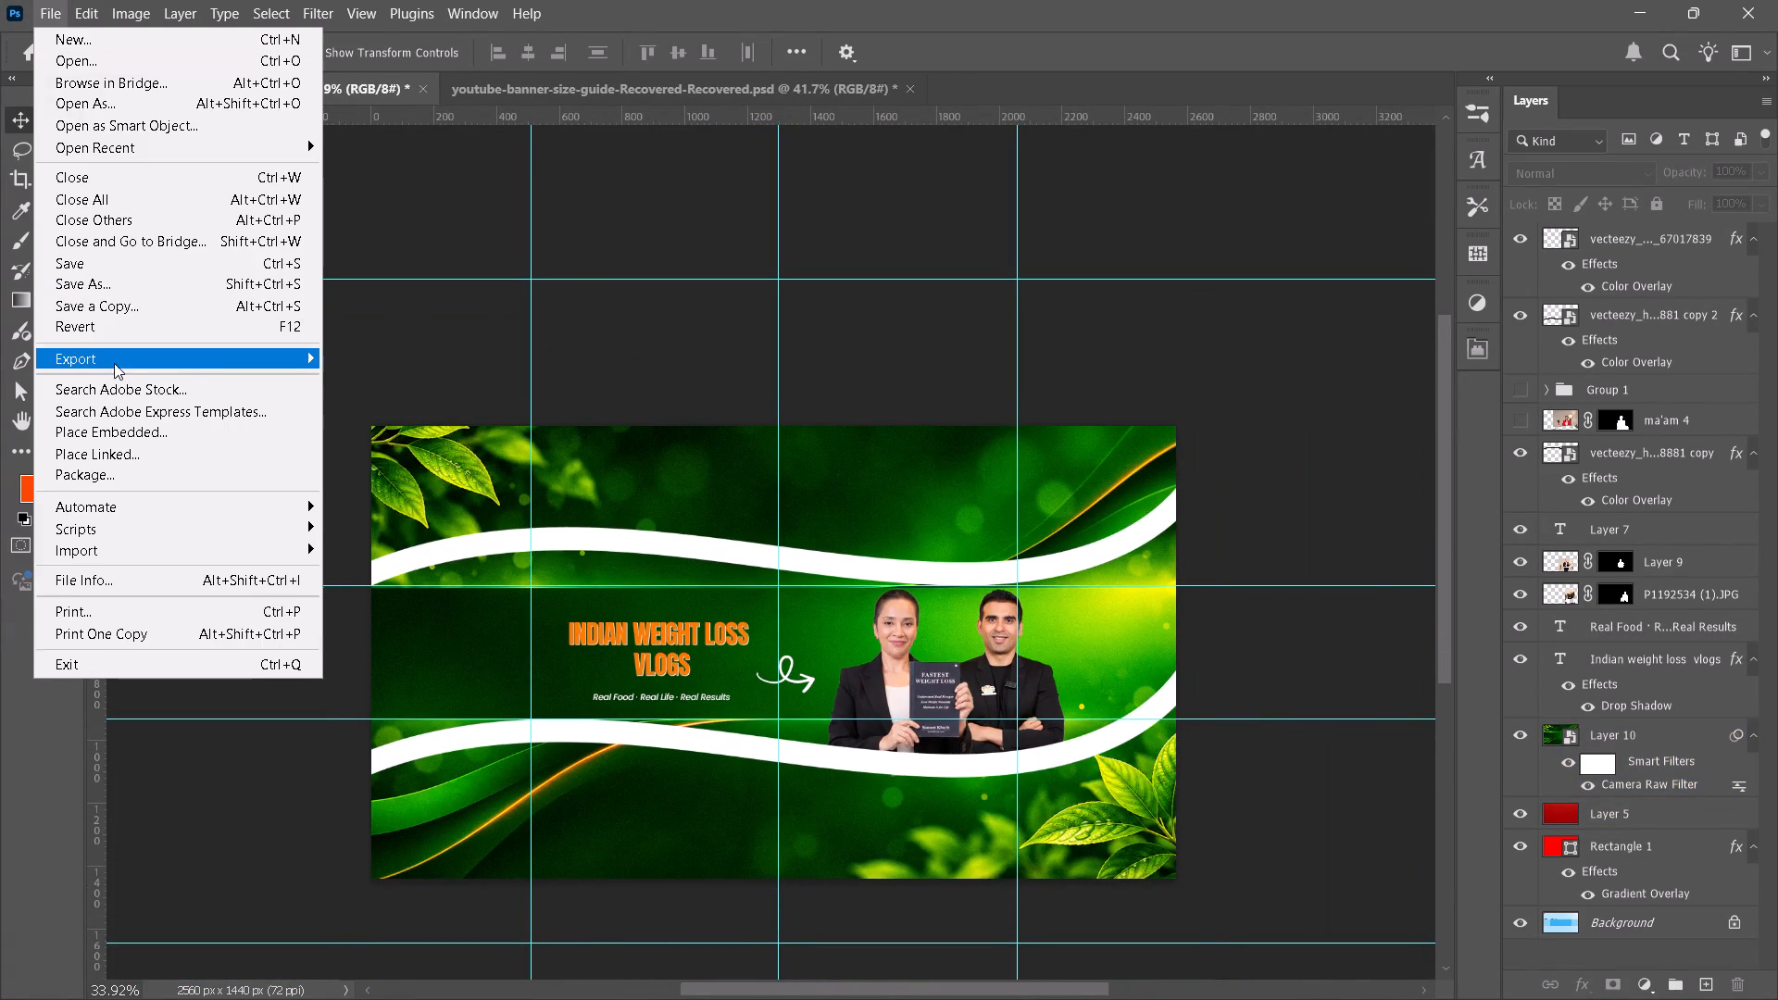
left_click(117, 359)
left_click(397, 378)
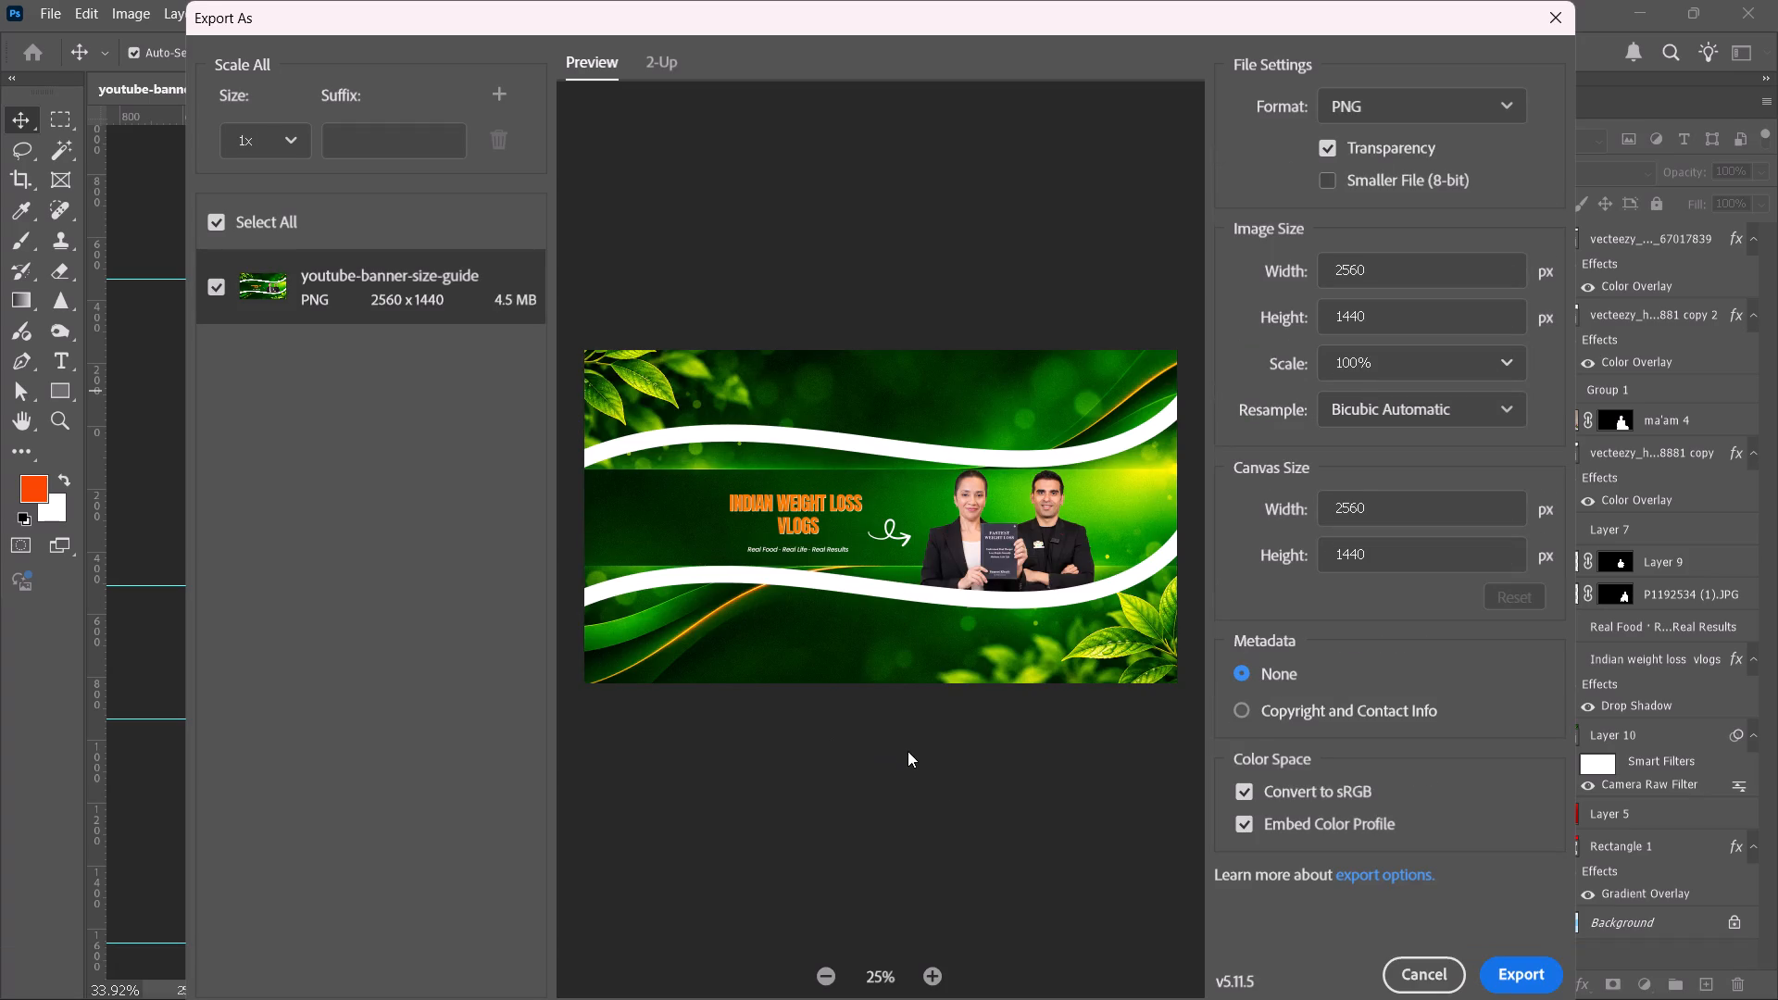
left_click(1513, 974)
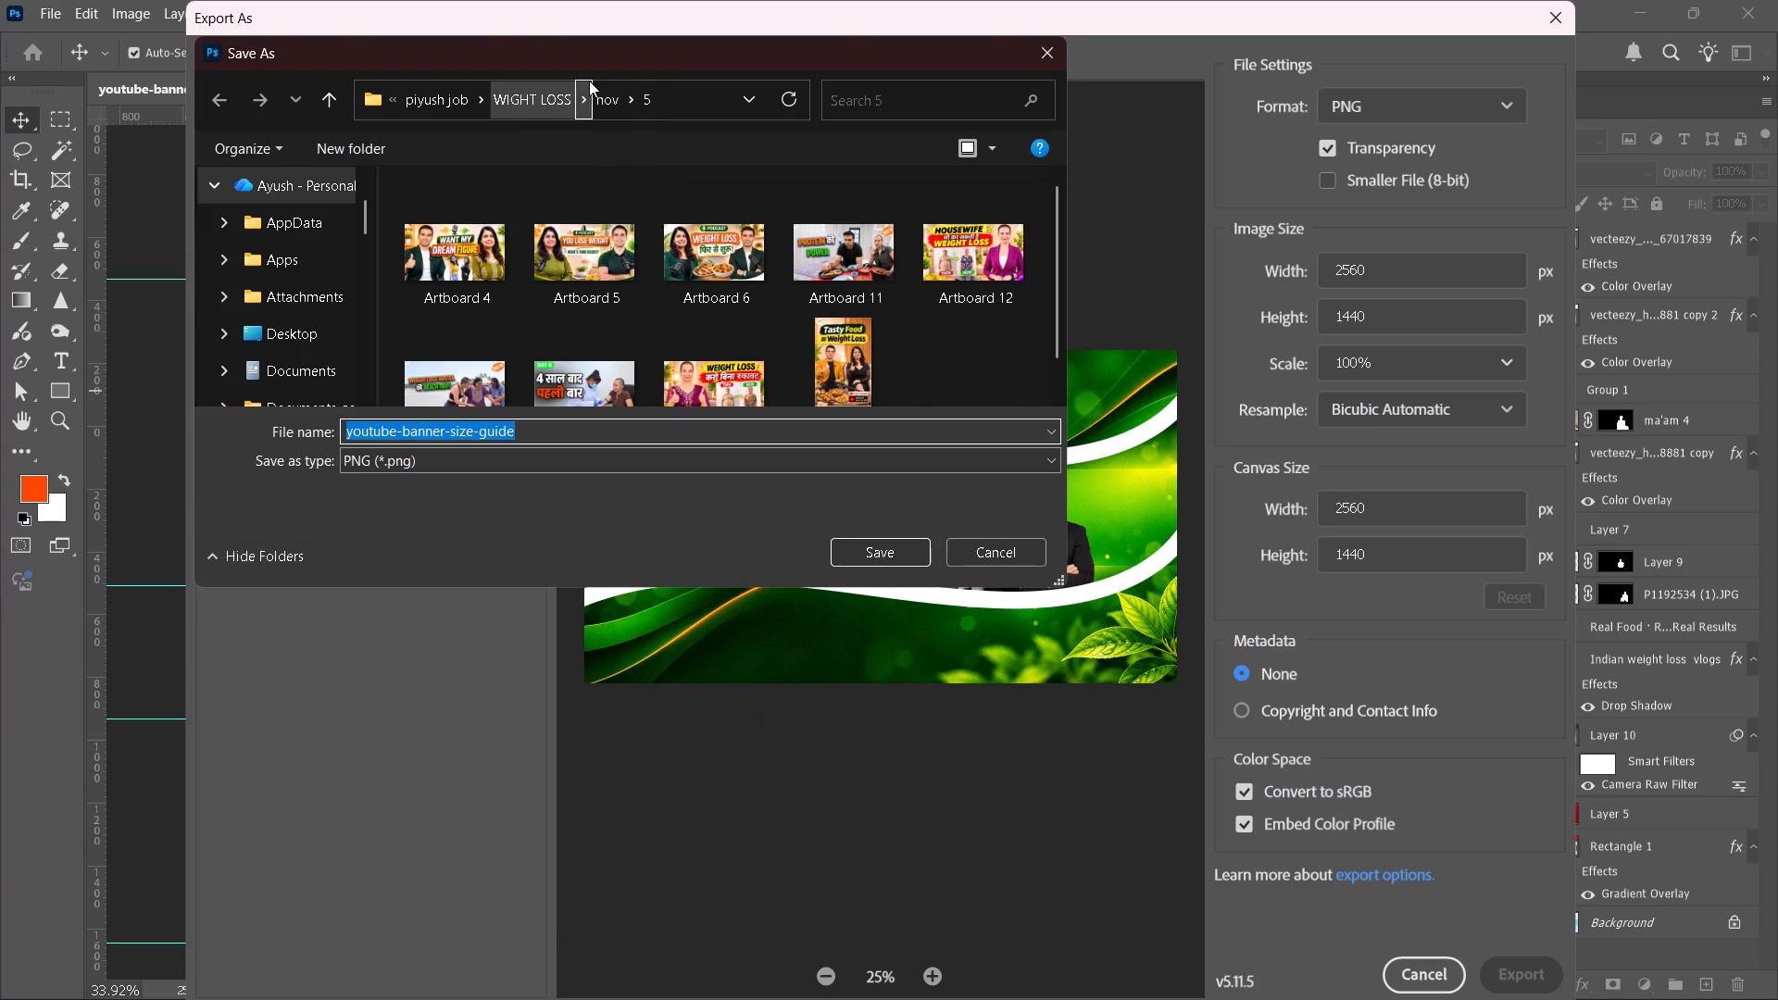
Create a new folder named 6 inside the nov folder for the exported banner.
left_click(598, 94)
scroll(553, 406, "down", 4)
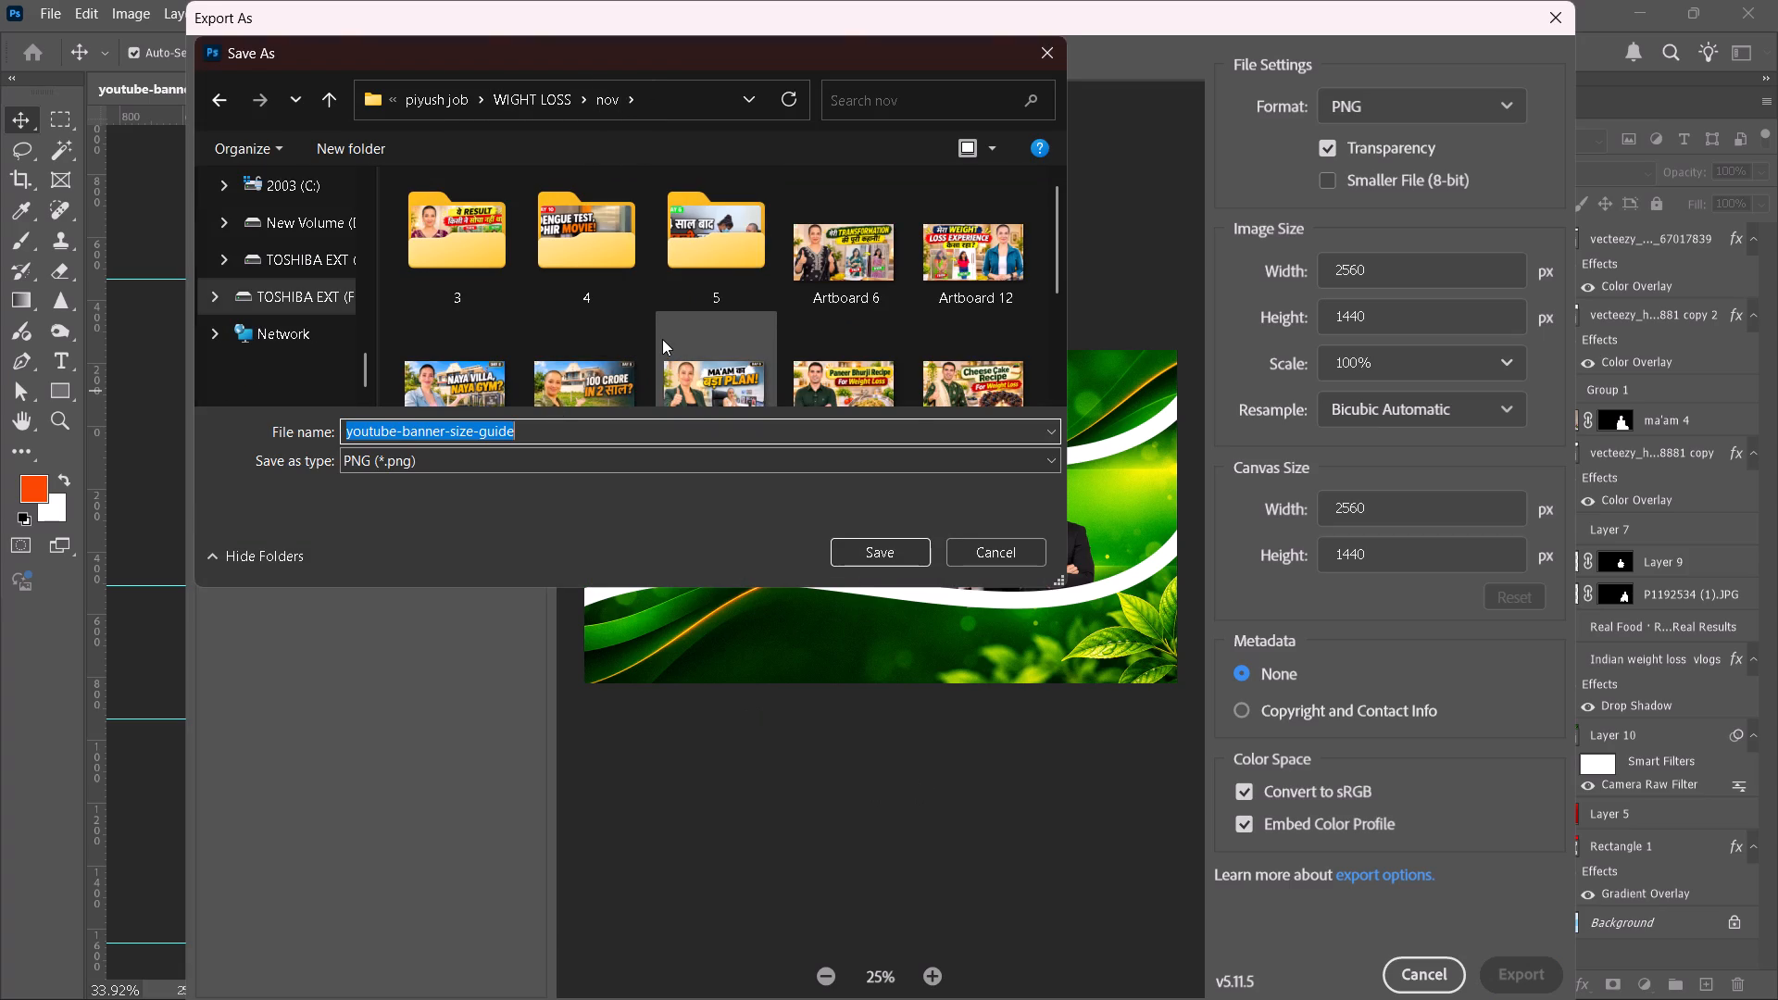
right_click(661, 340)
left_click(733, 537)
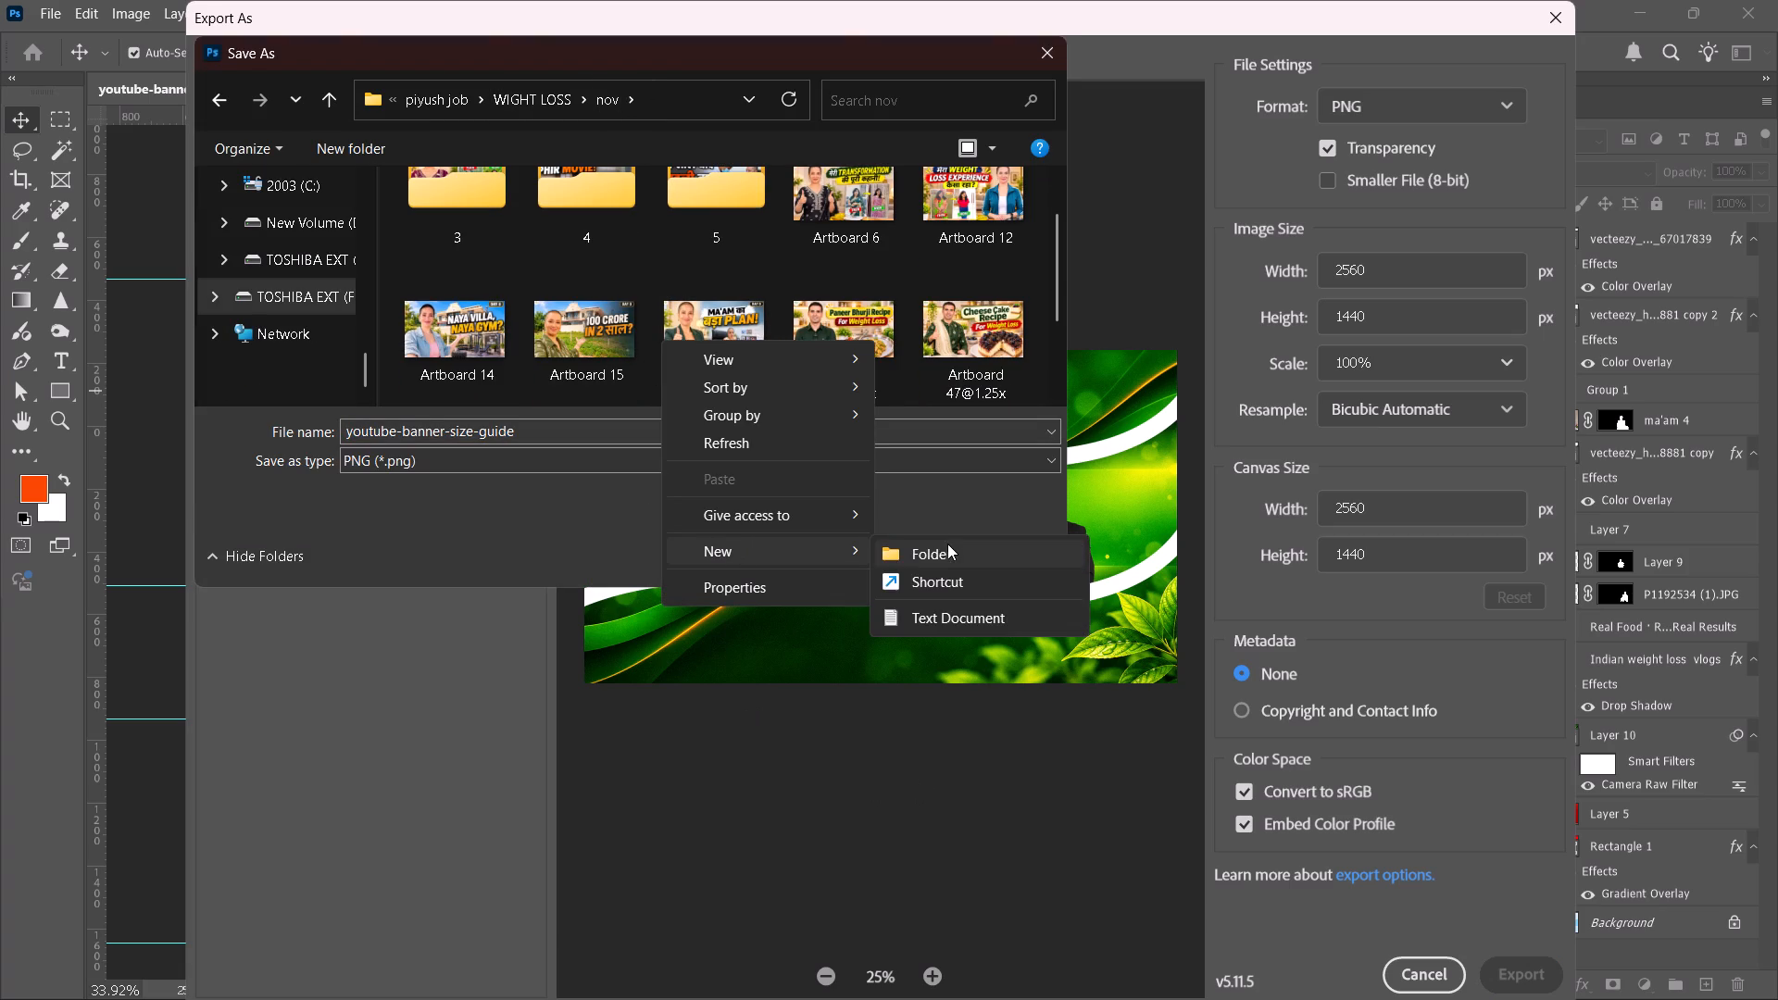
left_click(947, 556)
key("6")
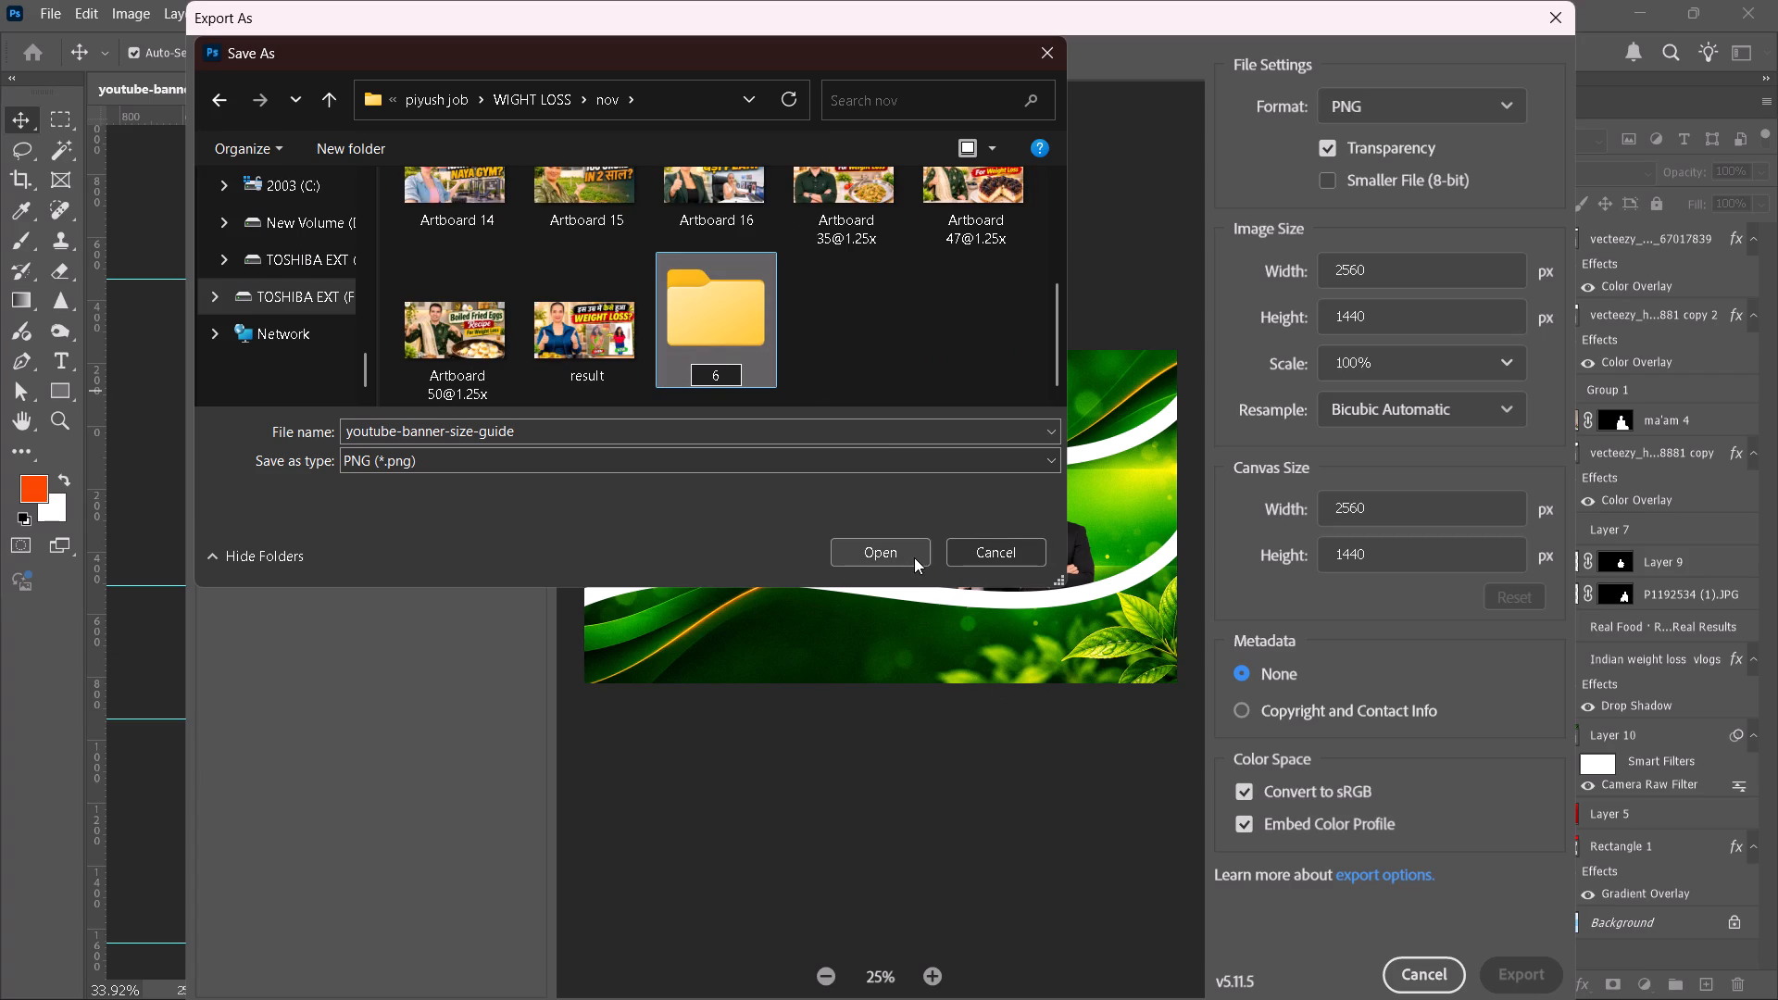
Save the exported banner PNG as youtube-banner-size-guide inside the new folder 6.
left_click(914, 557)
left_click(883, 561)
left_click(883, 560)
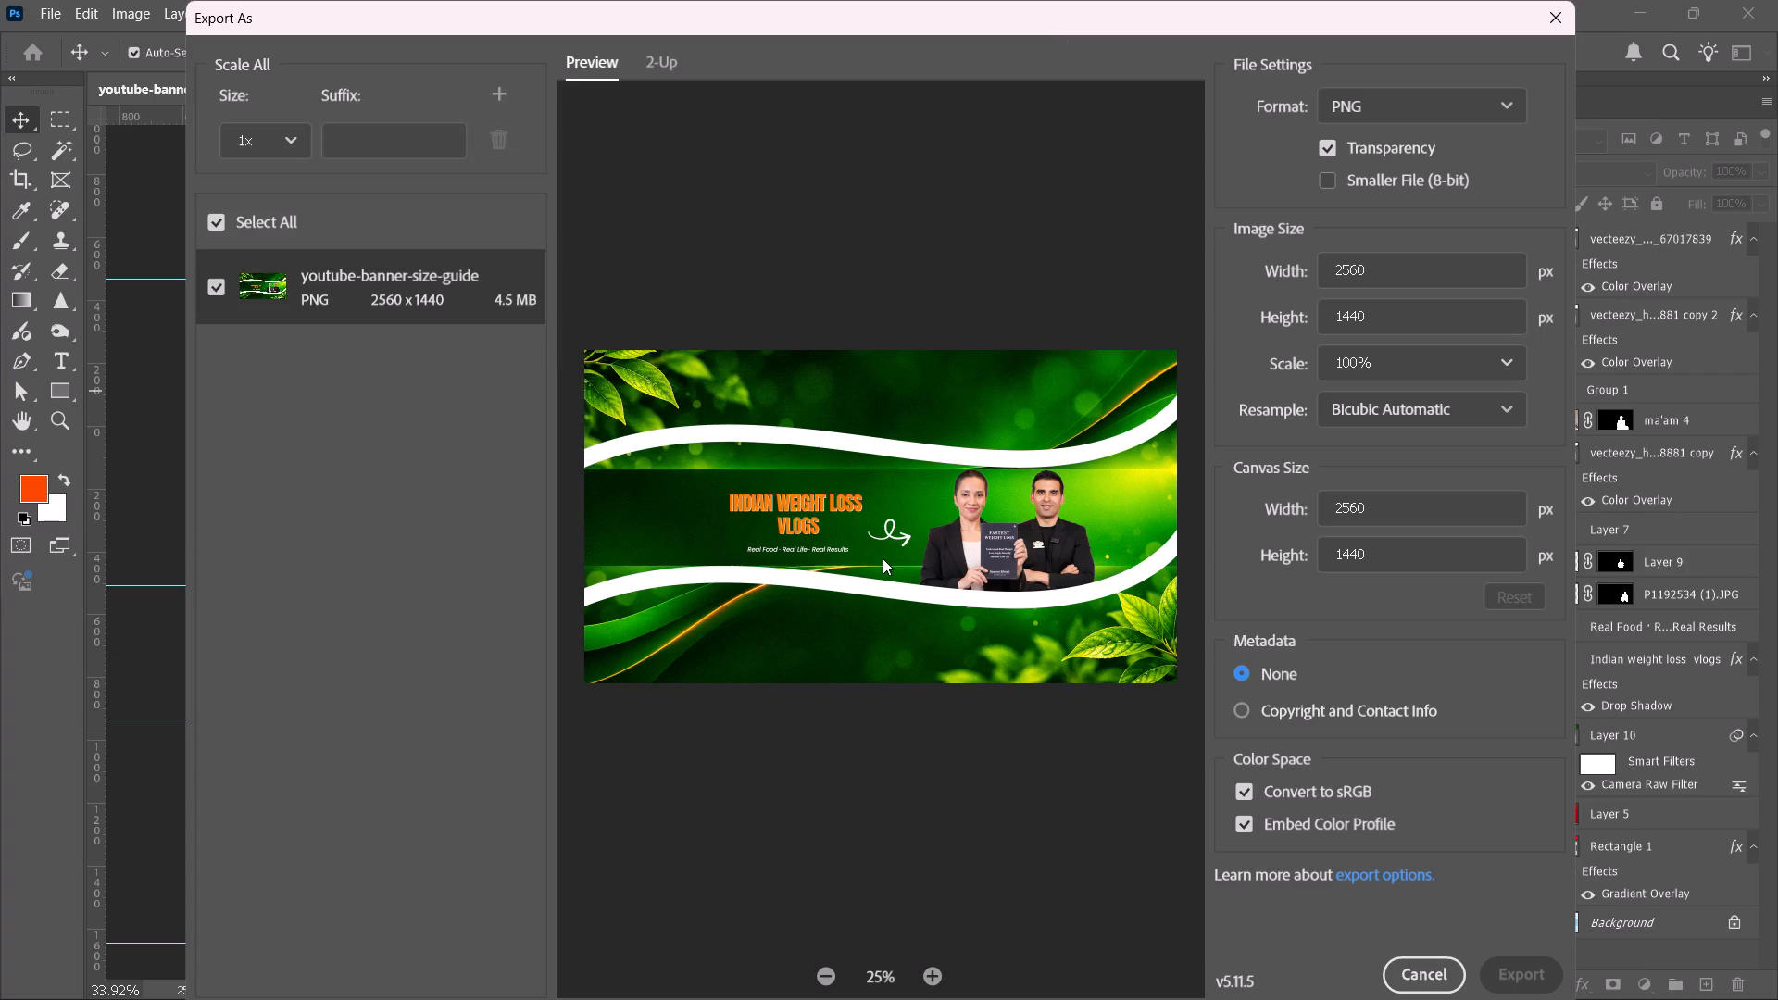
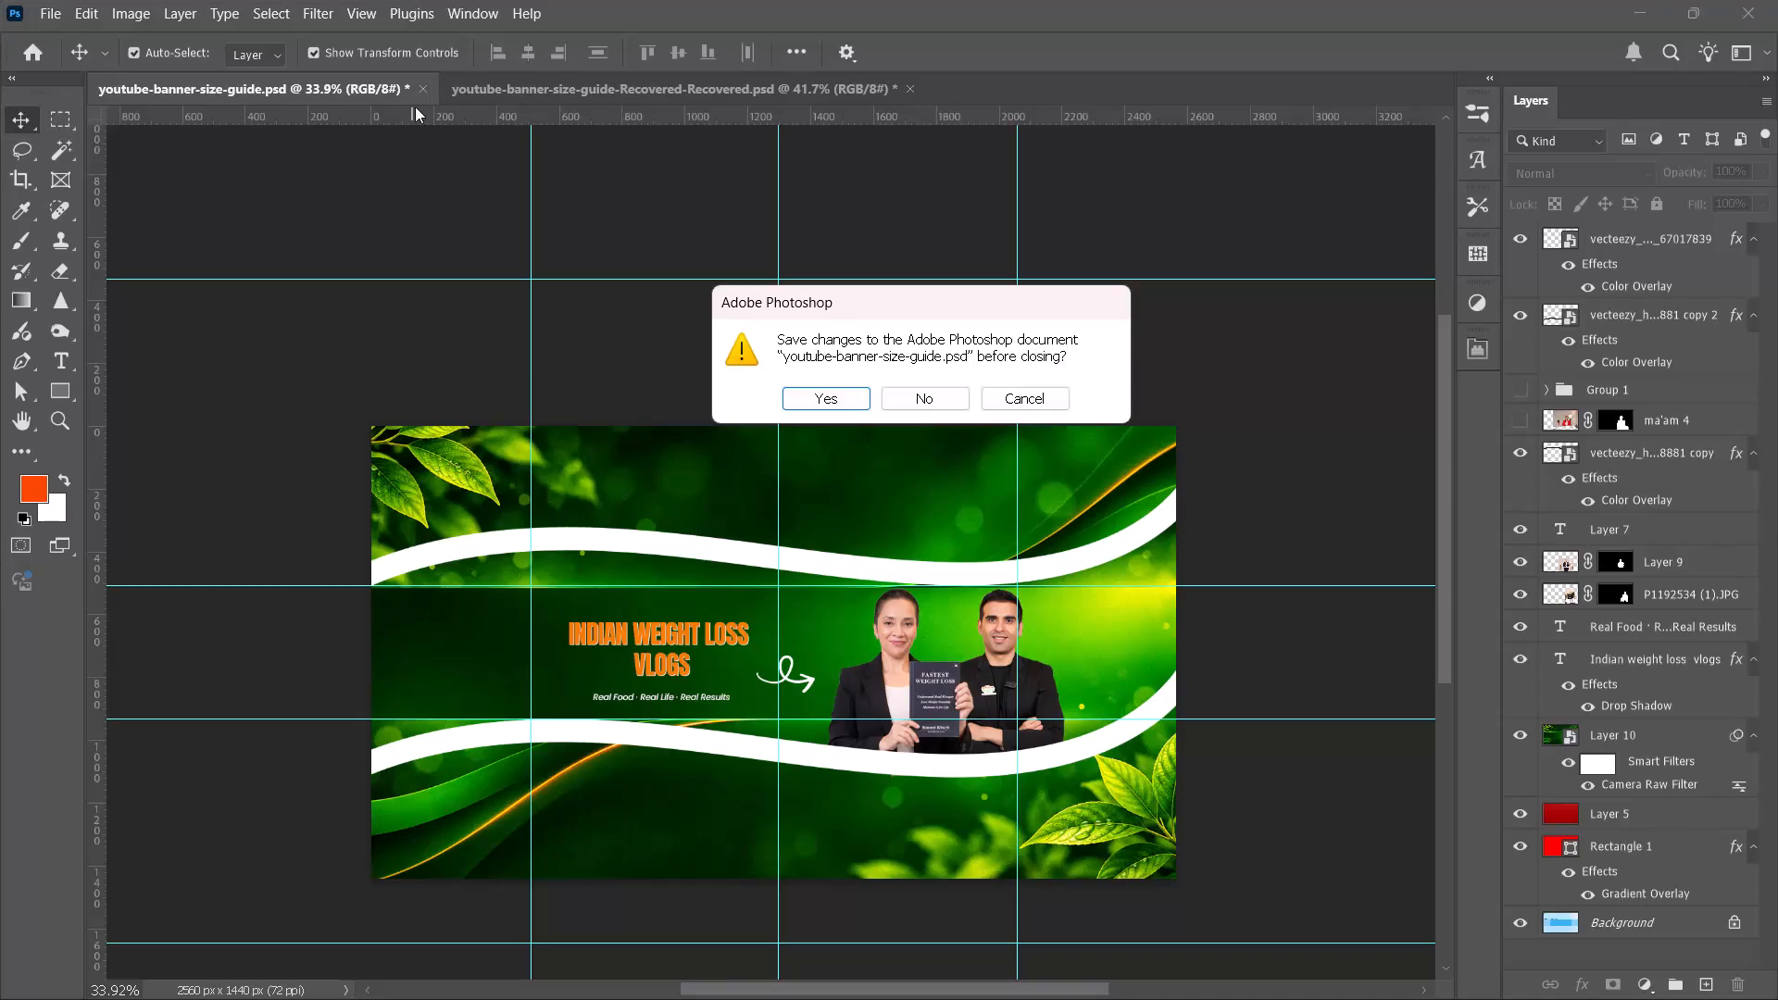
Save the changes to youtube-banner-size-guide.psd while closing the document.
left_click(795, 399)
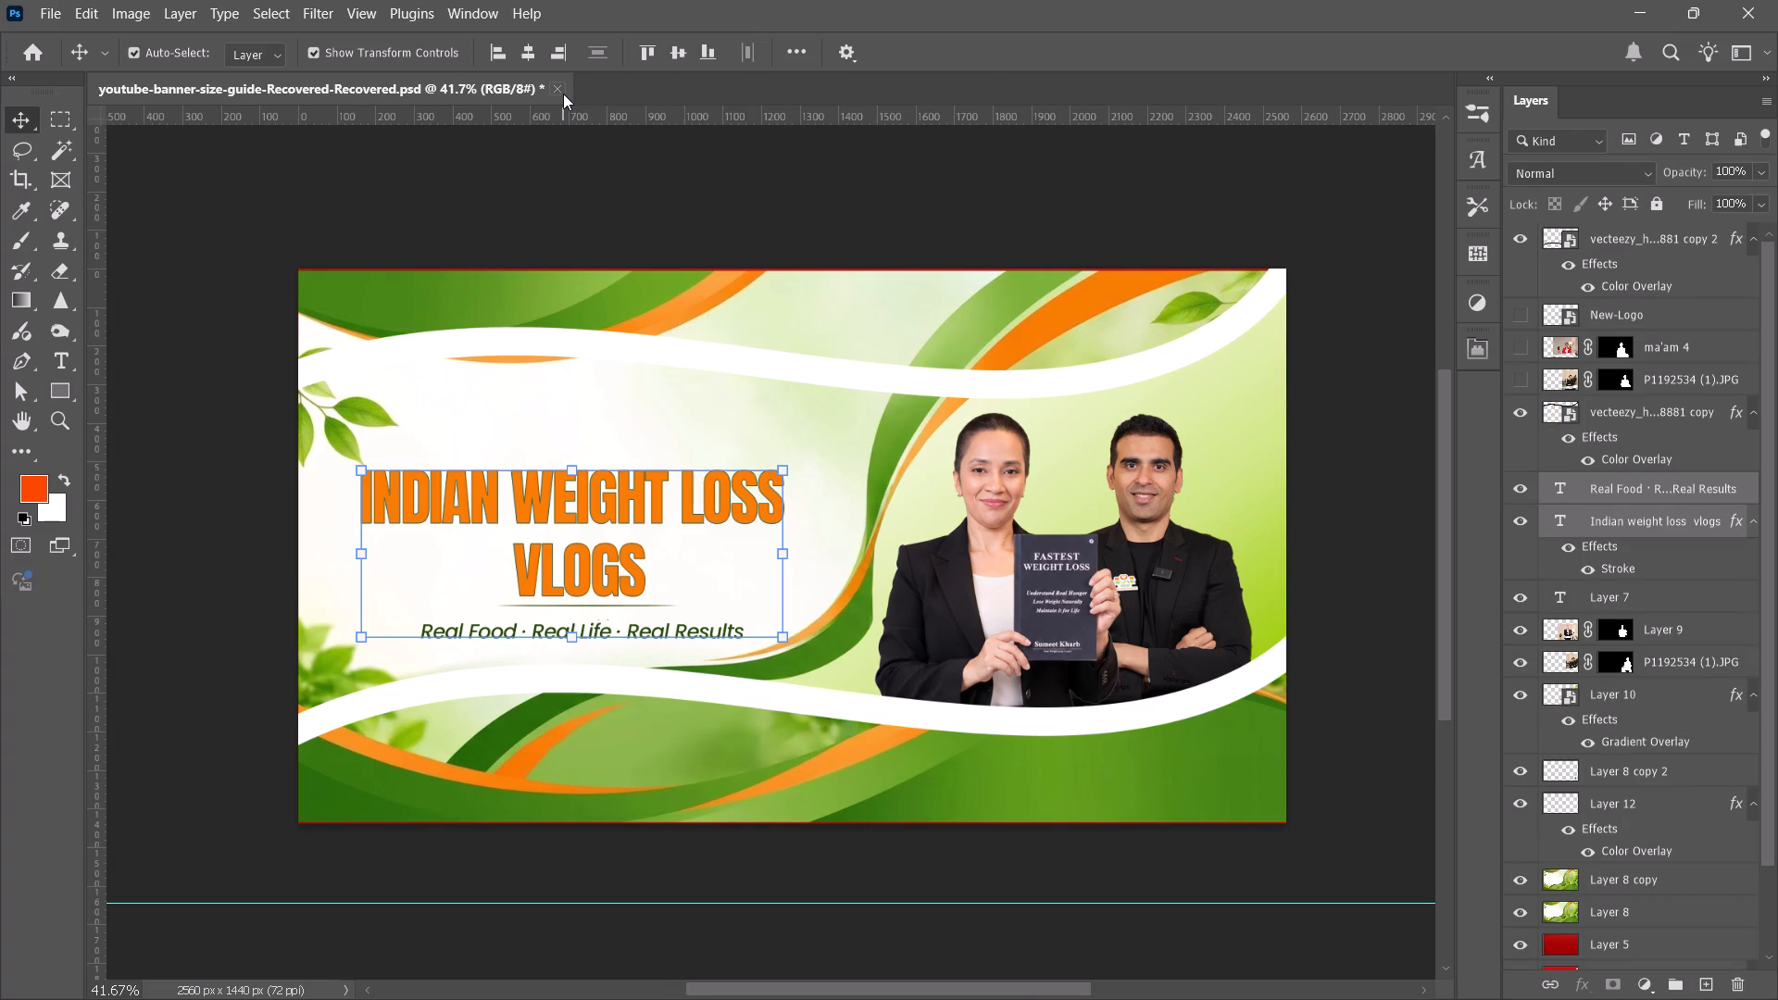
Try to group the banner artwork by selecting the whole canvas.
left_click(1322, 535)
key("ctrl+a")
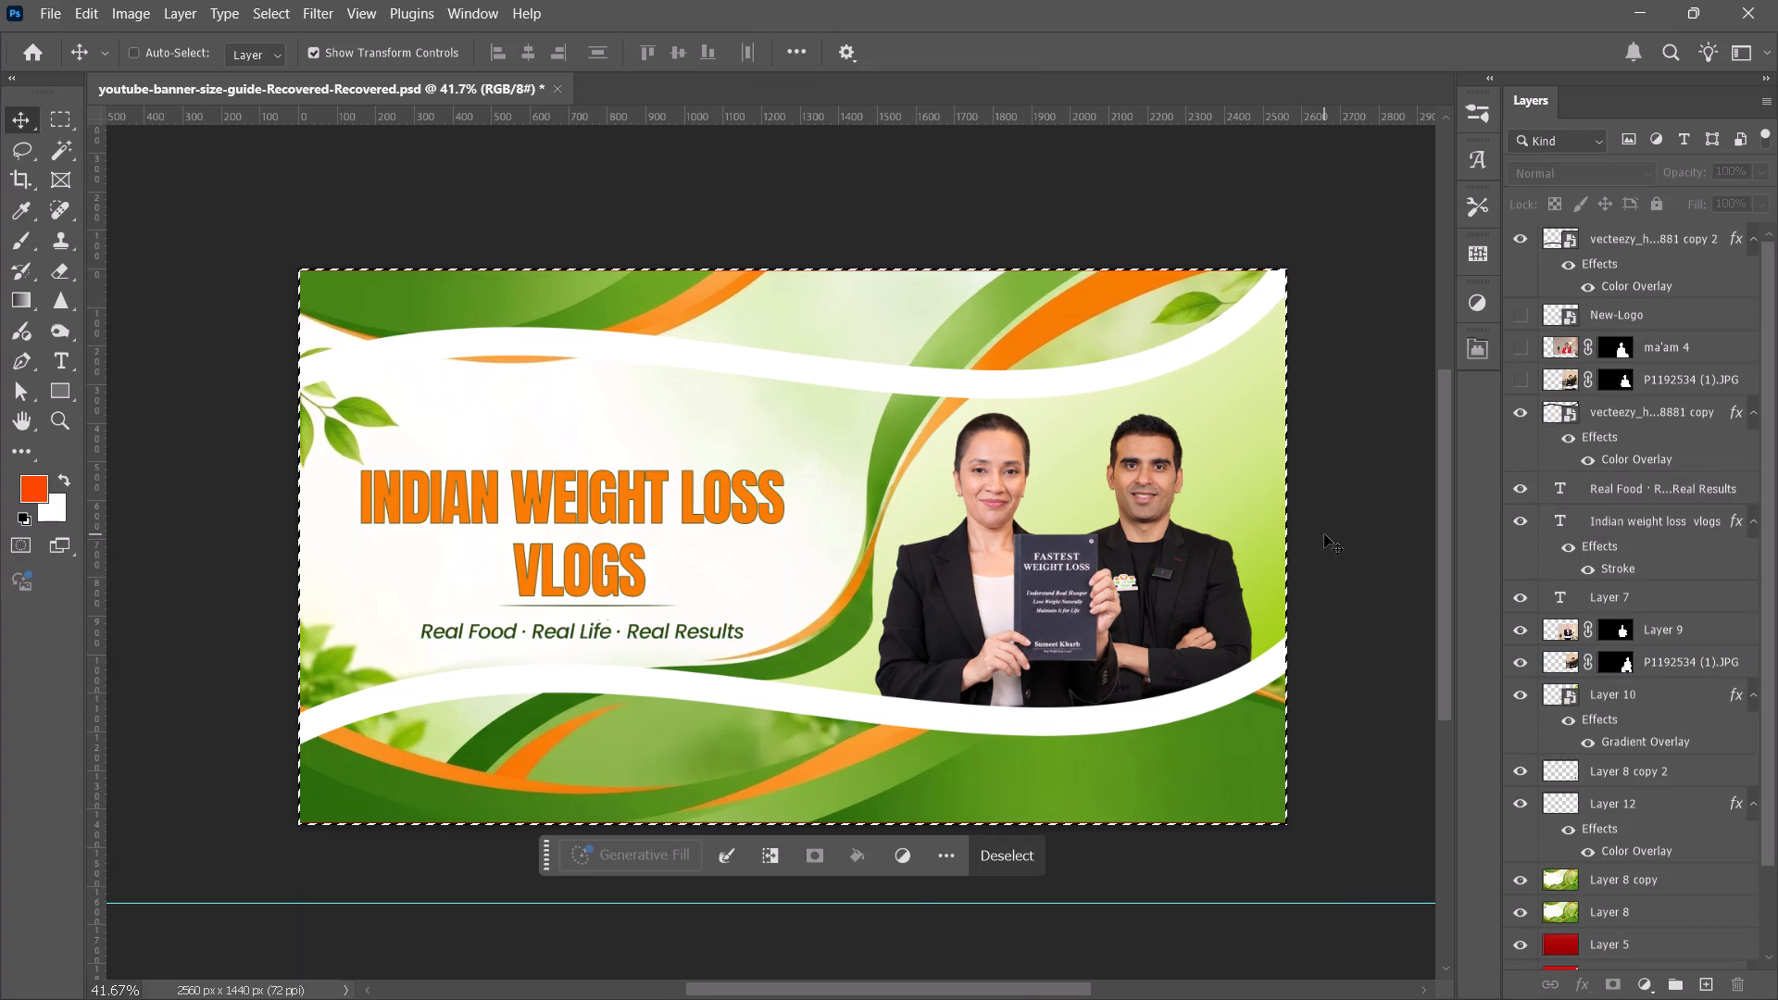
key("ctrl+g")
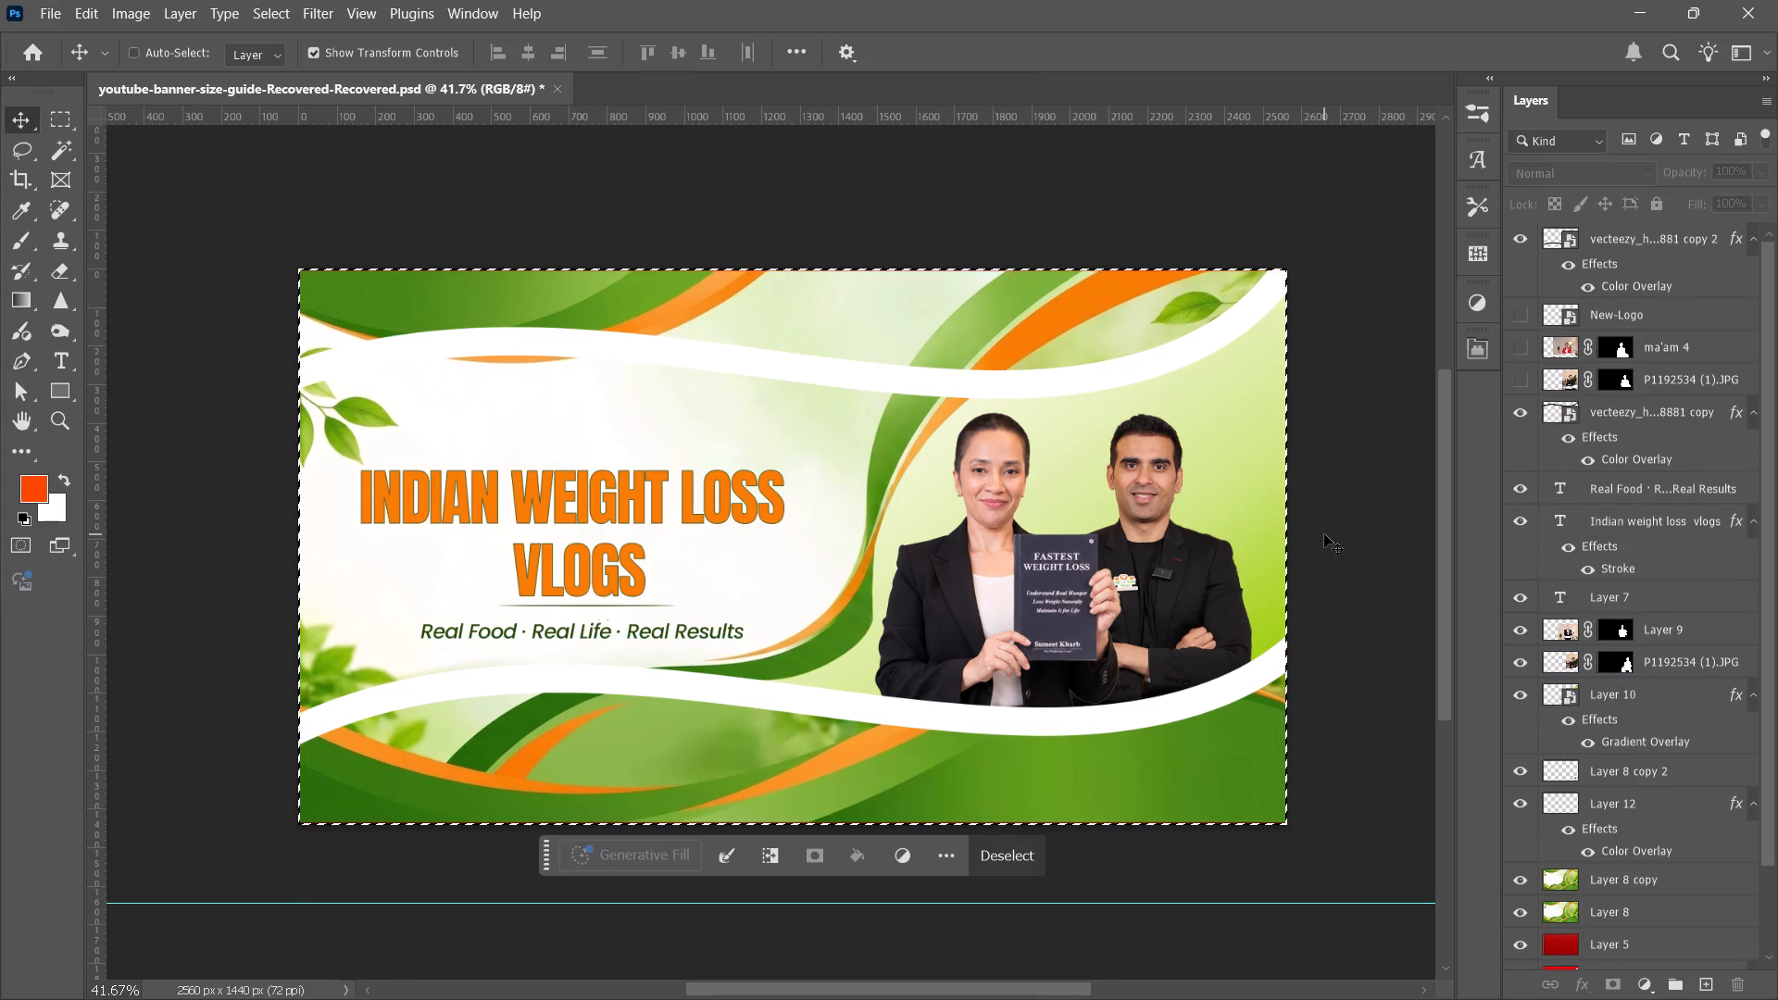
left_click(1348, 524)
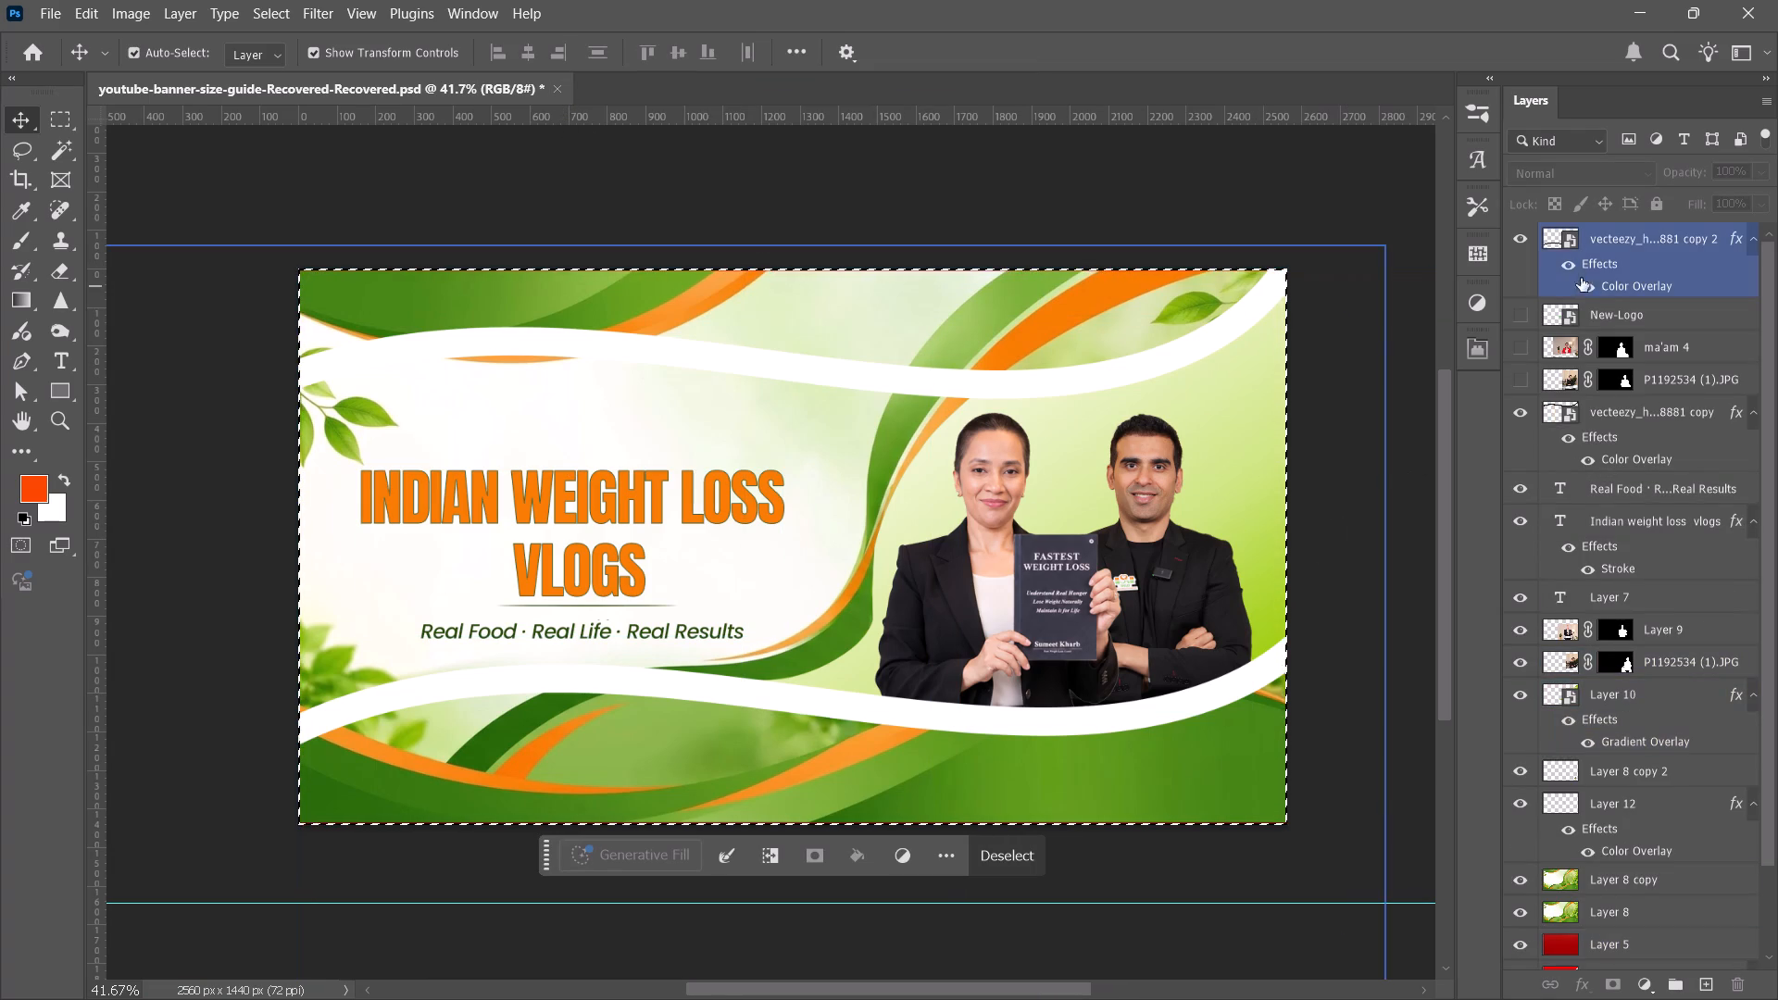
Group all layers from the topmost arrow layer, vecteezy copy 2, down through Layer 8.
scroll(1601, 277, "up", 3)
left_click(1630, 234)
scroll(1641, 671, "down", 3)
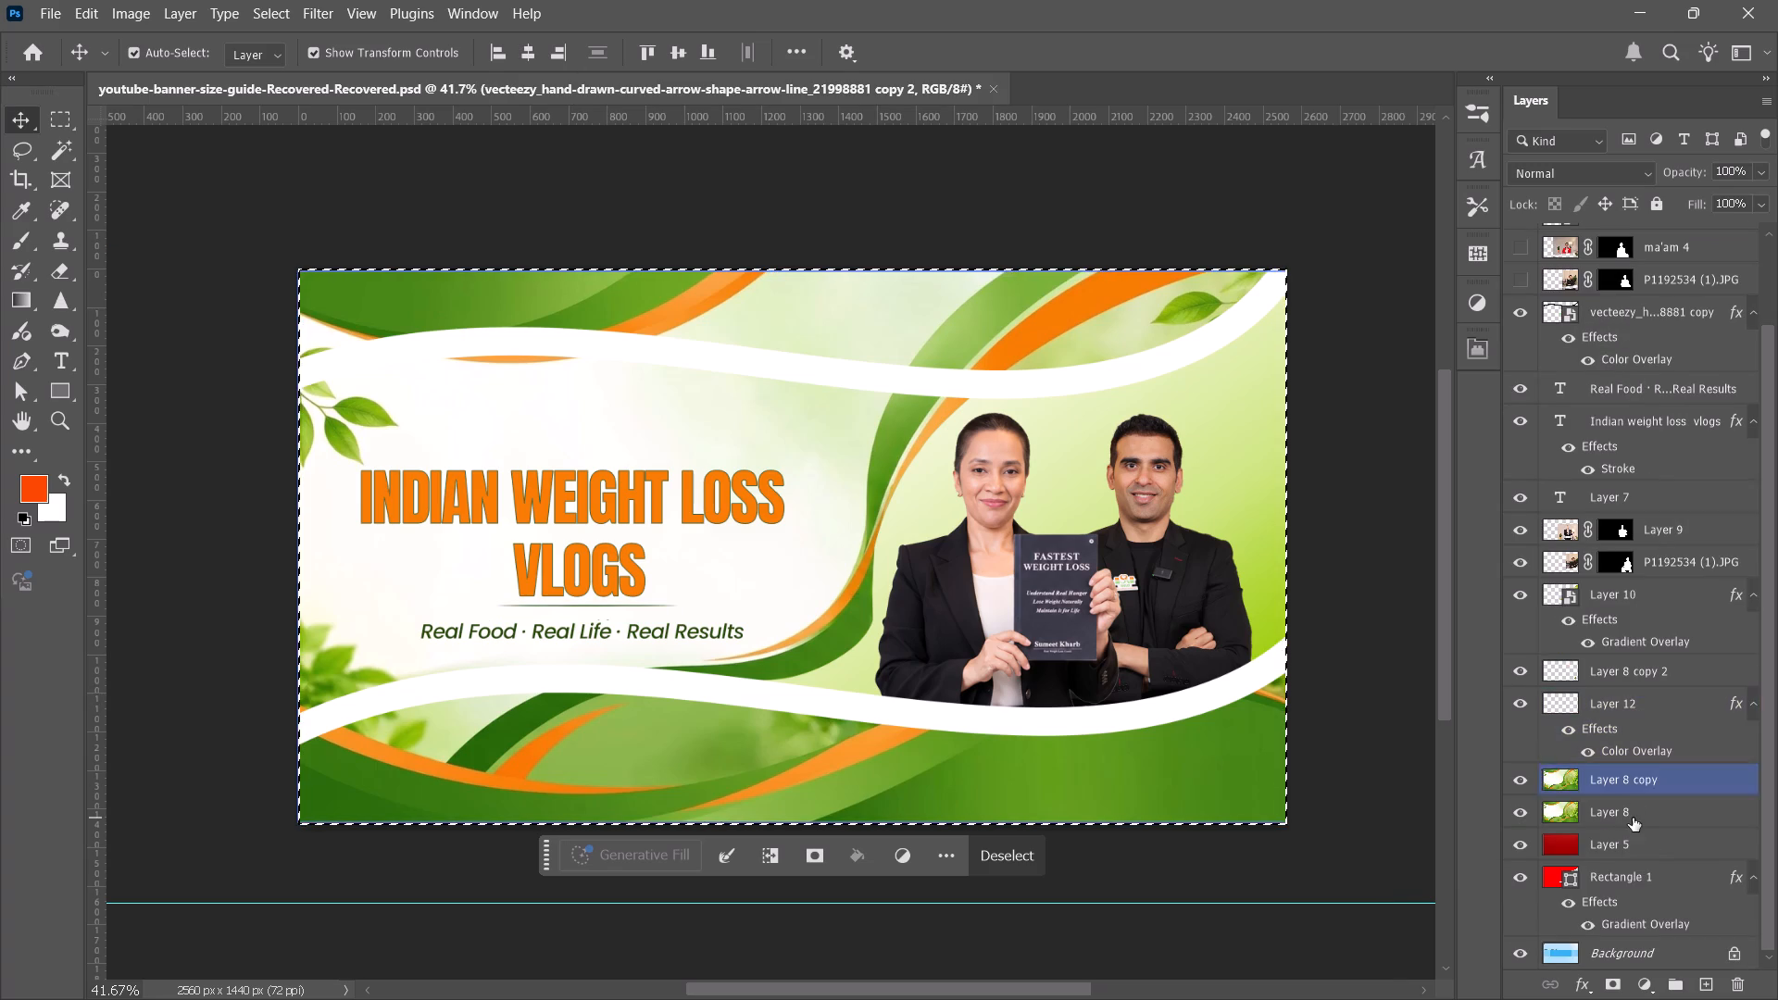
left_click(1632, 813, "shift")
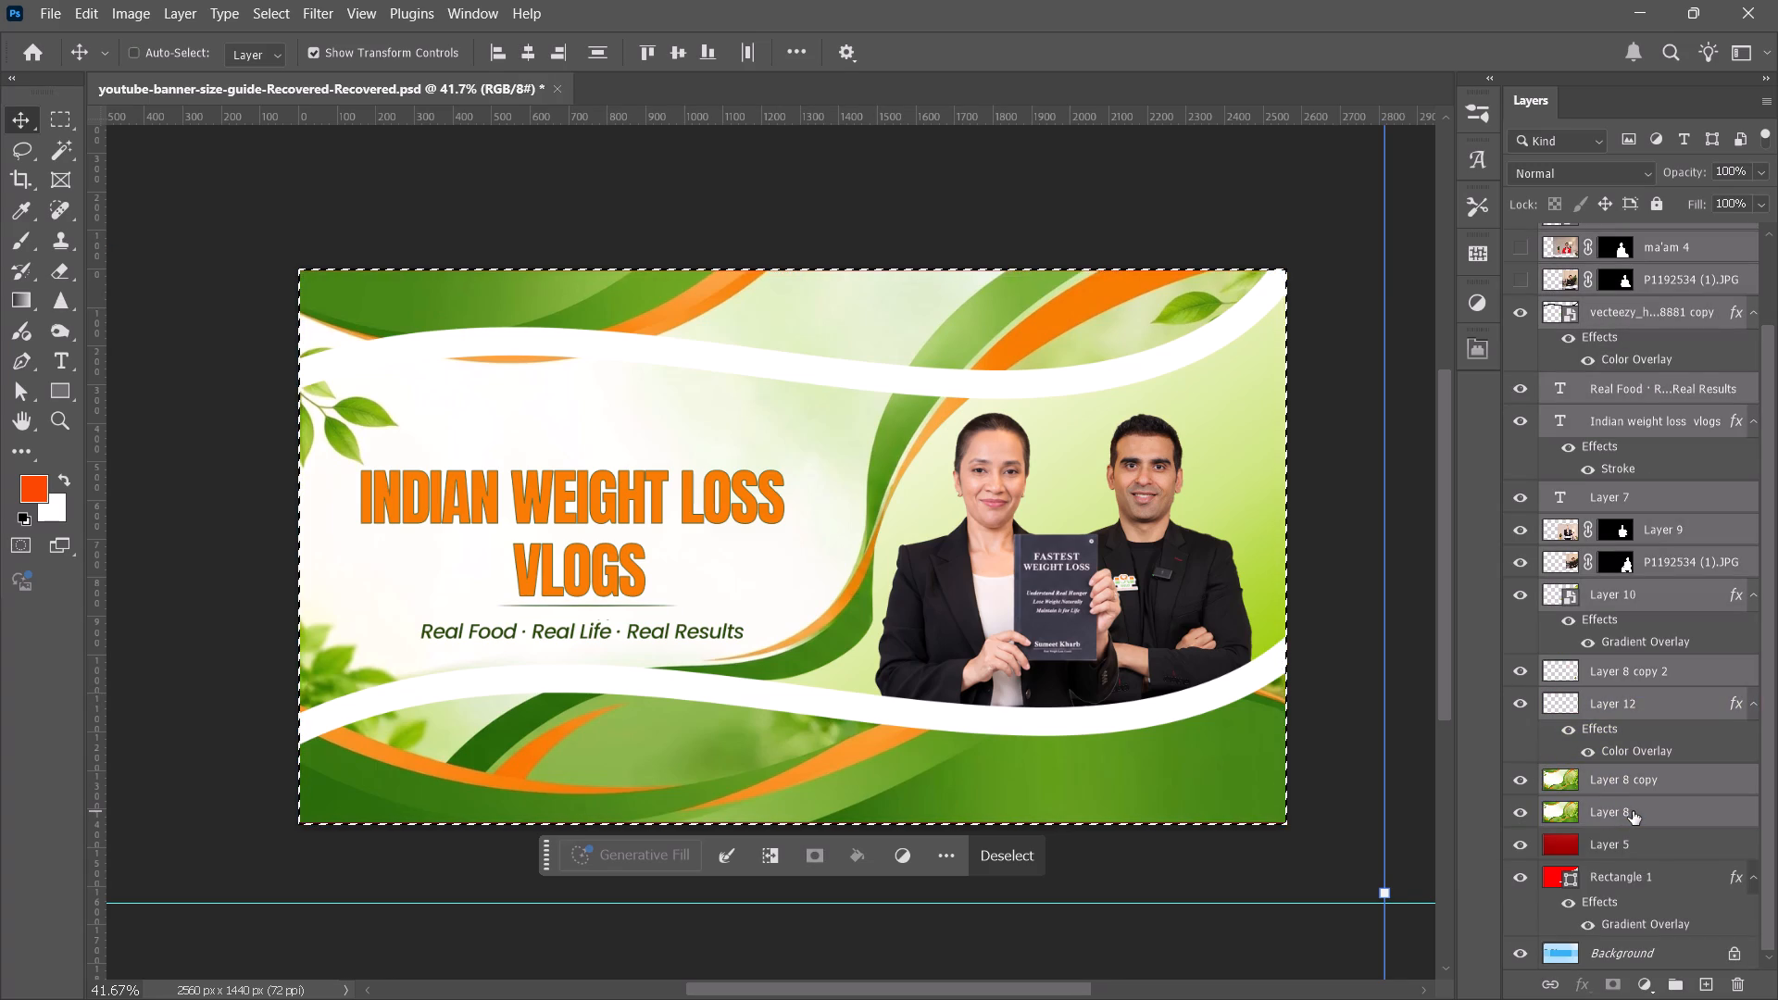
key("ctrl+g")
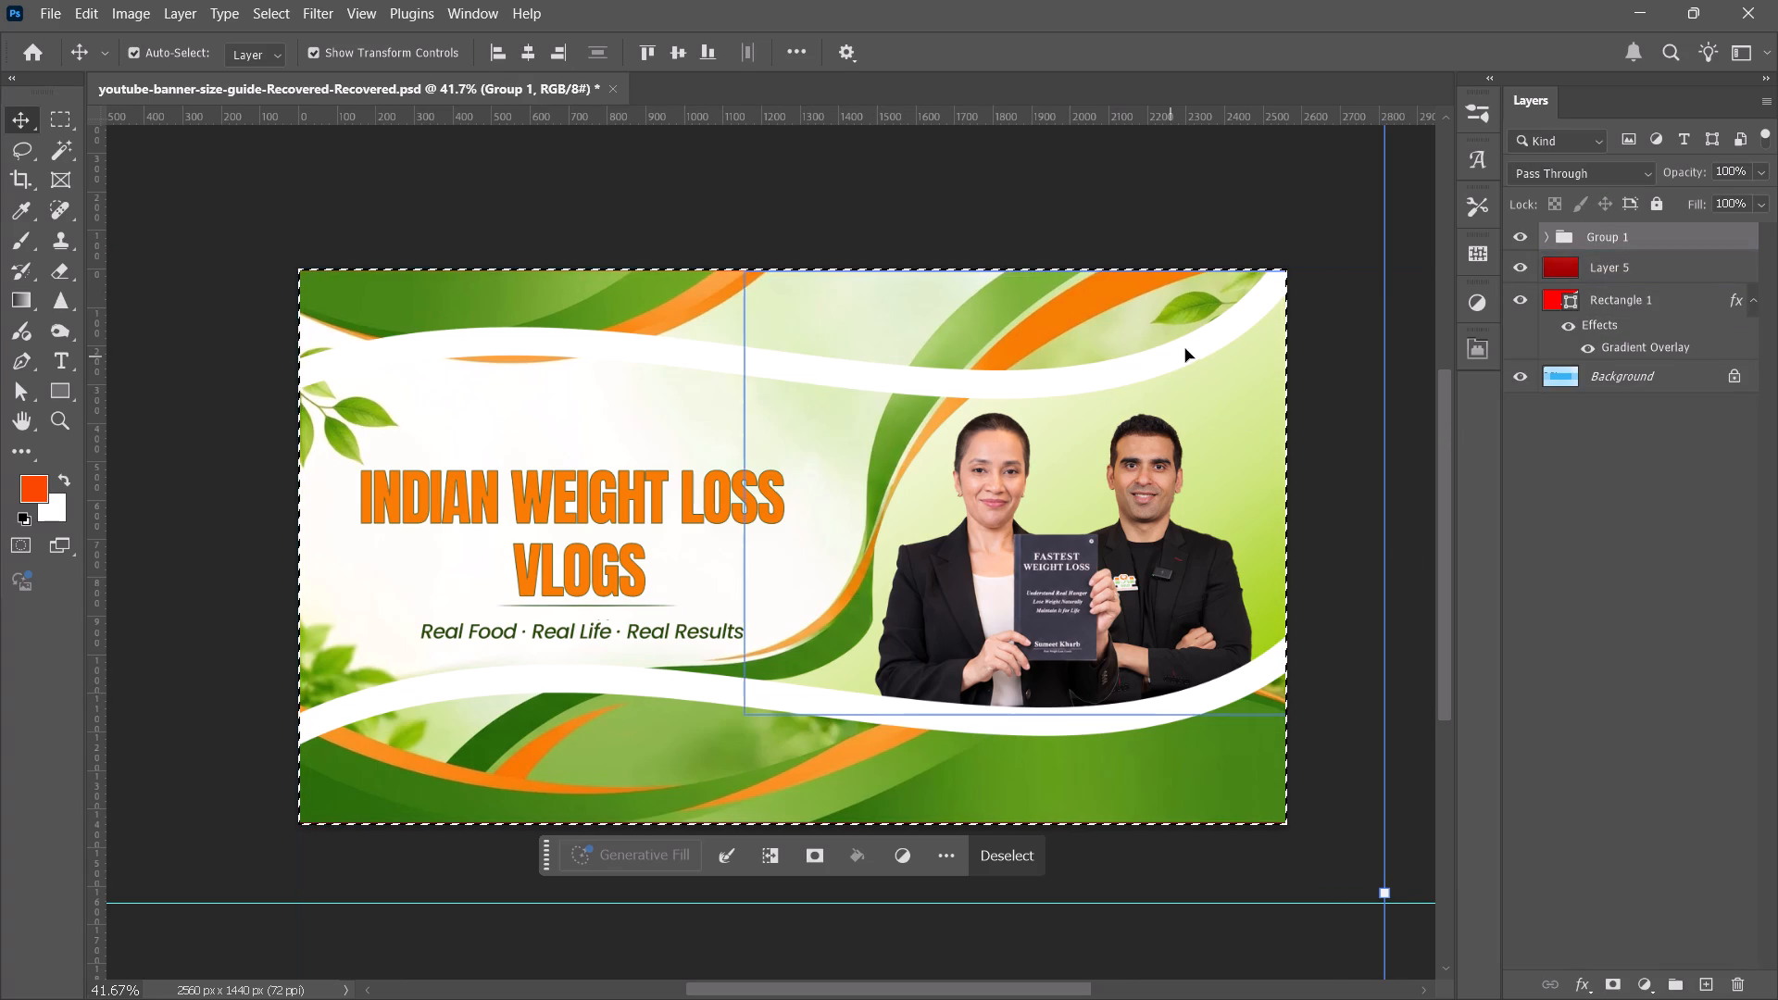
Clear the selection outline around the whole canvas, keeping the new group as the active layer.
left_click(1196, 345)
key("ctrl+d")
double_click(920, 400)
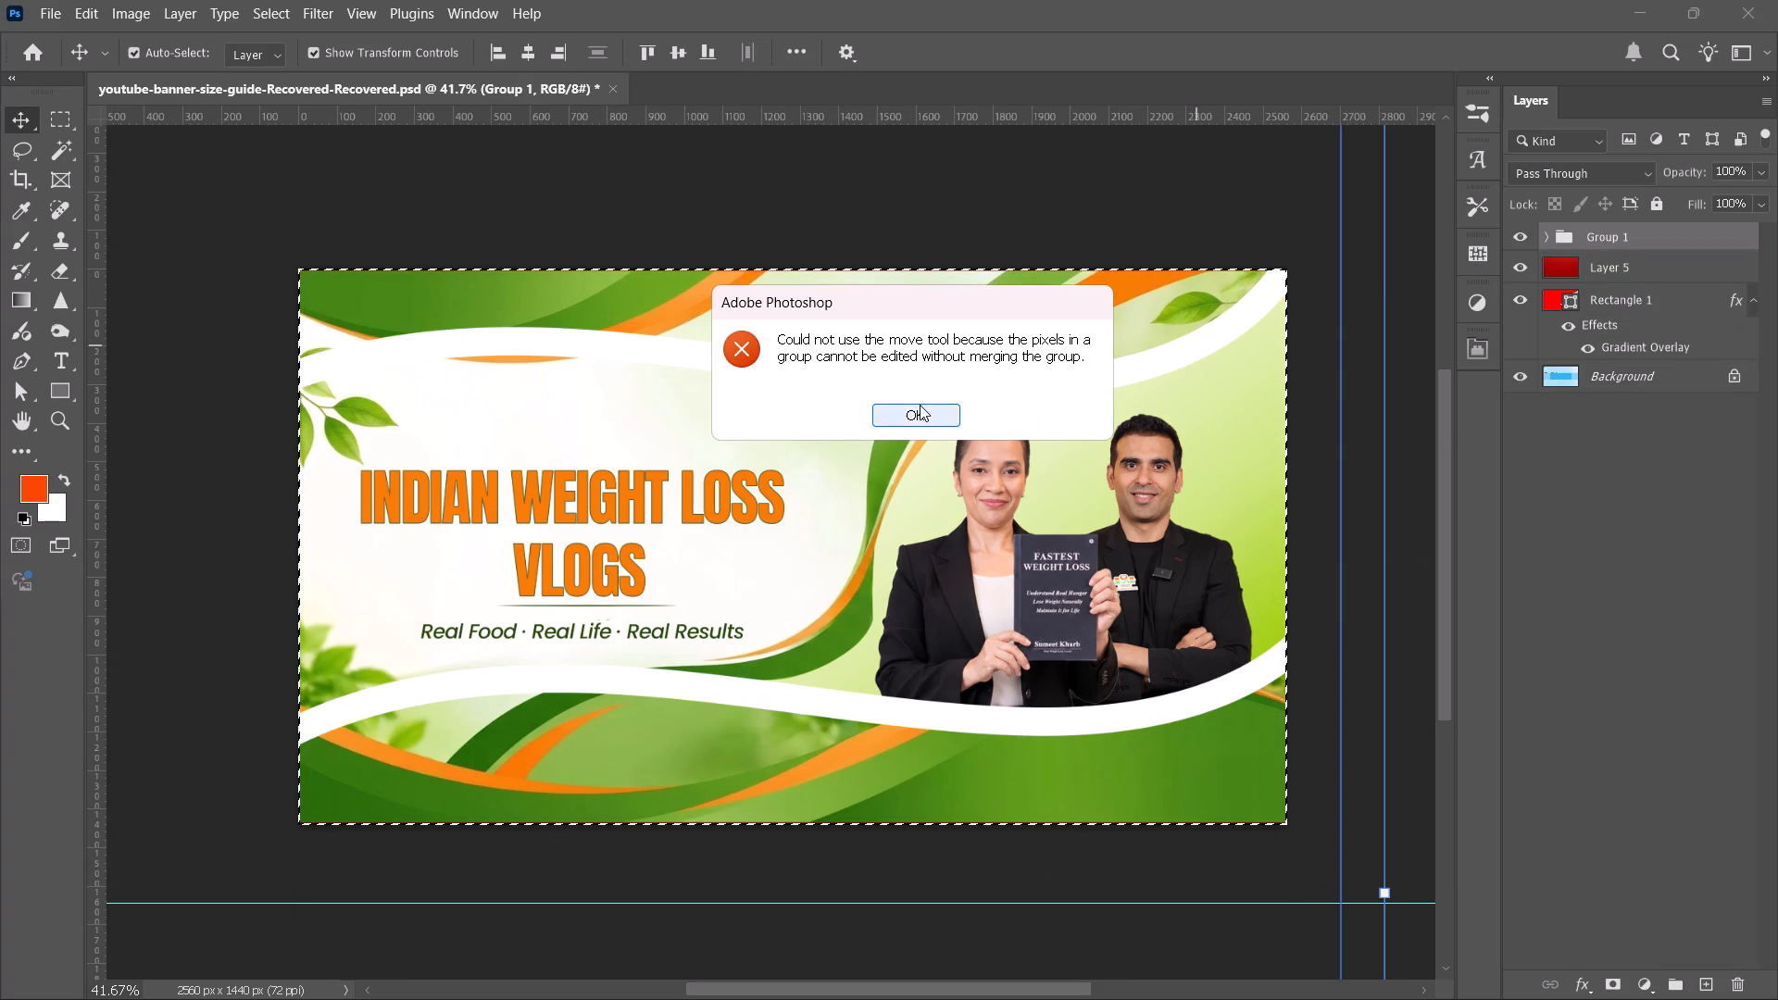
key("ctrl+d")
left_click(1626, 248)
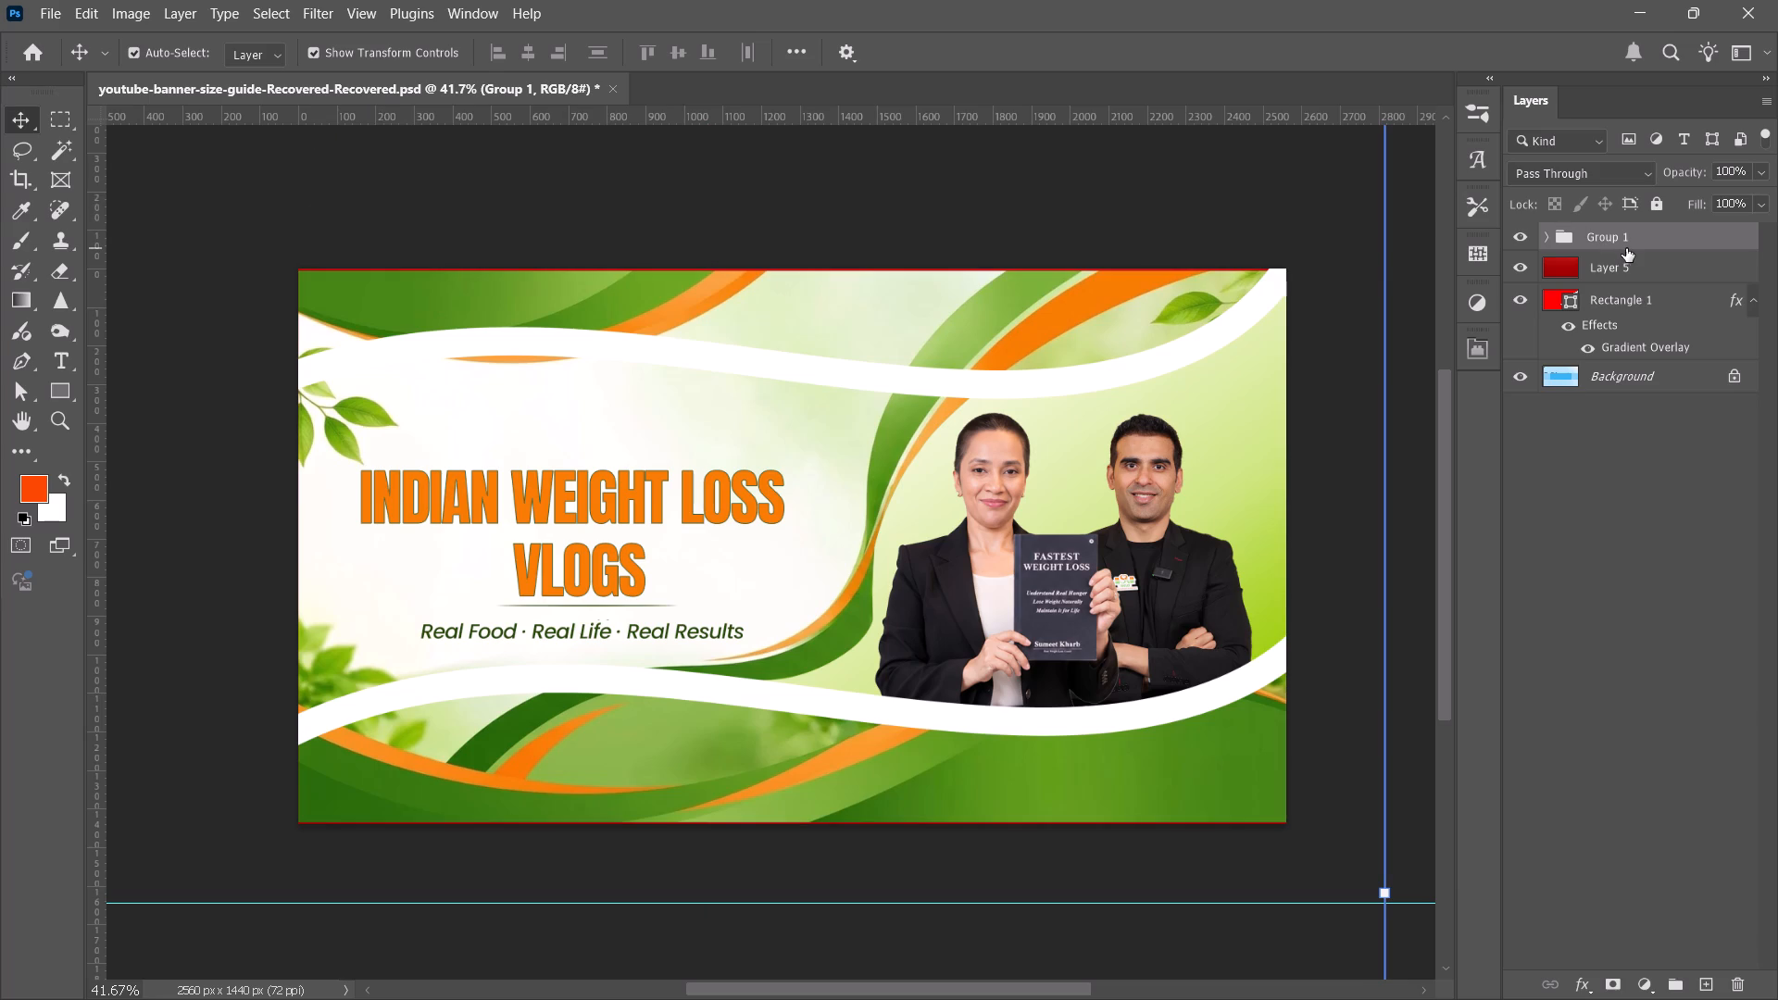
Set auto-select to Group, scale the banner group to about 73.6%, and reposition its artwork fully inside the canvas.
left_click(271, 45)
left_click(269, 81)
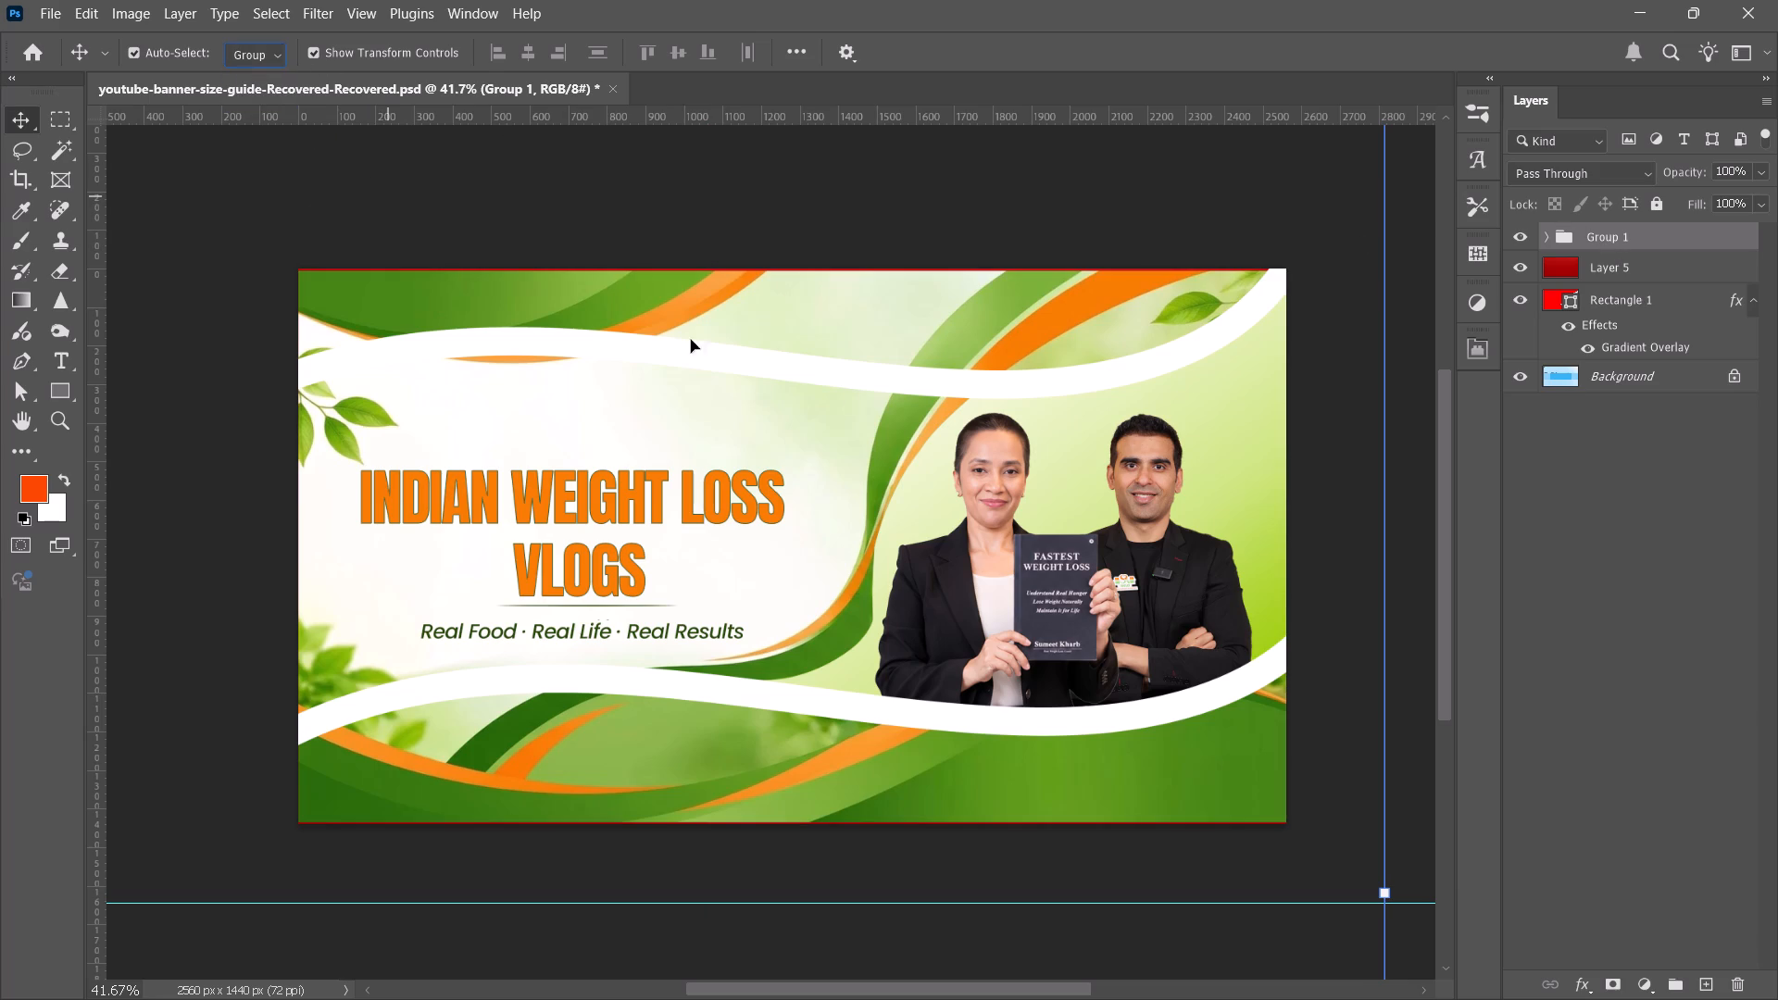
left_click(1033, 378)
left_click(1280, 272)
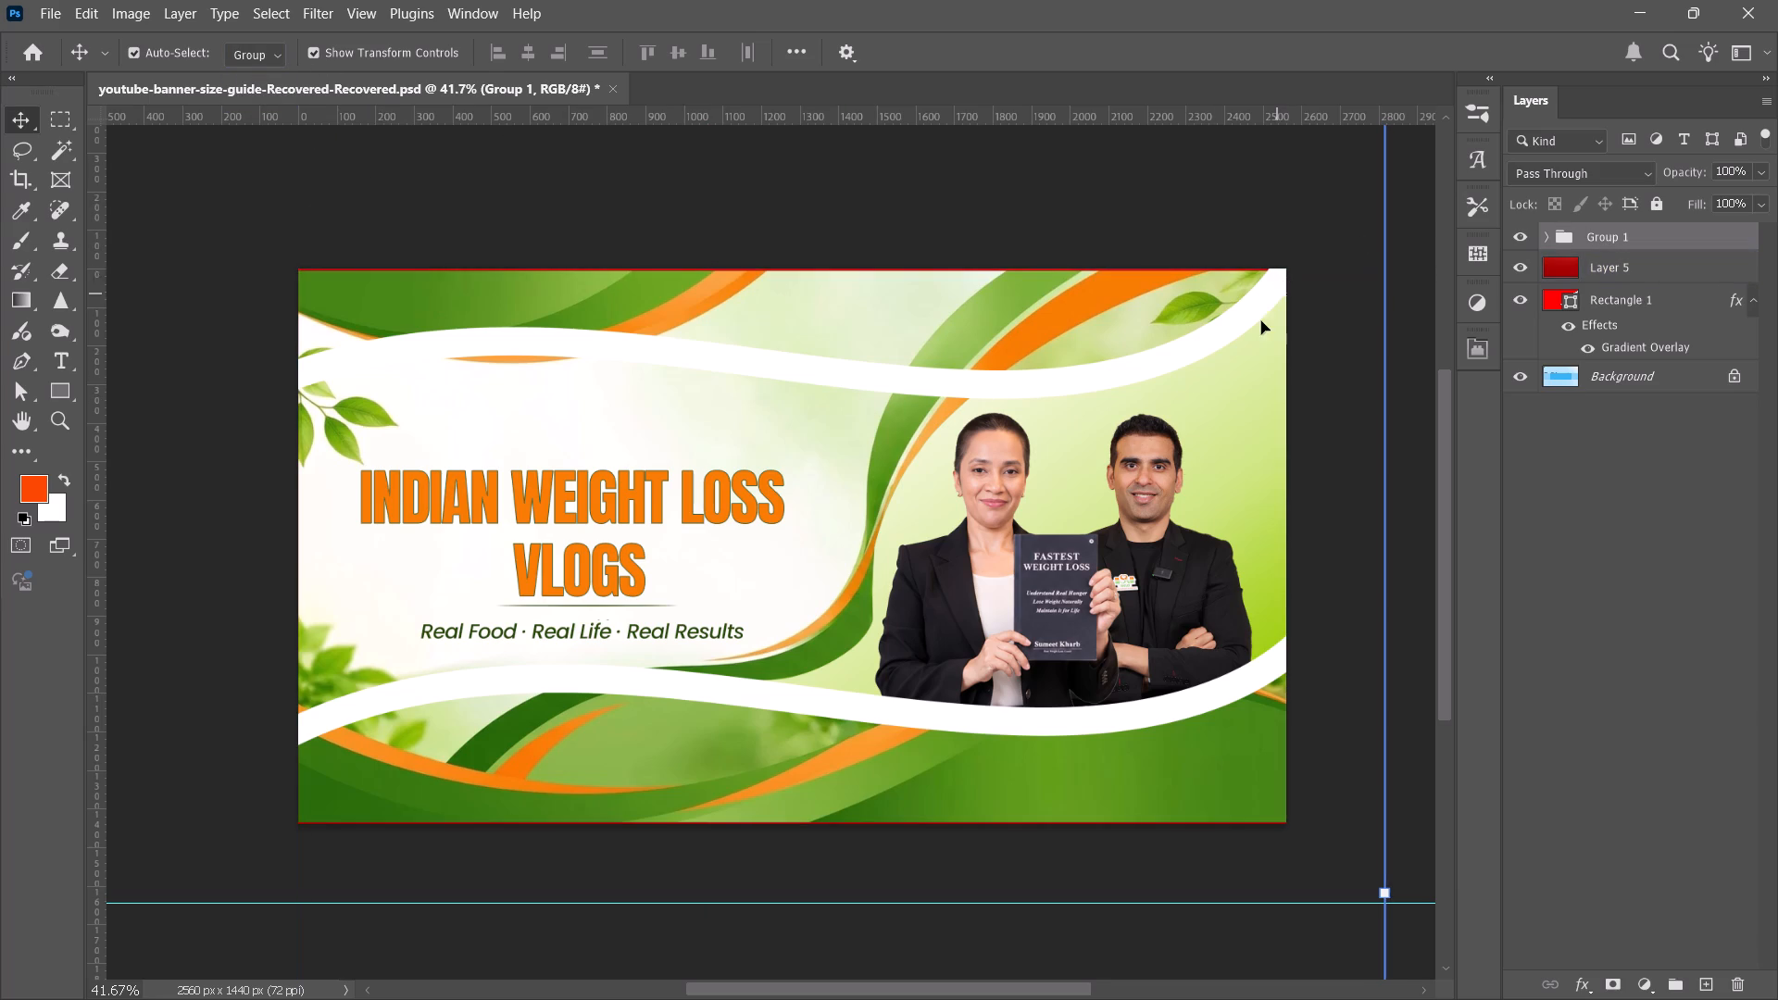
scroll(1165, 501, "down", 9, "alt")
left_click_drag(1249, 283, 1239, 302)
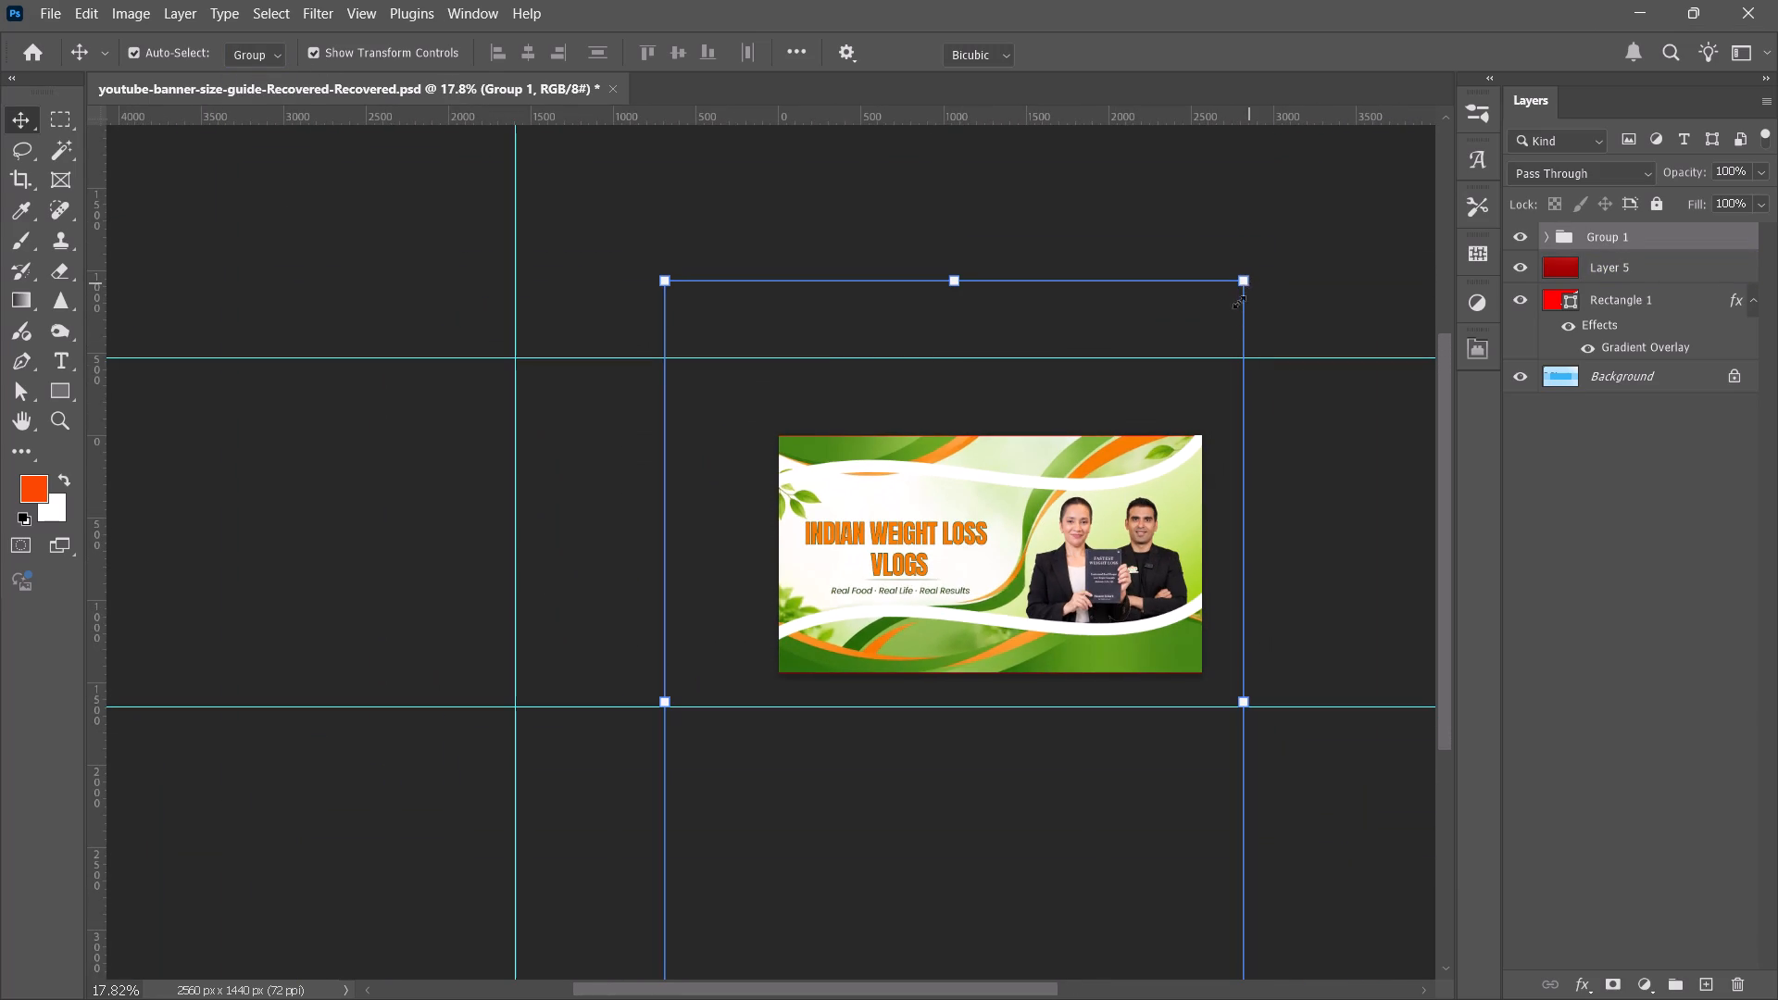
left_click_drag(1239, 302, 1062, 482)
left_click_drag(929, 657, 980, 542)
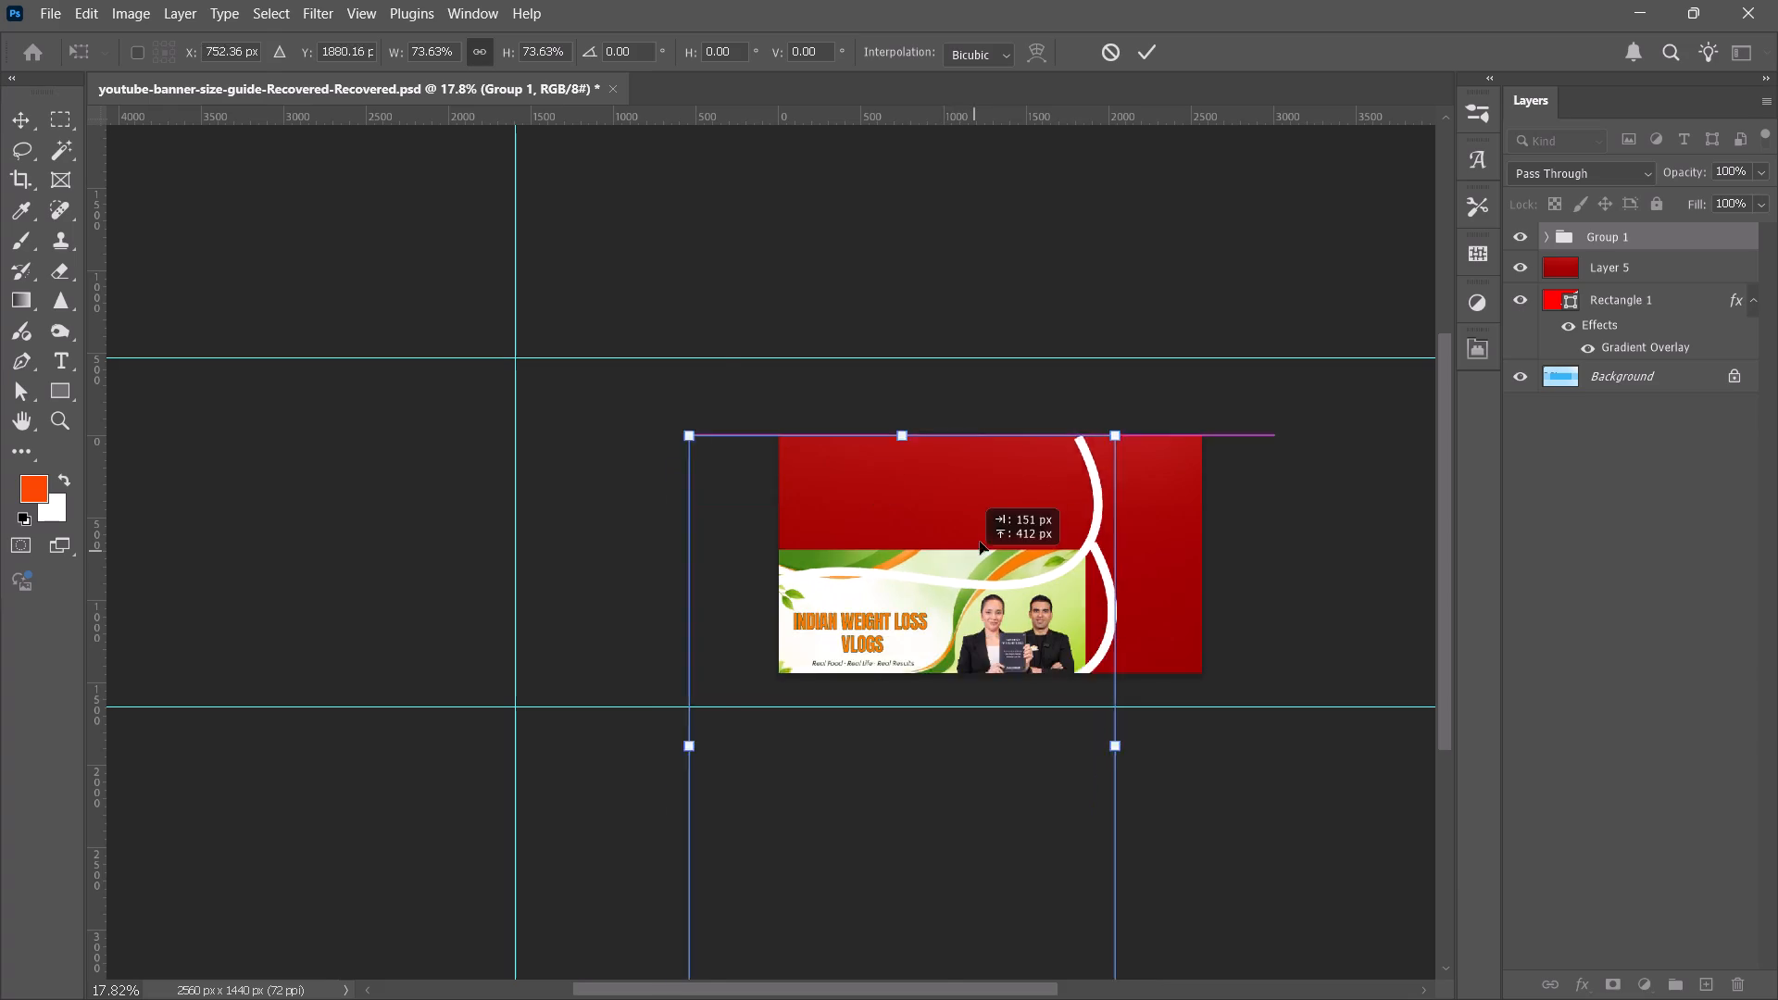
left_click_drag(980, 542, 995, 516)
scroll(1077, 515, "up", 4, "alt")
scroll(1077, 515, "down", 1, "alt")
scroll(966, 614, "up", 3, "alt")
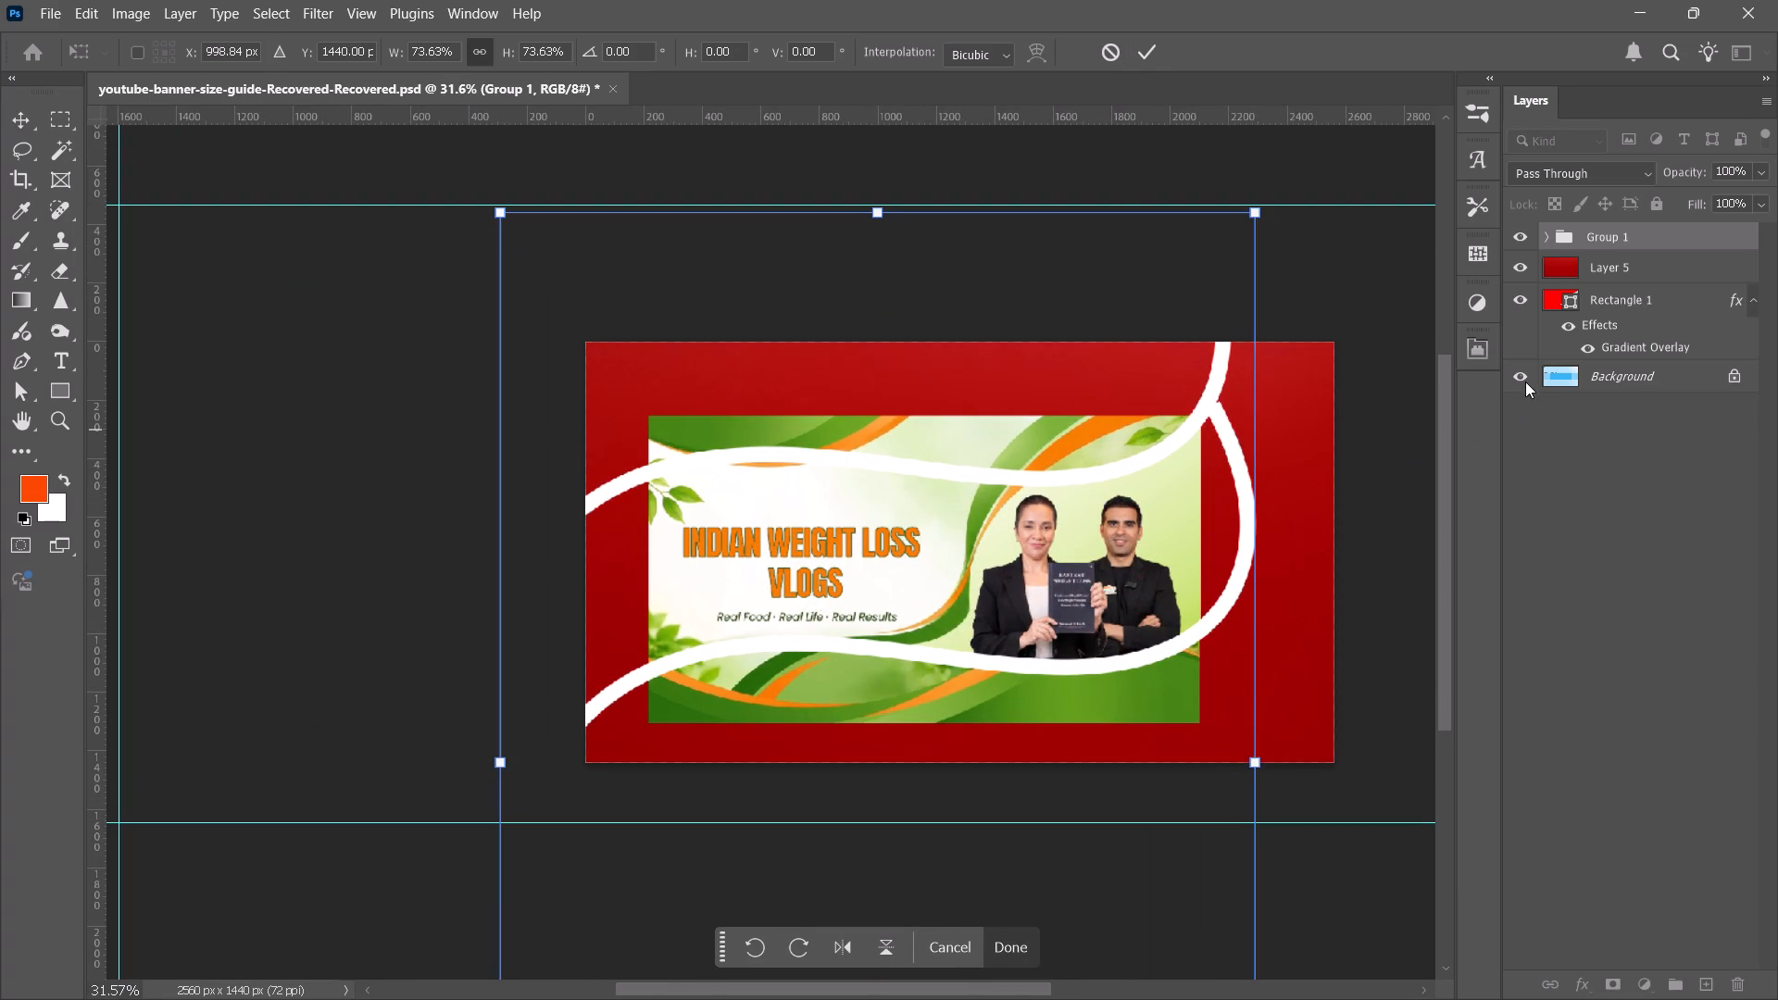
Hide the red Layer 5 and Rectangle 1 lying between the banner group and the size-guide background.
left_click(1517, 349)
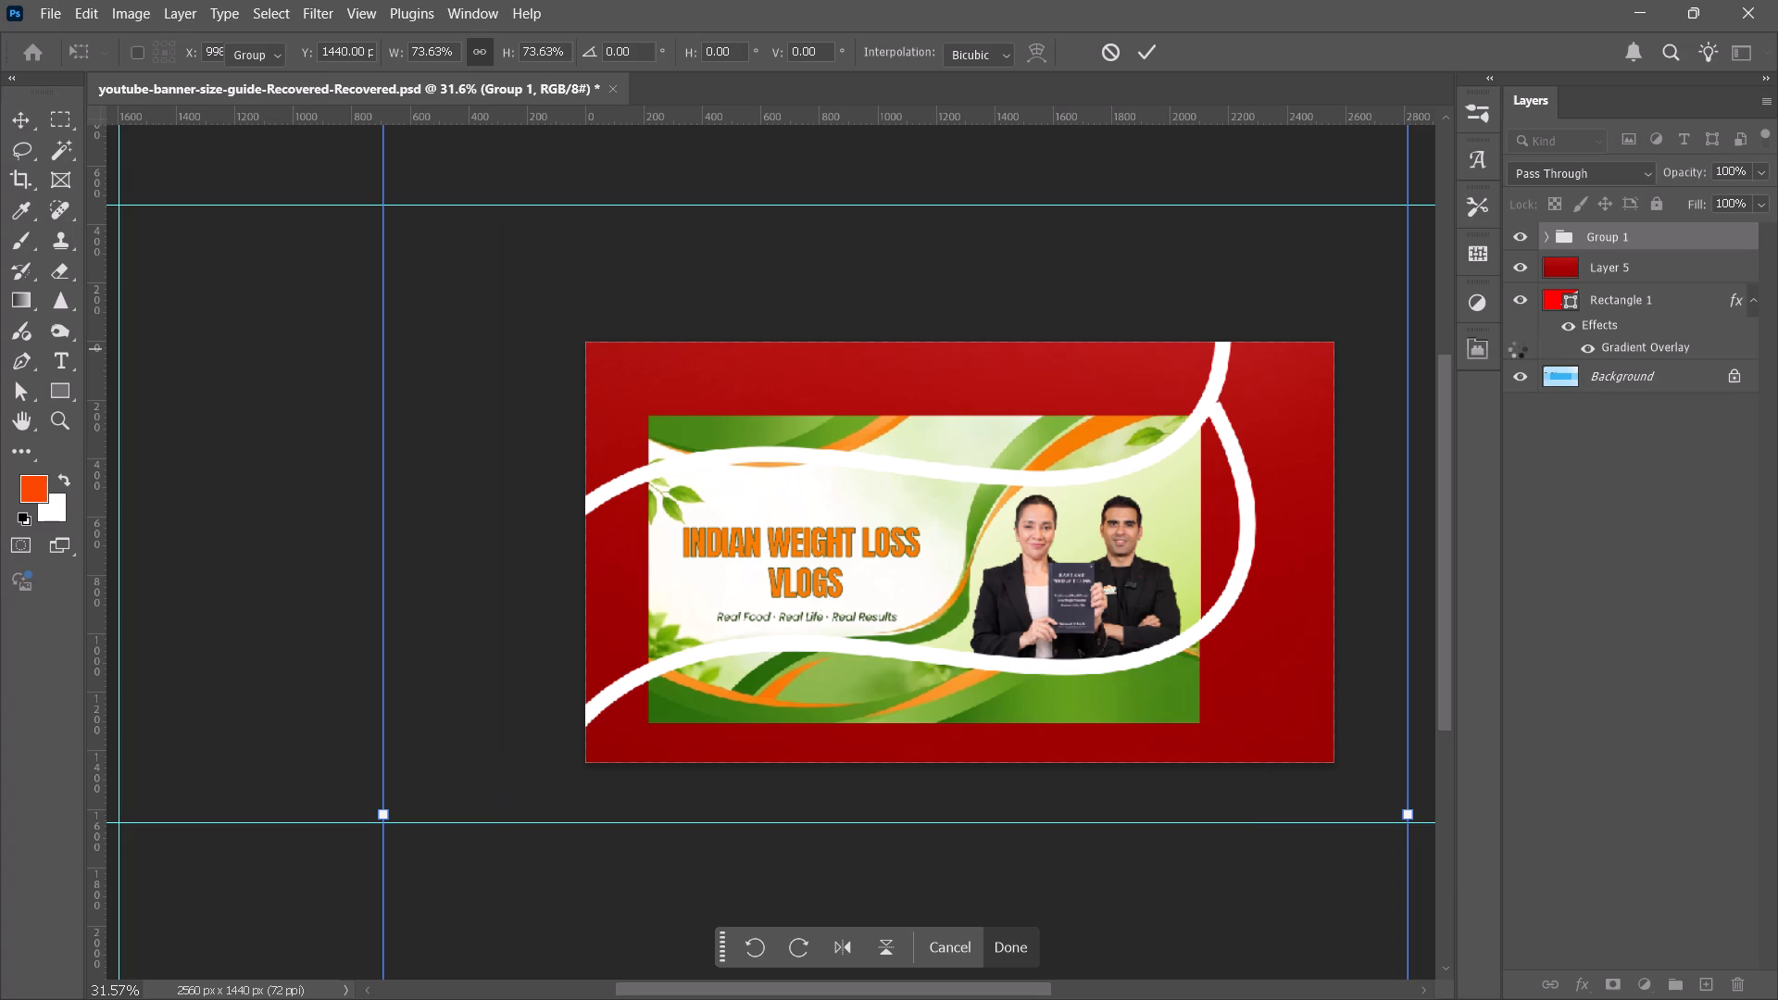
left_click(1518, 270)
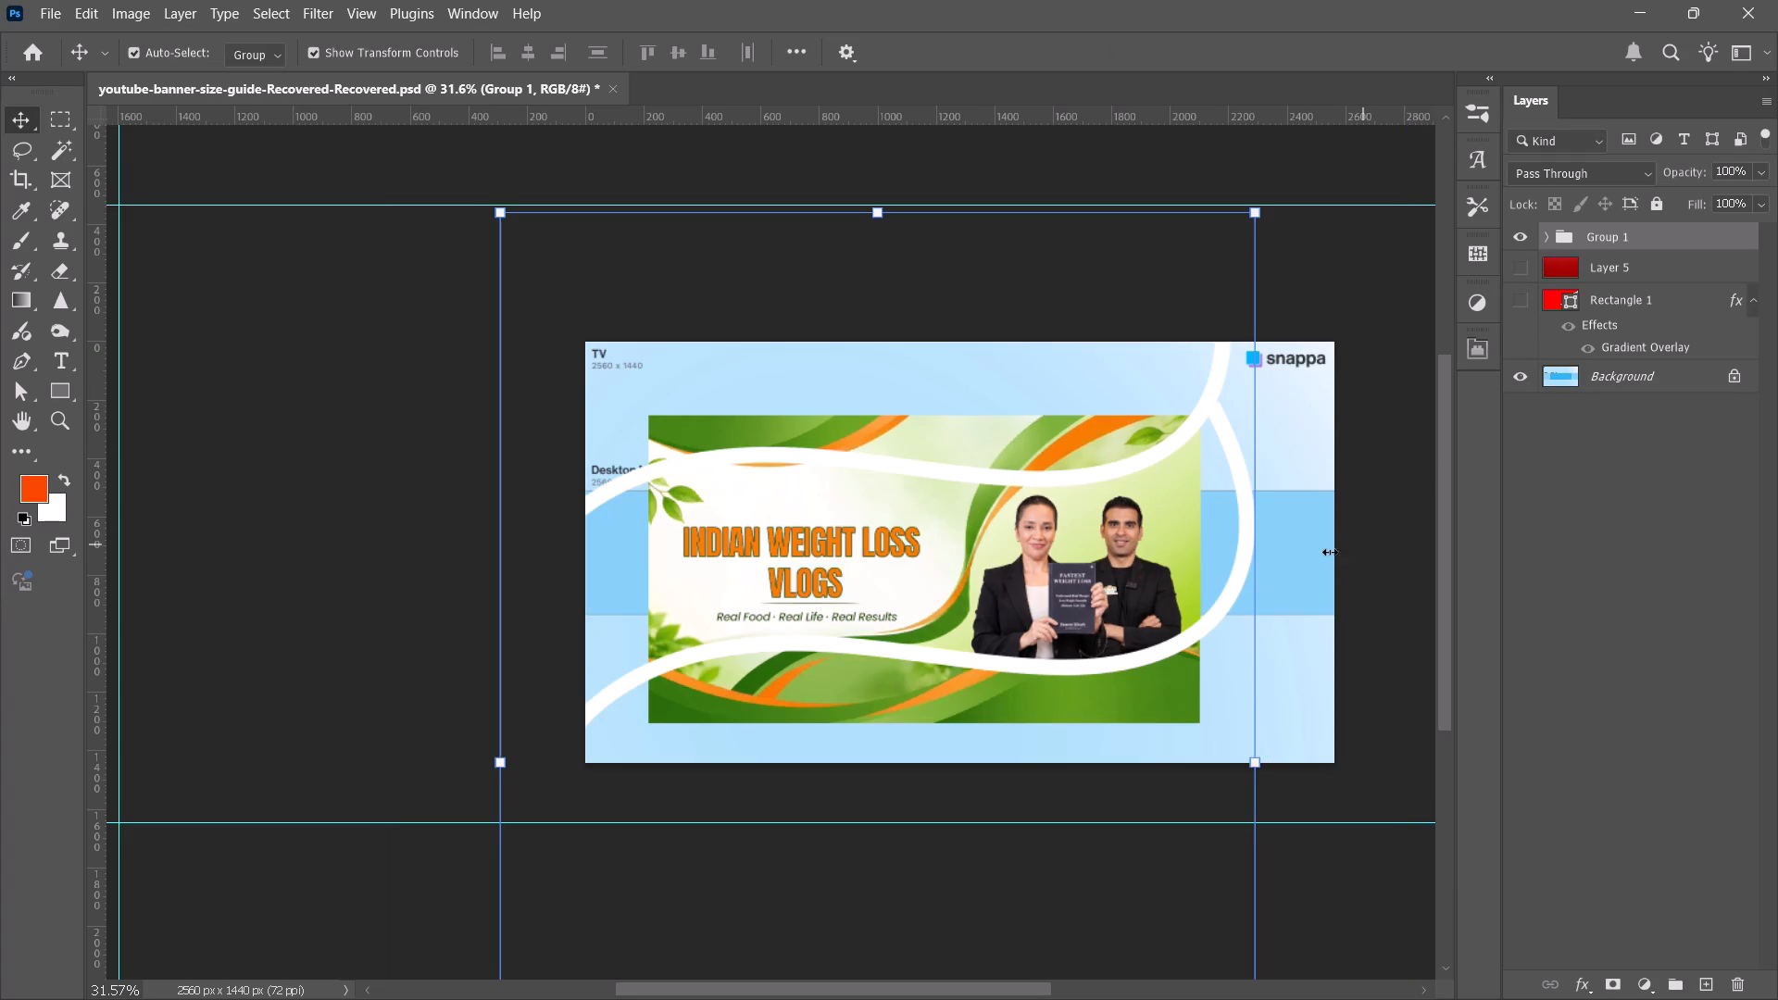
left_click(1083, 585)
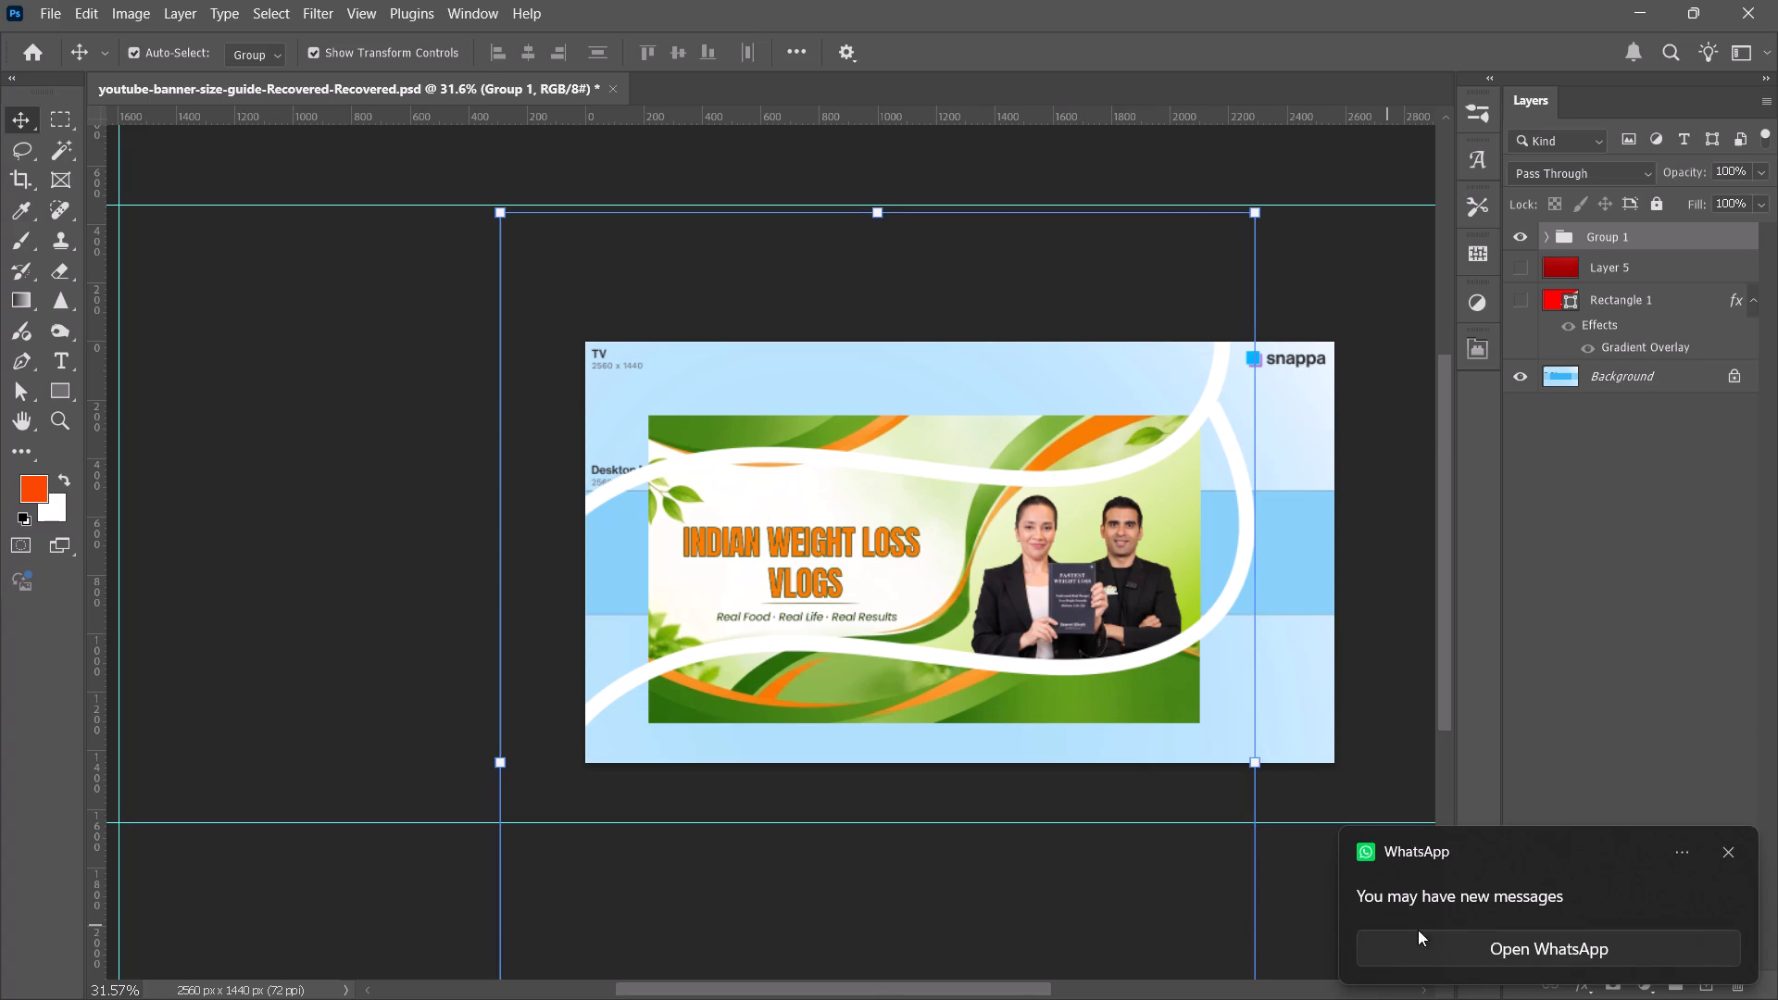
Switch to WhatsApp from the new-messages notification.
left_click(1431, 945)
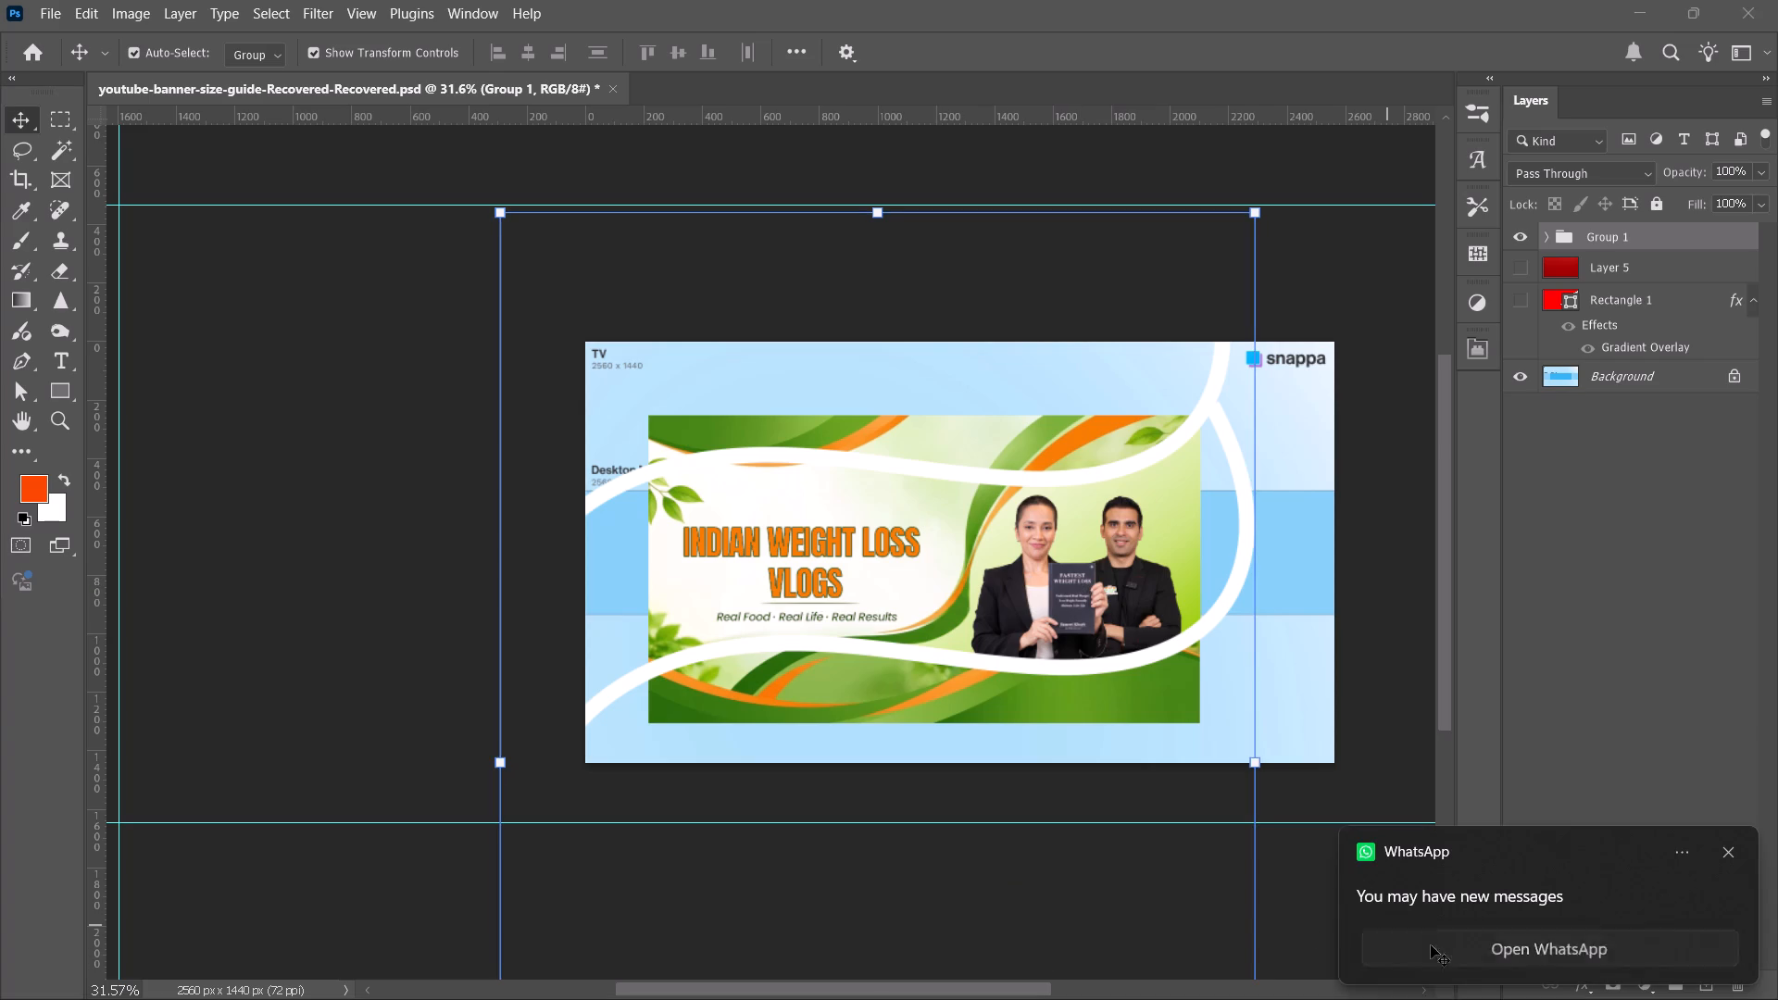
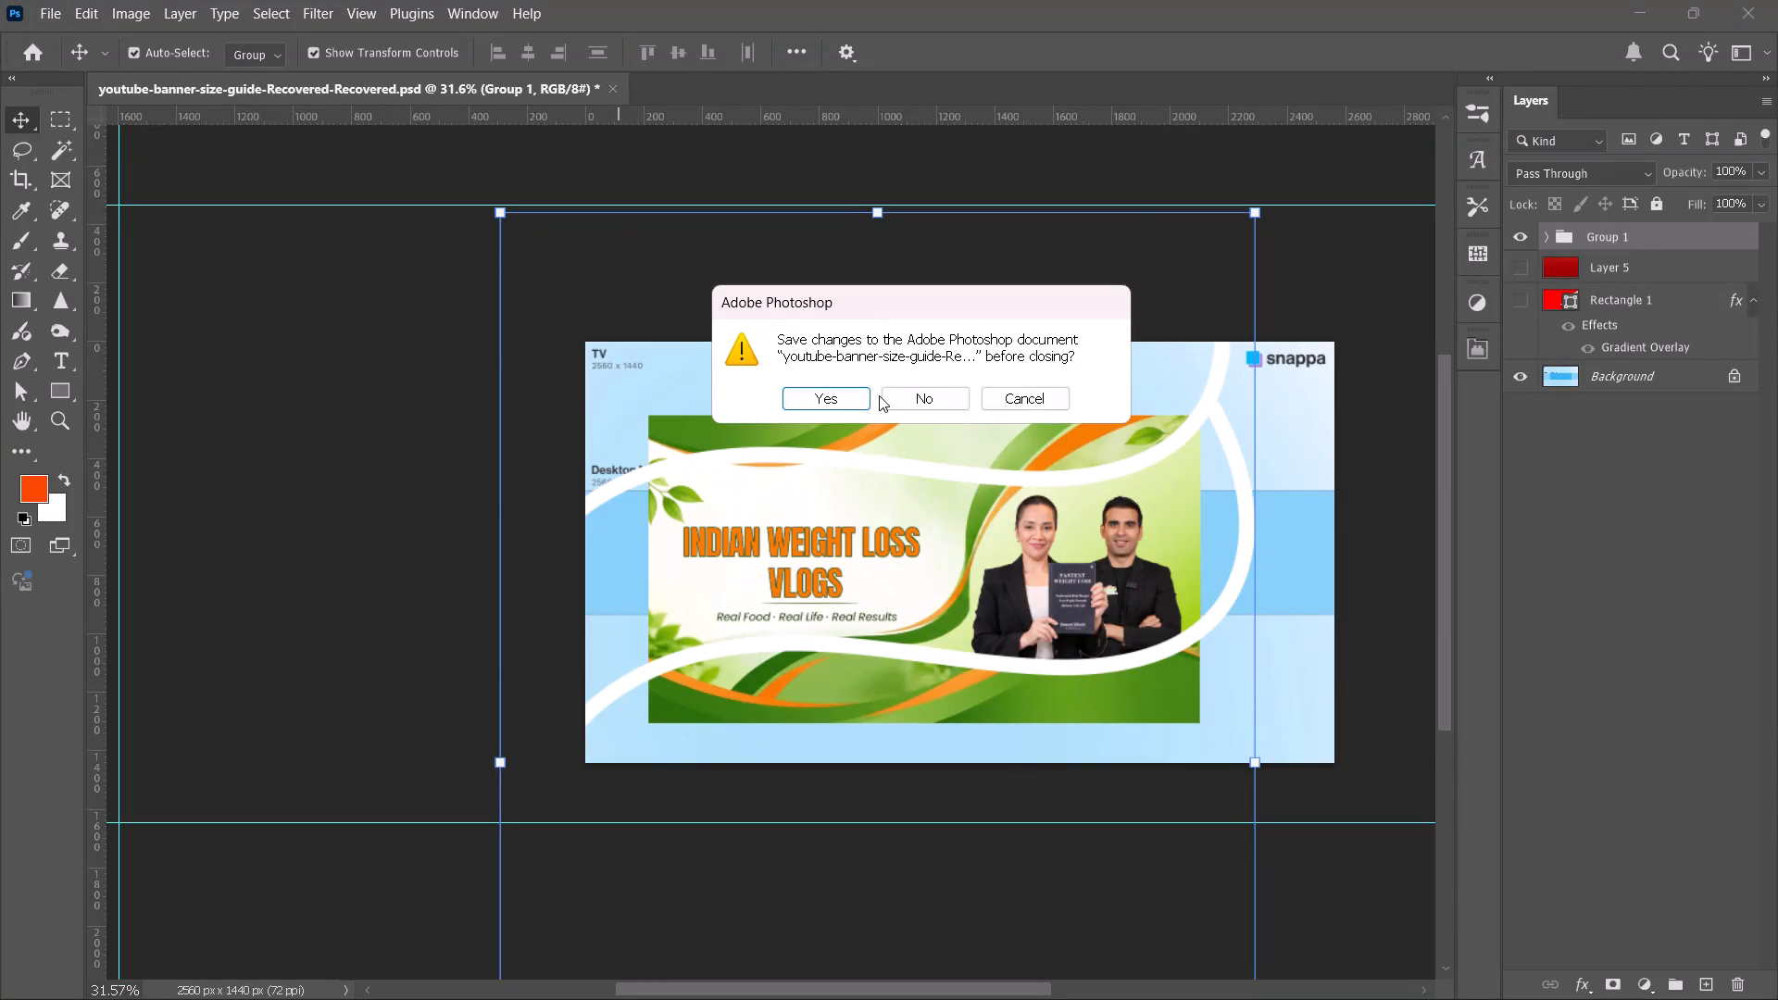
Cancel closing the recovered banner document and keep it open.
left_click(1020, 403)
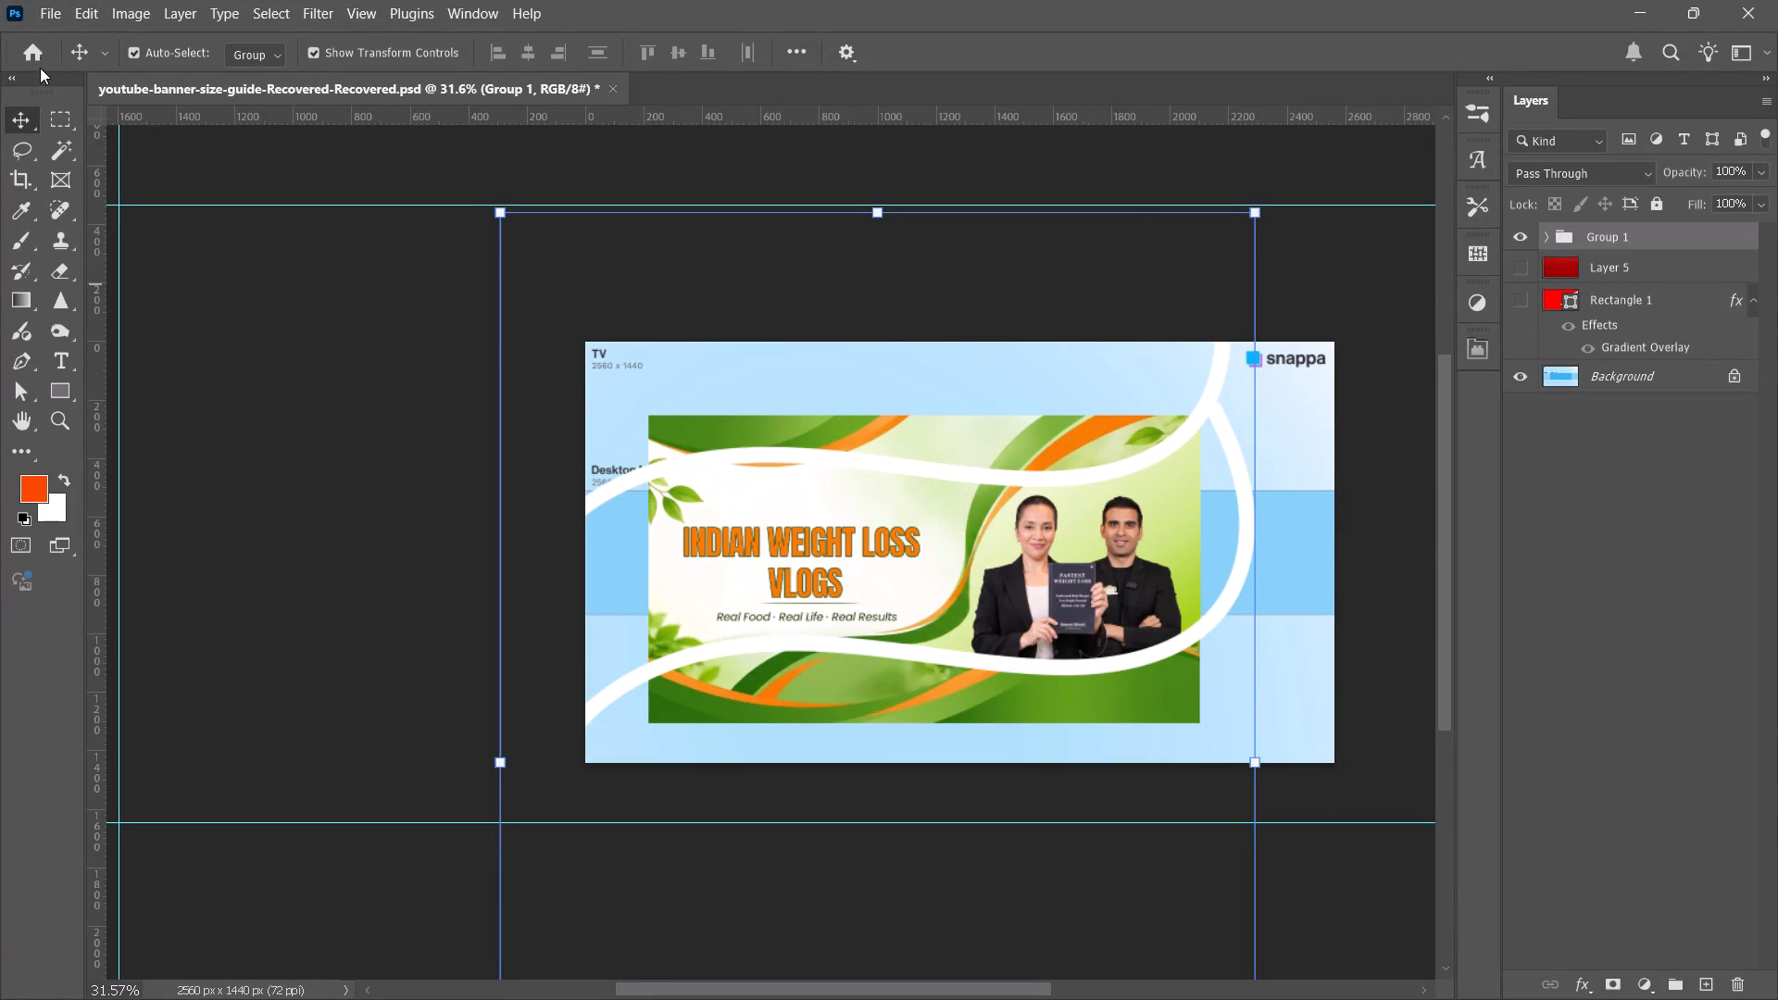
Open the recent 68.2 MB youtube-banner-size-guide.psd containing the green banner version, alongside the recovered document.
left_click(38, 50)
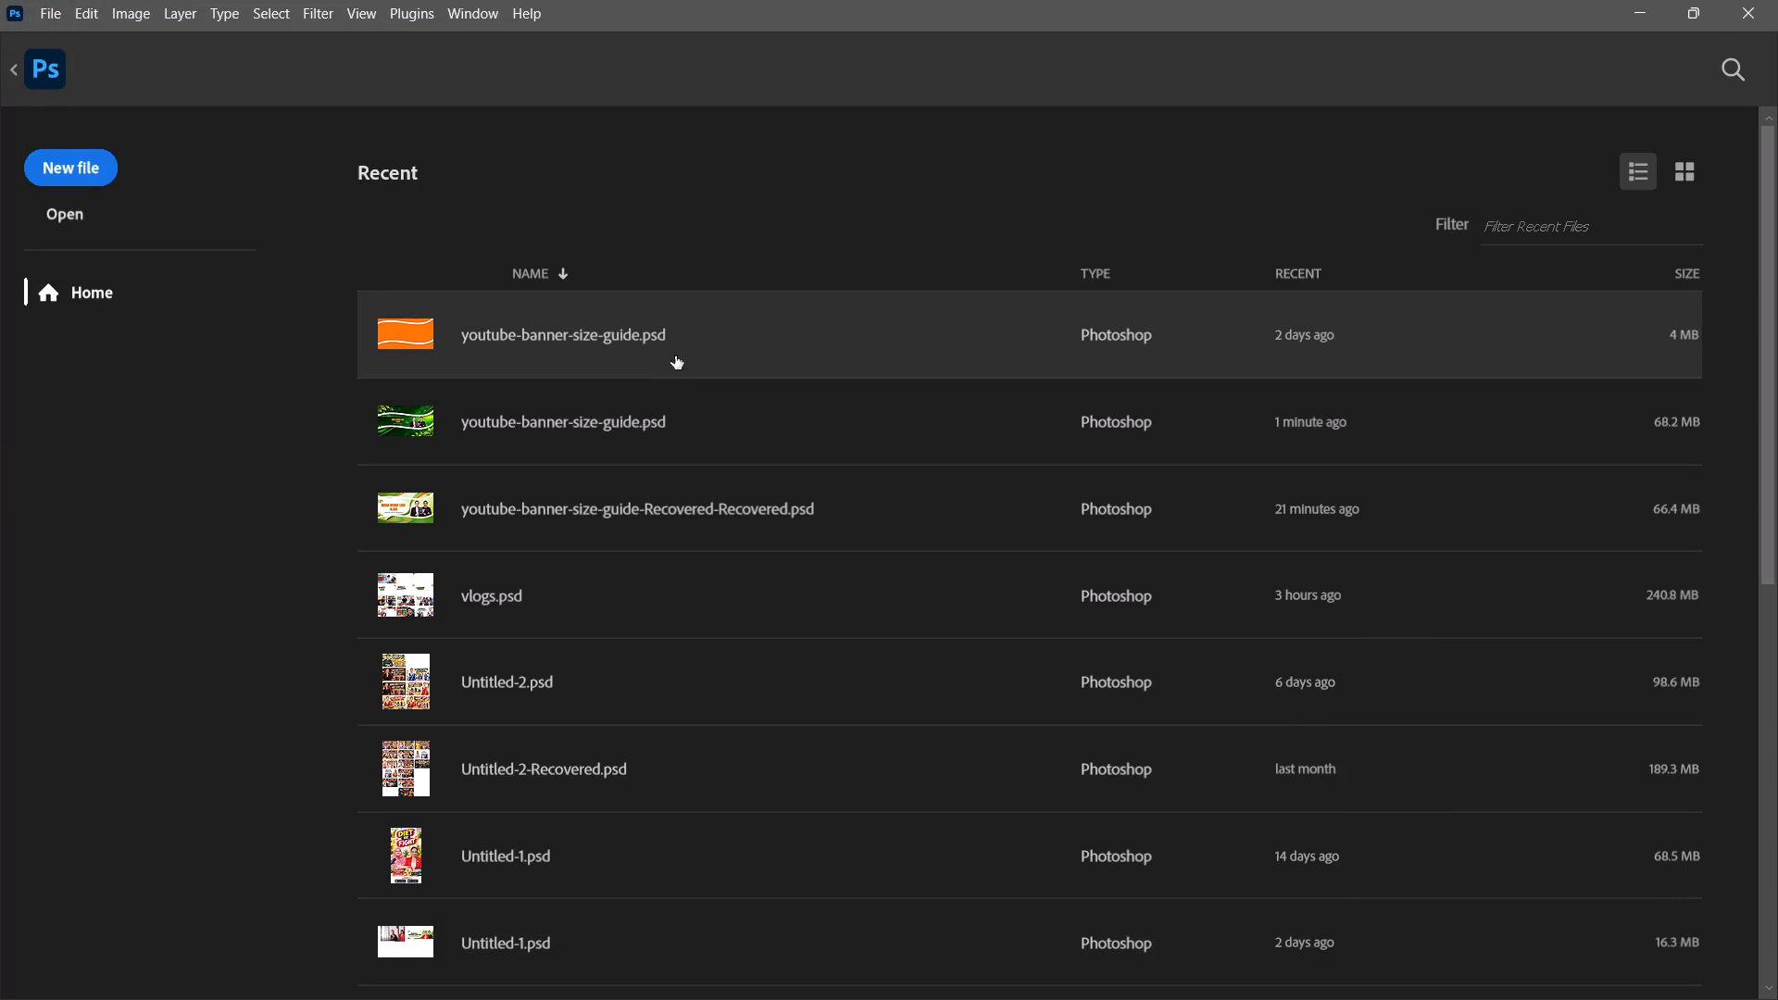
left_click(632, 418)
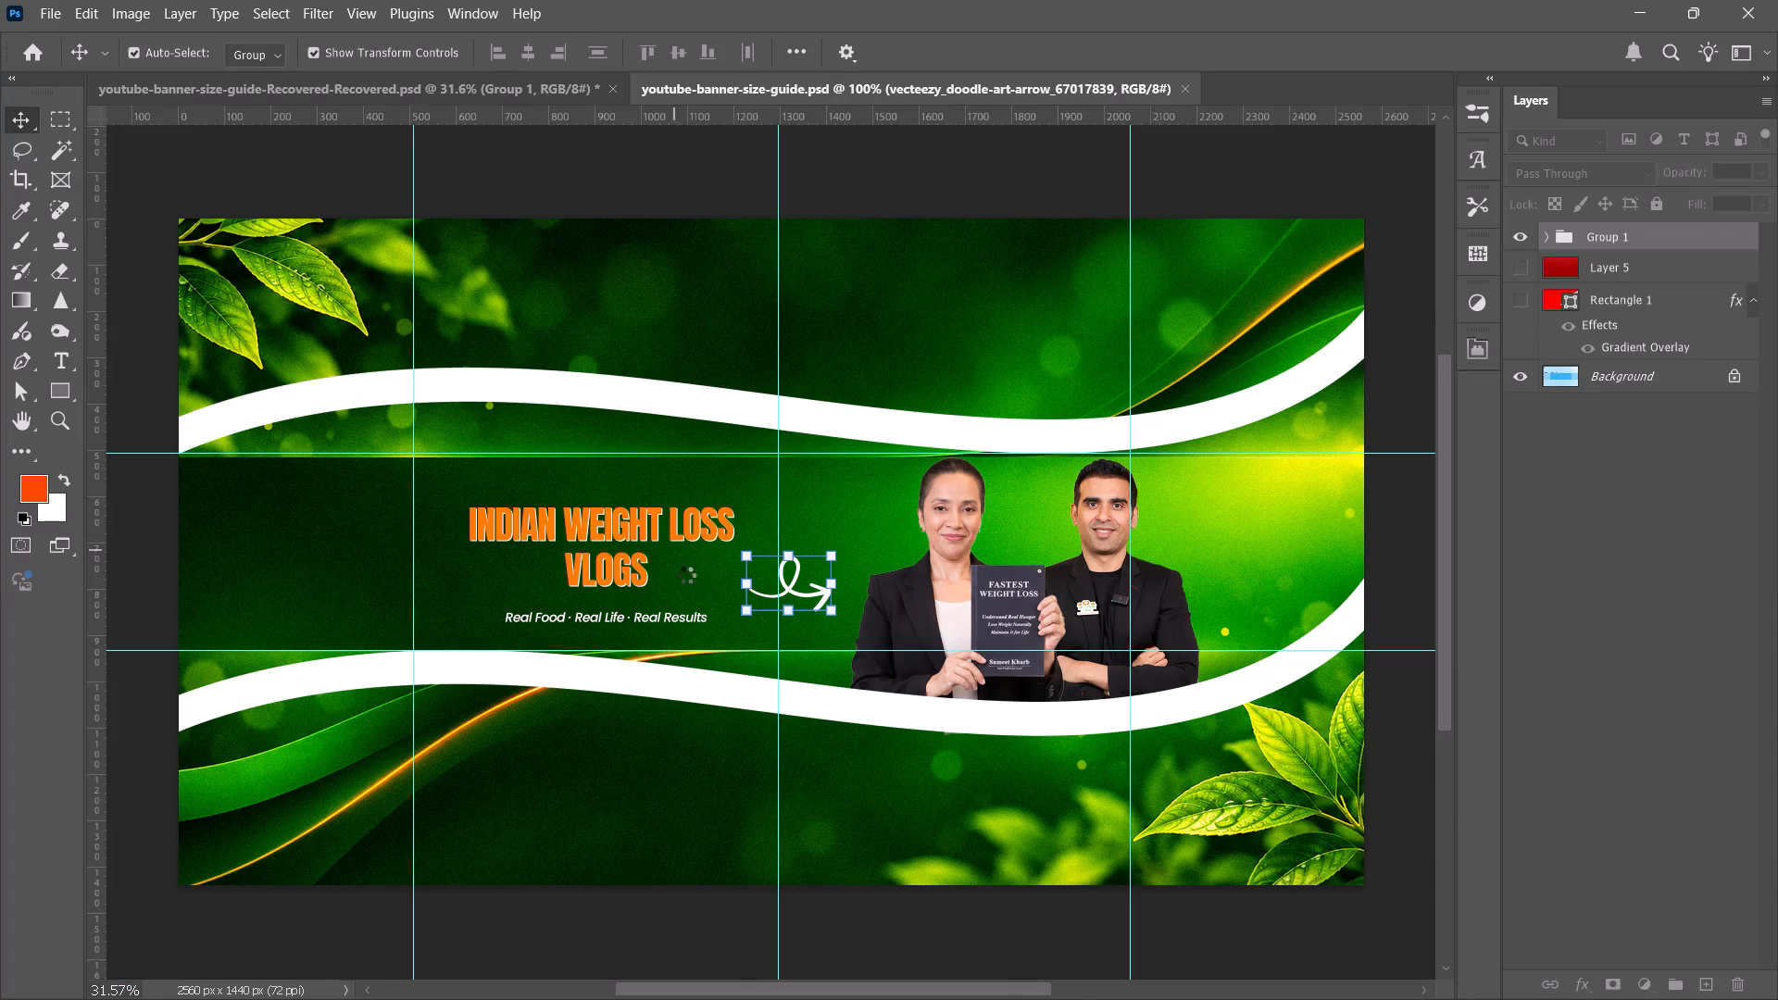
scroll(939, 599, "up", 9, "alt")
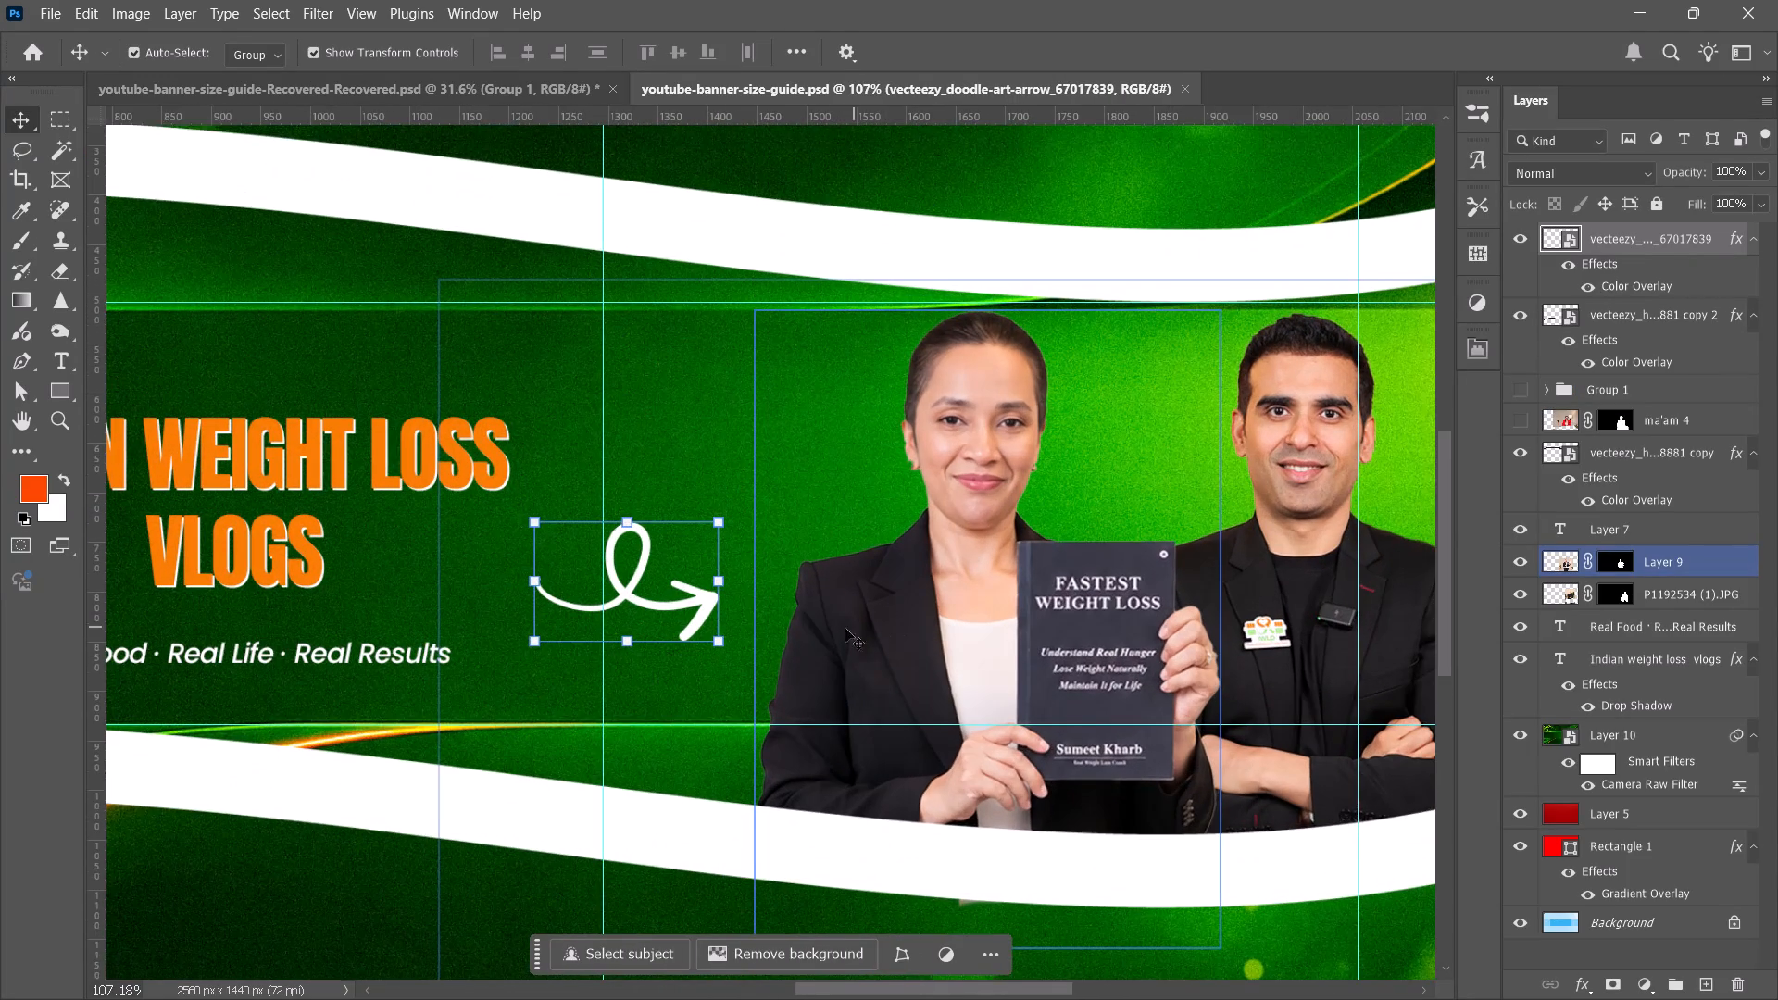
scroll(862, 618, "down", 3, "alt")
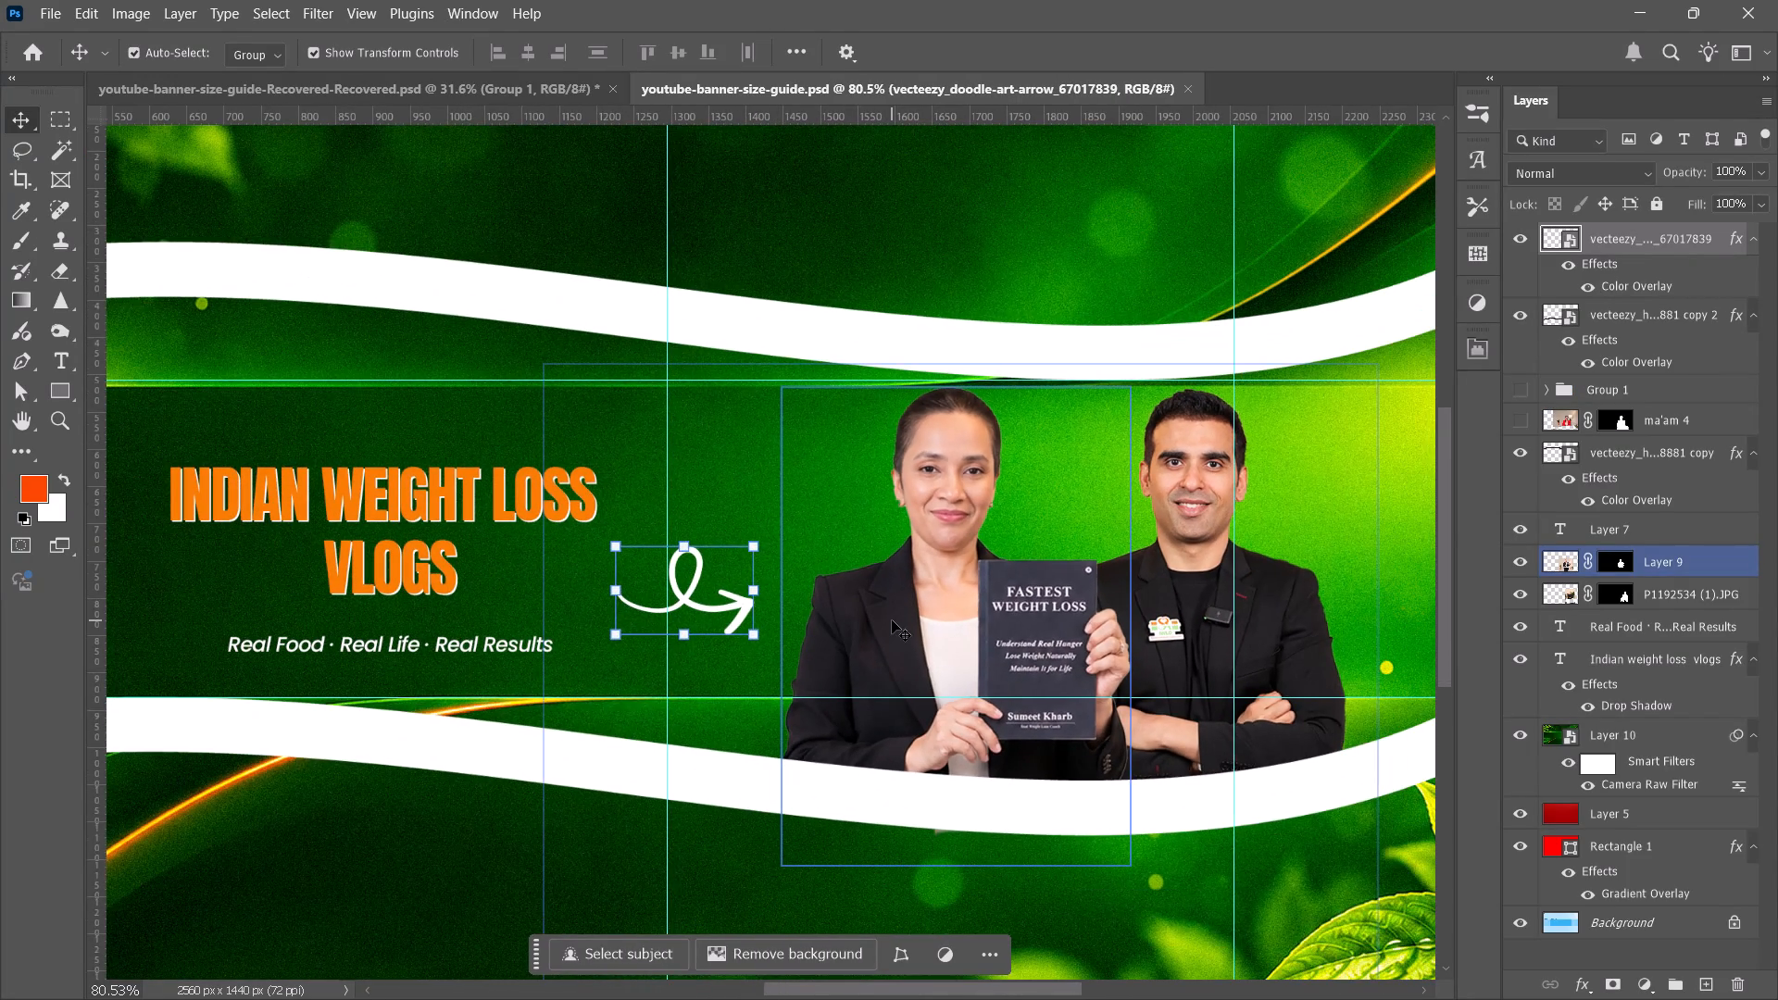
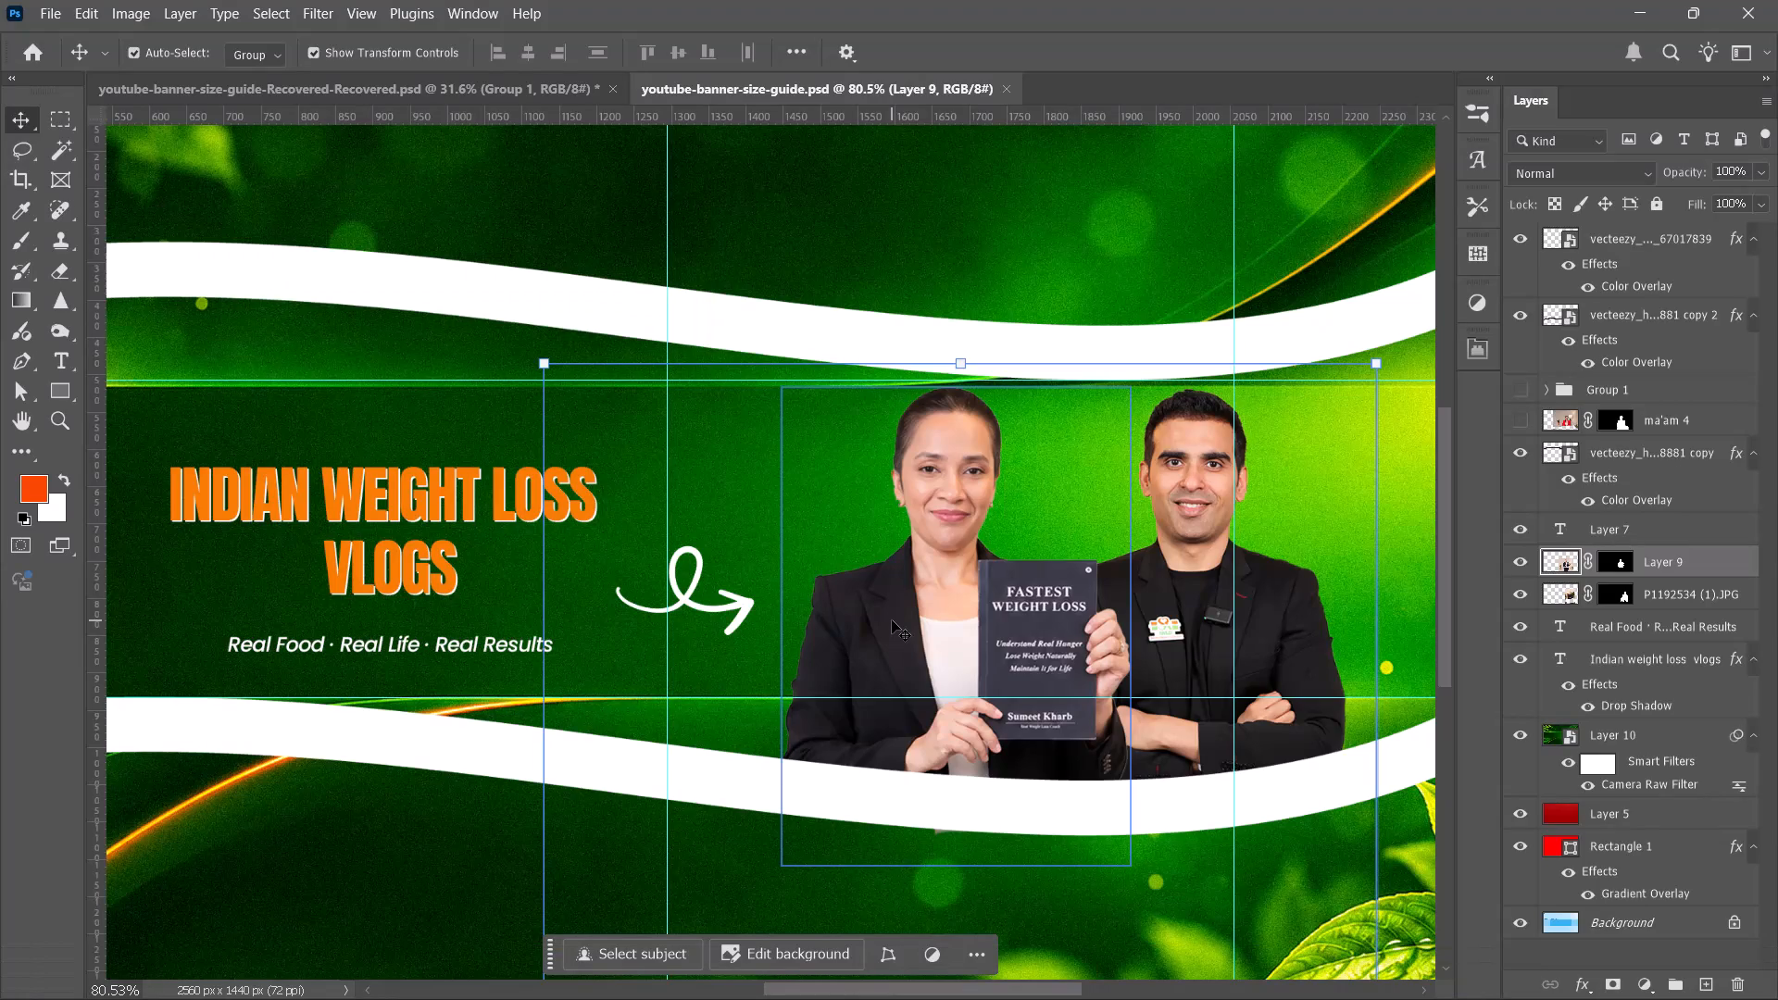
Nudge the cutout of the woman holding the book on Layer 9 slightly left, away from the man.
key("Left")
key("Left")
key("Left")
key("Left")
key("Left")
key("Left")
key("Left")
key("Left")
key("Left")
key("Left")
key("Left")
key("Left")
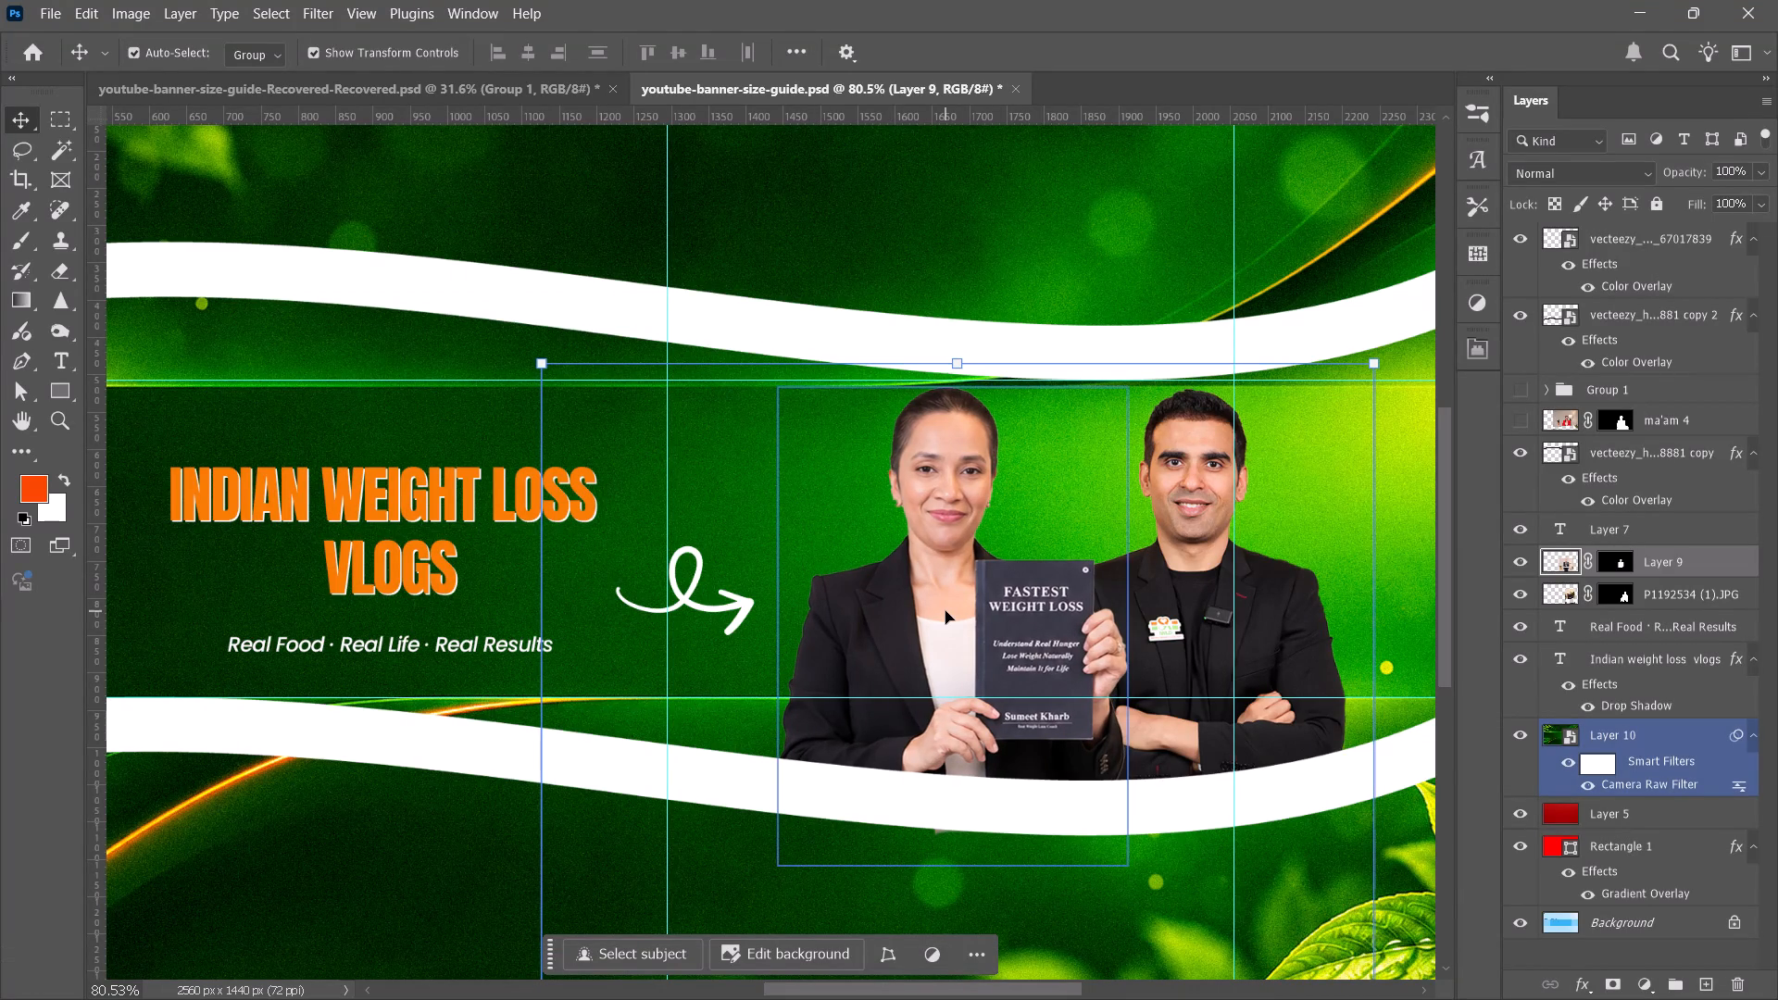
Add the man's photo layer, P1192534 (1).JPG, to the selection alongside Layer 9.
left_click(1651, 596, "ctrl")
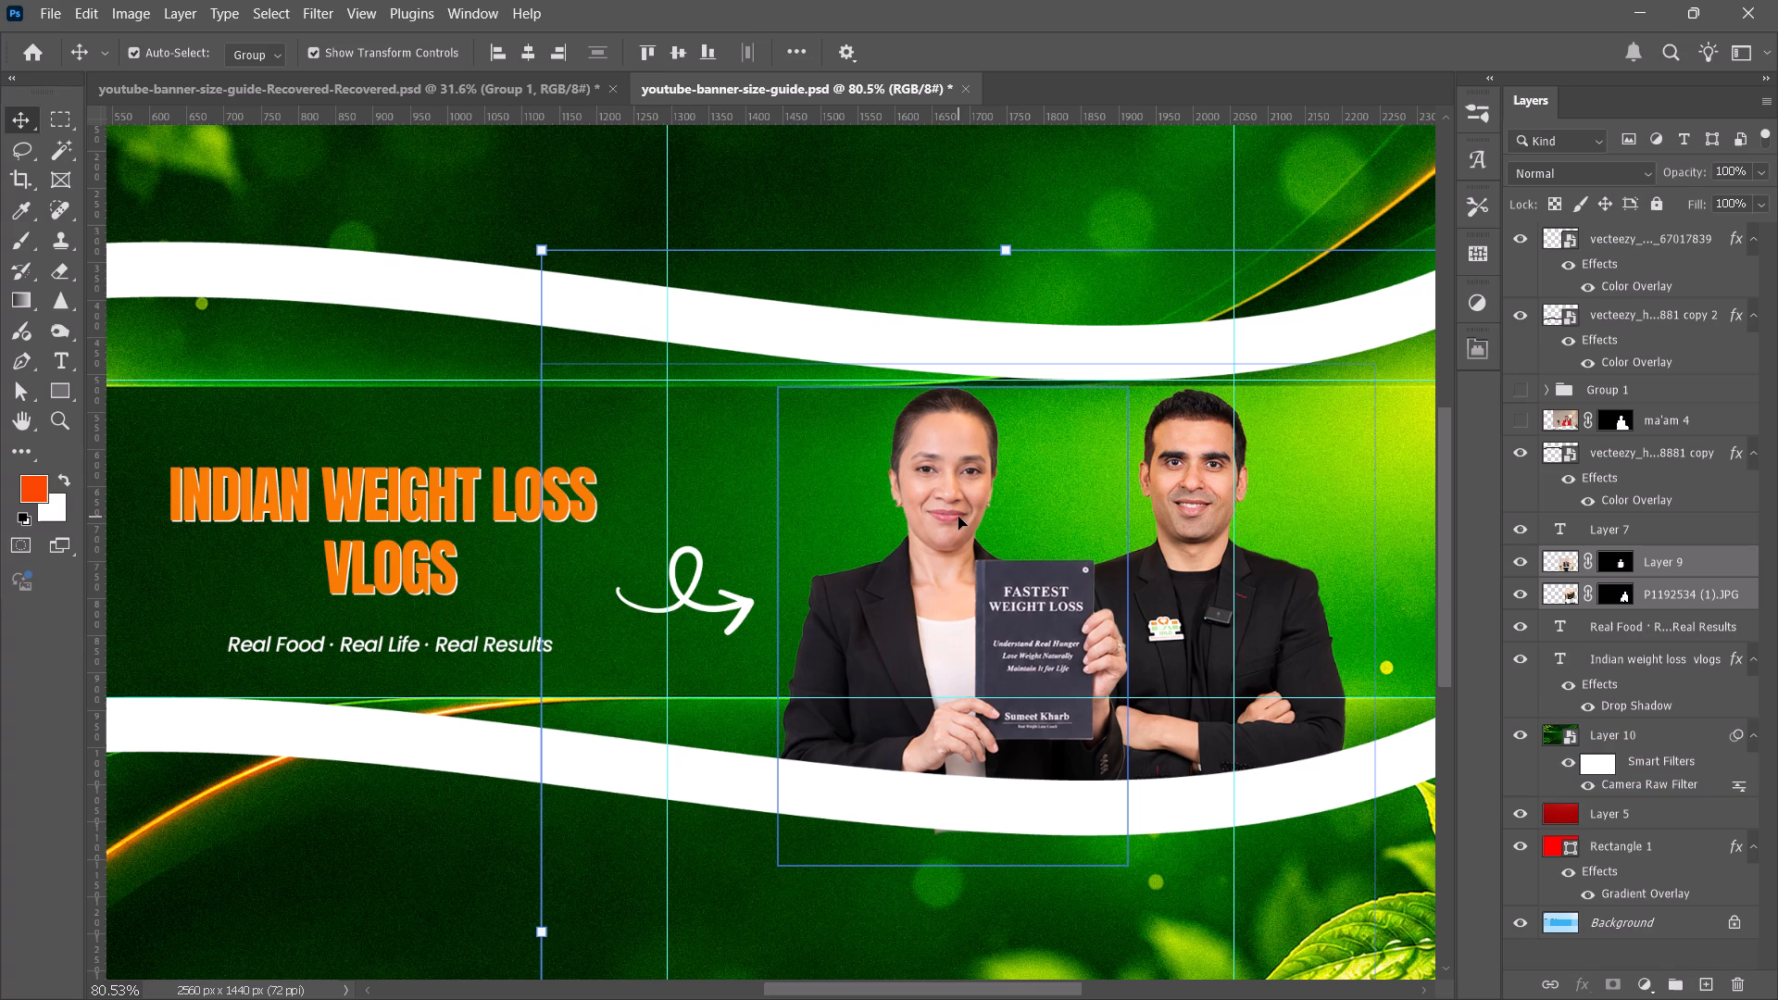
Scale the two selected portrait layers, Layer 9 and P1192534 (1).JPG, together to about 85.8%.
scroll(935, 529, "down", 3, "alt")
key("space")
key("space")
key("space")
key("space")
key("space")
left_click_drag(1051, 581, 897, 513)
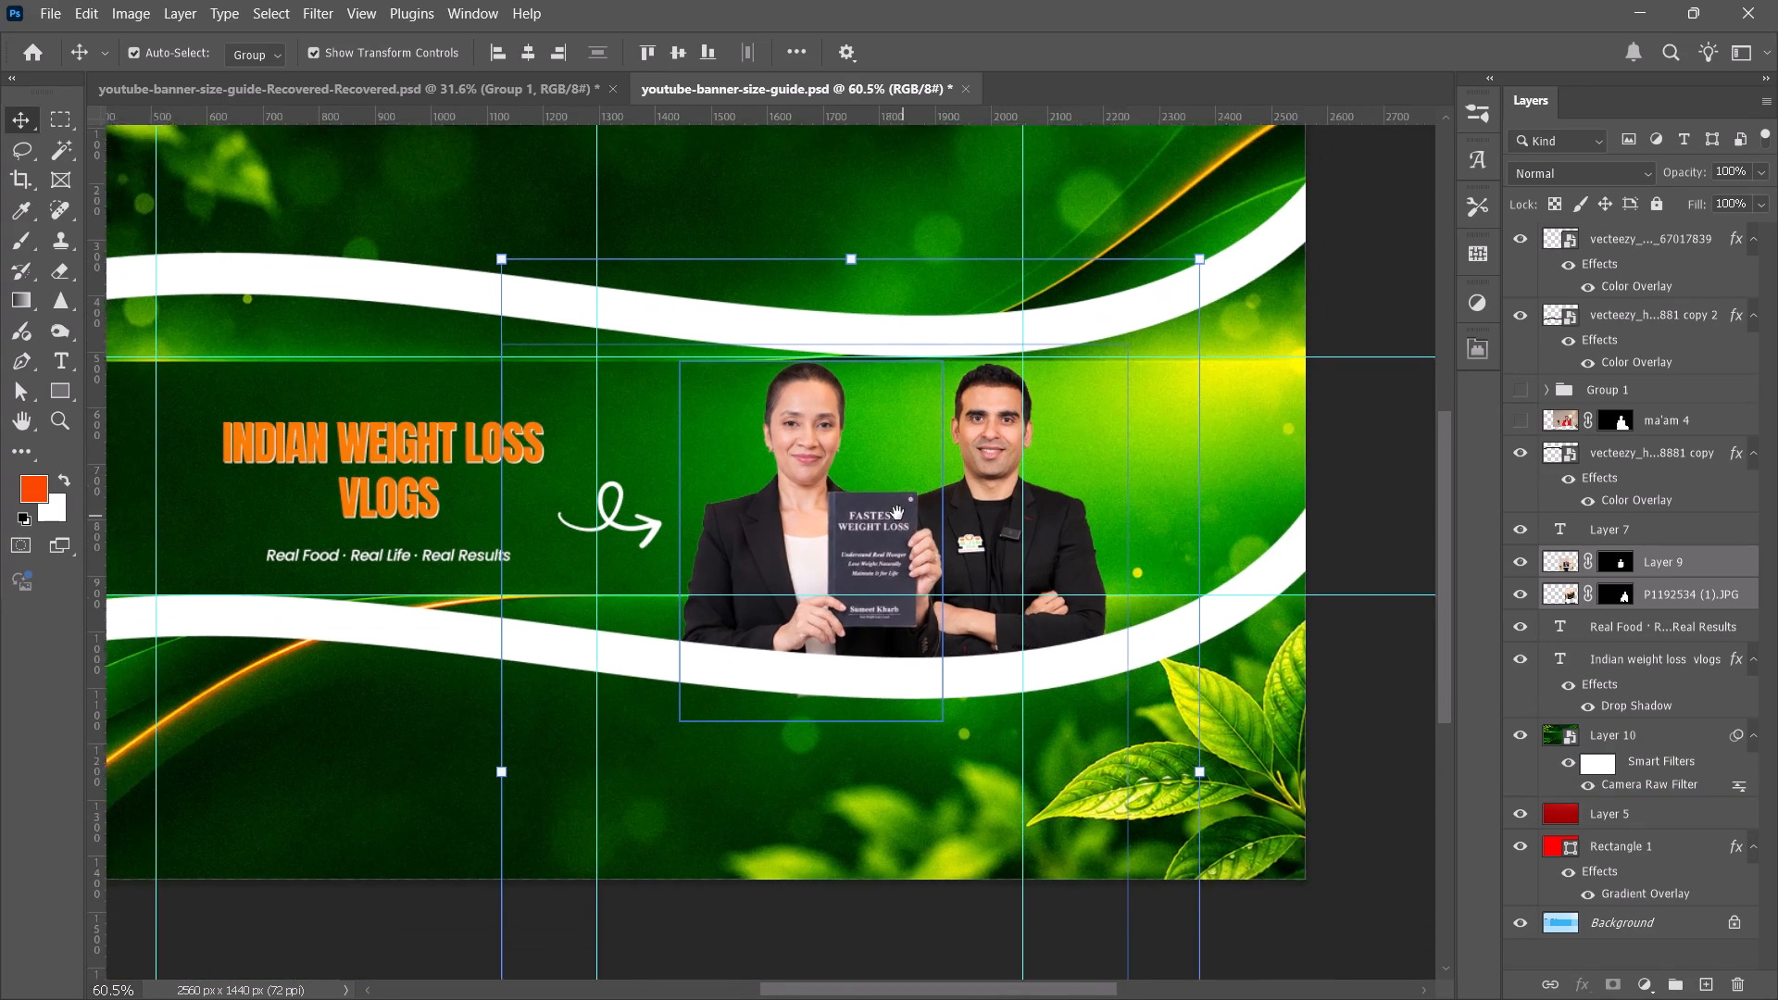
left_click_drag(897, 513, 885, 508)
scroll(881, 524, "down", 3, "alt")
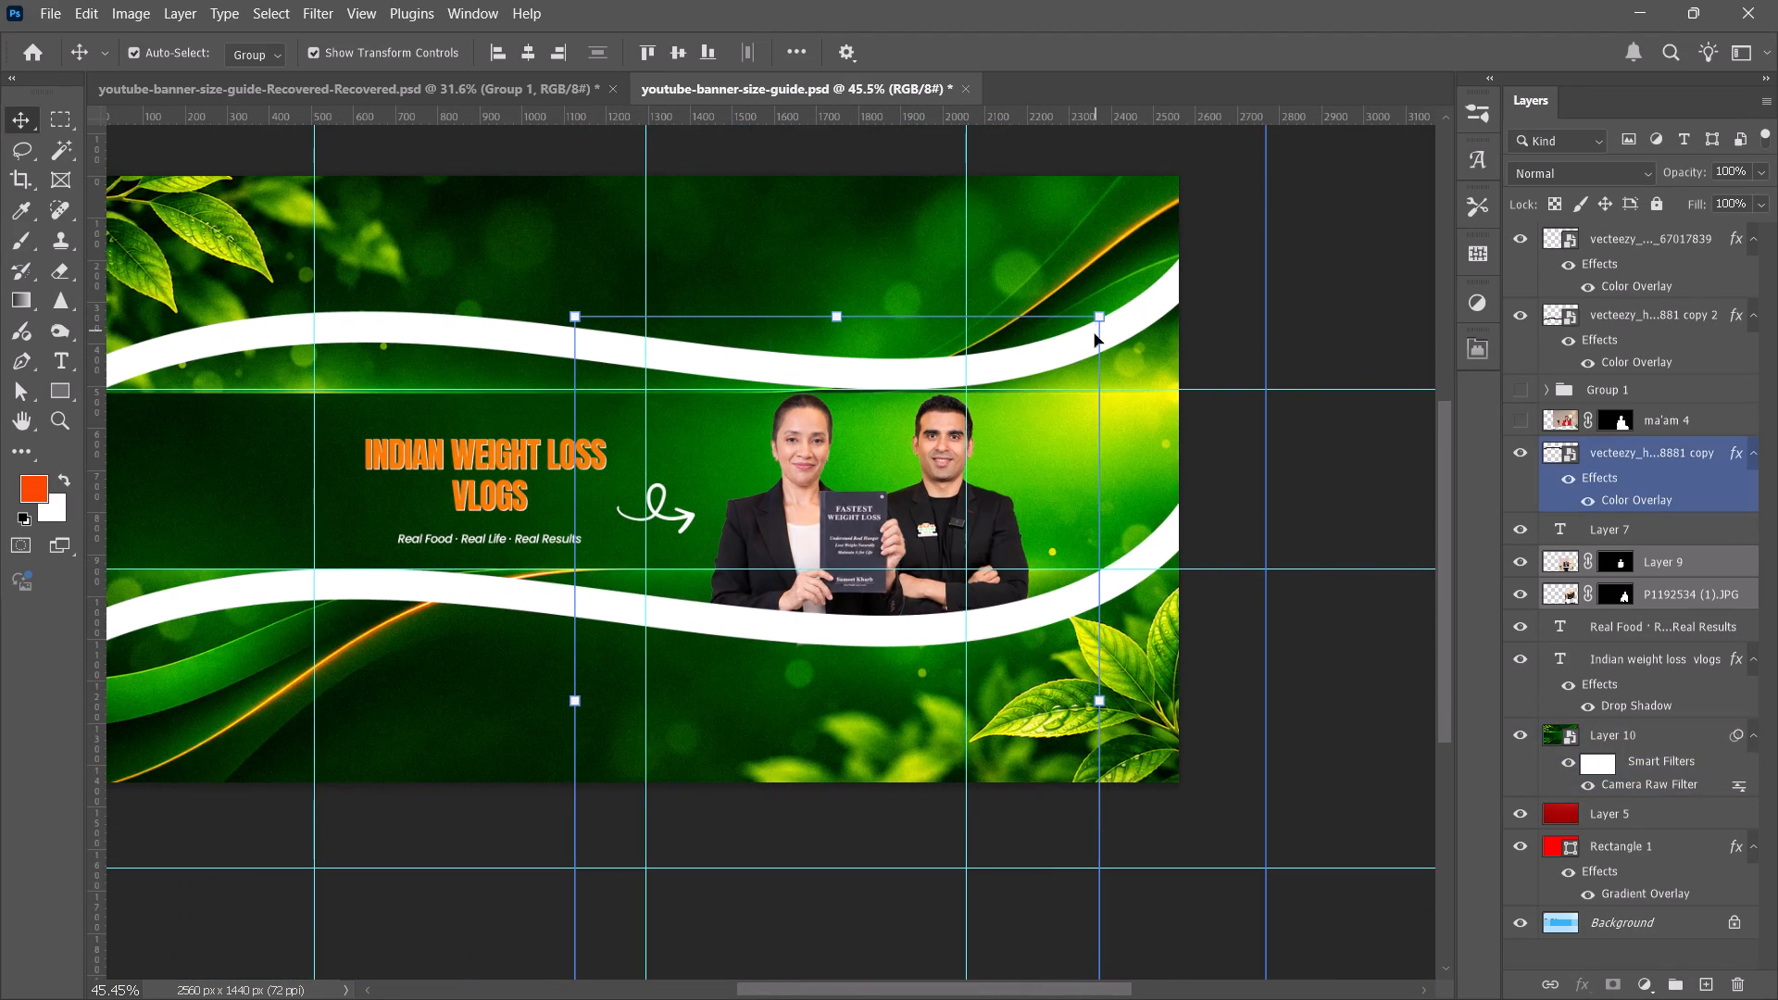
left_click_drag(1104, 315, 1020, 364)
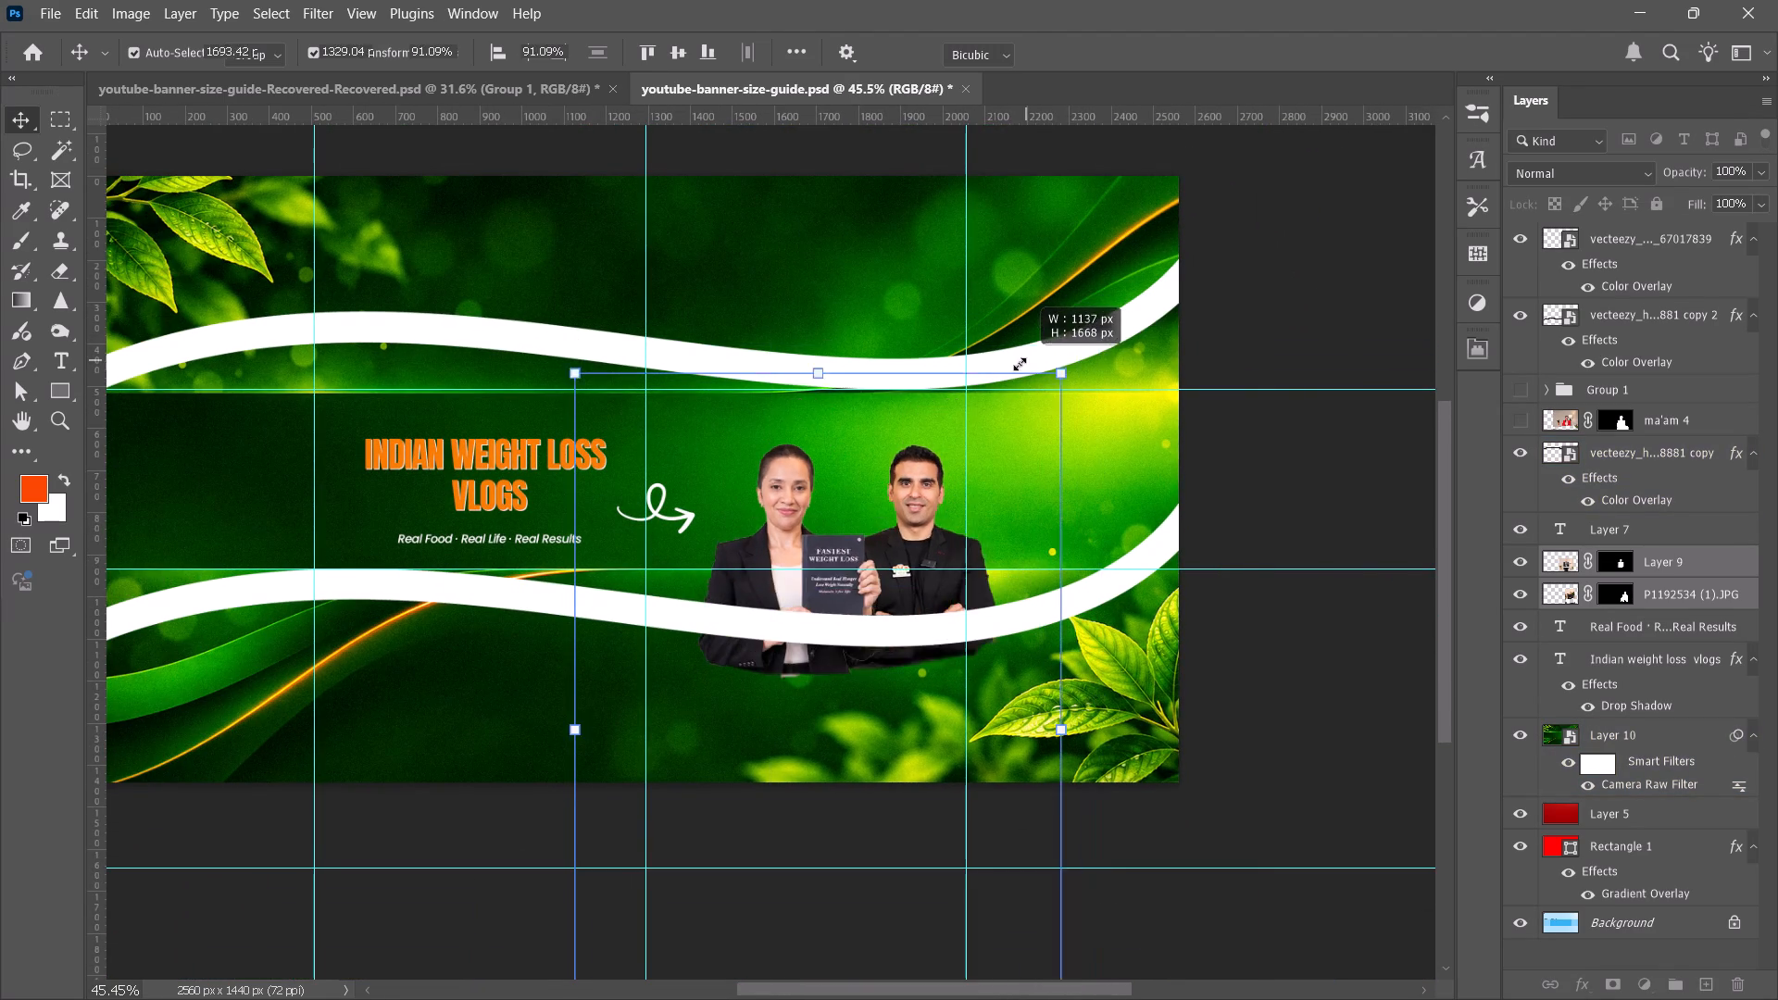
left_click_drag(1020, 364, 974, 387)
Move both portraits up and slightly left until their heads sit just below the upper safe-area guide, apply the transform, and deselect.
left_click_drag(880, 538, 886, 459)
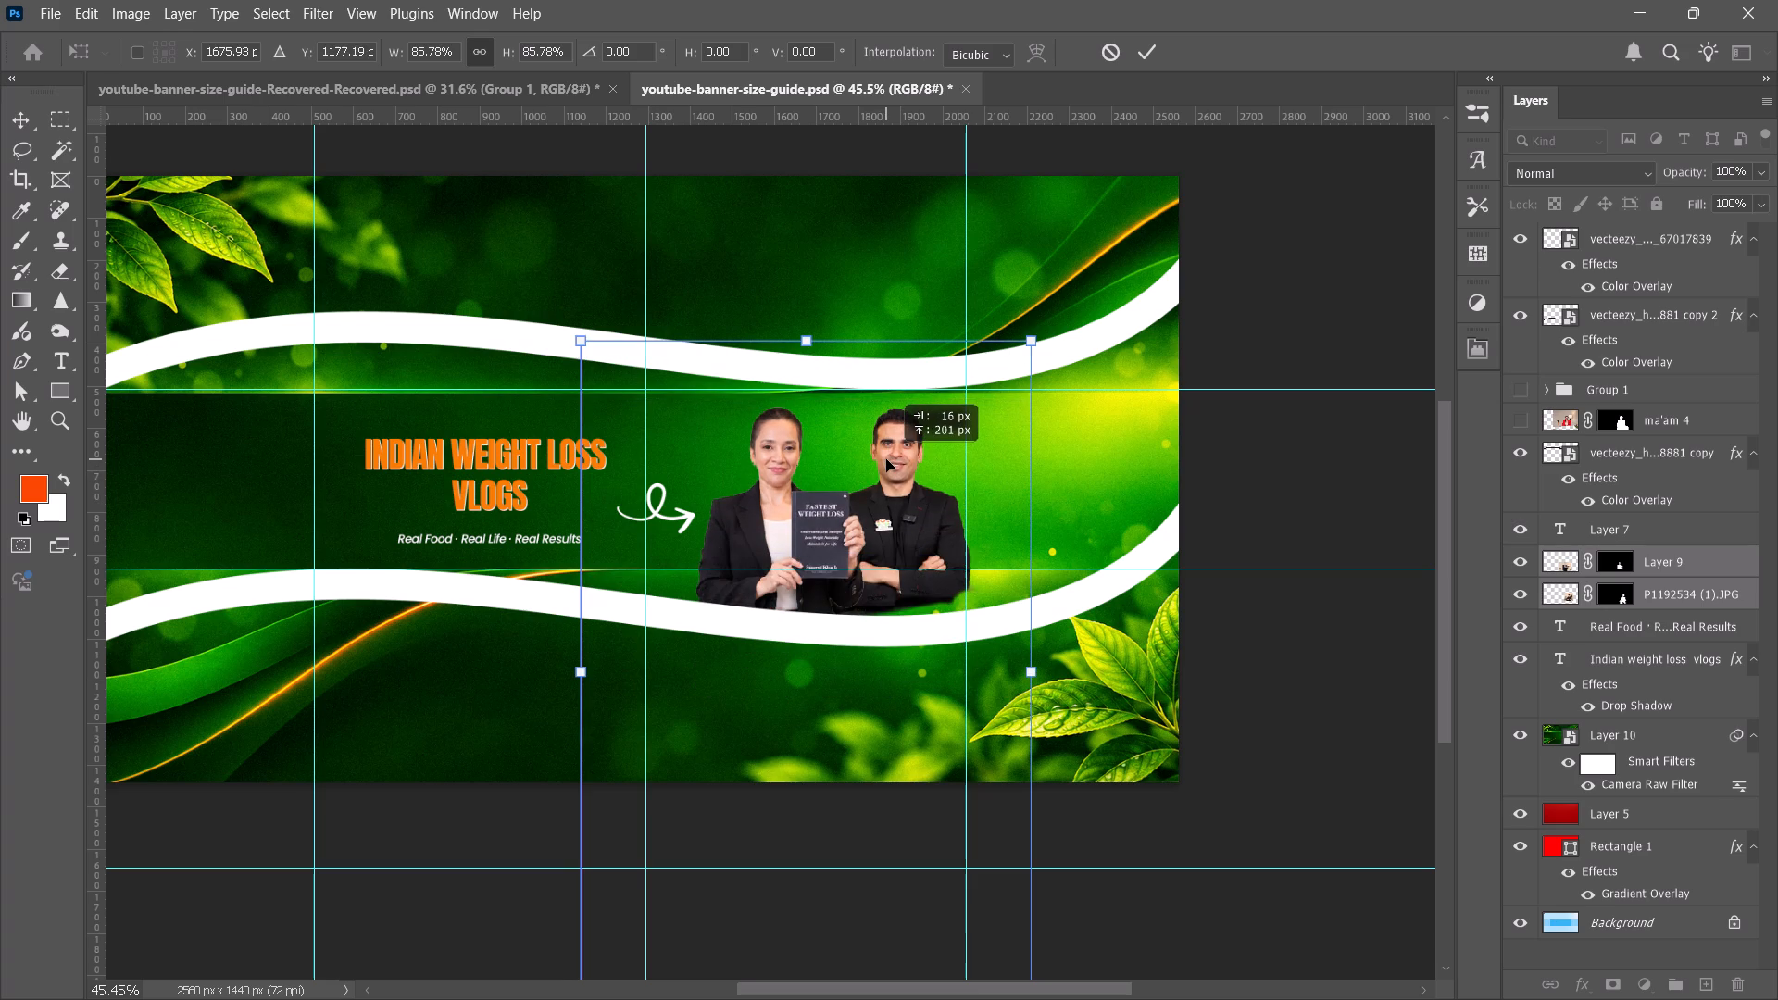
left_click_drag(886, 459, 883, 458)
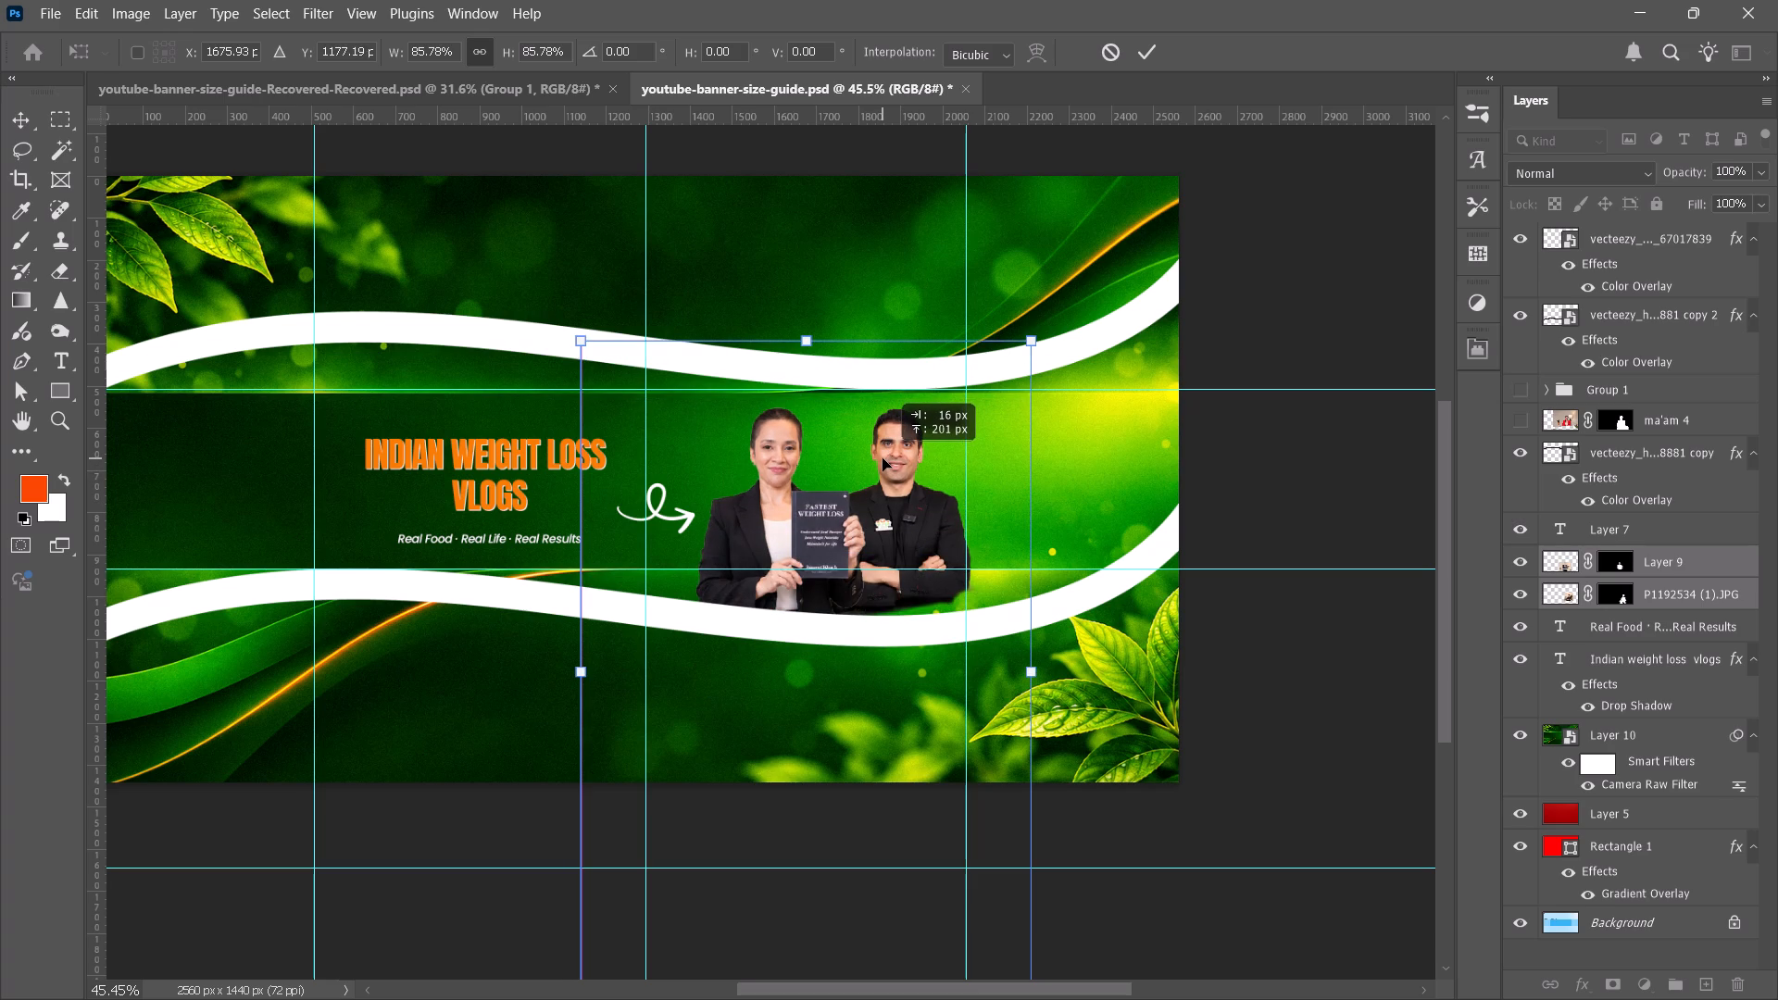
left_click_drag(883, 458, 874, 462)
left_click(874, 462)
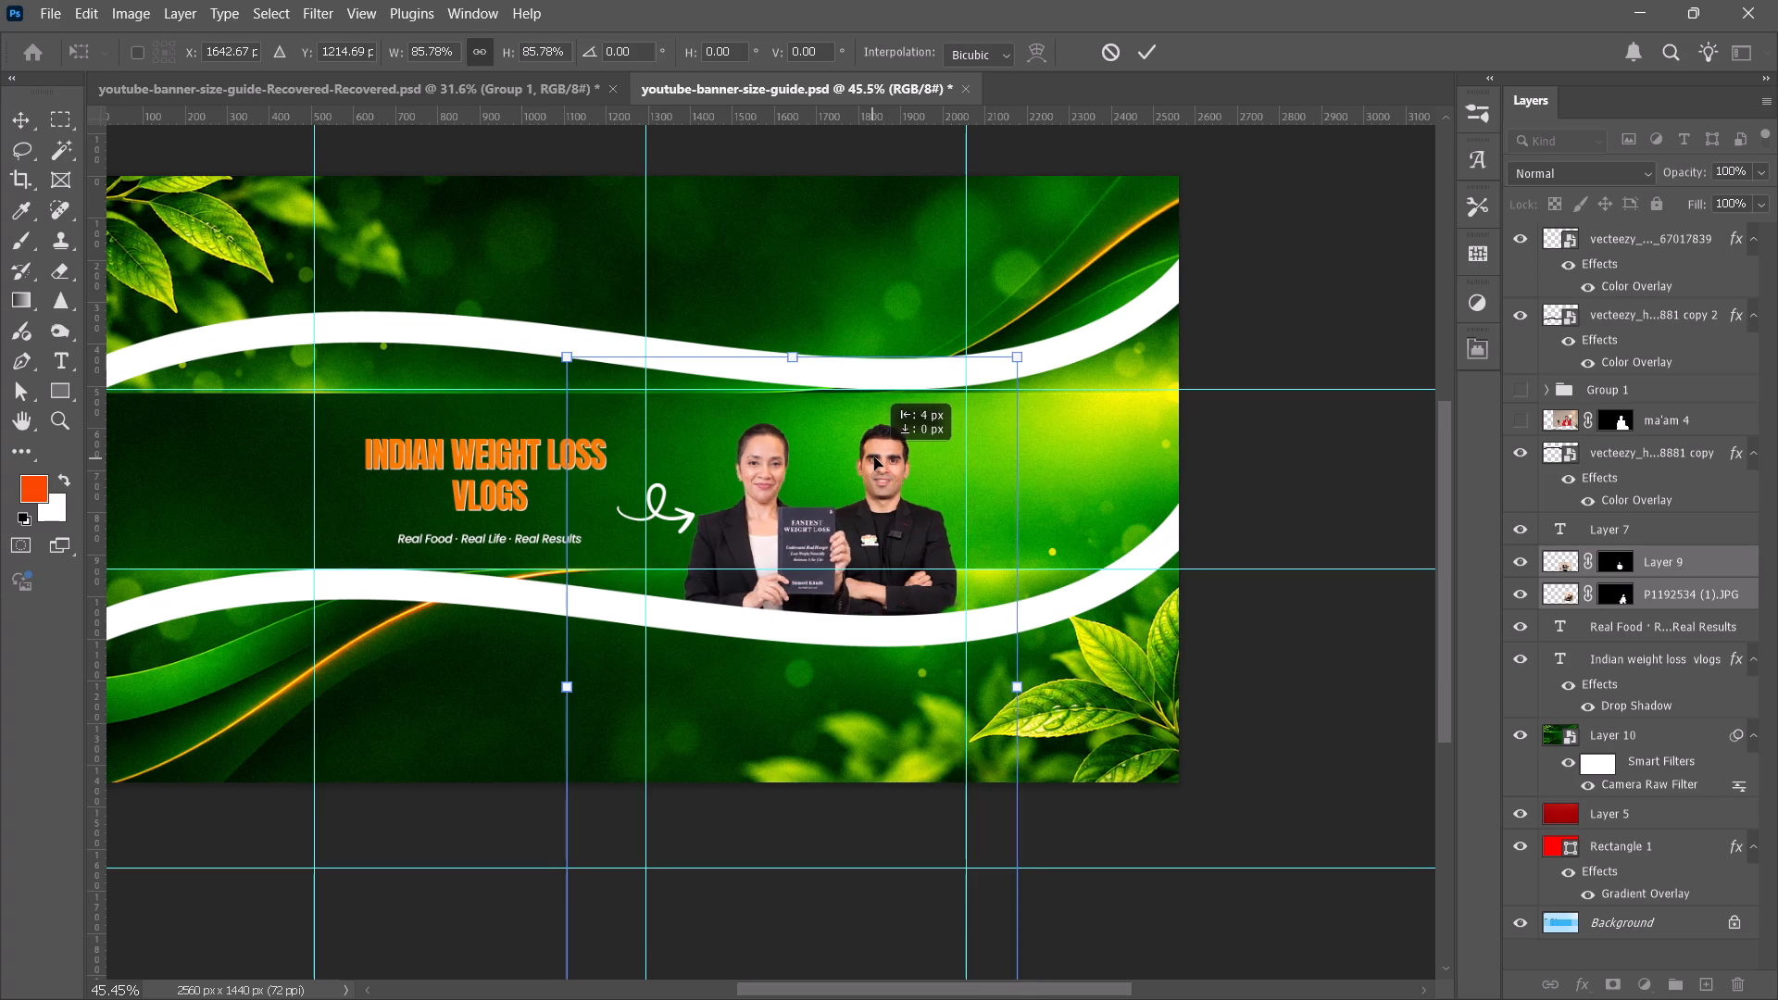
key("Left")
key("Up")
key("Up")
key("Up")
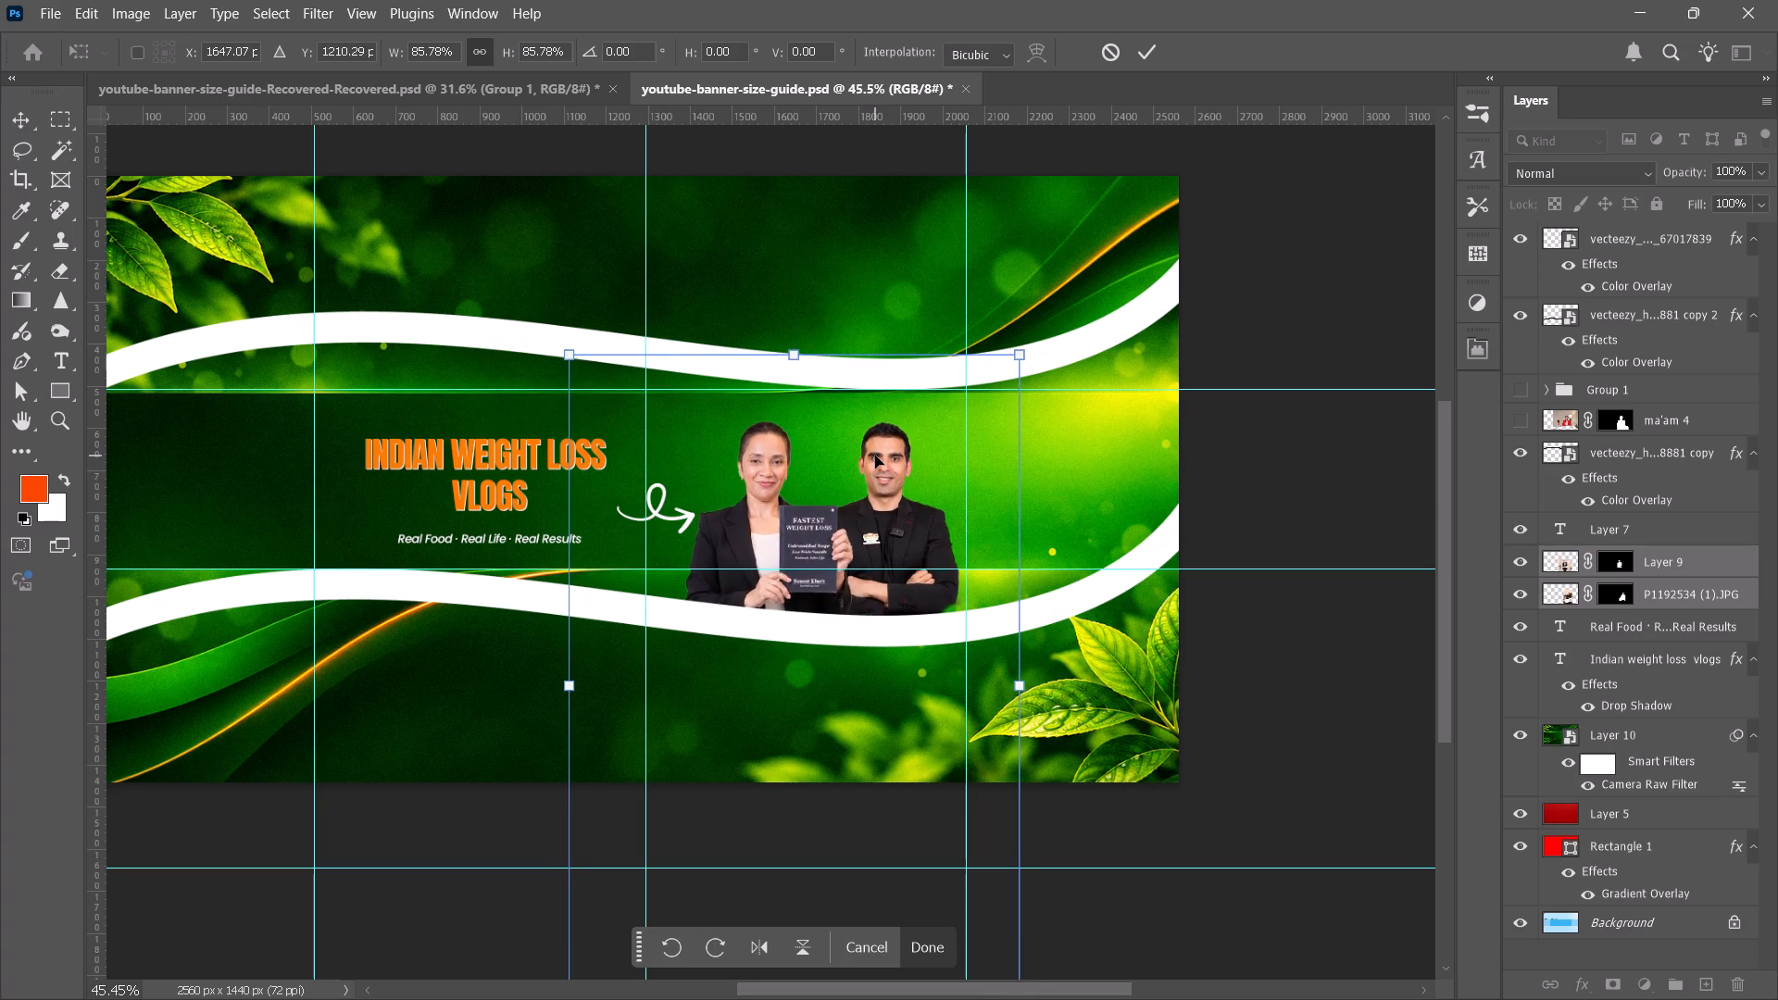
key("Up")
key("Up")
key("Up")
key("Up")
key("Up")
key("Up")
key("Up")
key("Up")
key("Up")
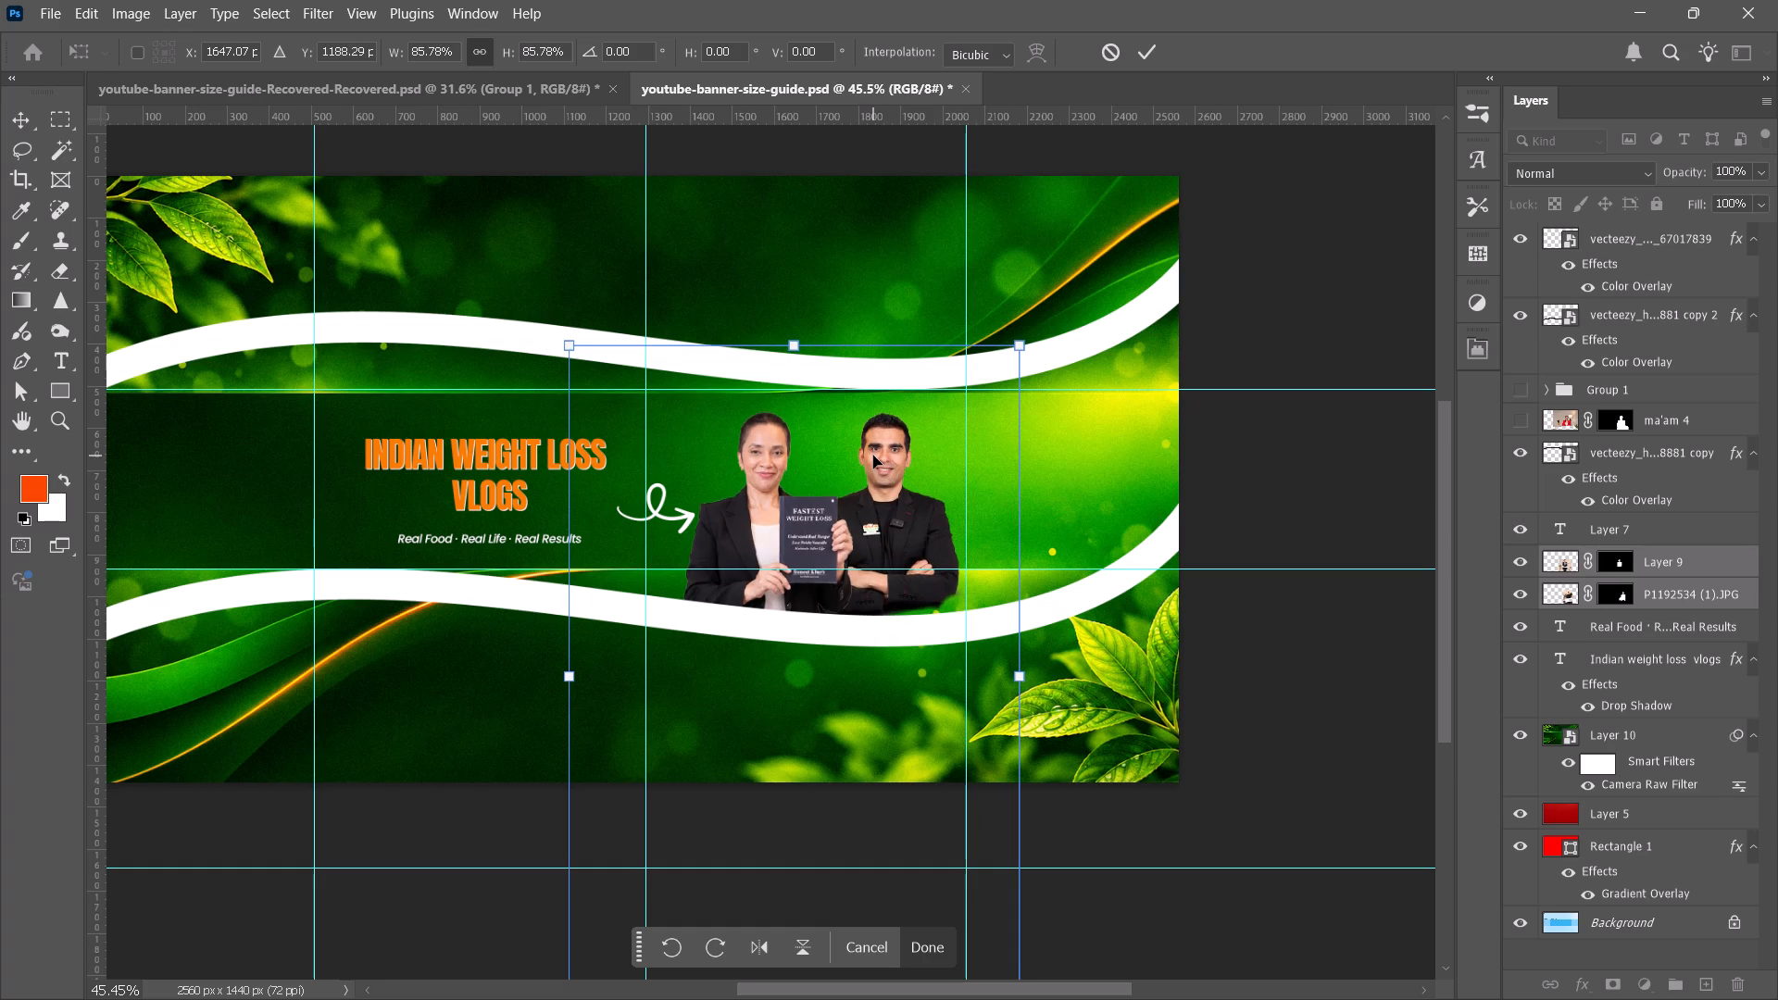
key("Up")
key("Up")
key("Up")
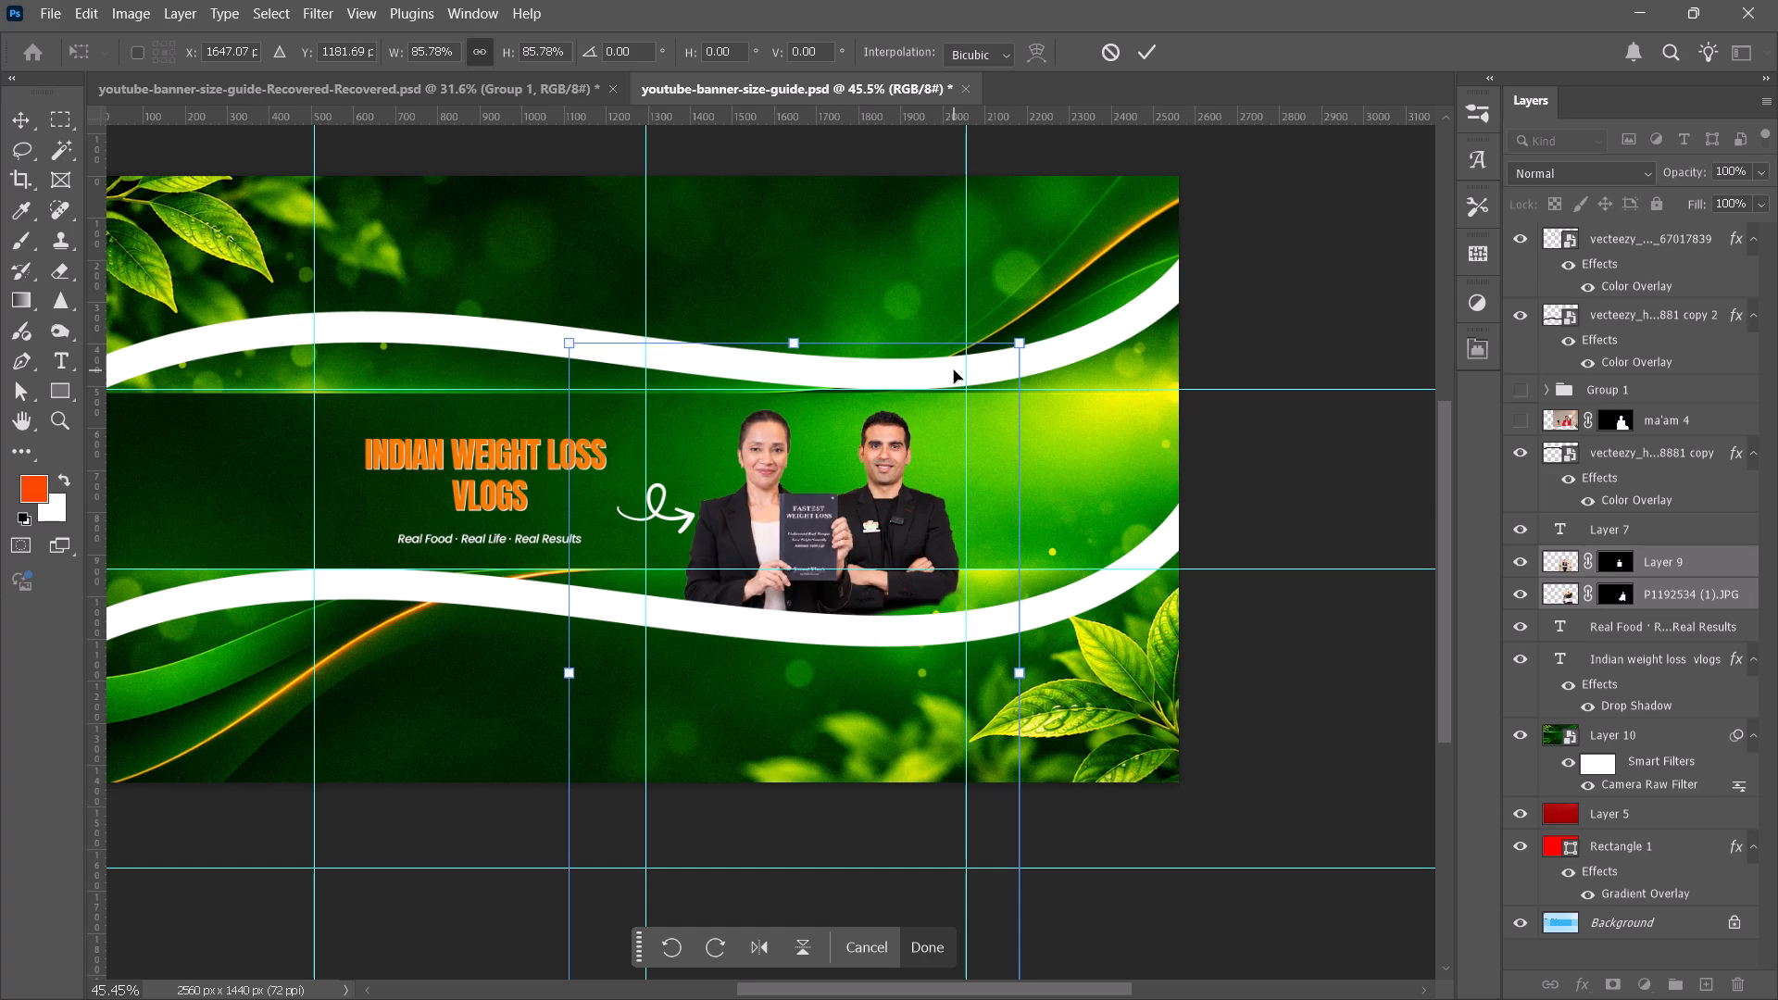
key("Up")
key("Up")
key("Up")
key("Up")
key("Up")
key("Up")
key("Up")
key("Up")
key("Up")
key("Up")
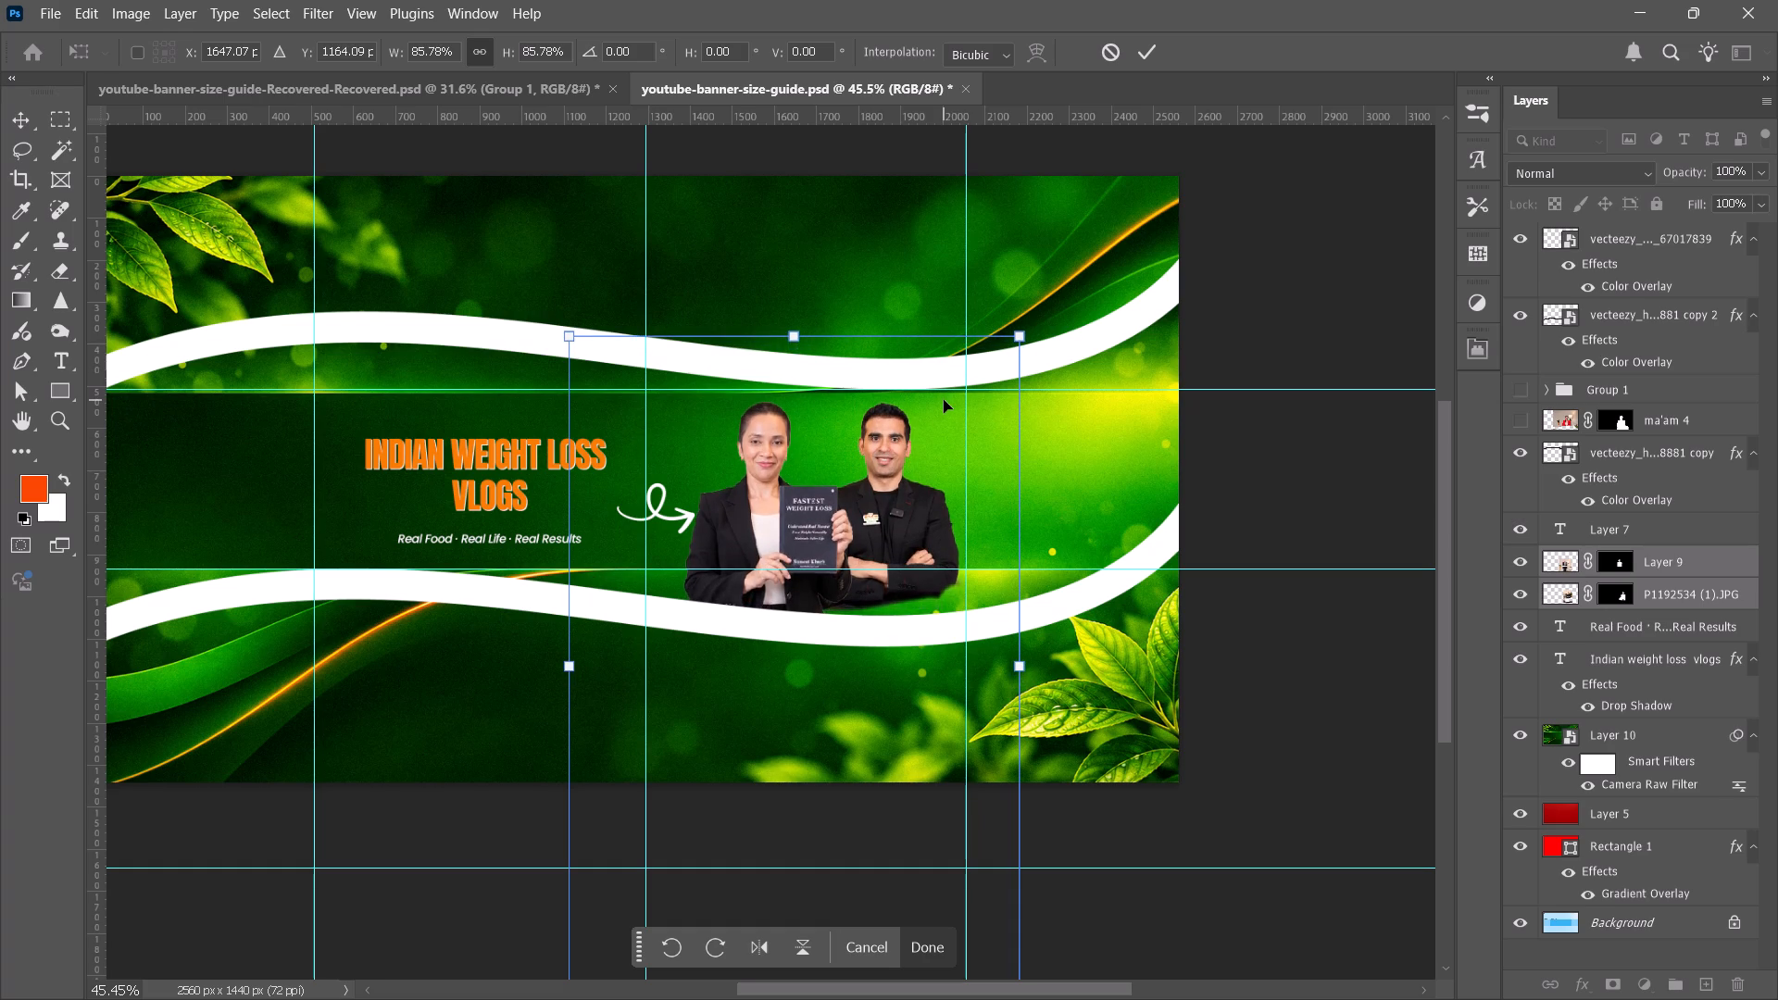
key("Up")
key("Up")
key("Up")
key("Up")
key("Up")
key("Up")
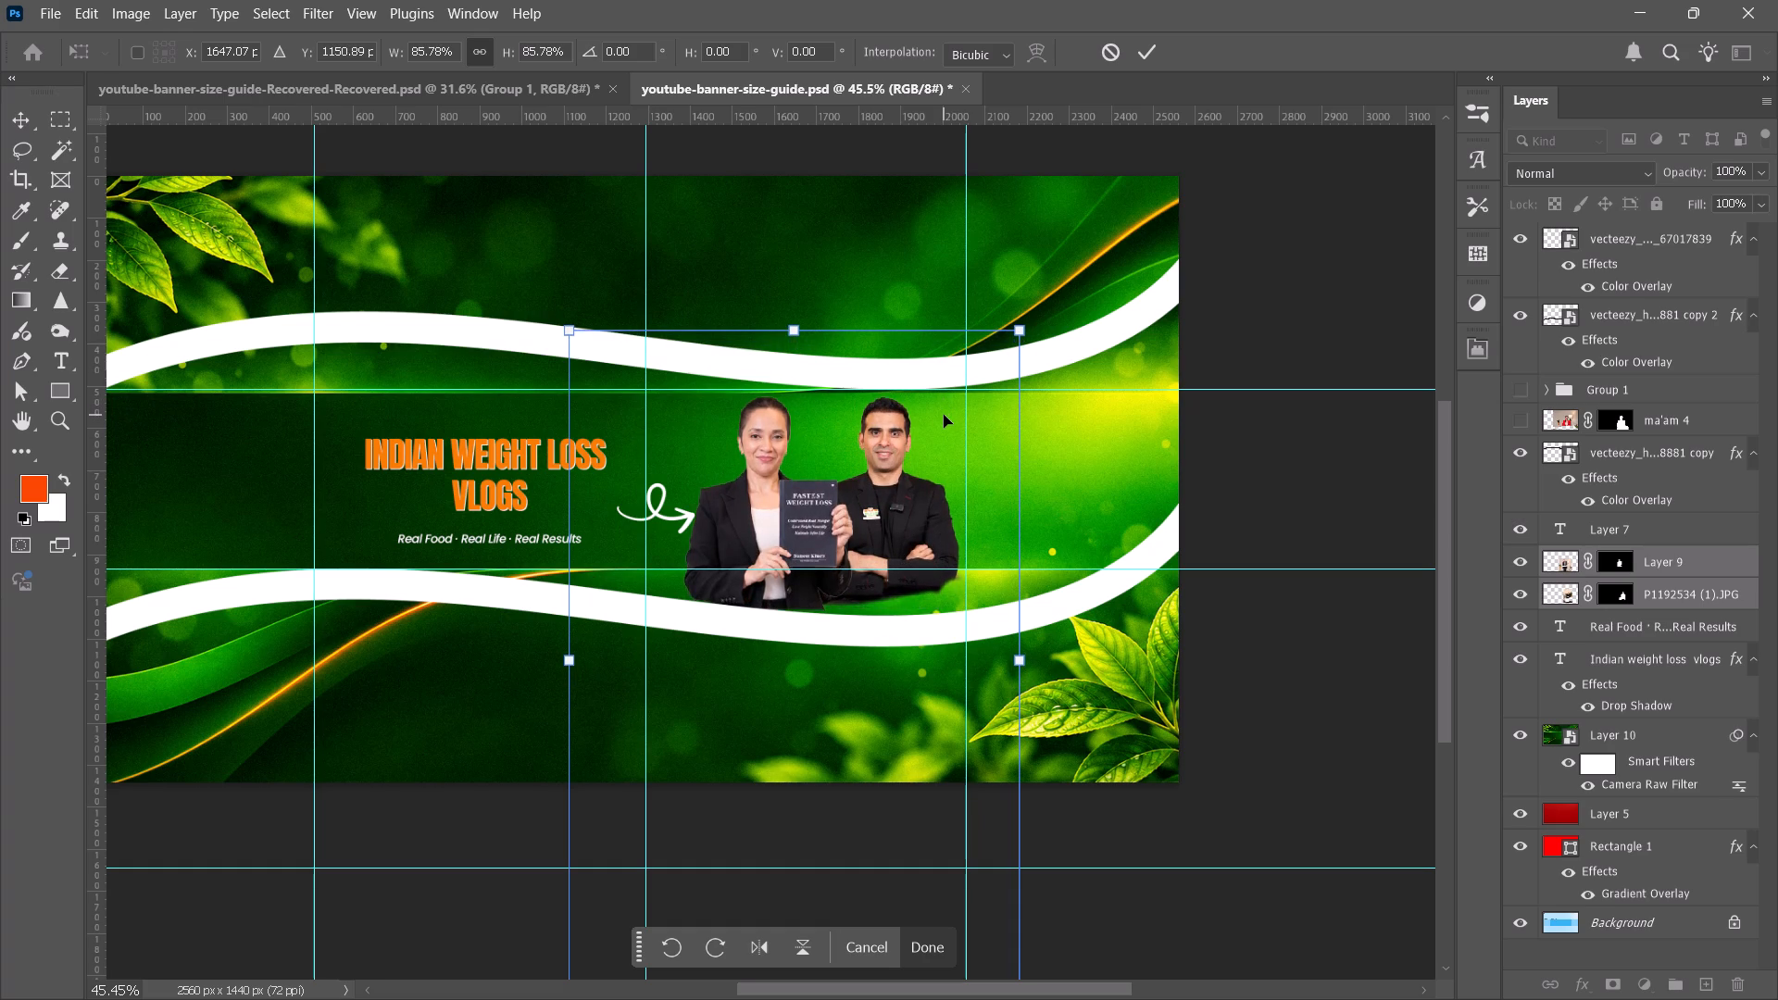
left_click(1155, 54)
left_click(1267, 456)
Move the orange Indian Weight Loss Vlogs title slightly up and right at 100% scale and apply it.
scroll(546, 480, "up", 2, "alt")
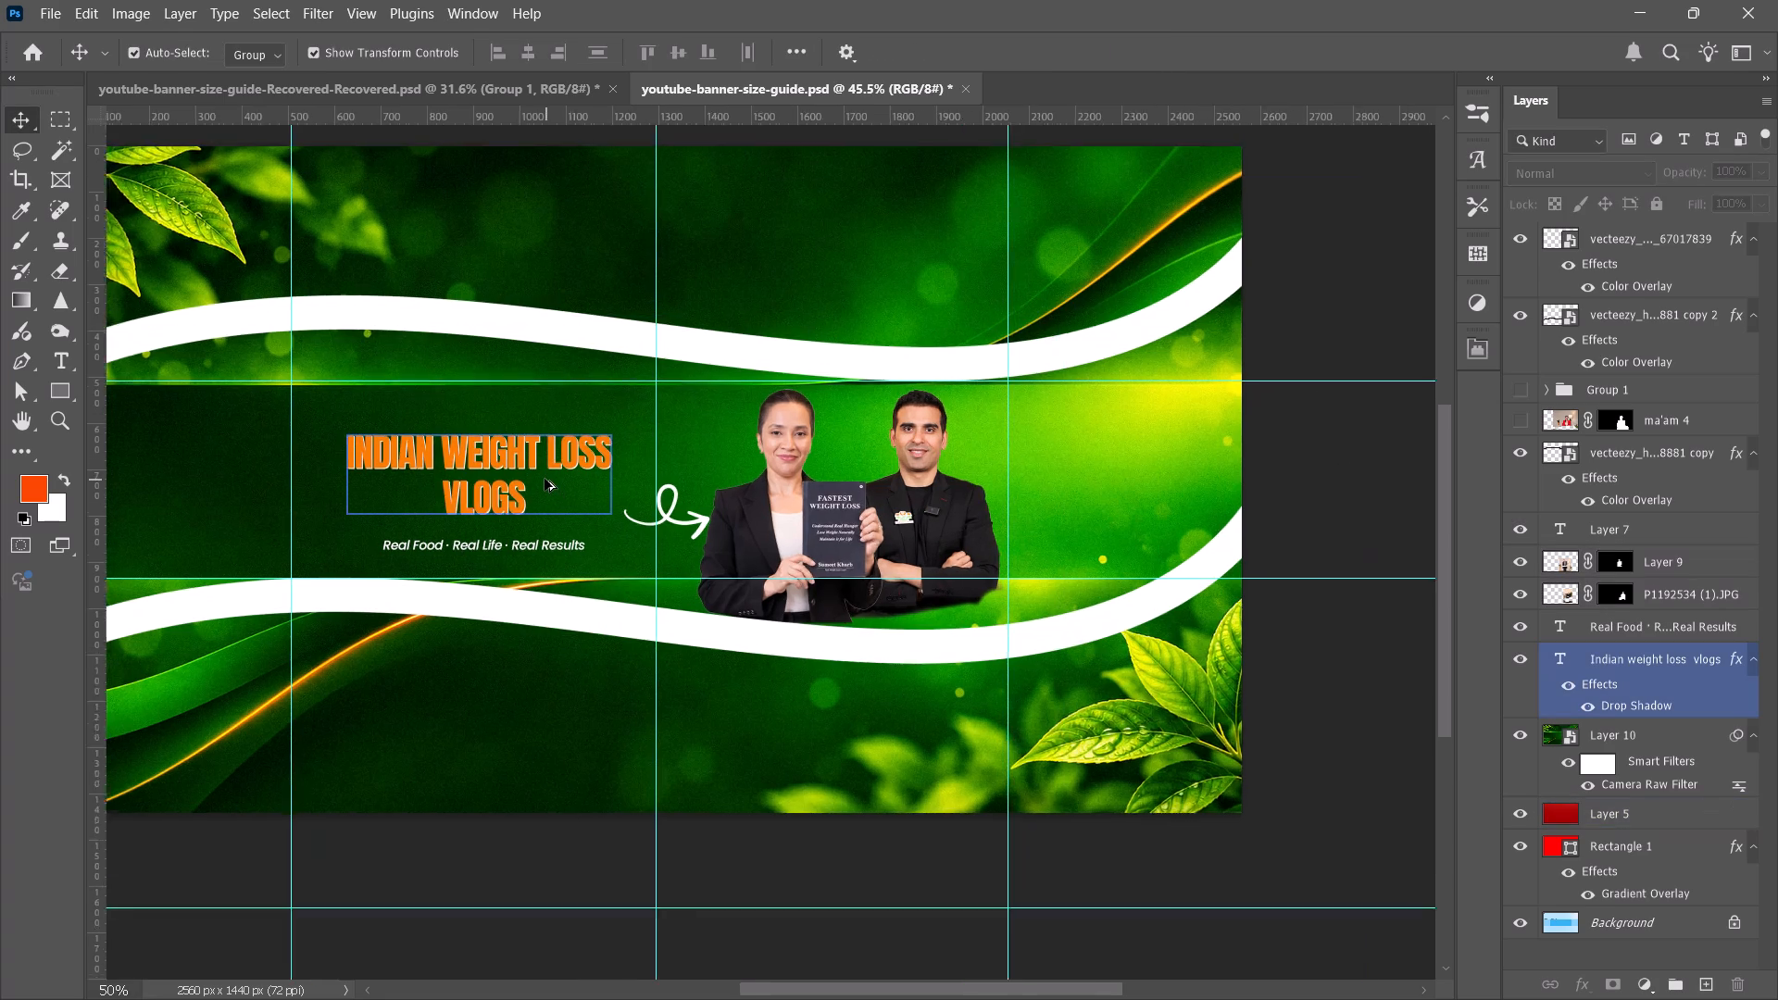
scroll(545, 479, "up", 11, "alt")
scroll(561, 442, "down", 4, "alt")
key("space")
key("space")
key("space")
key("space")
key("space")
left_click_drag(610, 495, 822, 495)
left_click_drag(489, 402, 466, 394)
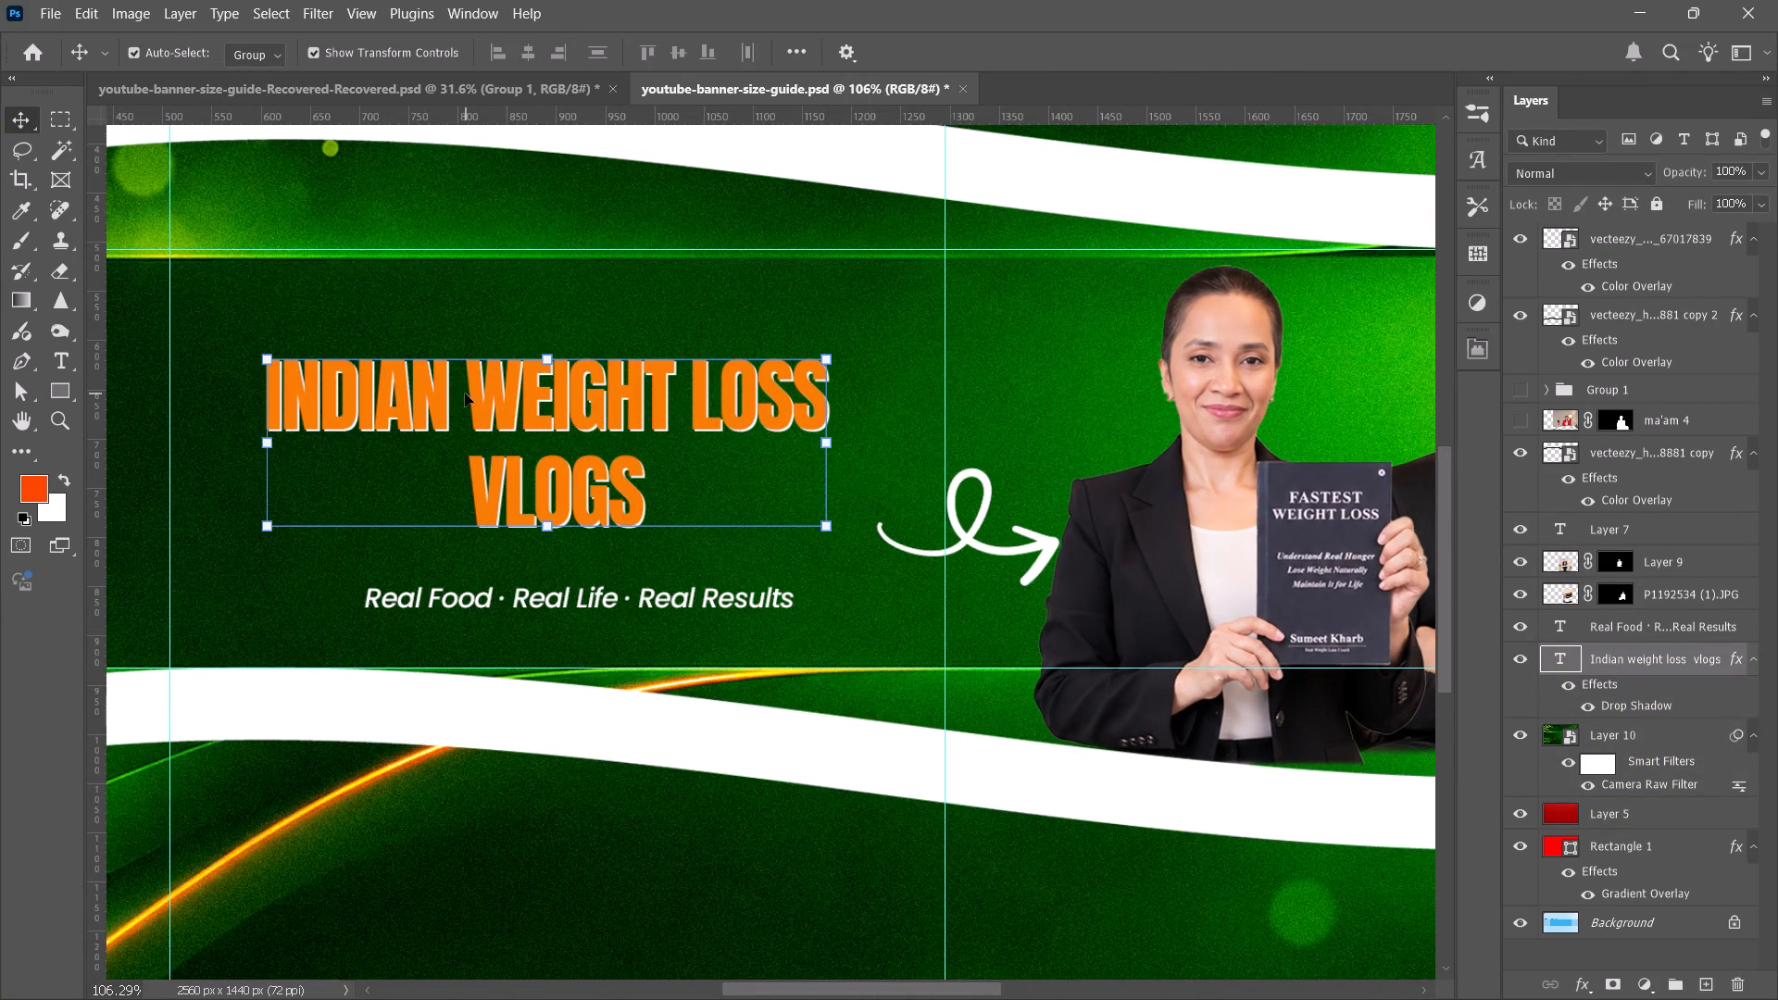
left_click(663, 548)
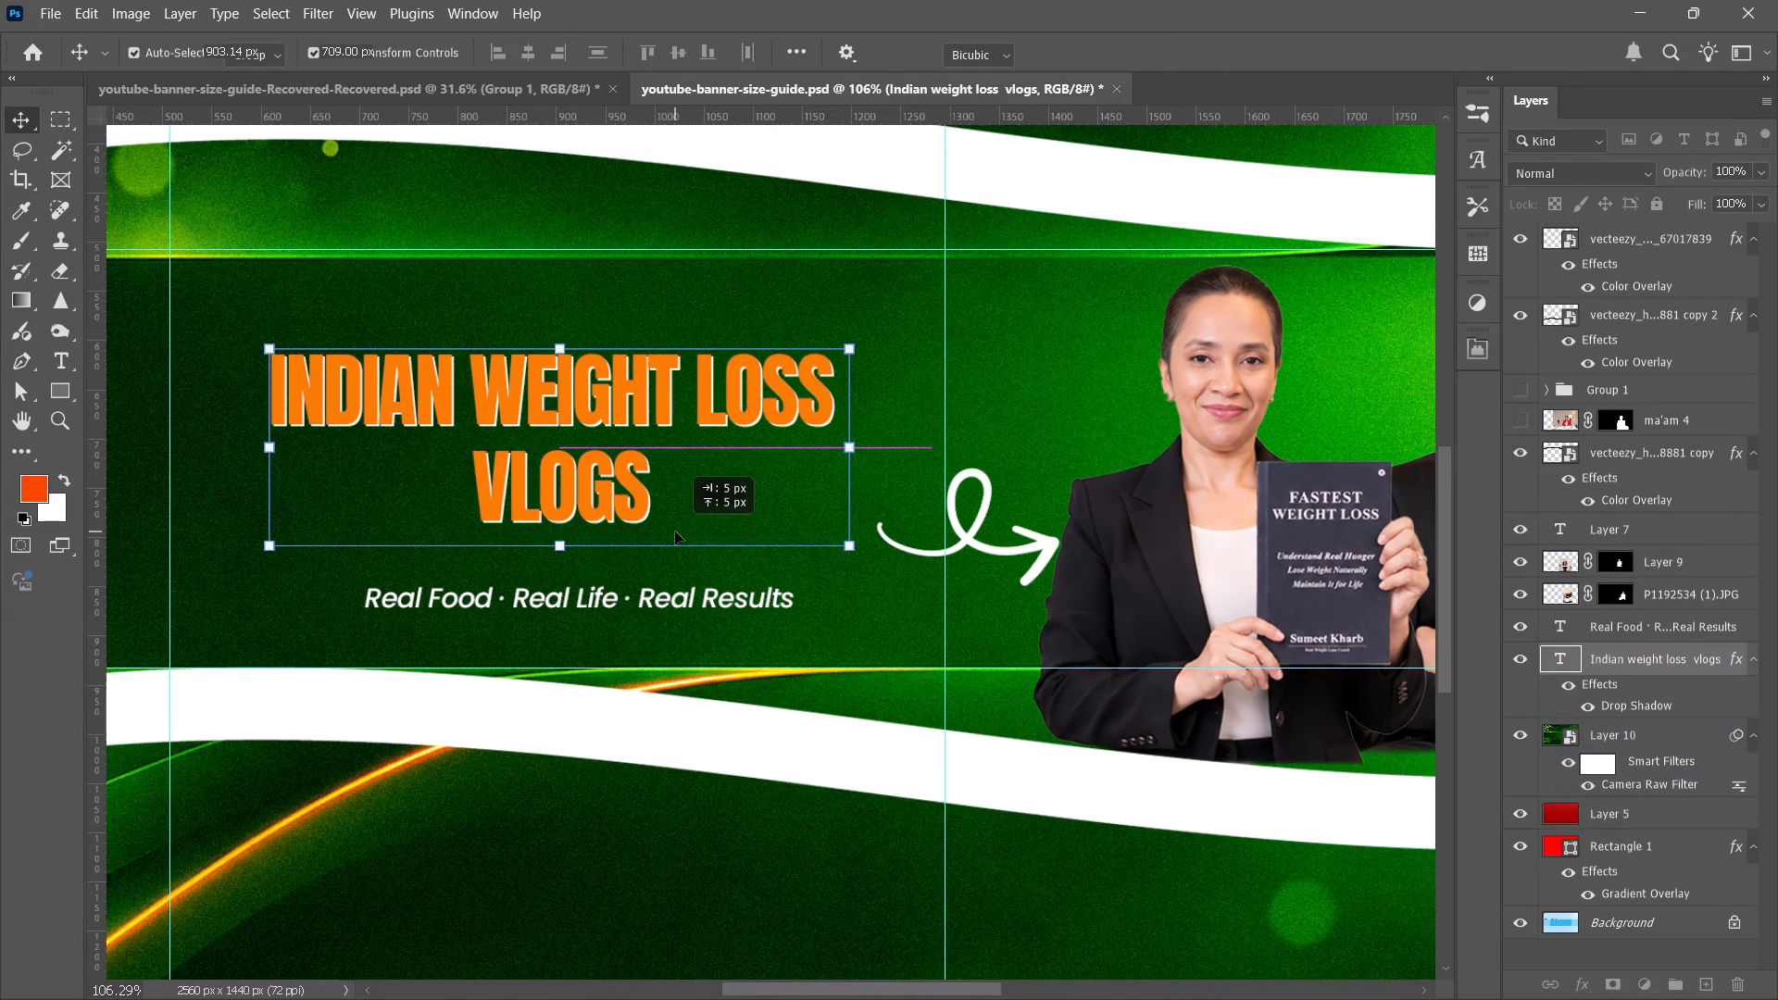
left_click(675, 531)
left_click(1146, 57)
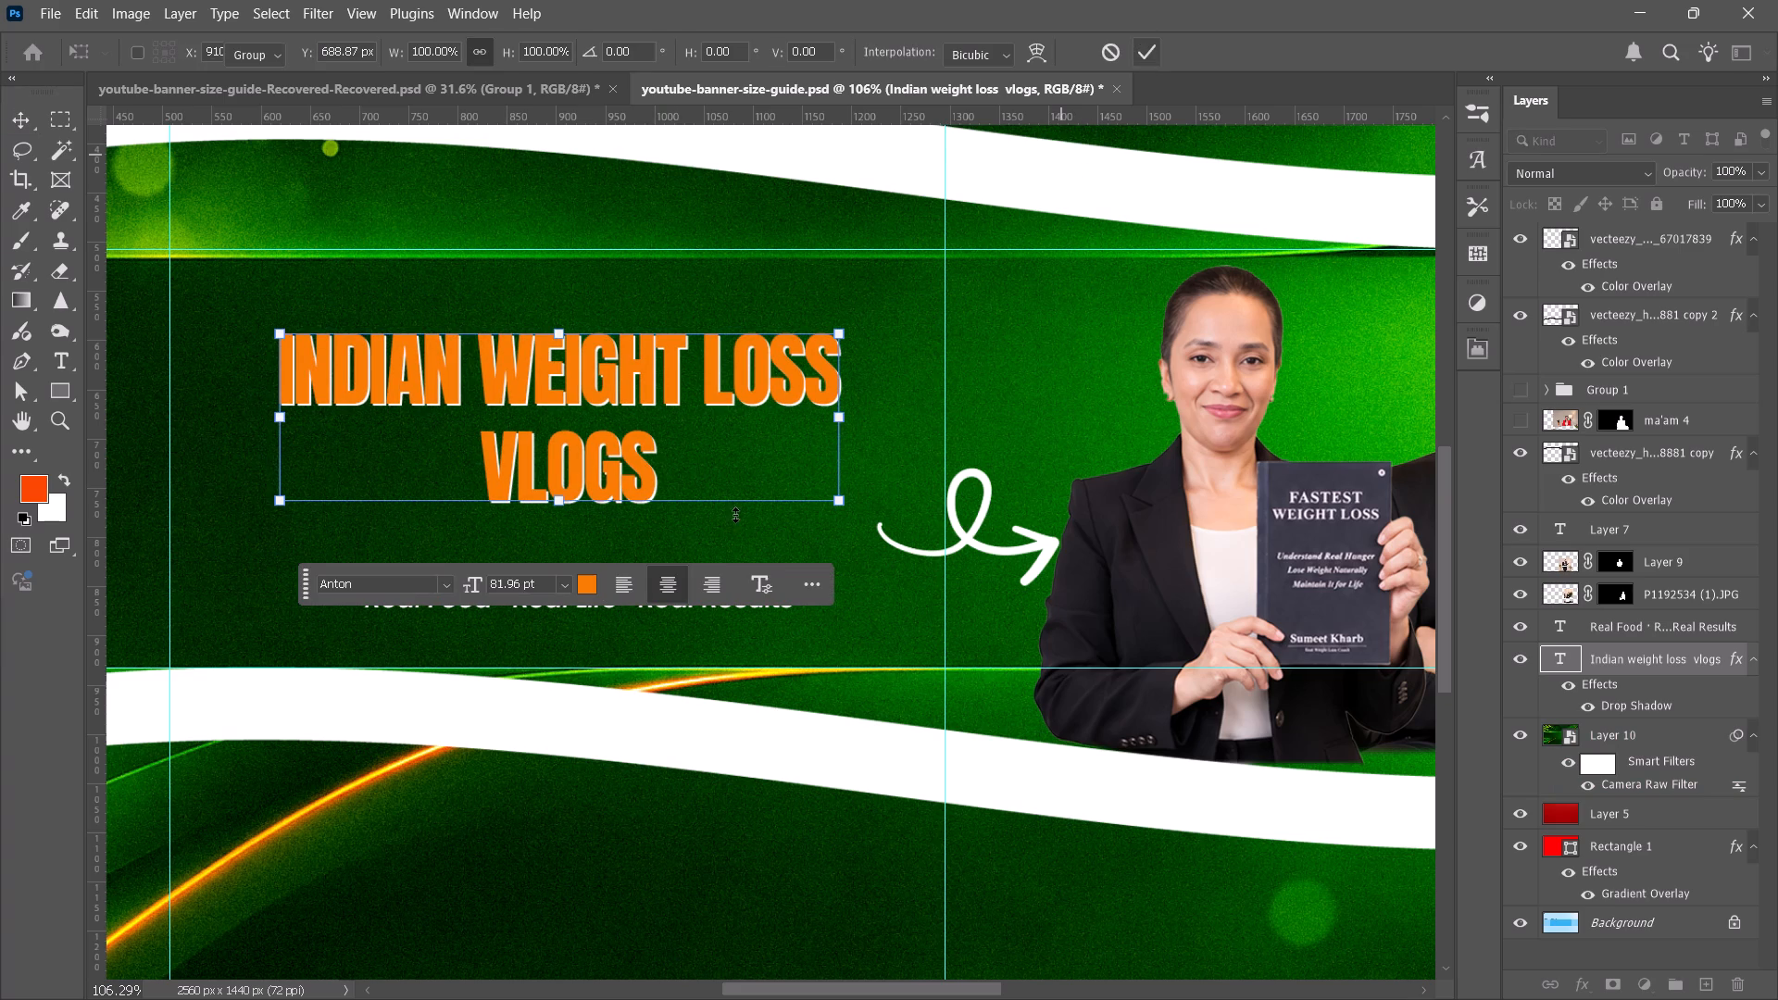
left_click(870, 638)
Move the Real Food · Real Life · Real Results tagline up, centred closely beneath the title.
scroll(627, 629, "up", 3, "alt")
left_click_drag(627, 594, 596, 557)
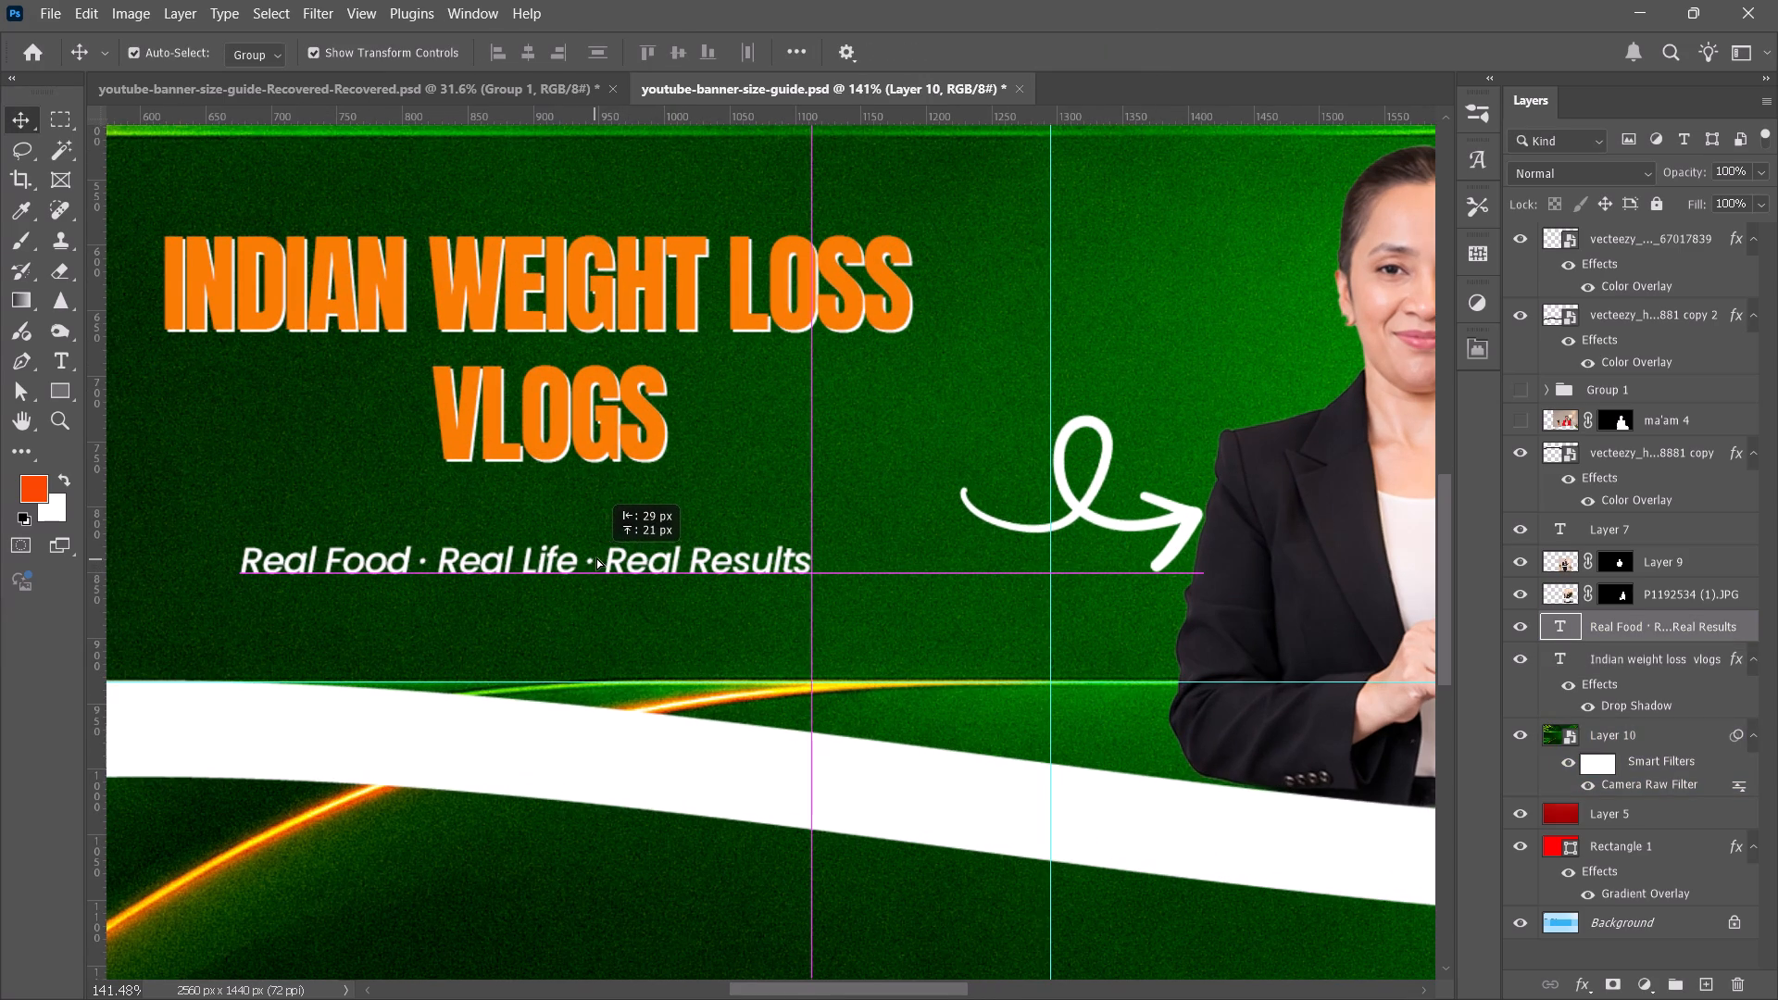
left_click_drag(596, 557, 597, 543)
Move the white doodle arrow up and left between the title and the woman, and shrink it to about 24.5%.
left_click_drag(1089, 516, 1018, 460)
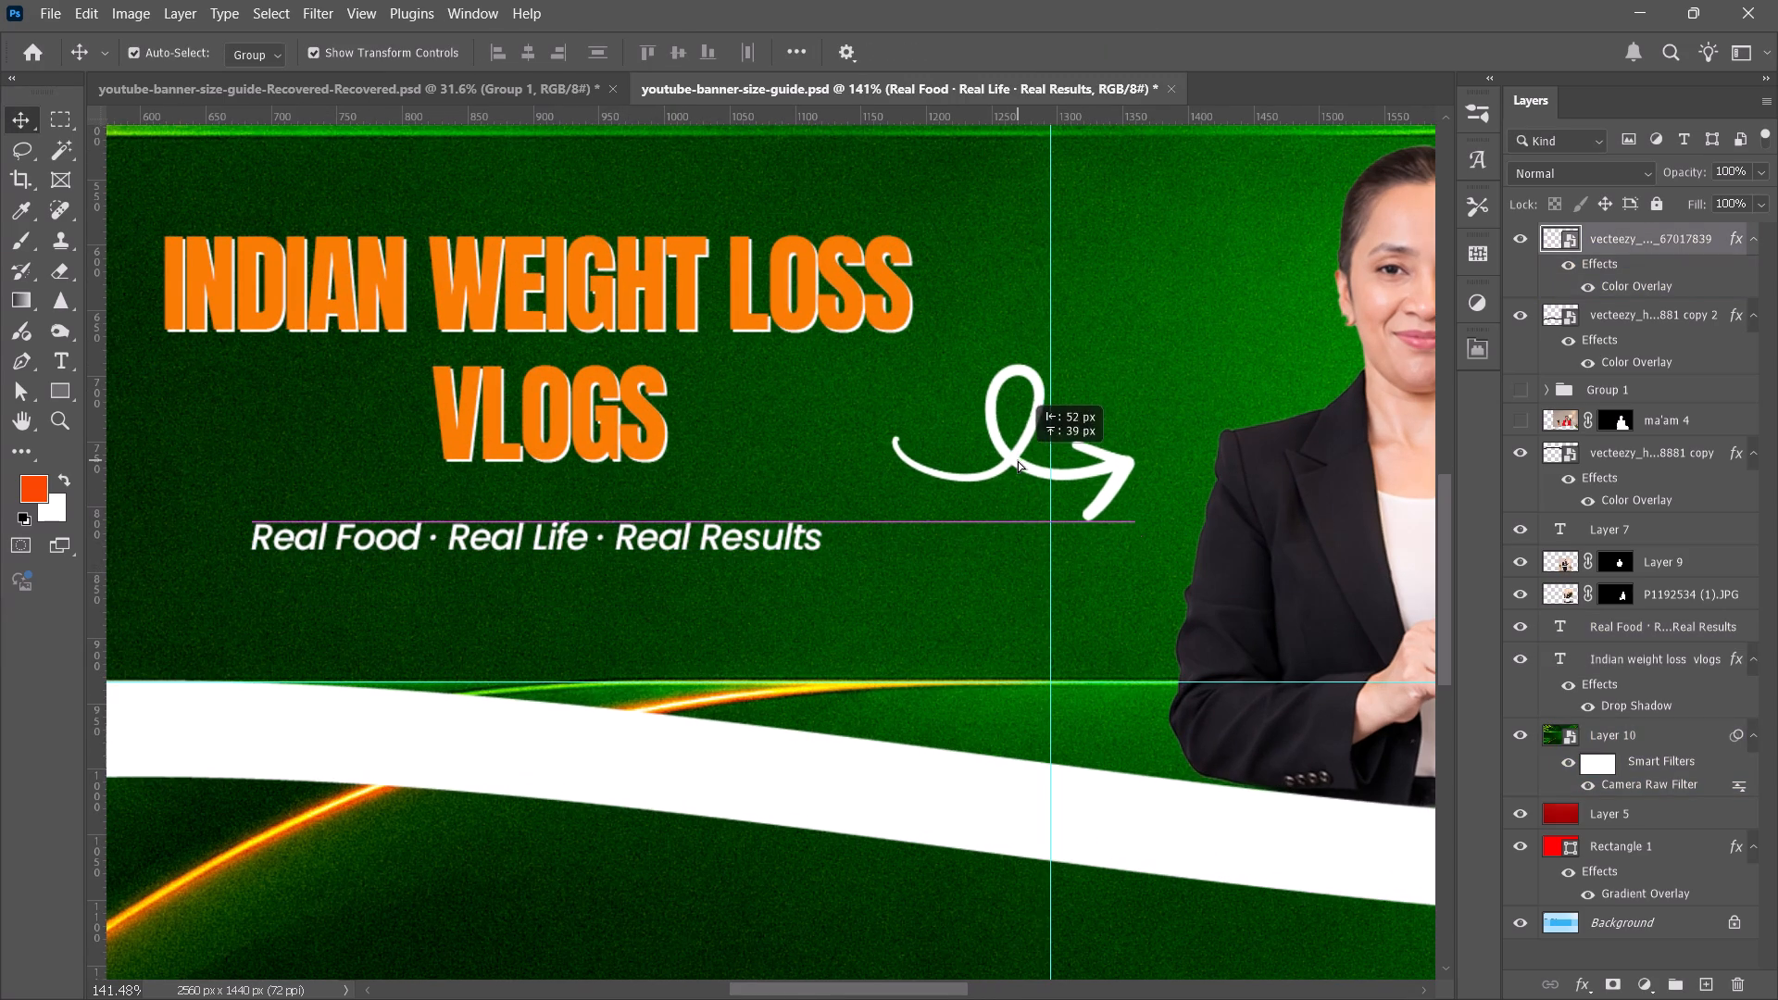
left_click_drag(1018, 460, 1016, 458)
left_click_drag(1139, 359, 1113, 378)
left_click_drag(1144, 405, 1120, 409)
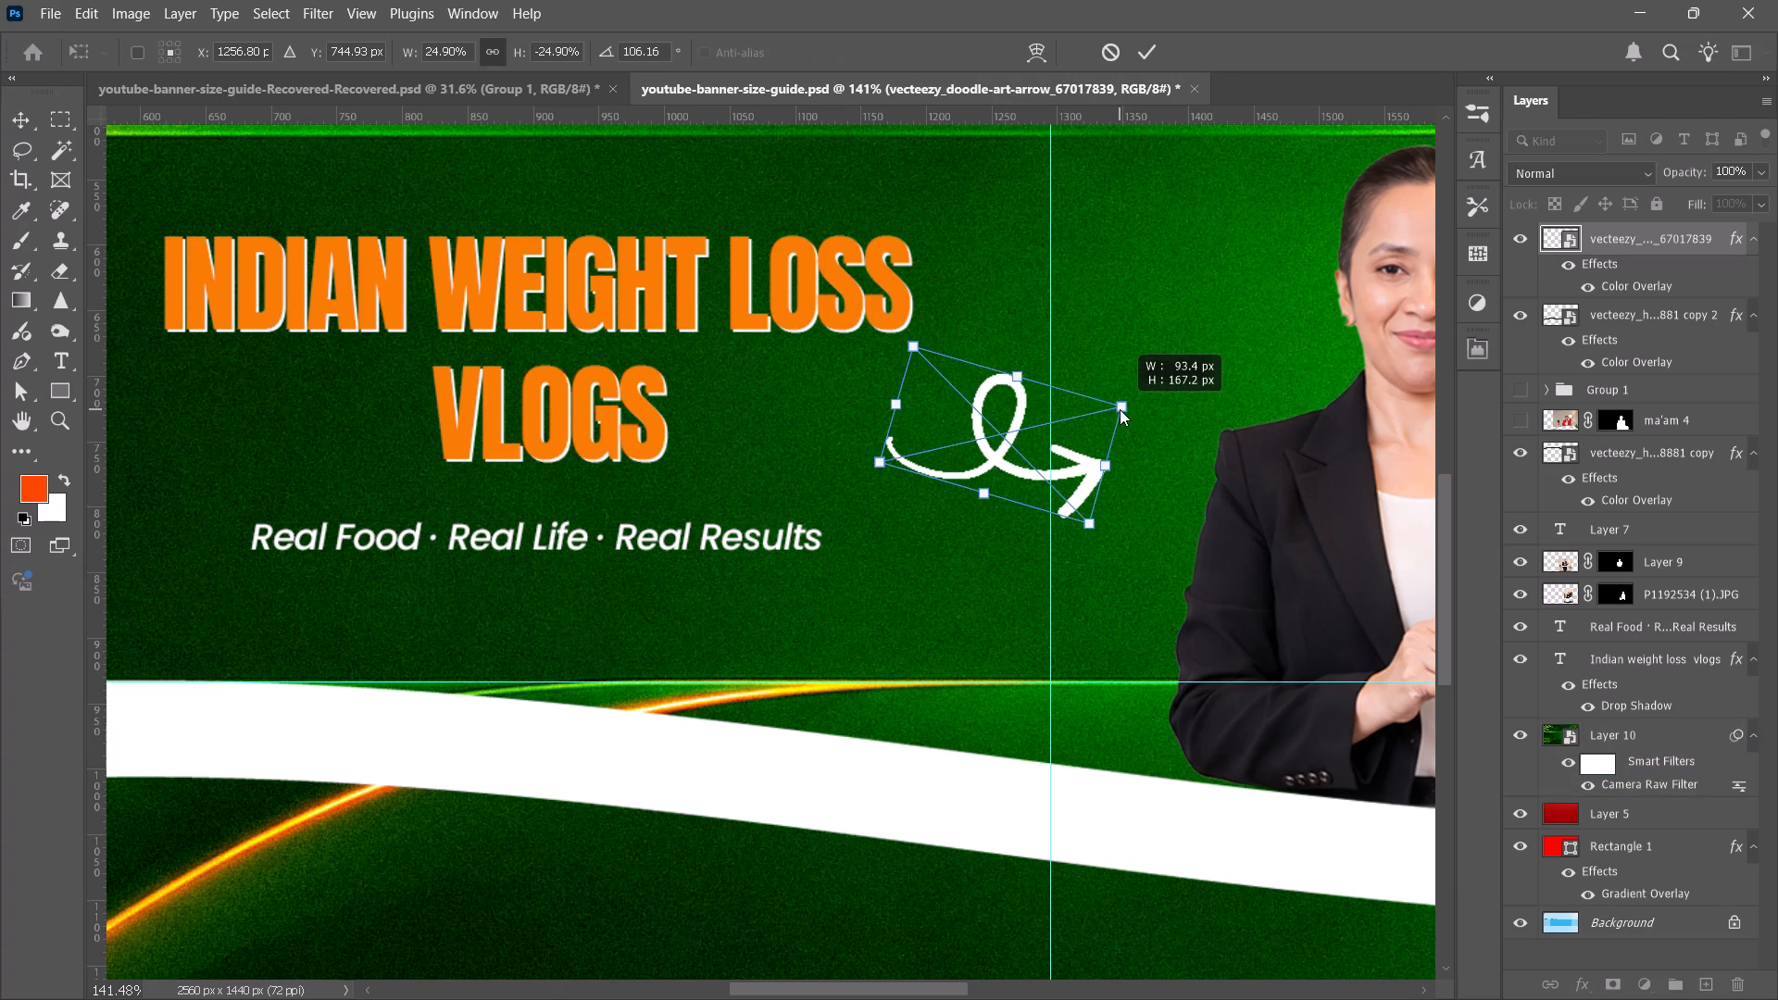
left_click_drag(1120, 409, 1116, 410)
left_click(1147, 55)
Examine the bottom edges of the two portraits where they meet the lower white wave, up close and in the whole banner.
scroll(1090, 334, "down", 2, "alt")
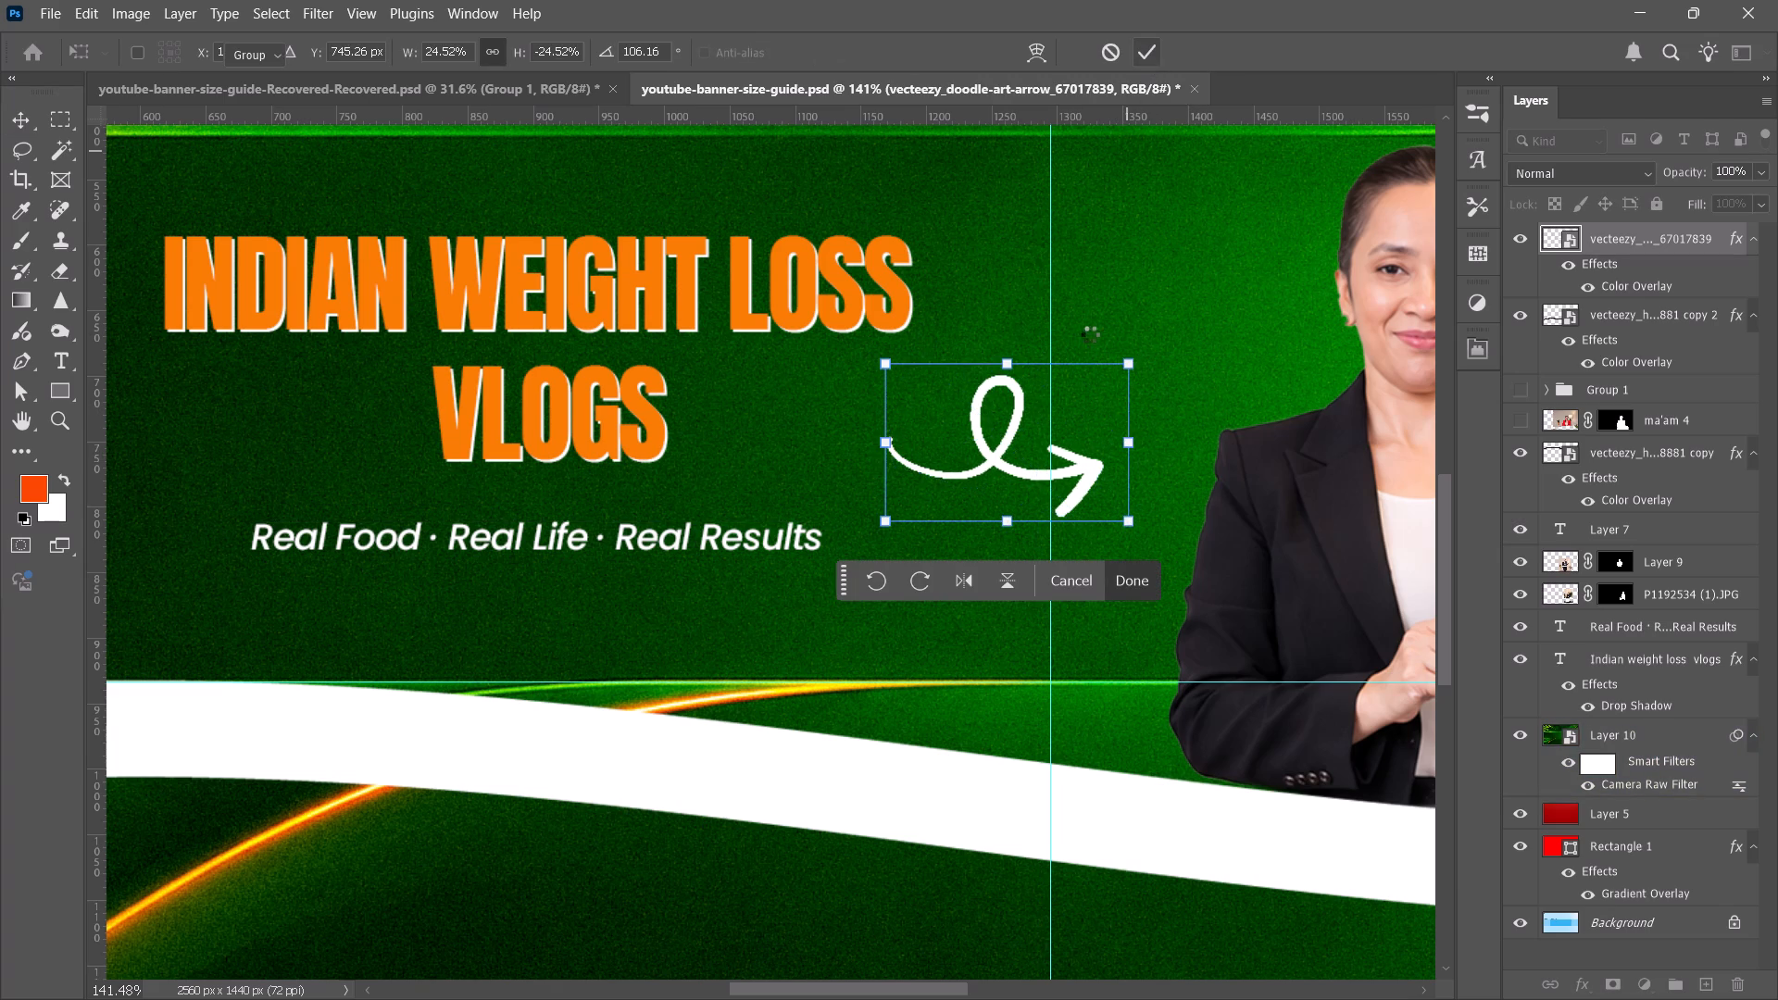
scroll(1090, 334, "down", 4, "alt")
key("space")
key("space")
key("space")
key("space")
key("space")
key("space")
key("space")
key("space")
left_click_drag(1202, 303, 973, 294)
scroll(926, 336, "down", 1)
key("space")
key("space")
key("space")
key("space")
key("space")
key("space")
key("space")
key("space")
key("space")
left_click_drag(1213, 418, 1084, 411)
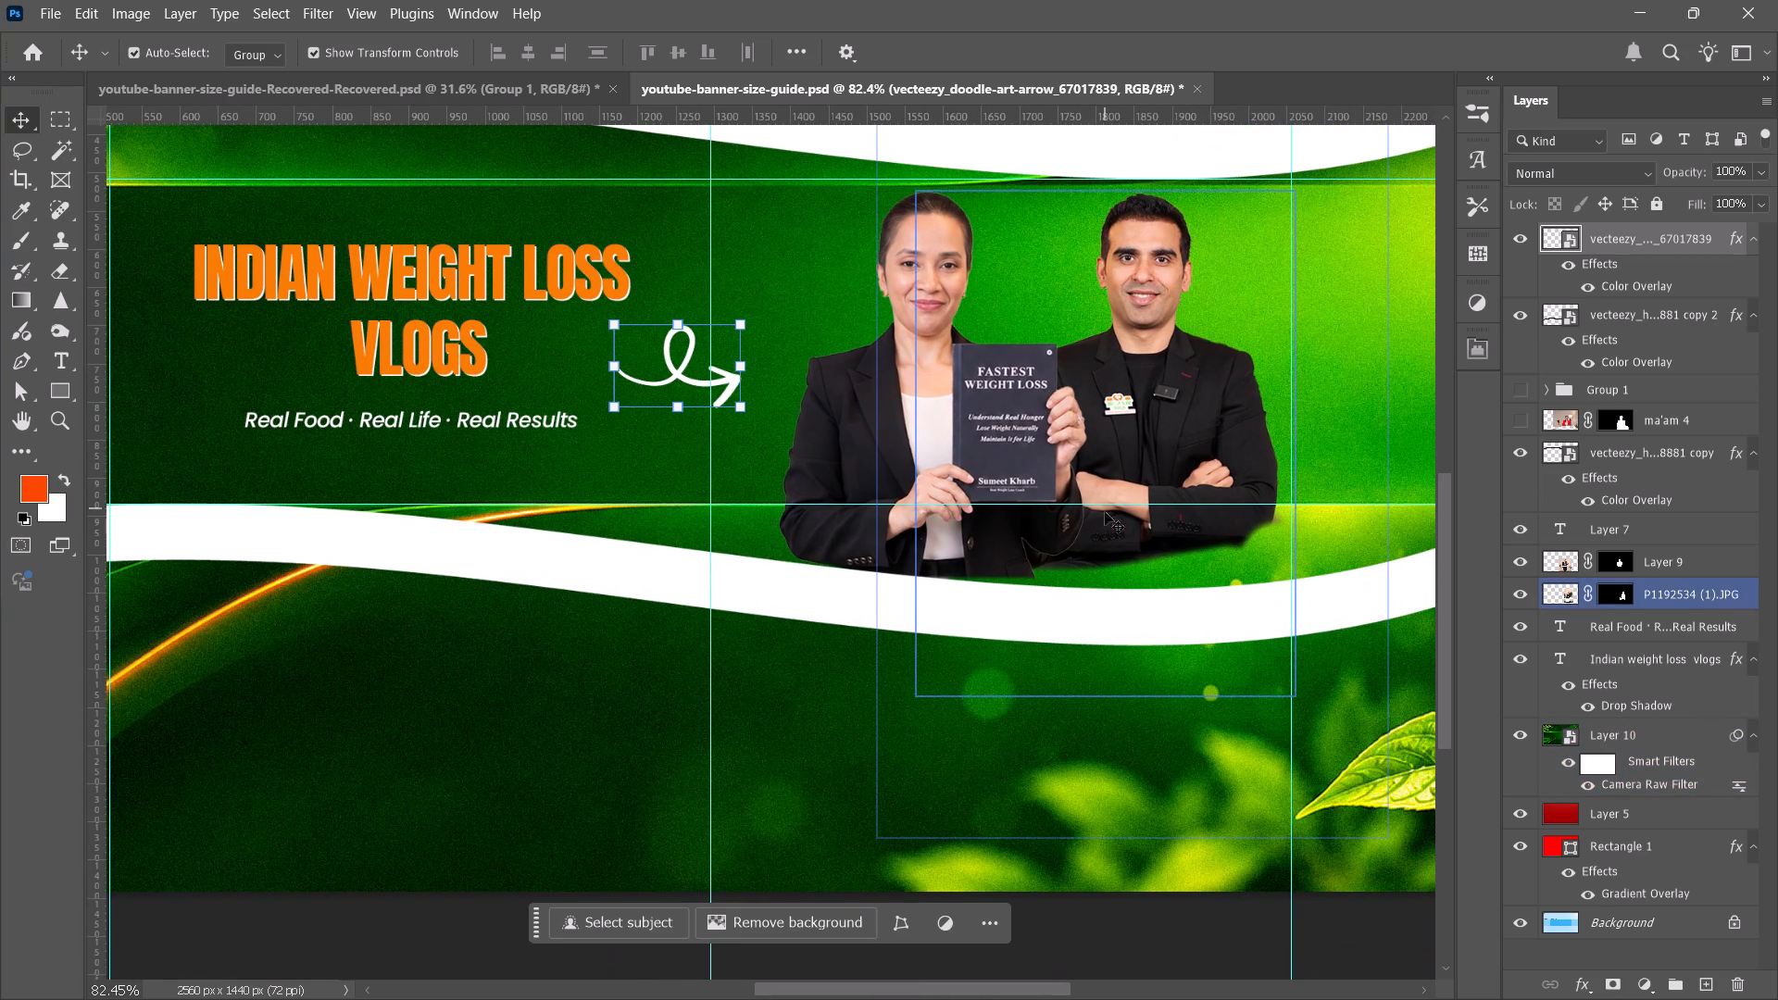
key("space")
key("space")
key("space")
key("space")
key("space")
key("space")
key("space")
key("space")
left_click_drag(1203, 594, 971, 614)
left_click(965, 643)
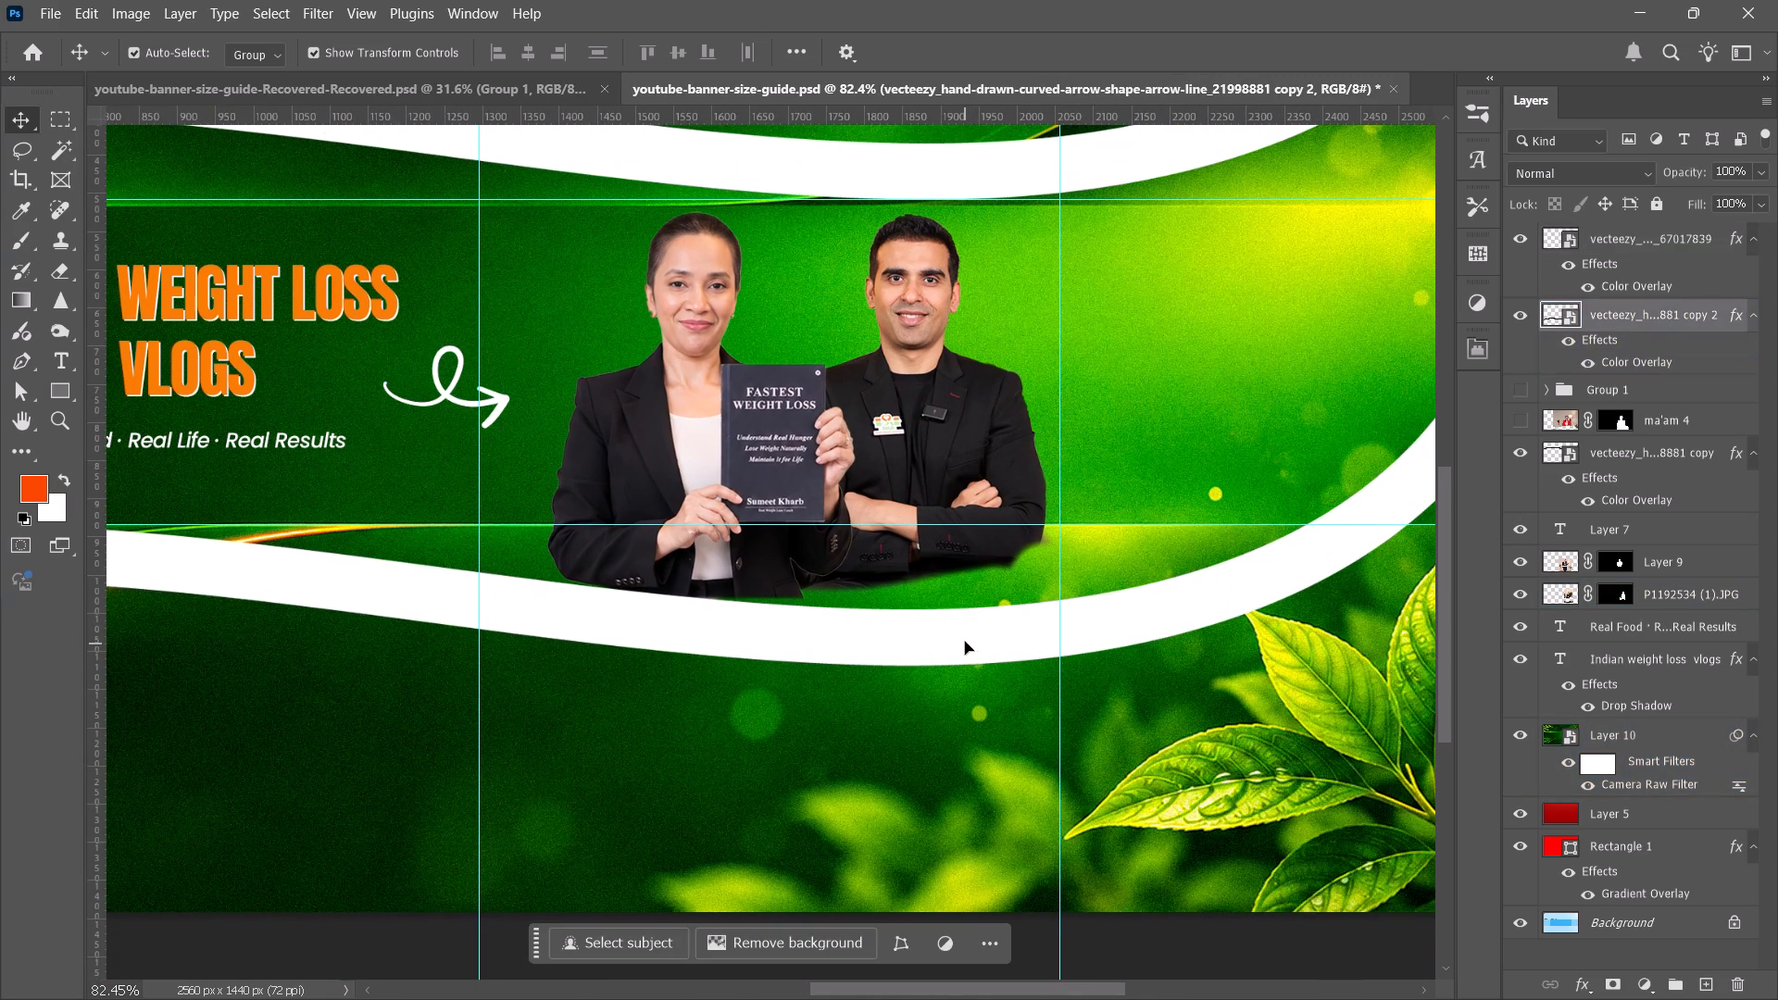
left_click(921, 557)
scroll(923, 578, "down", 4, "alt")
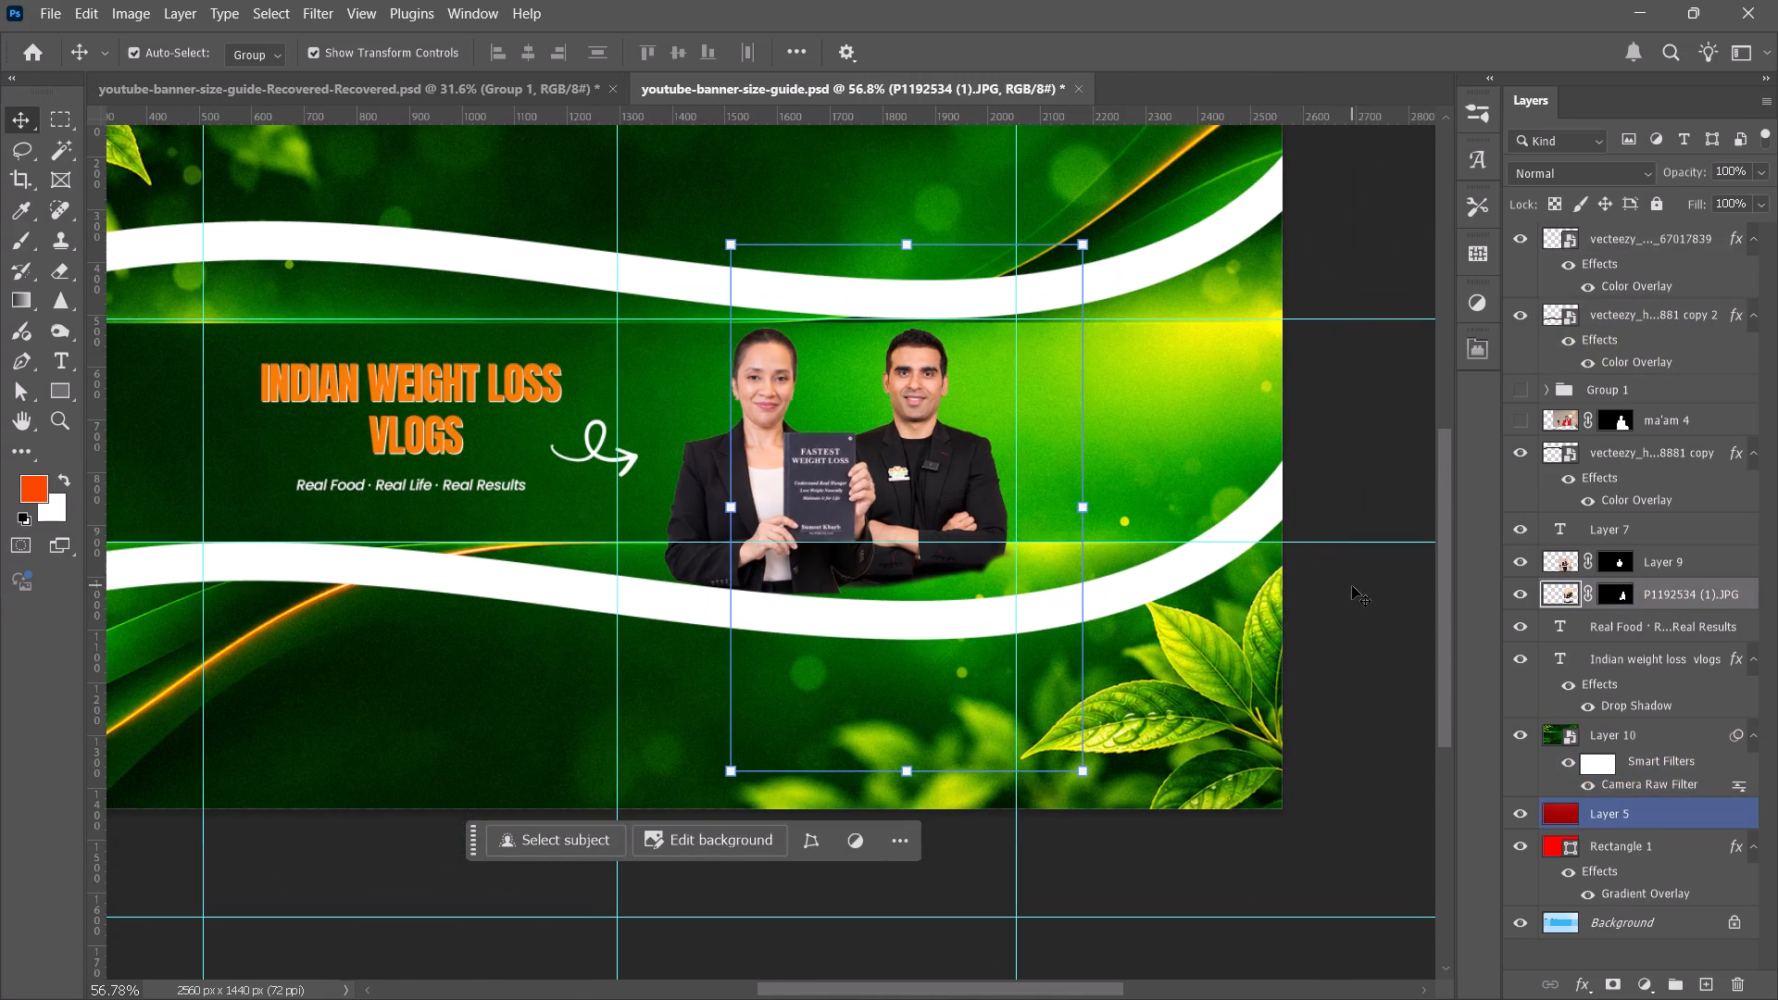
left_click(1352, 586)
scroll(864, 394, "up", 9, "alt")
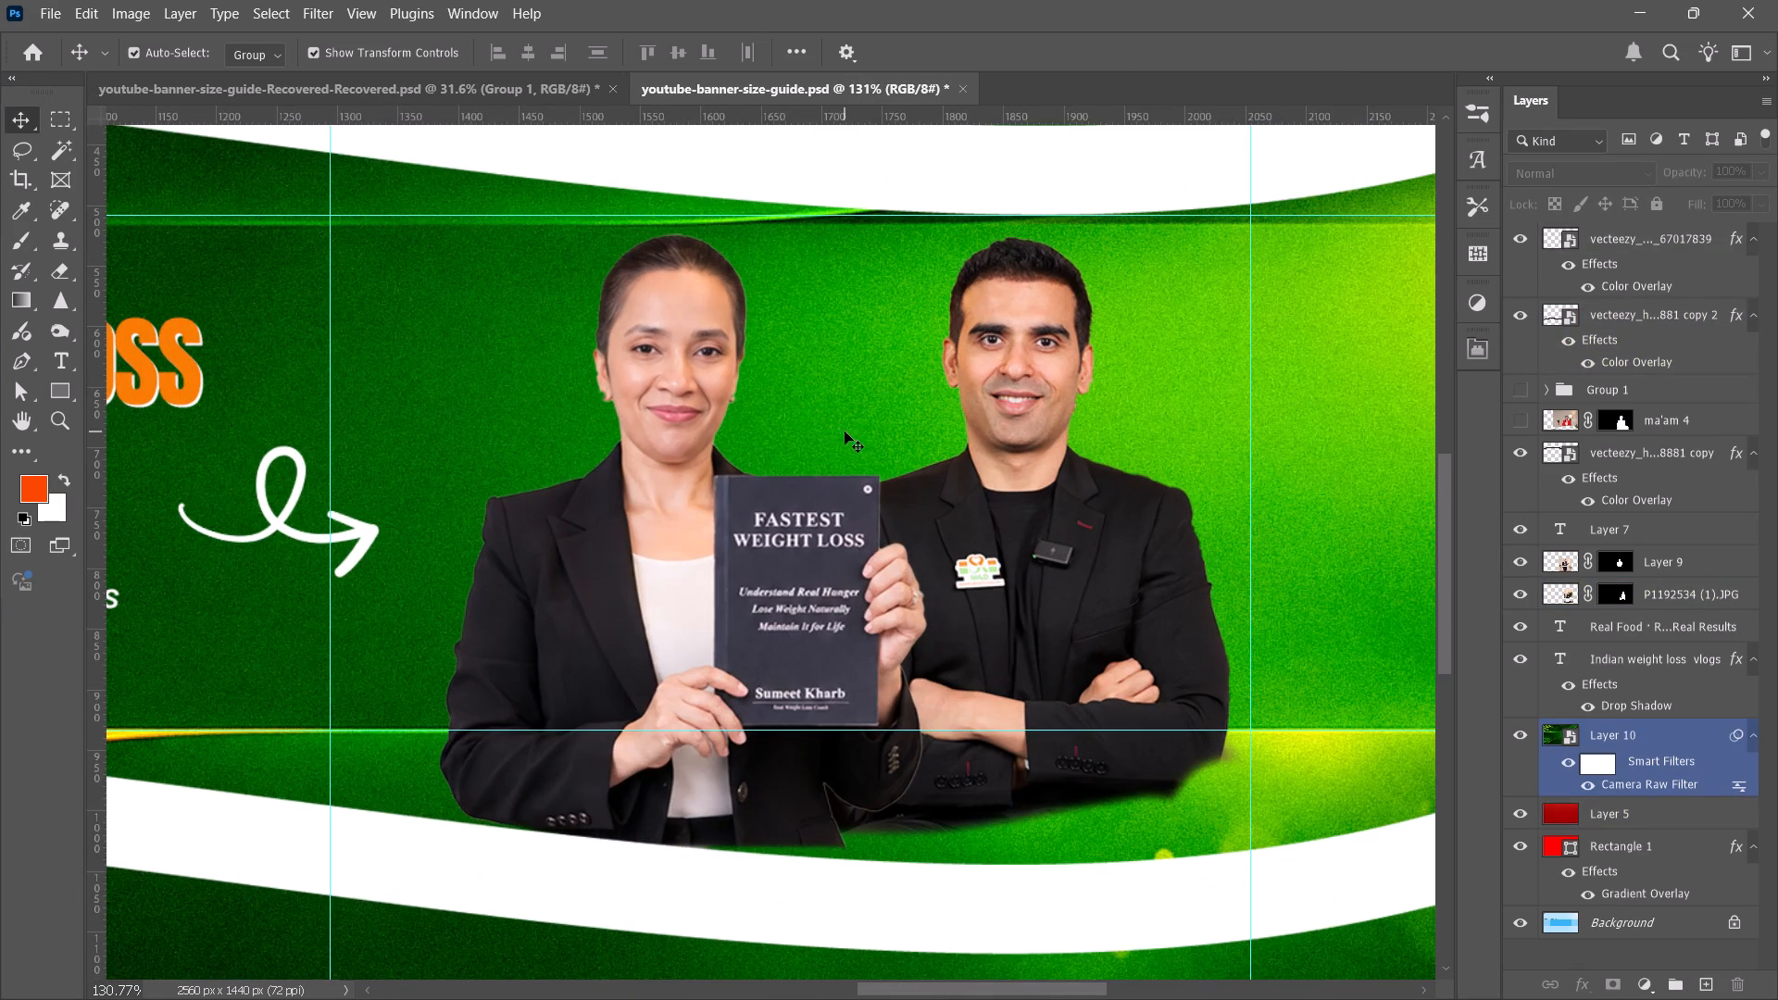
scroll(821, 413, "down", 4)
scroll(888, 571, "down", 3, "alt")
scroll(951, 726, "down", 2, "alt")
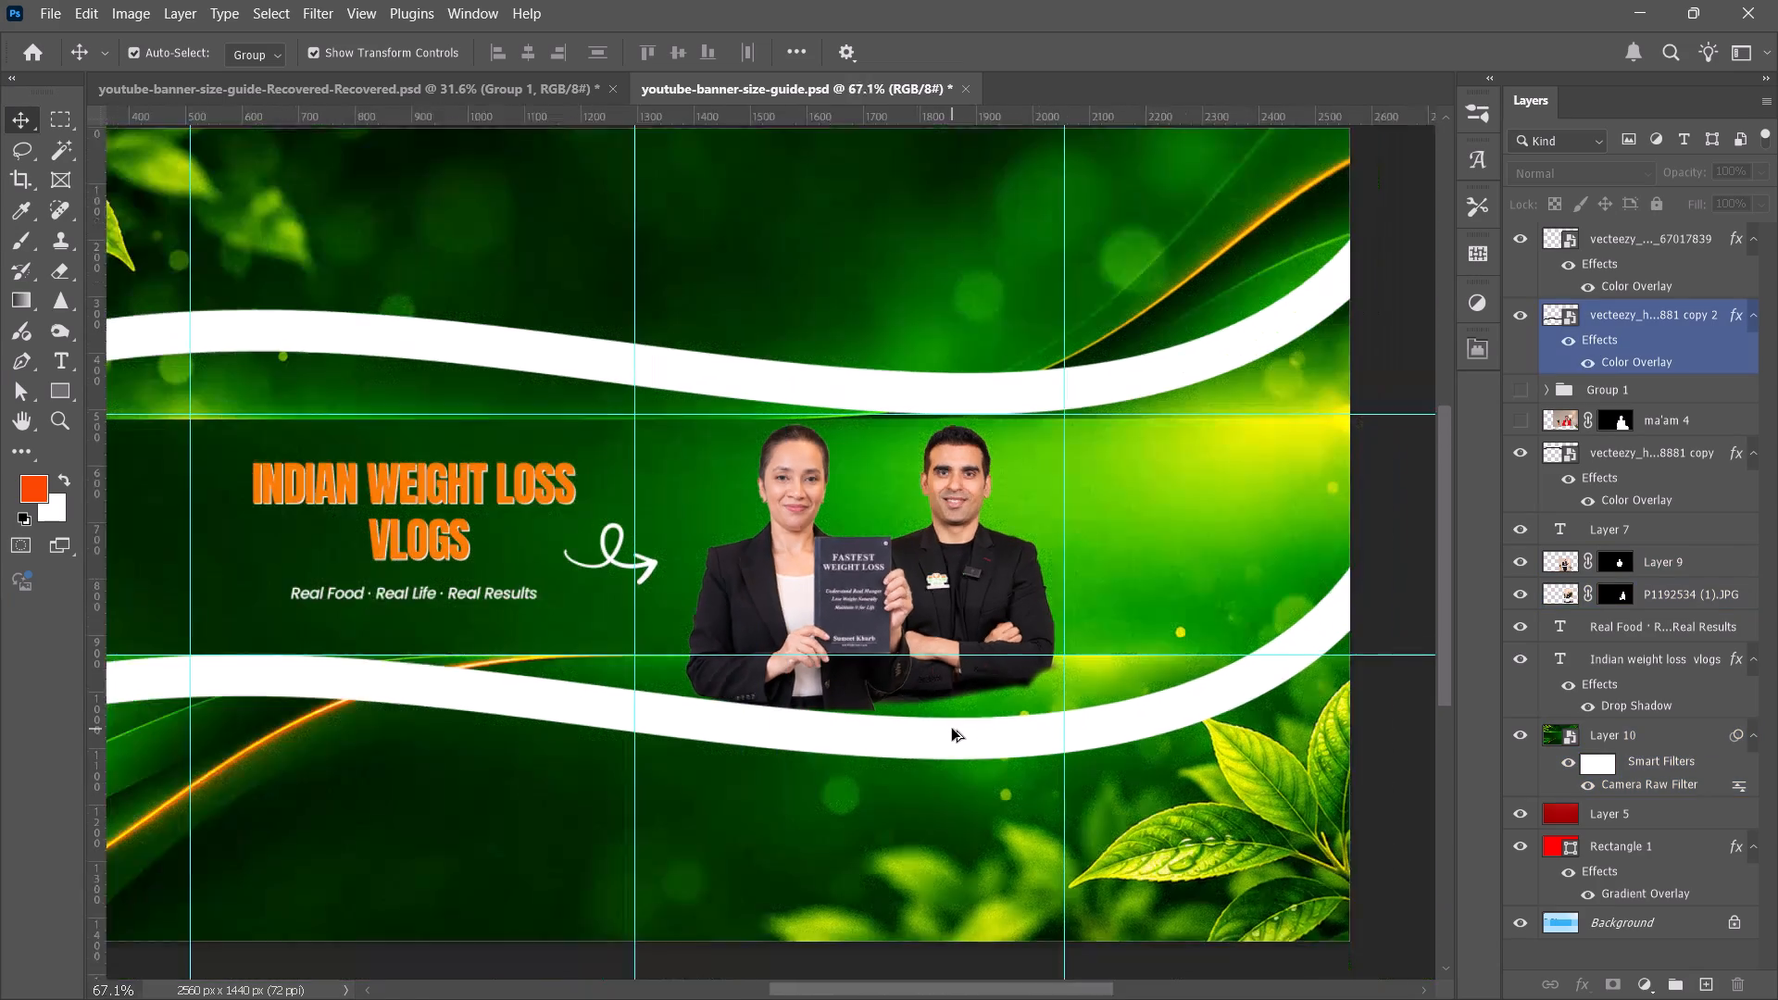
scroll(952, 729, "down", 1, "alt")
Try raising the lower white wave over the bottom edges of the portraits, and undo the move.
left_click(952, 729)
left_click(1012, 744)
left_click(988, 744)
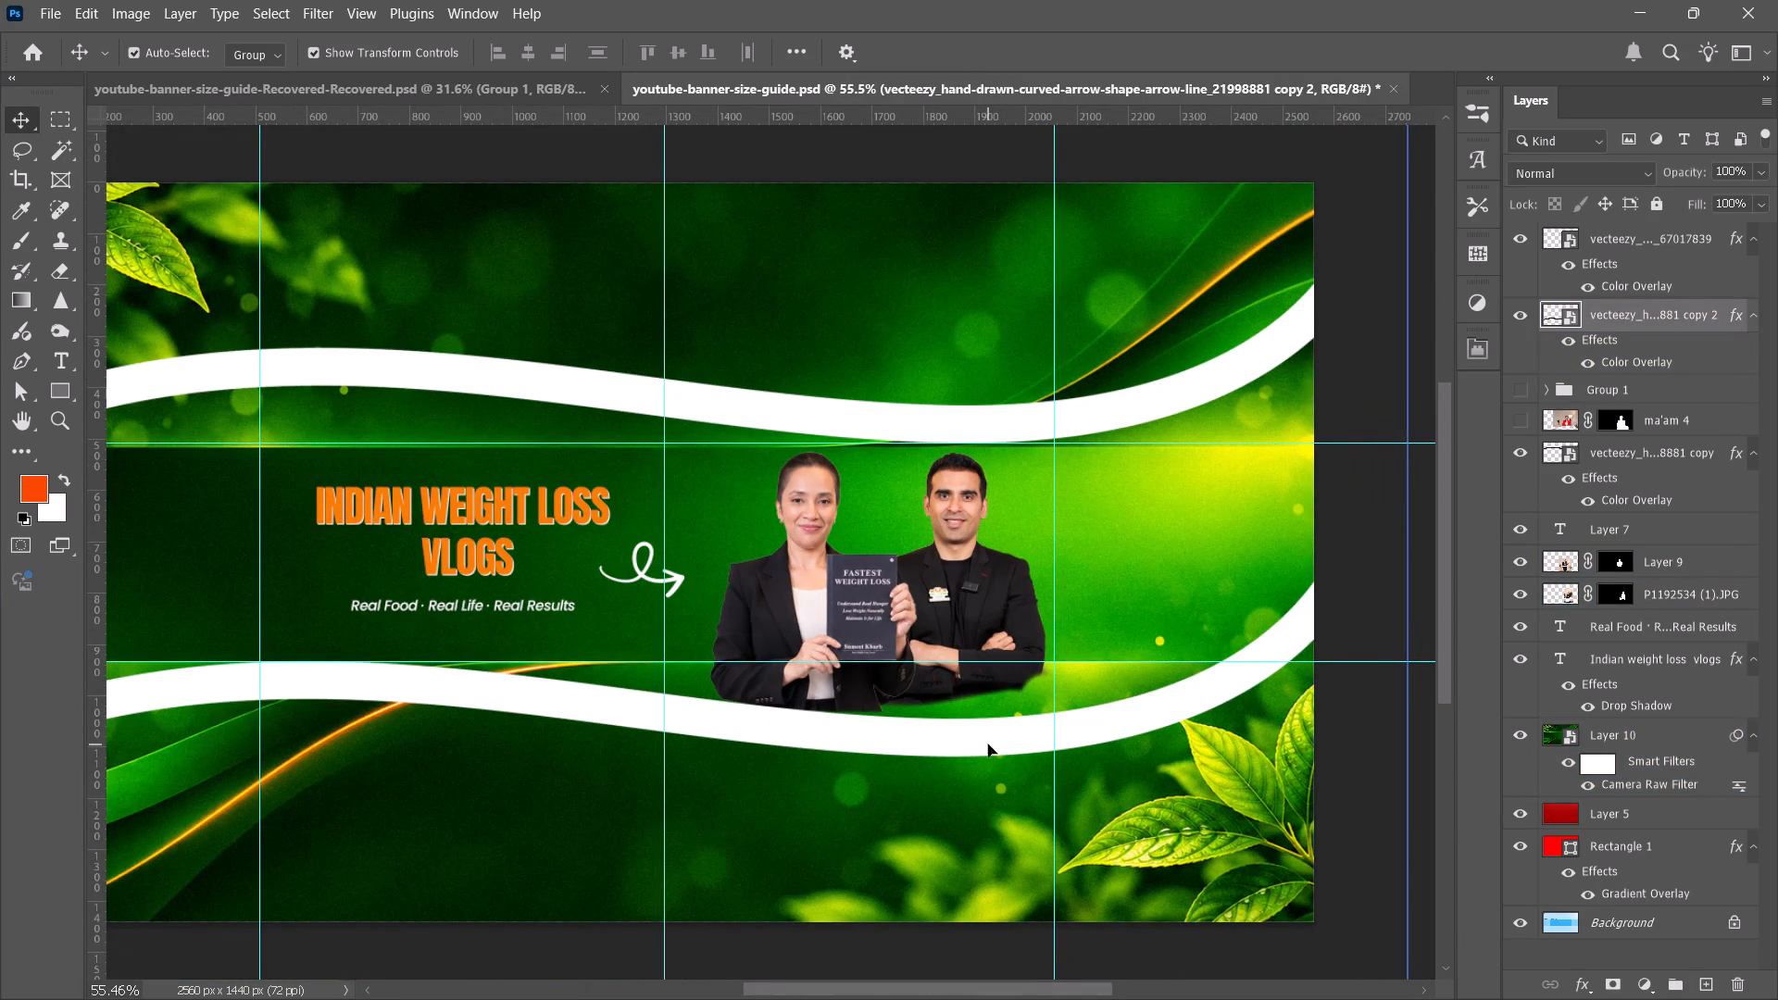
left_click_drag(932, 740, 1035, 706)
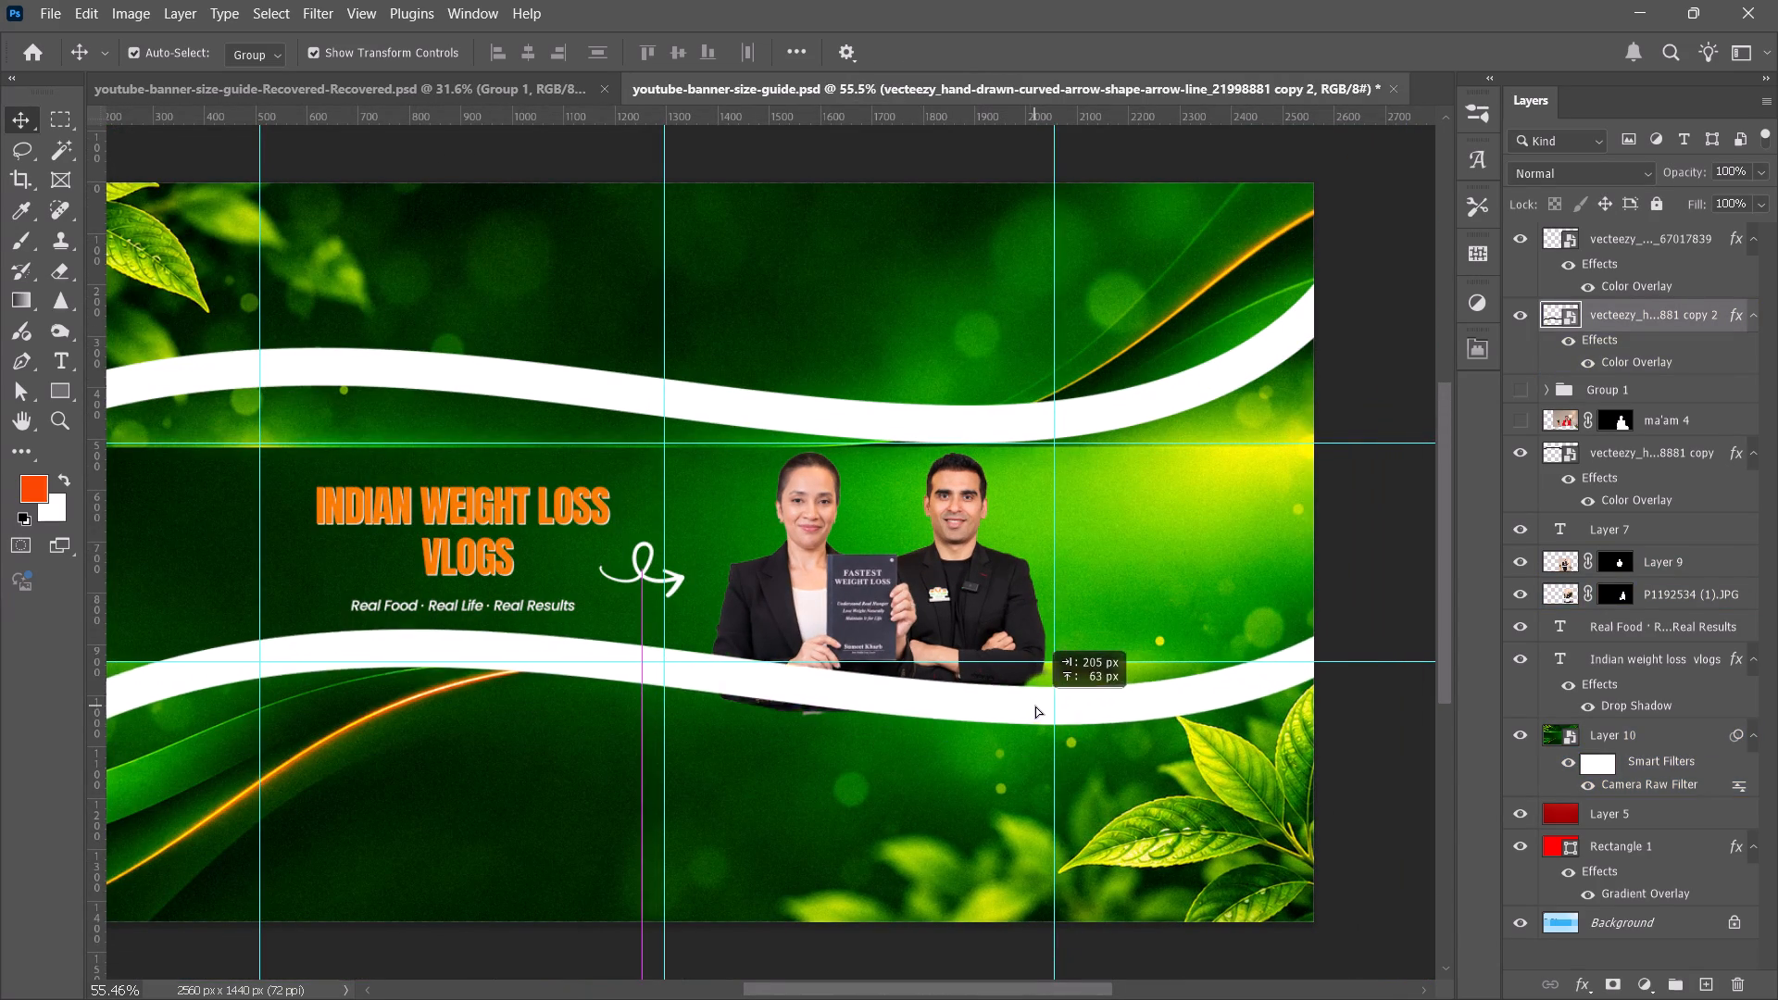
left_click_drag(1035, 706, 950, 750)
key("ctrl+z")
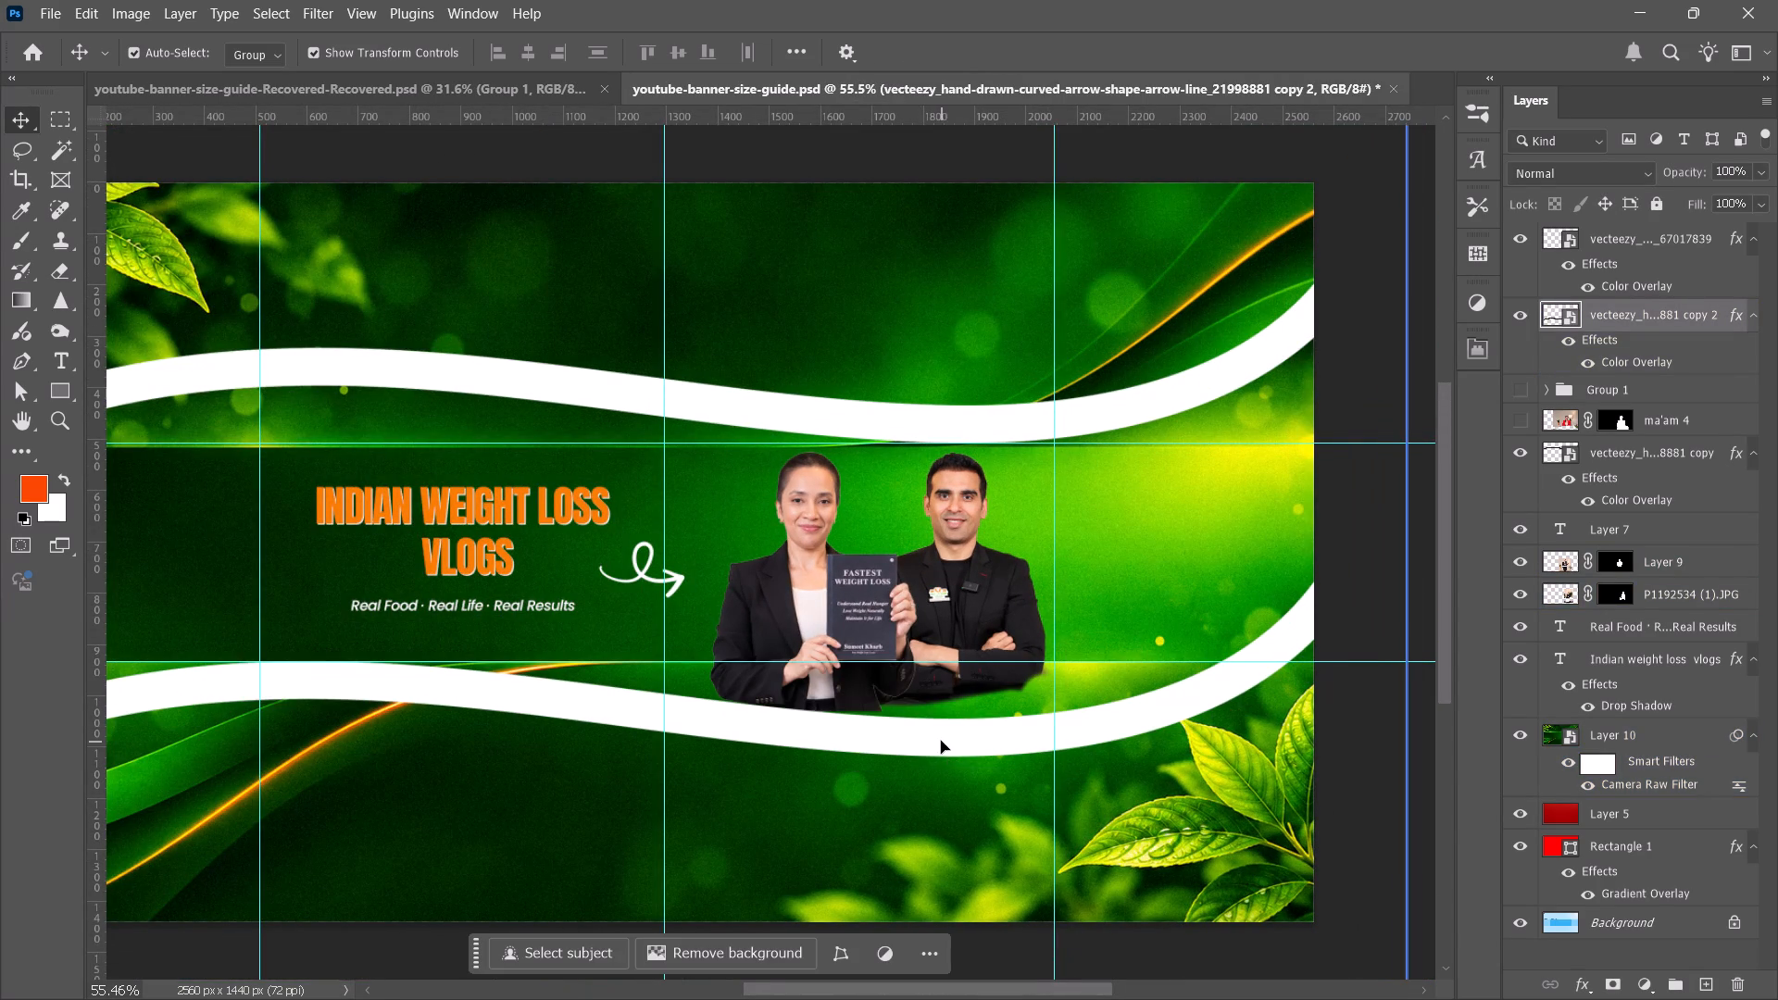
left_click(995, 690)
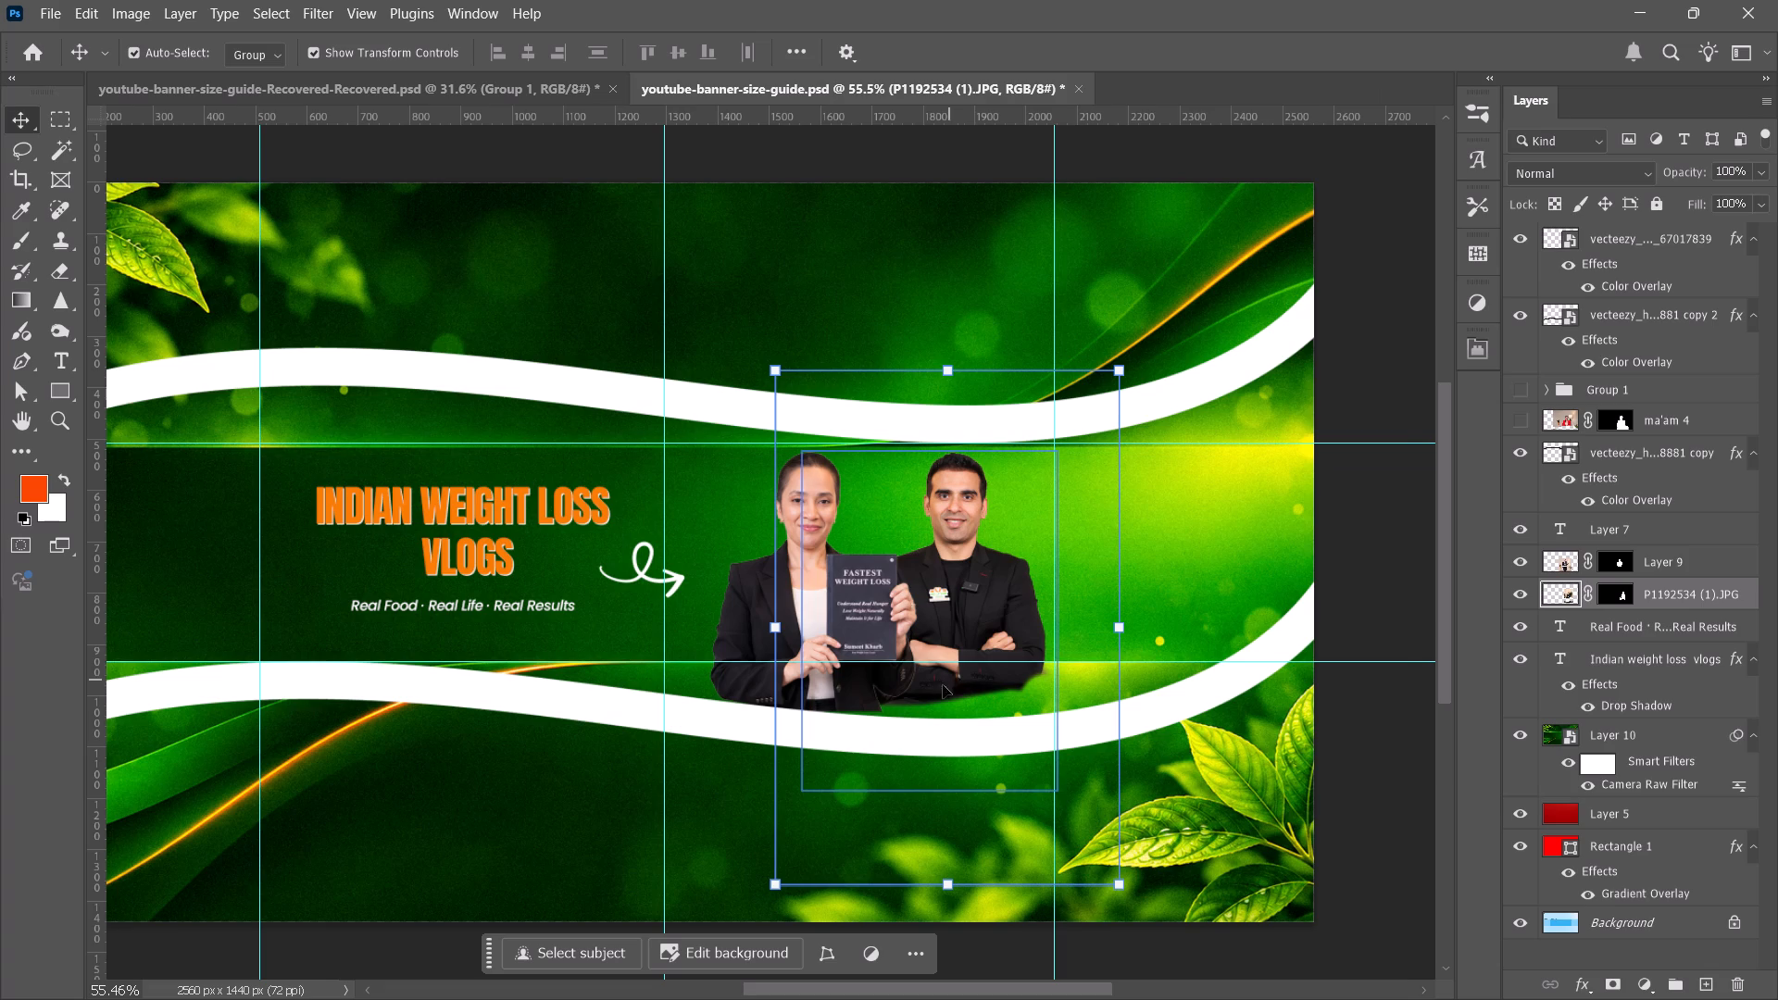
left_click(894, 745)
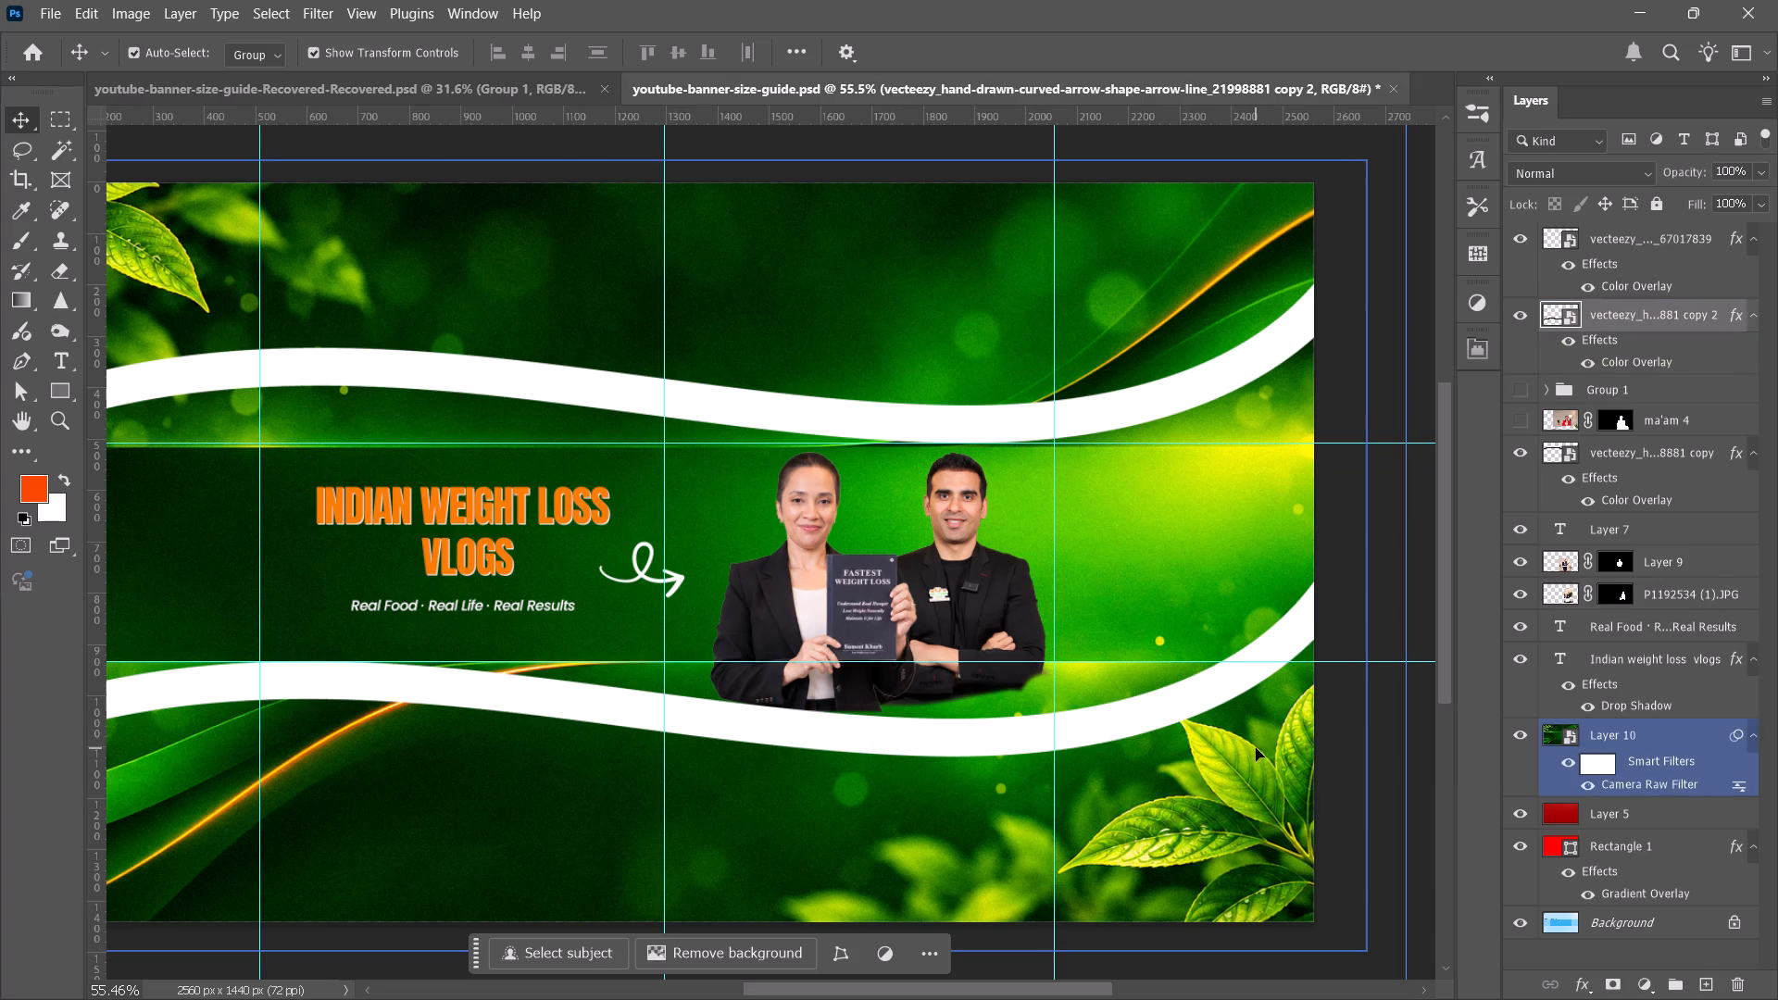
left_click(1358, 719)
Paint white on the man's layer mask along his jacket's lower edge, using a brush of about 116 px.
scroll(976, 674, "up", 7, "alt")
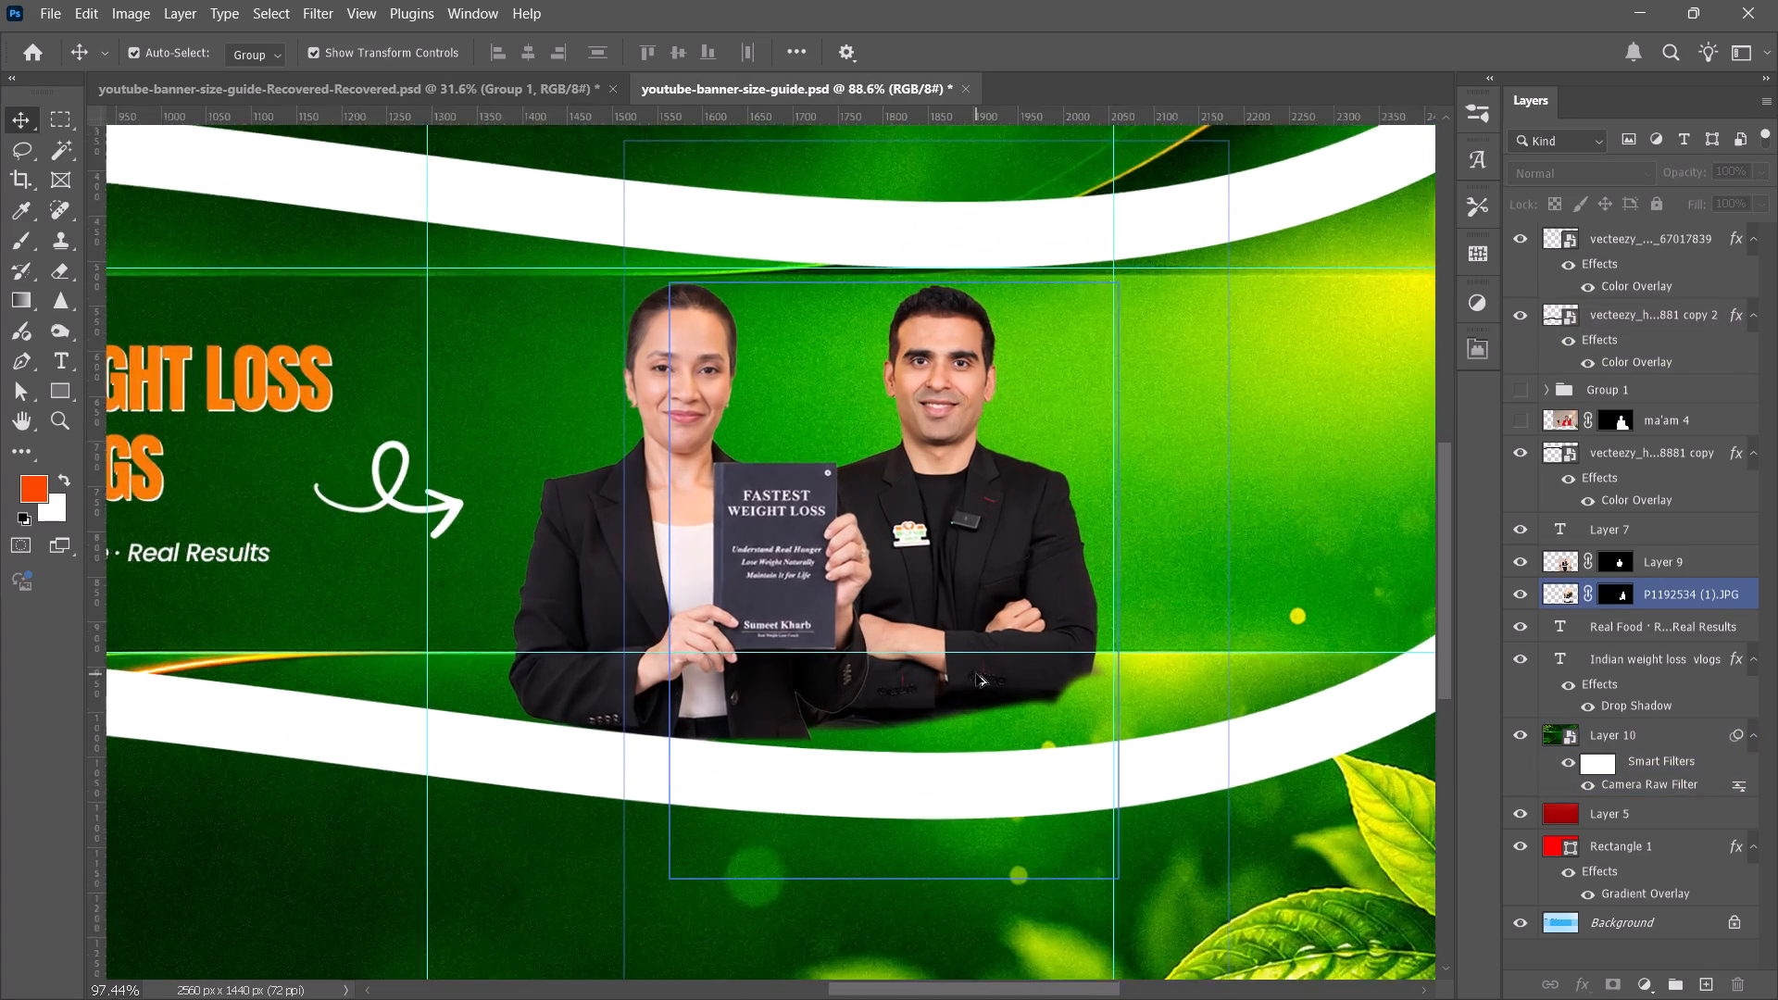
scroll(976, 674, "up", 1, "alt")
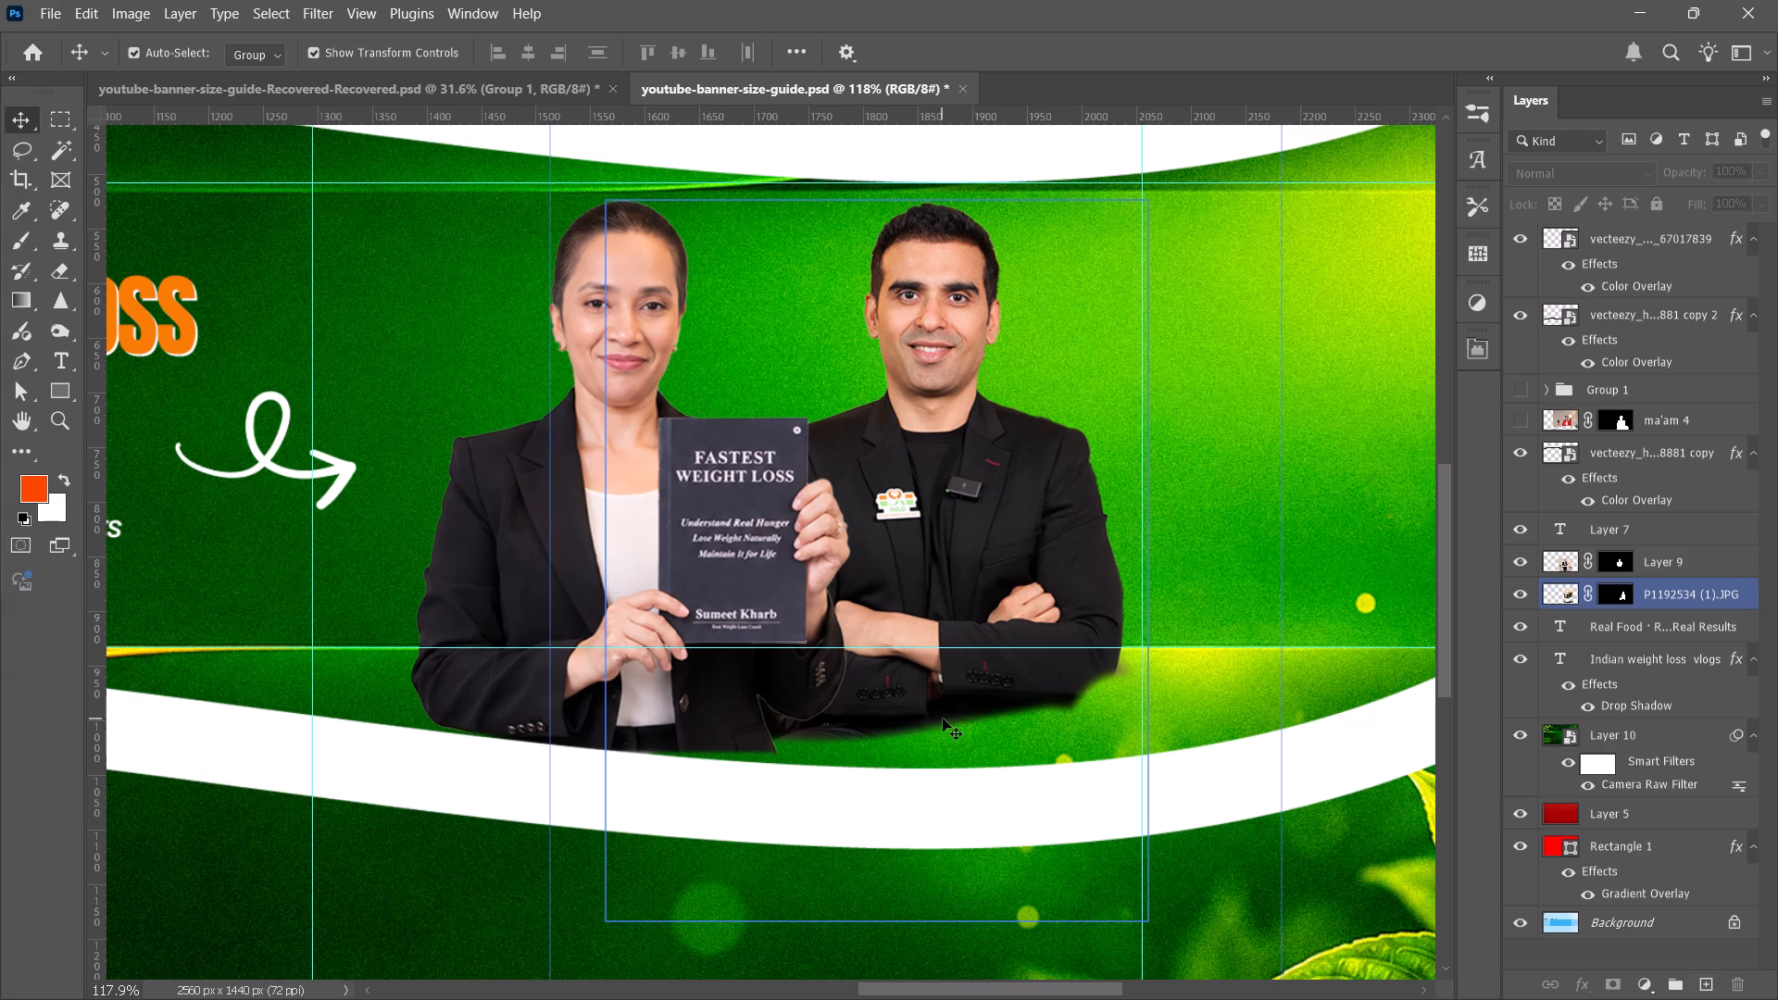
left_click(997, 674)
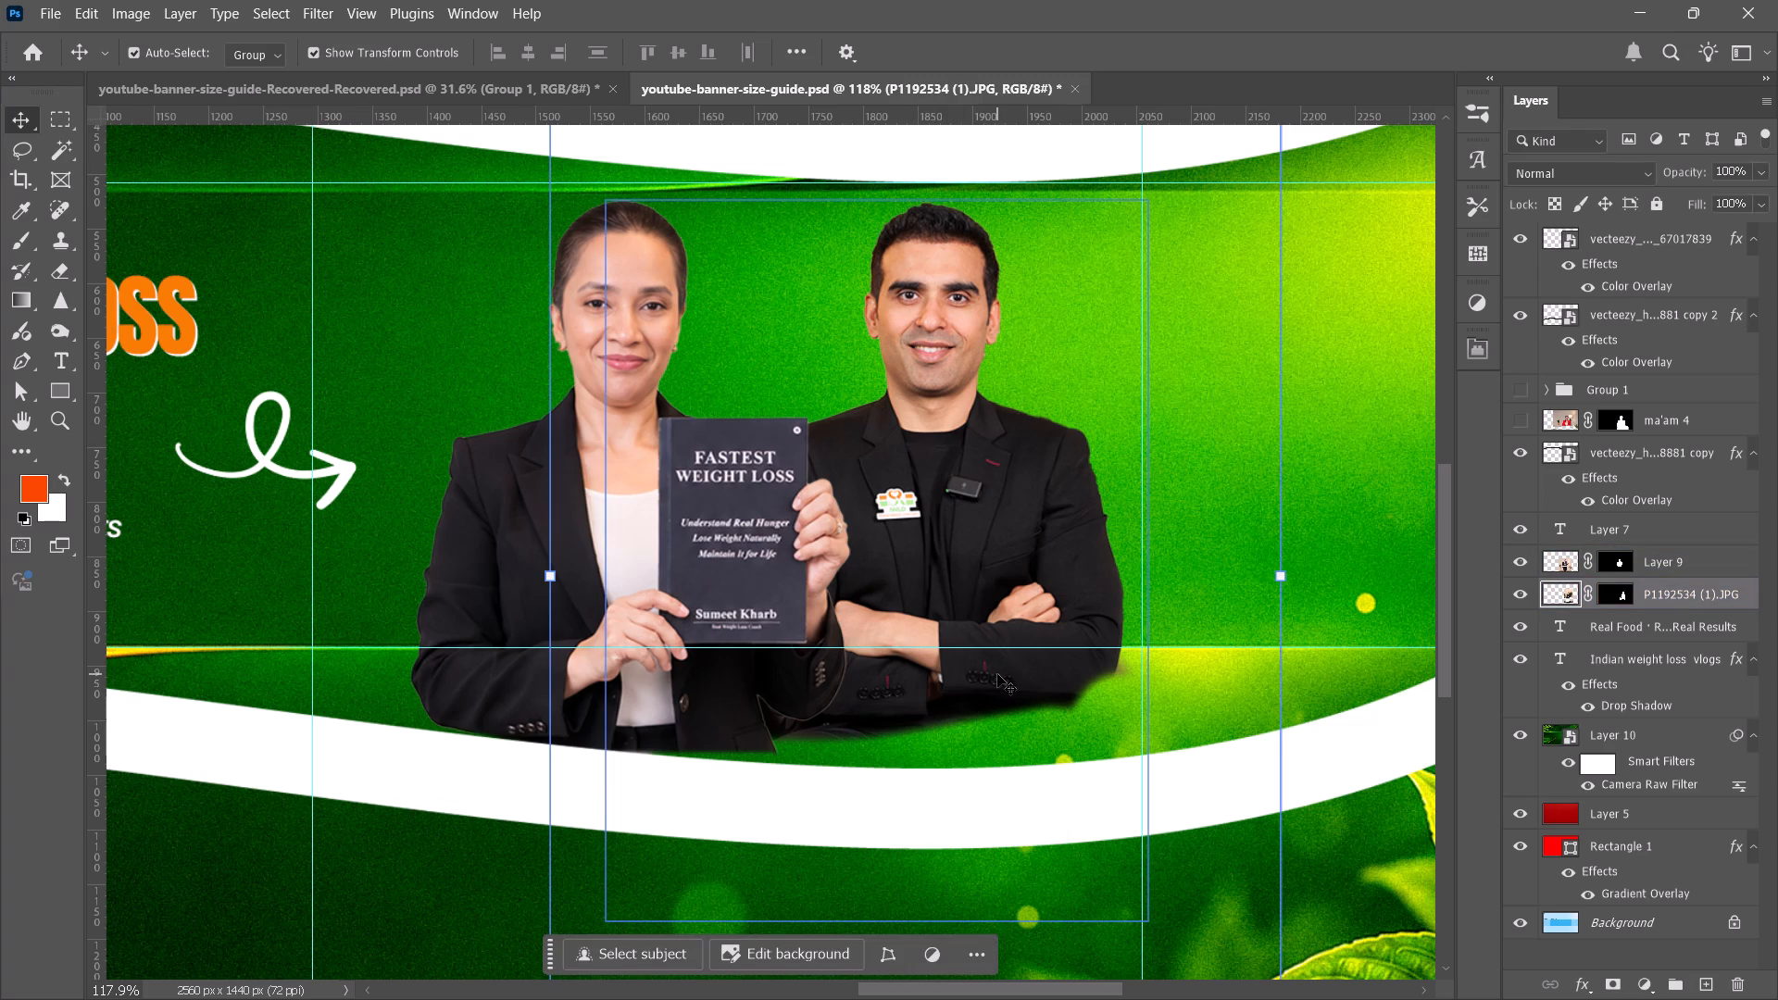
left_click(1615, 594)
left_click(23, 255)
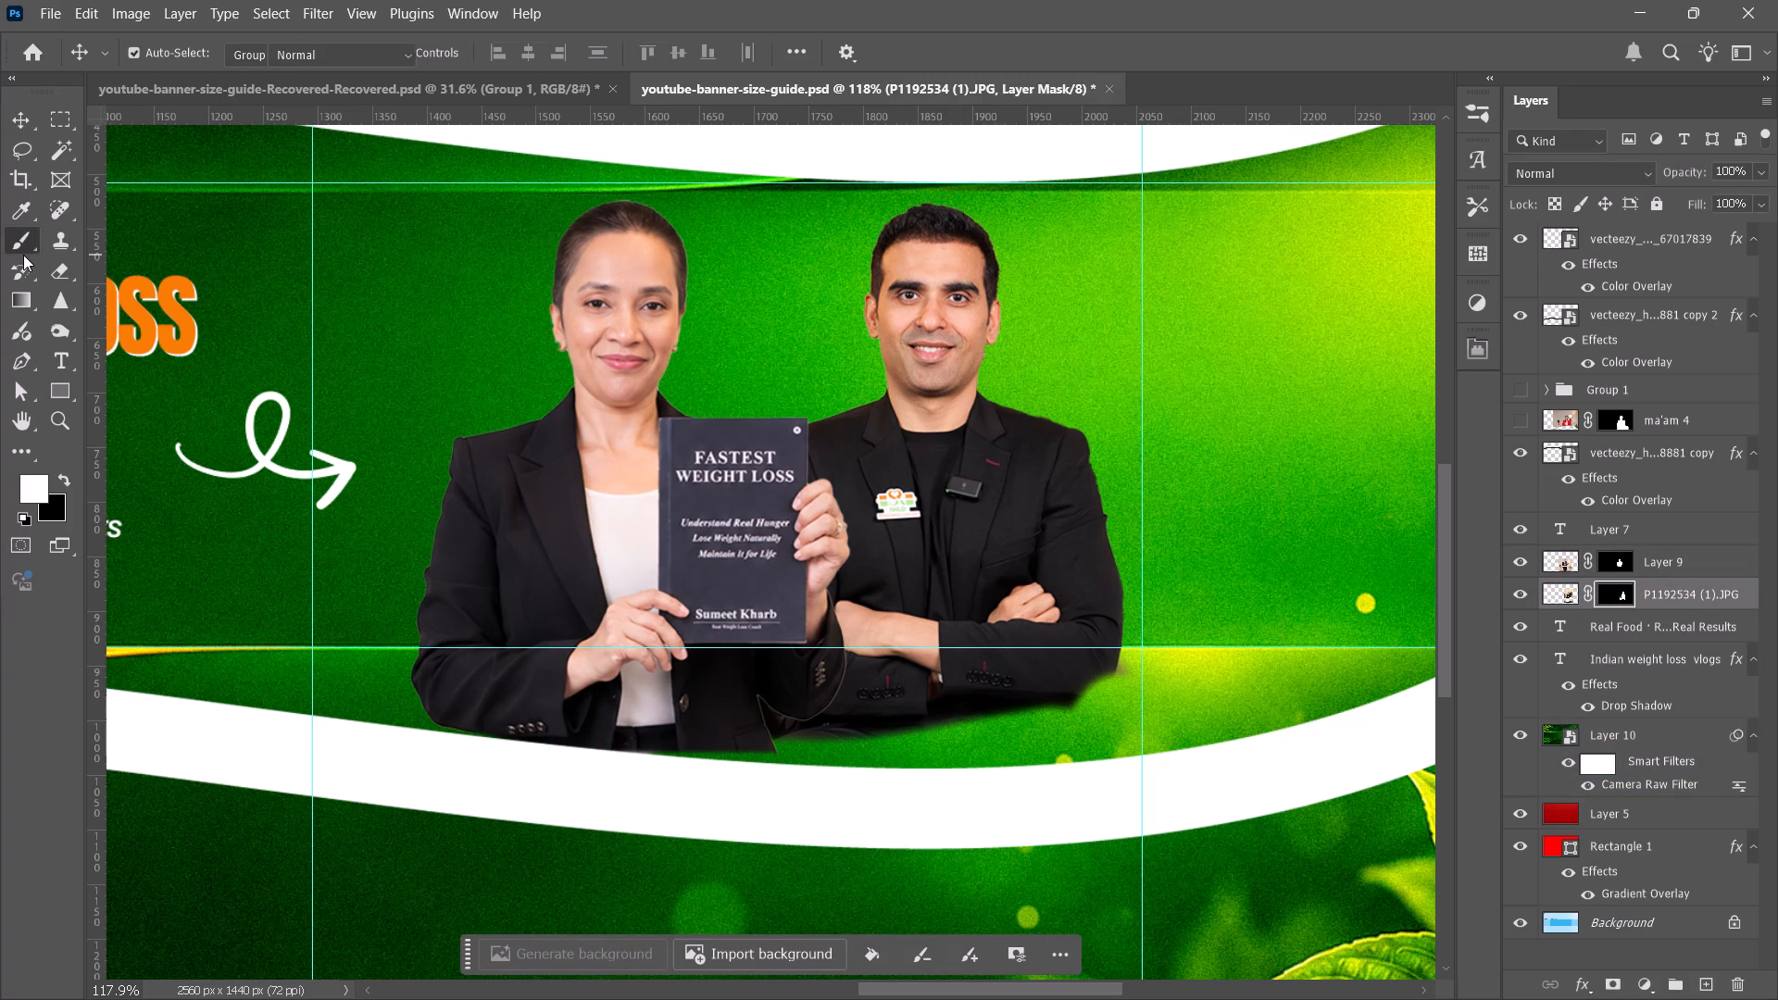
right_click_drag(917, 726, 958, 726)
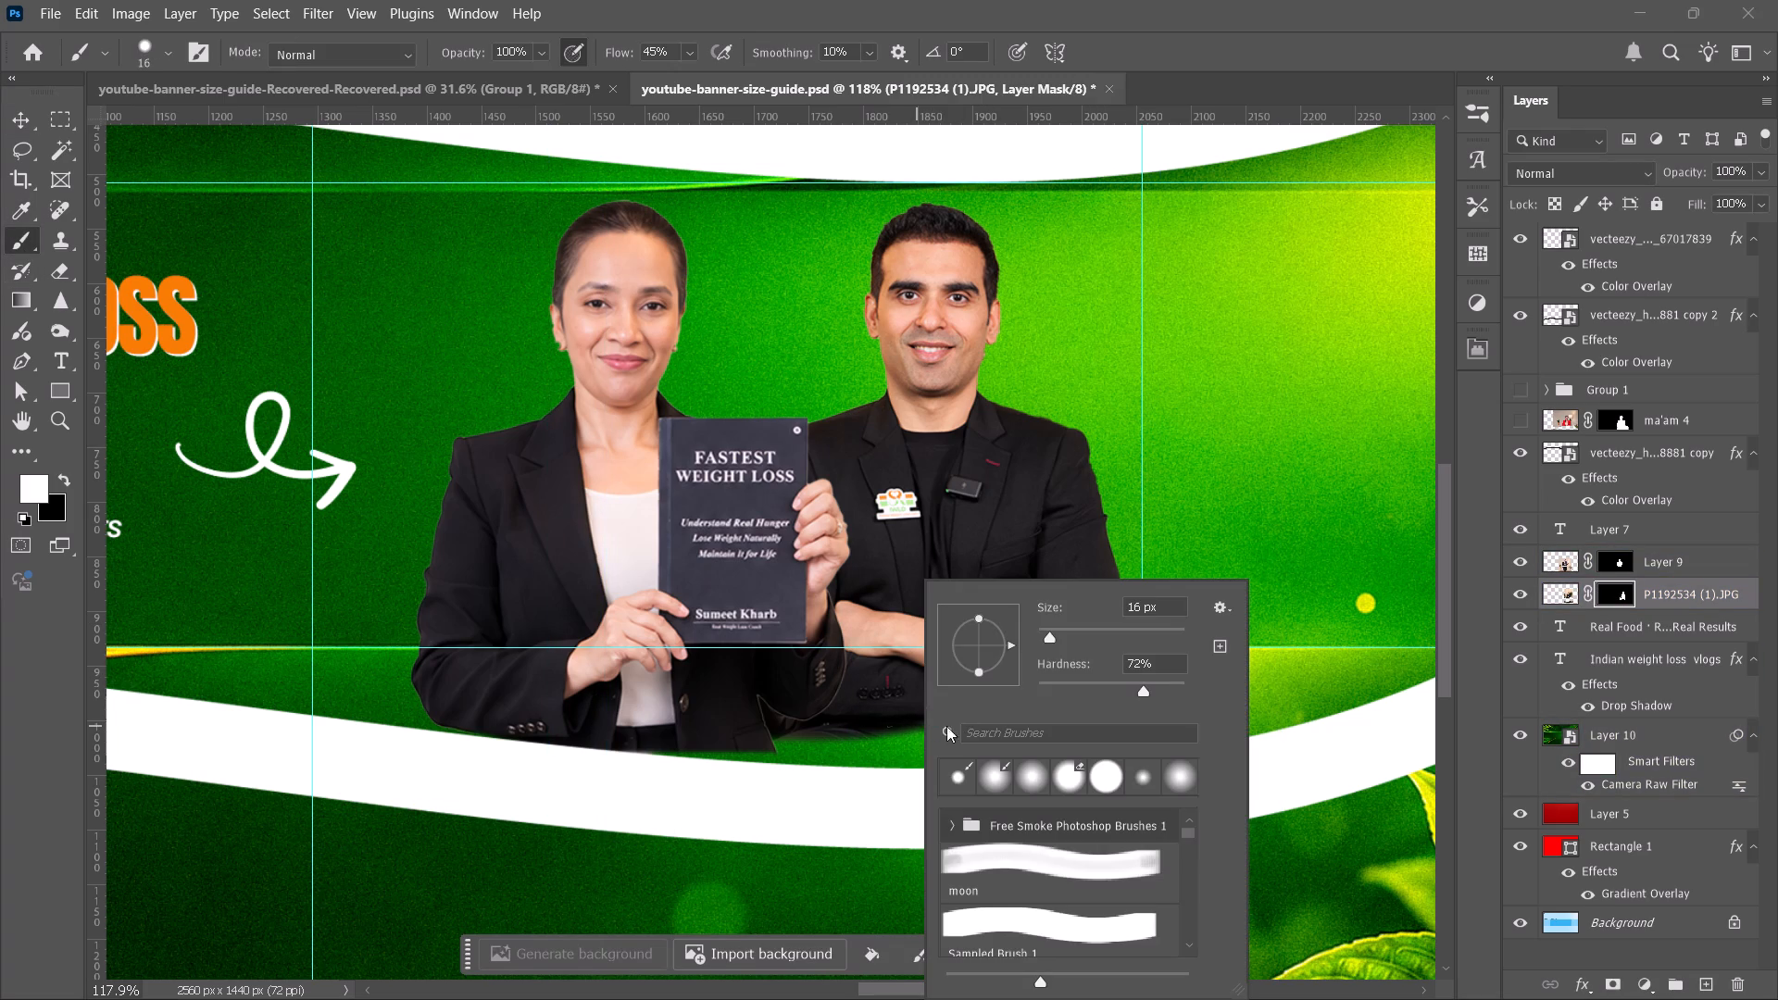
right_click_drag(833, 726, 904, 734)
left_click_drag(897, 736, 1015, 739)
left_click(1014, 738)
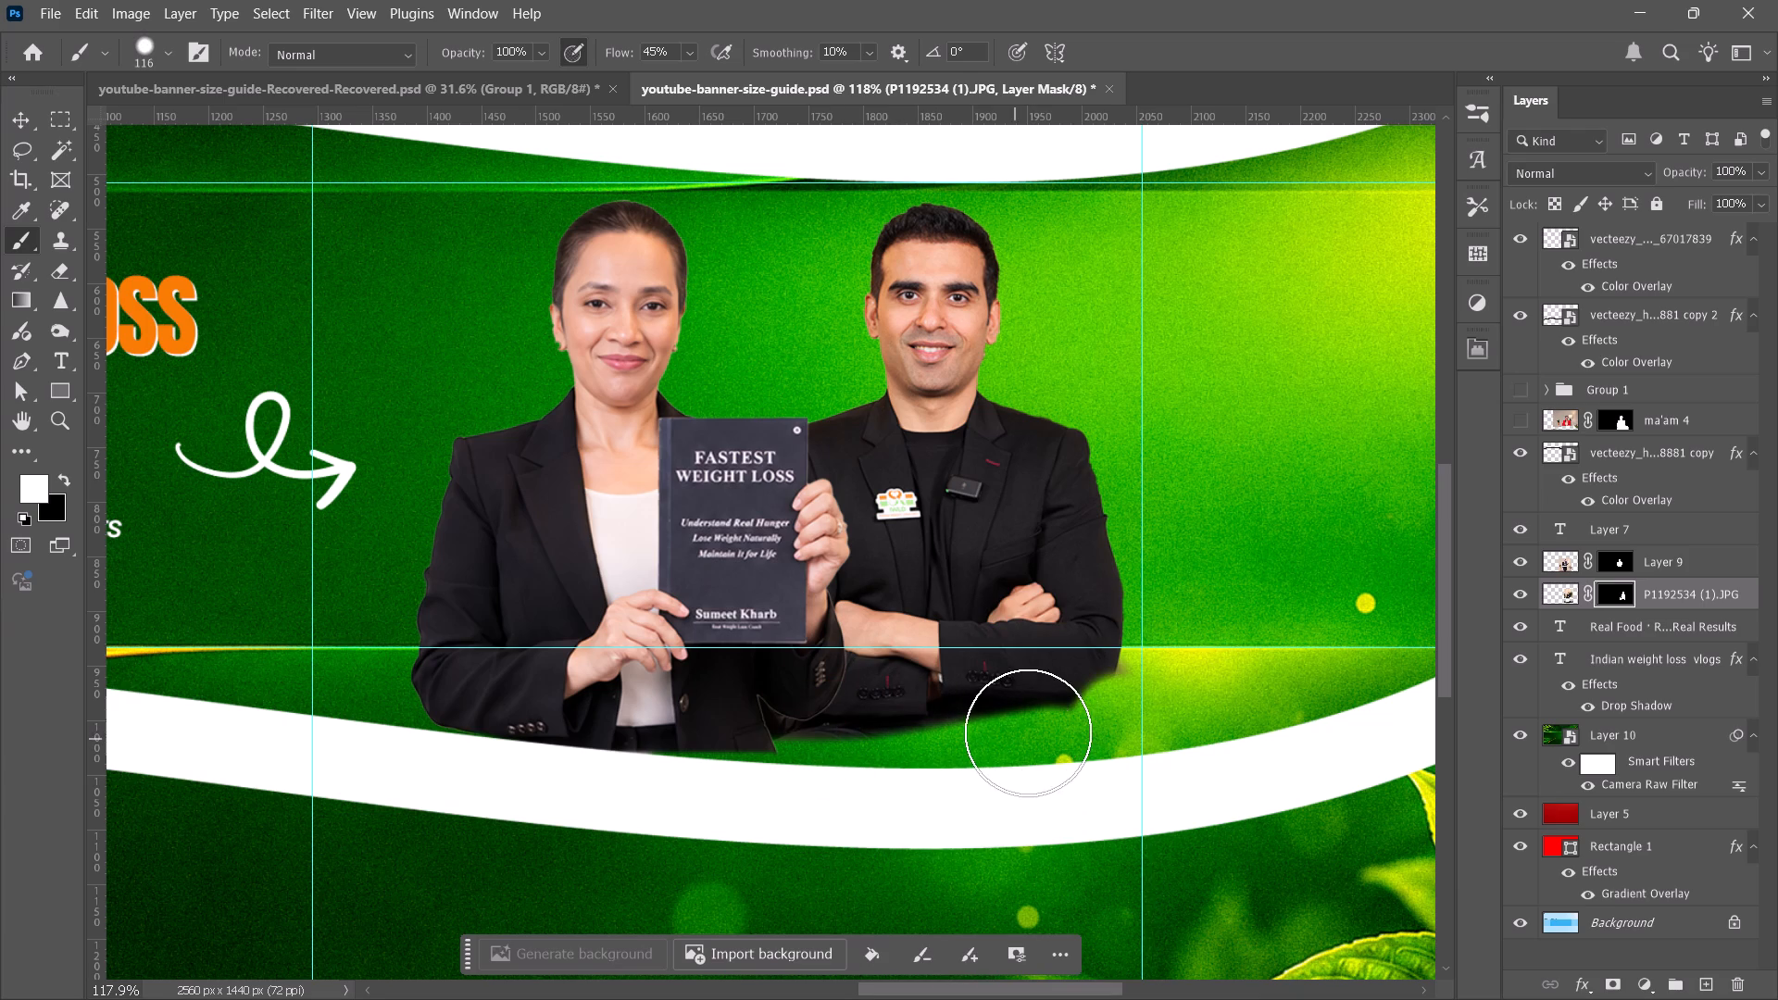
double_click(1031, 732)
double_click(1073, 709)
left_click(1083, 704)
left_click(1088, 711)
double_click(1046, 728)
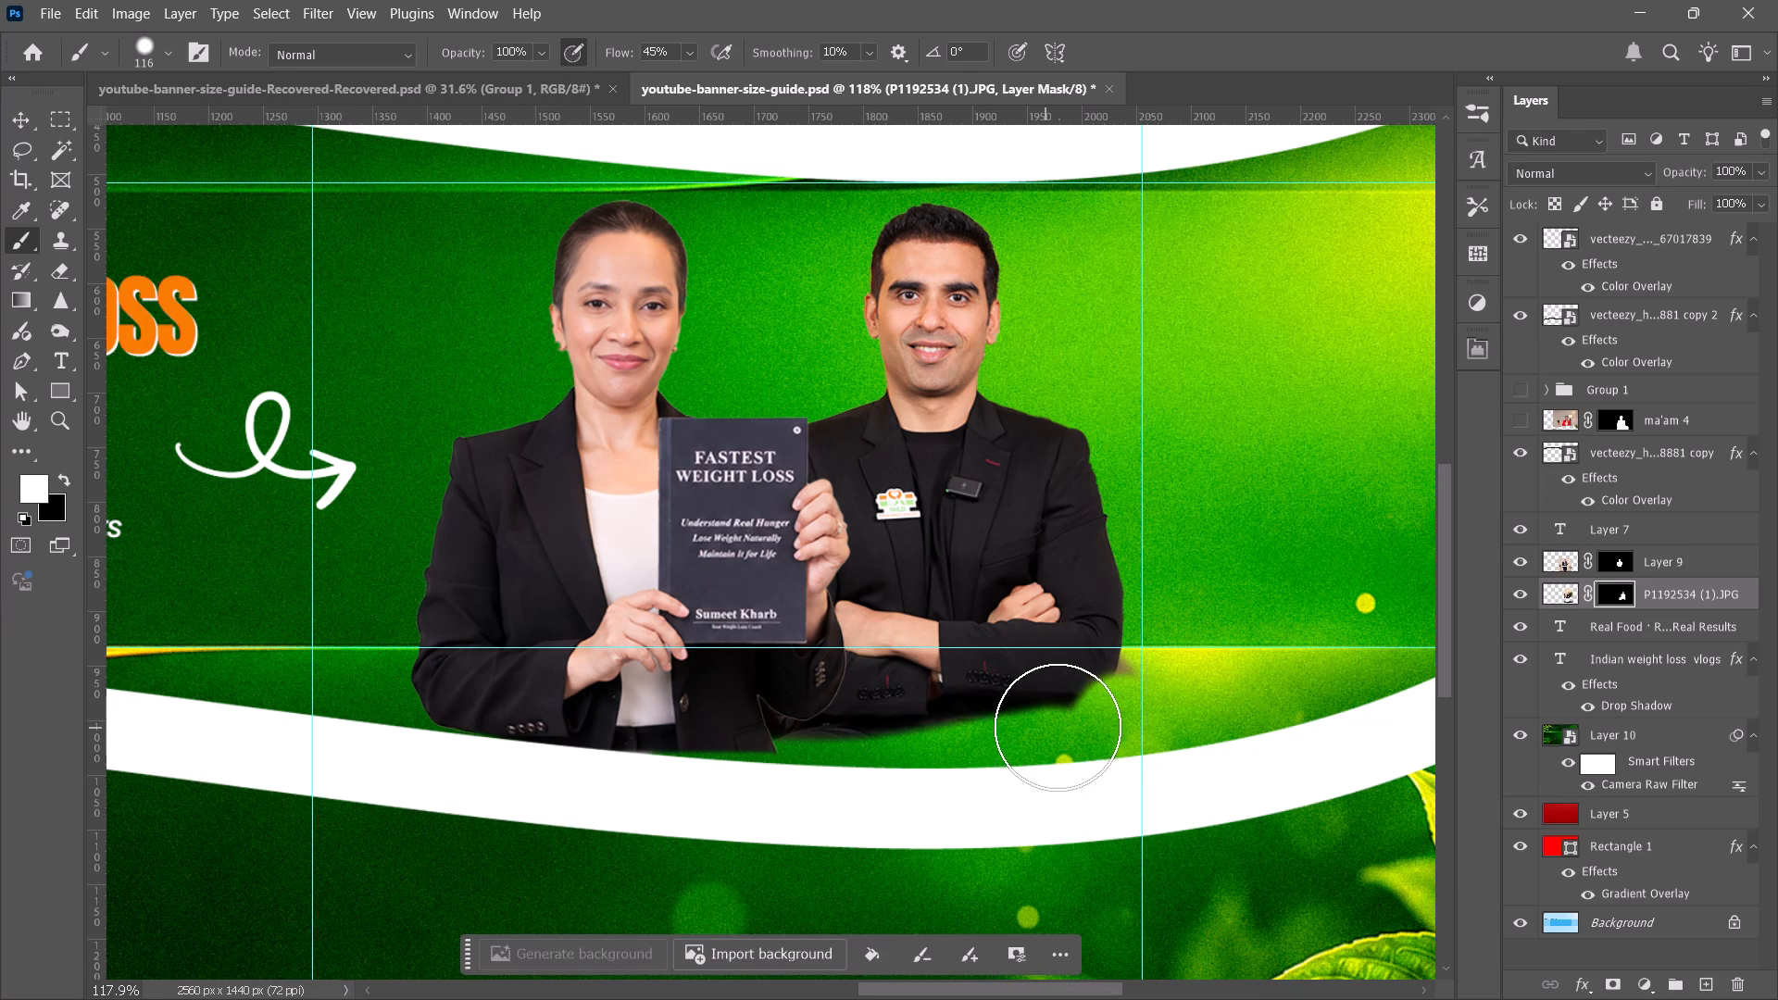
left_click(1059, 726)
left_click_drag(1052, 733, 1048, 747)
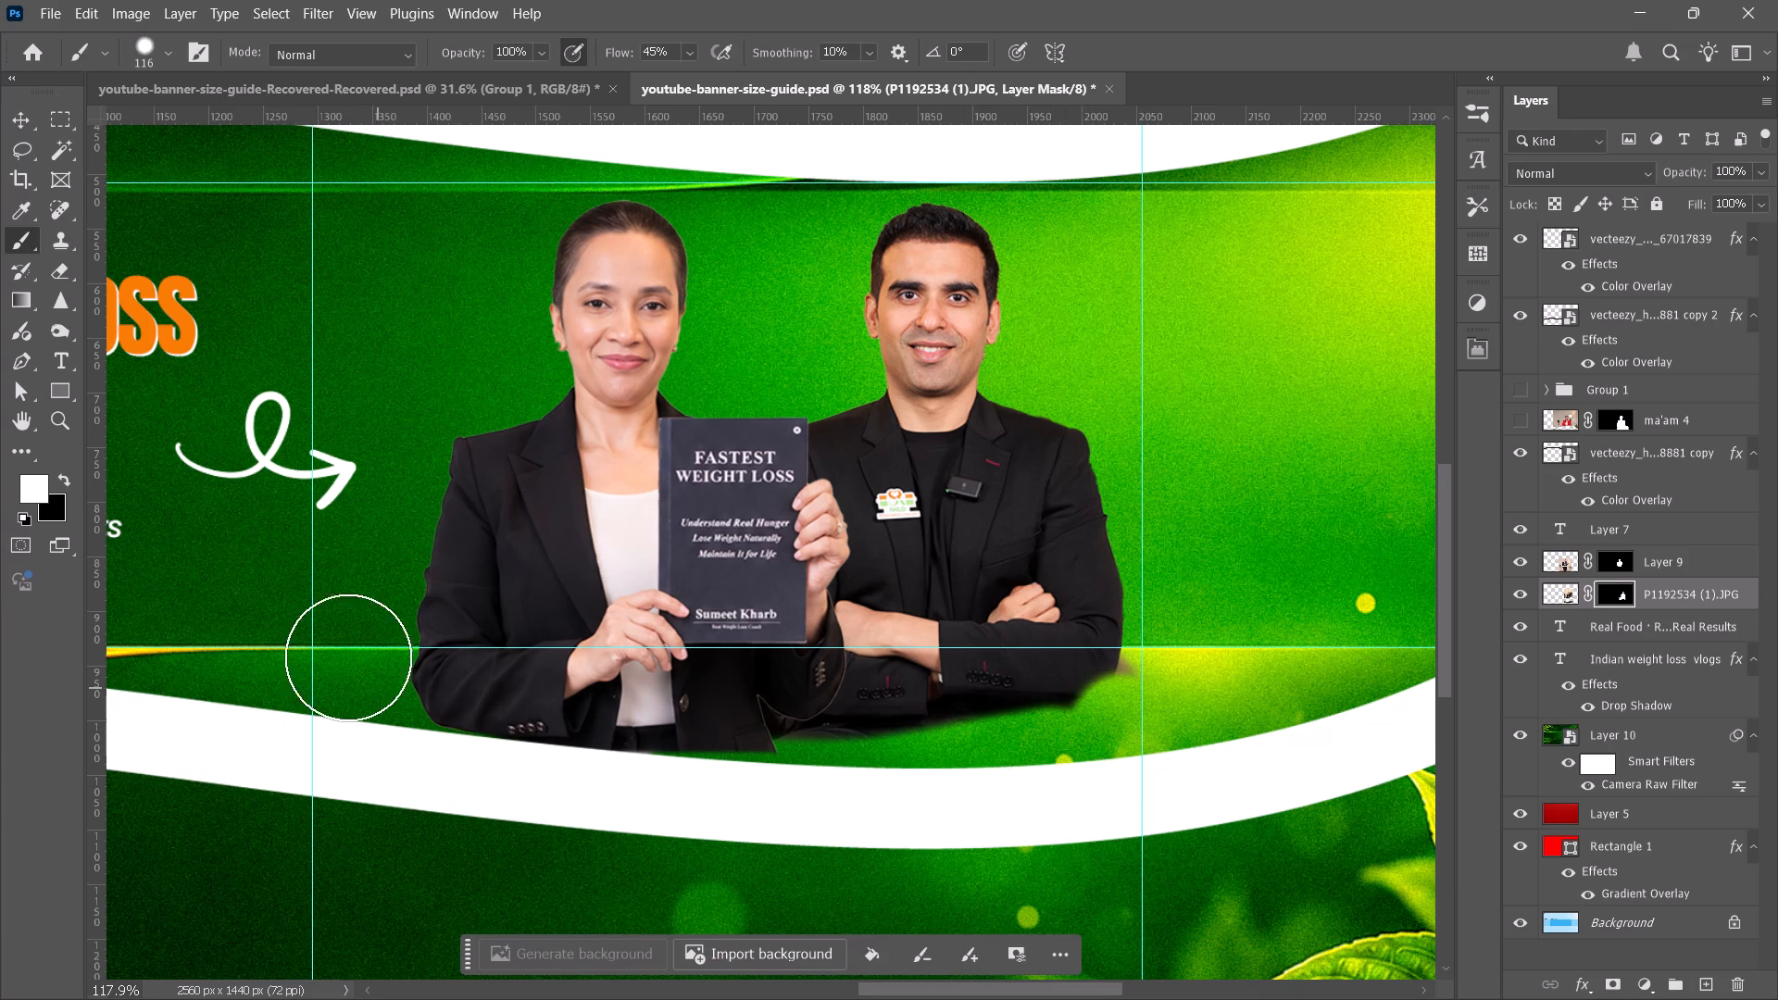
left_click(28, 126)
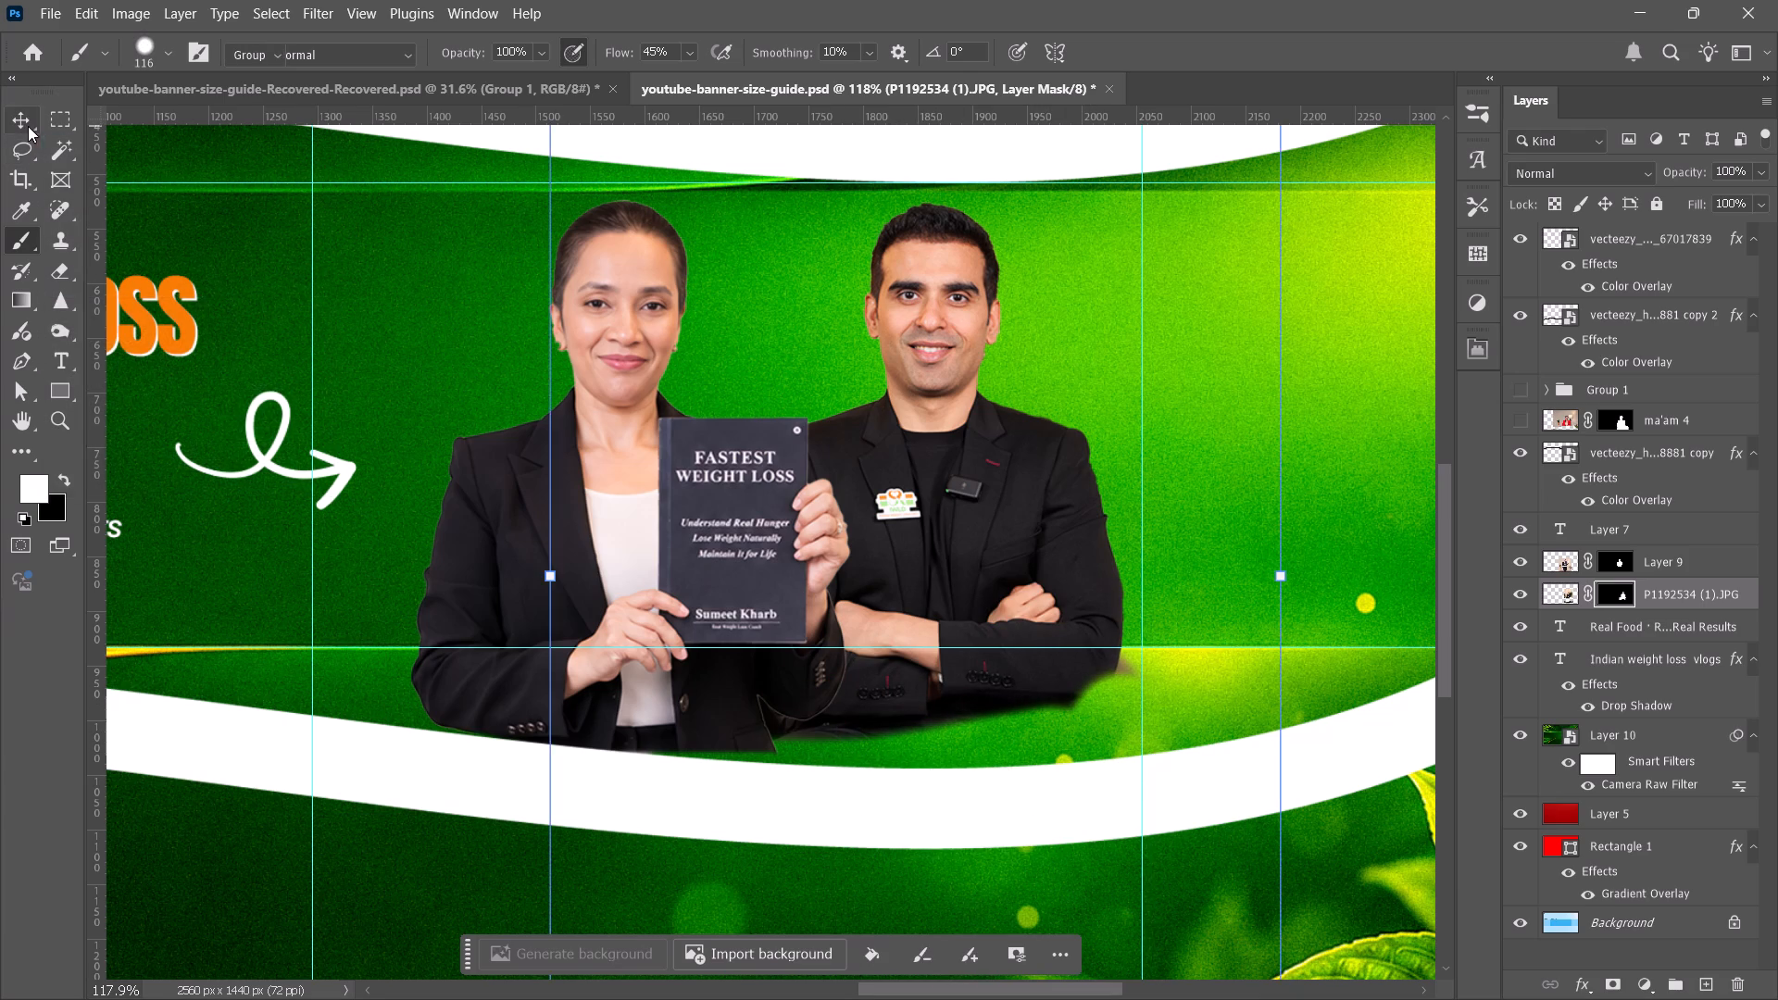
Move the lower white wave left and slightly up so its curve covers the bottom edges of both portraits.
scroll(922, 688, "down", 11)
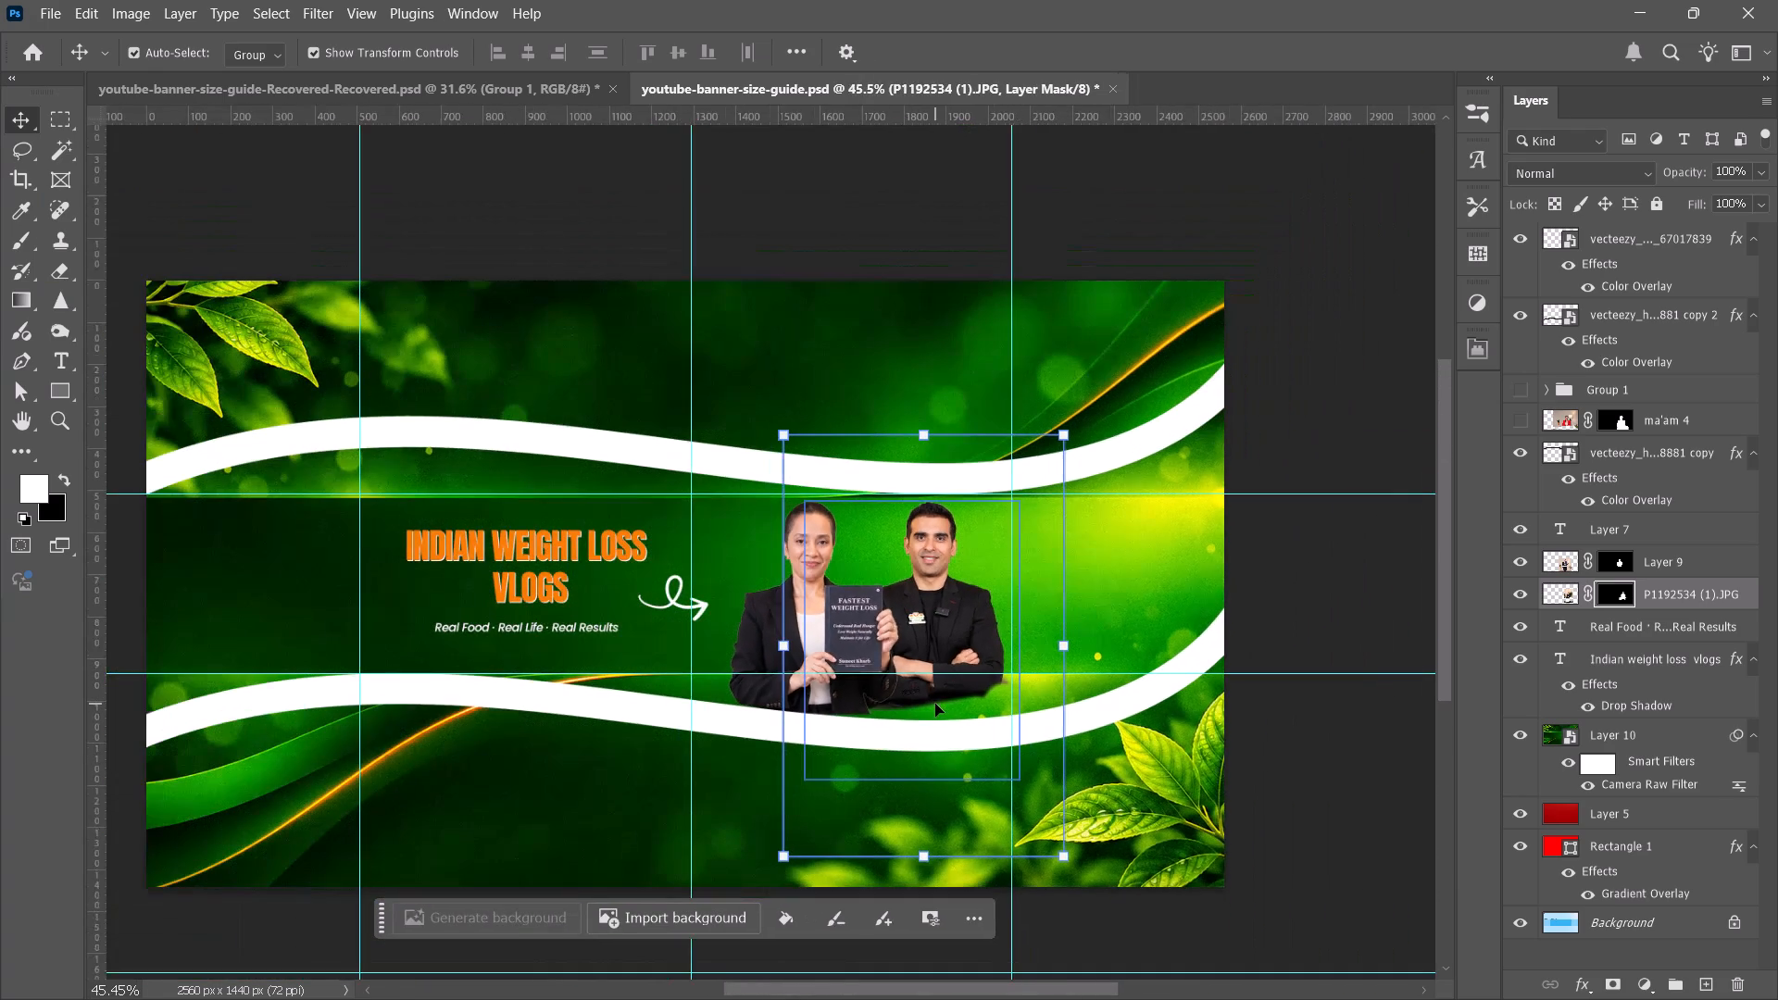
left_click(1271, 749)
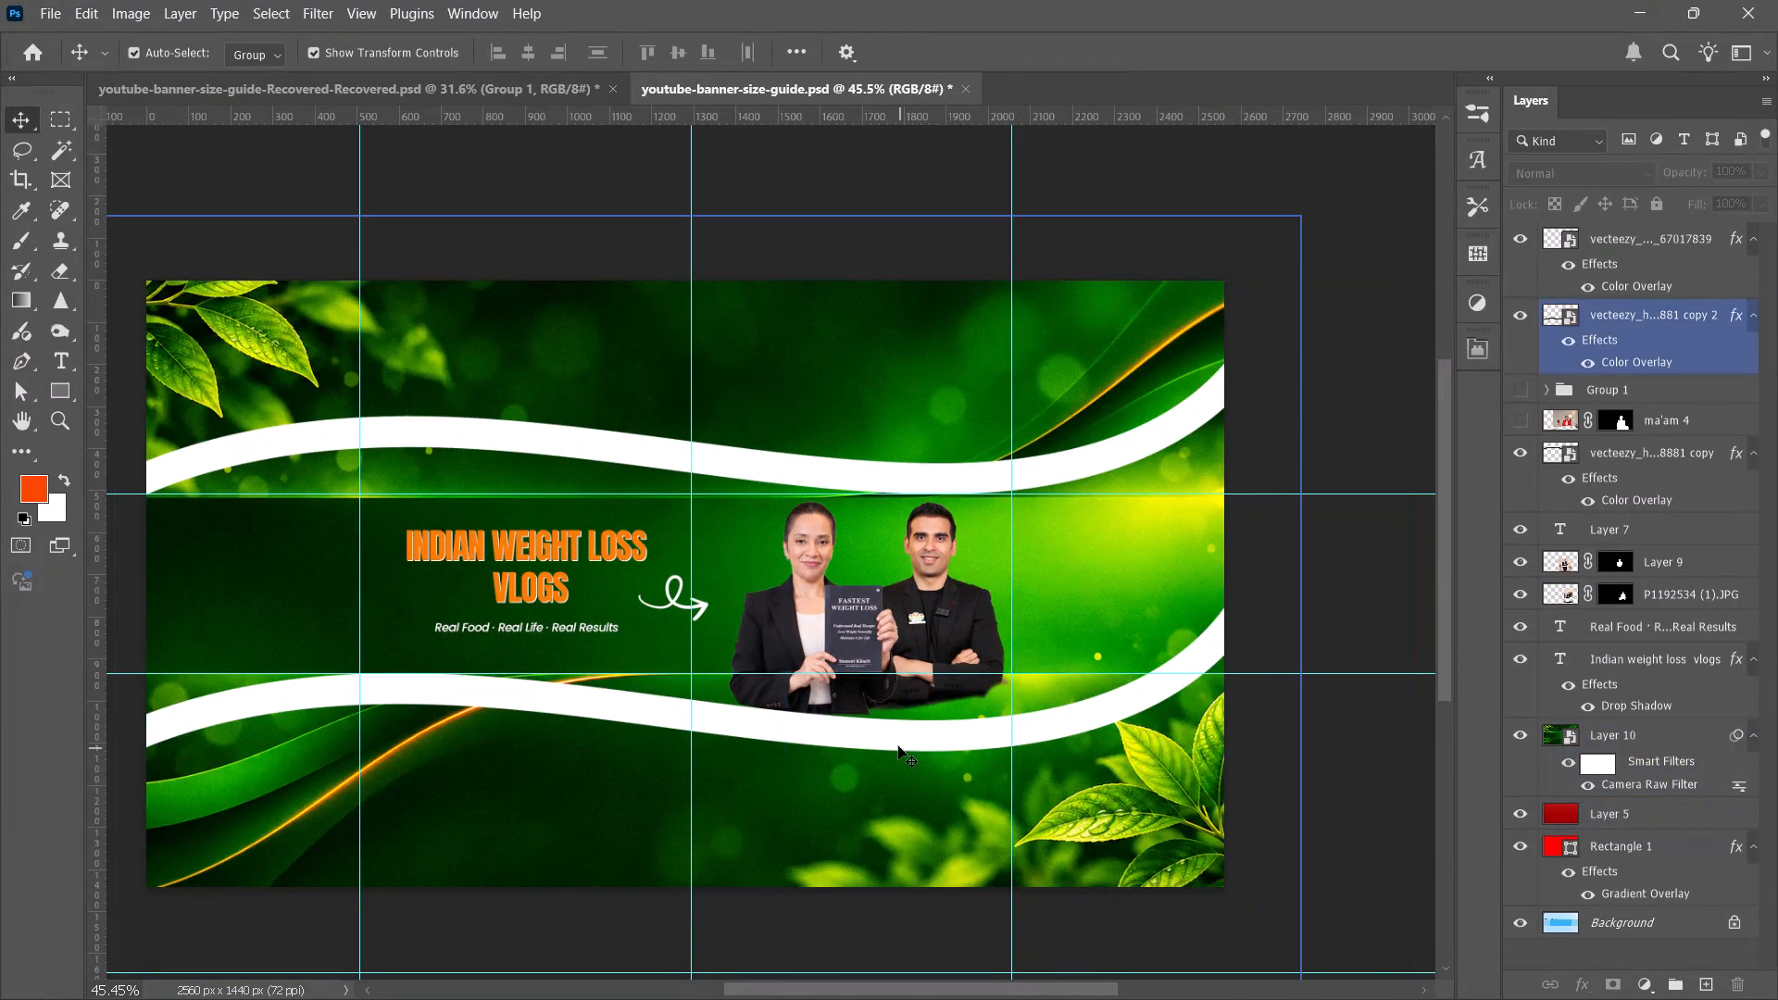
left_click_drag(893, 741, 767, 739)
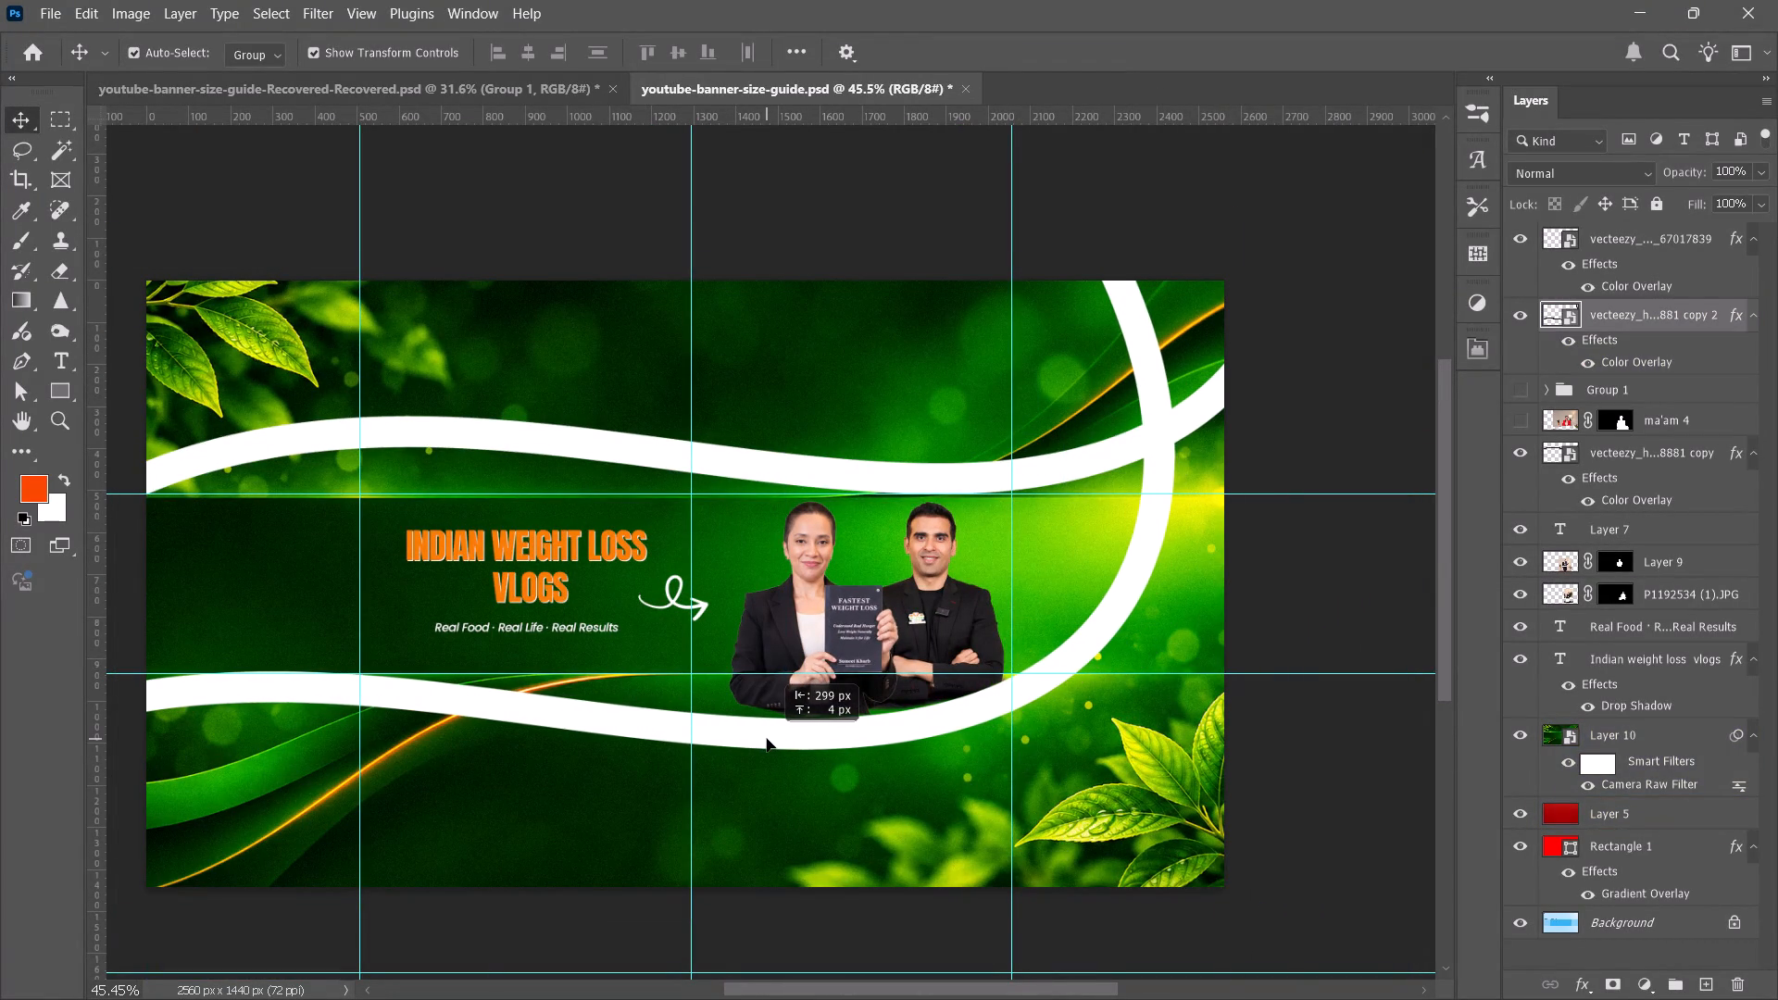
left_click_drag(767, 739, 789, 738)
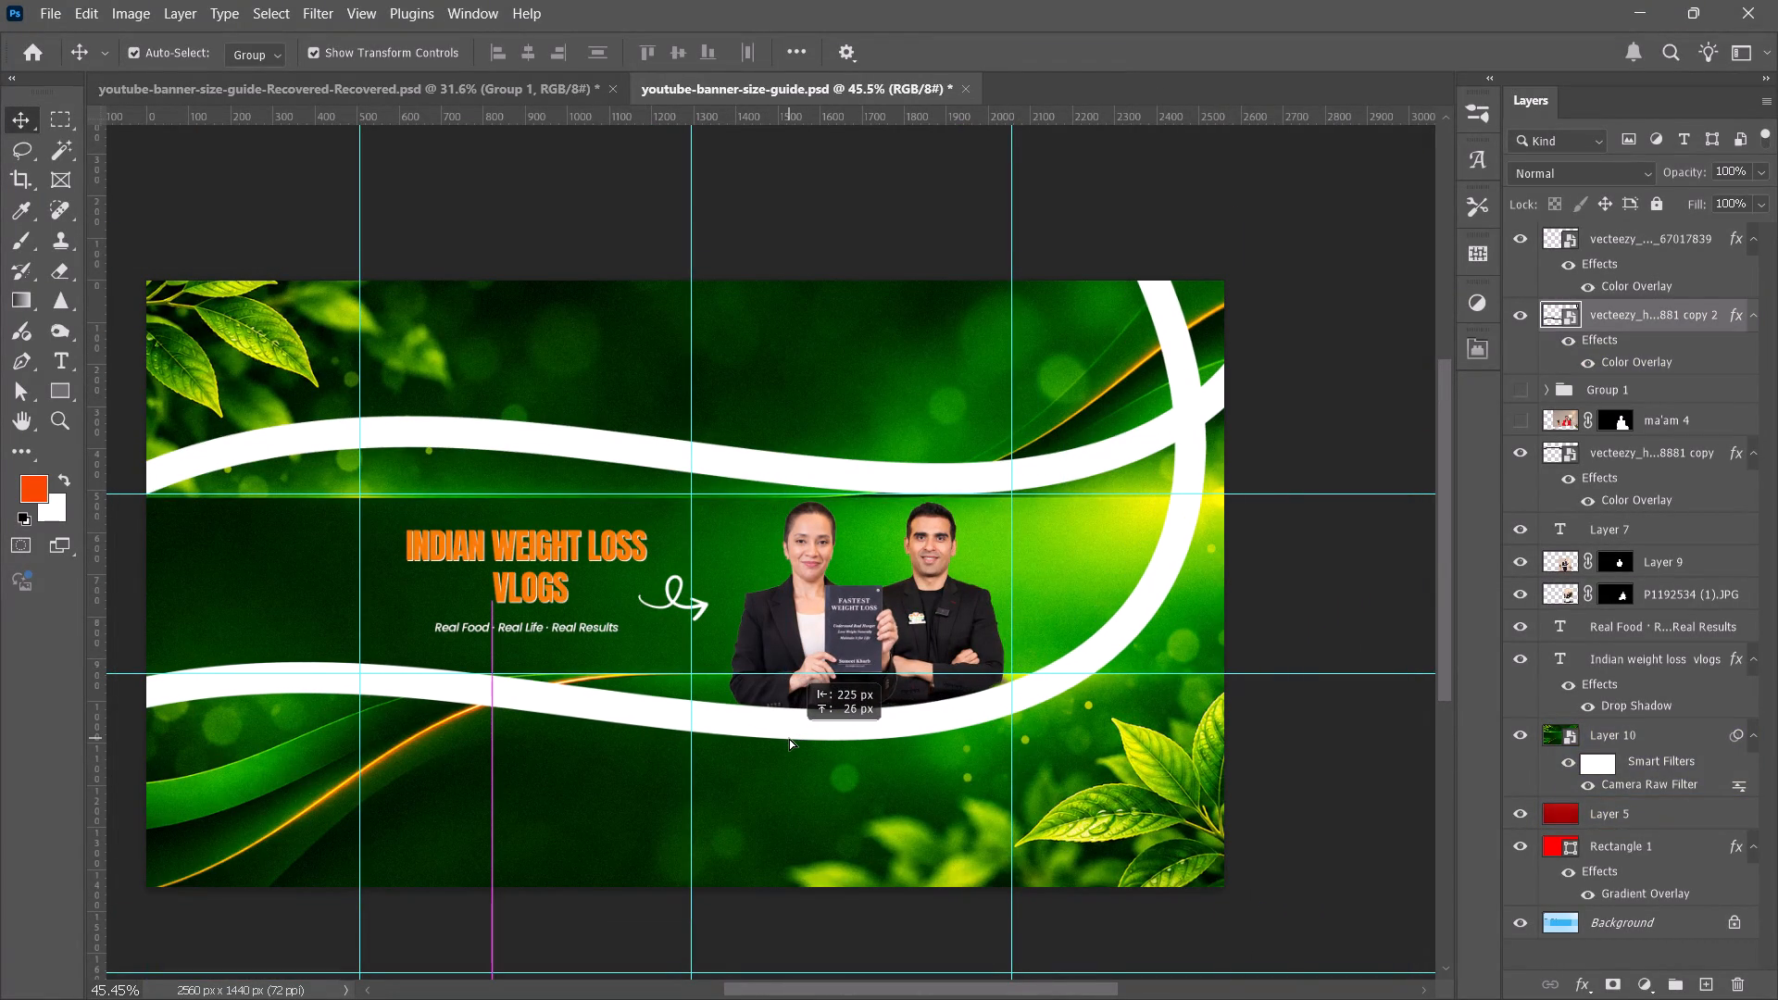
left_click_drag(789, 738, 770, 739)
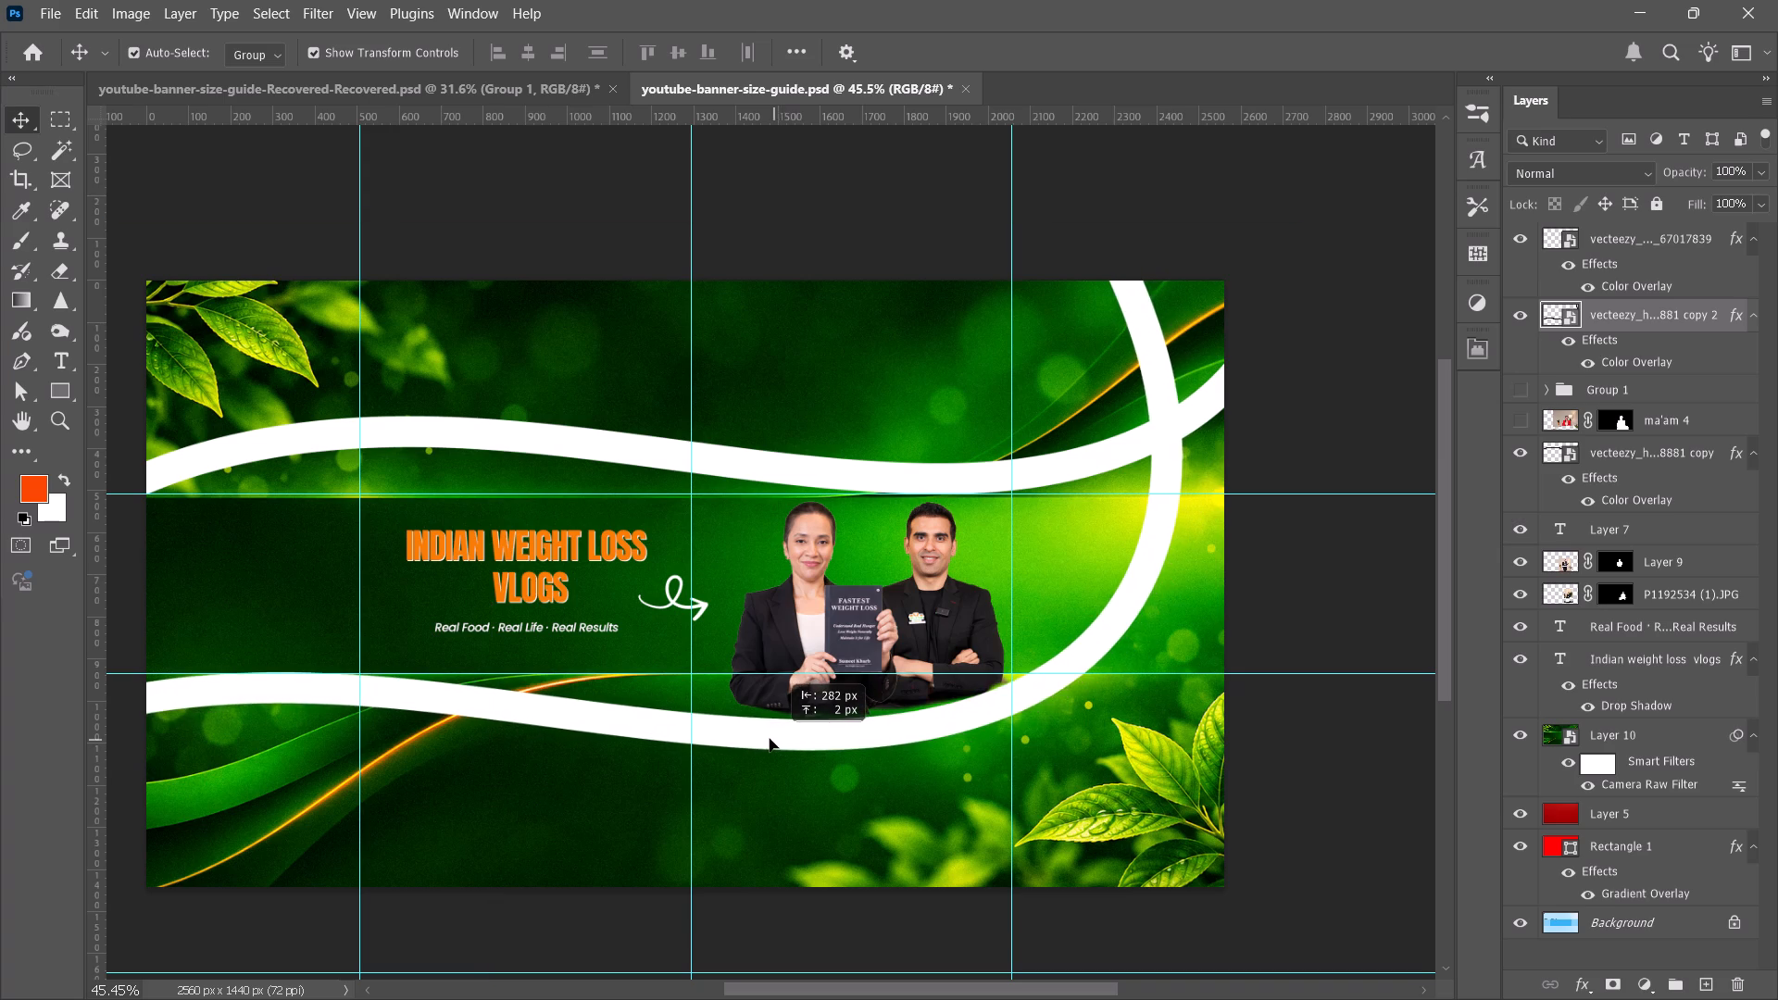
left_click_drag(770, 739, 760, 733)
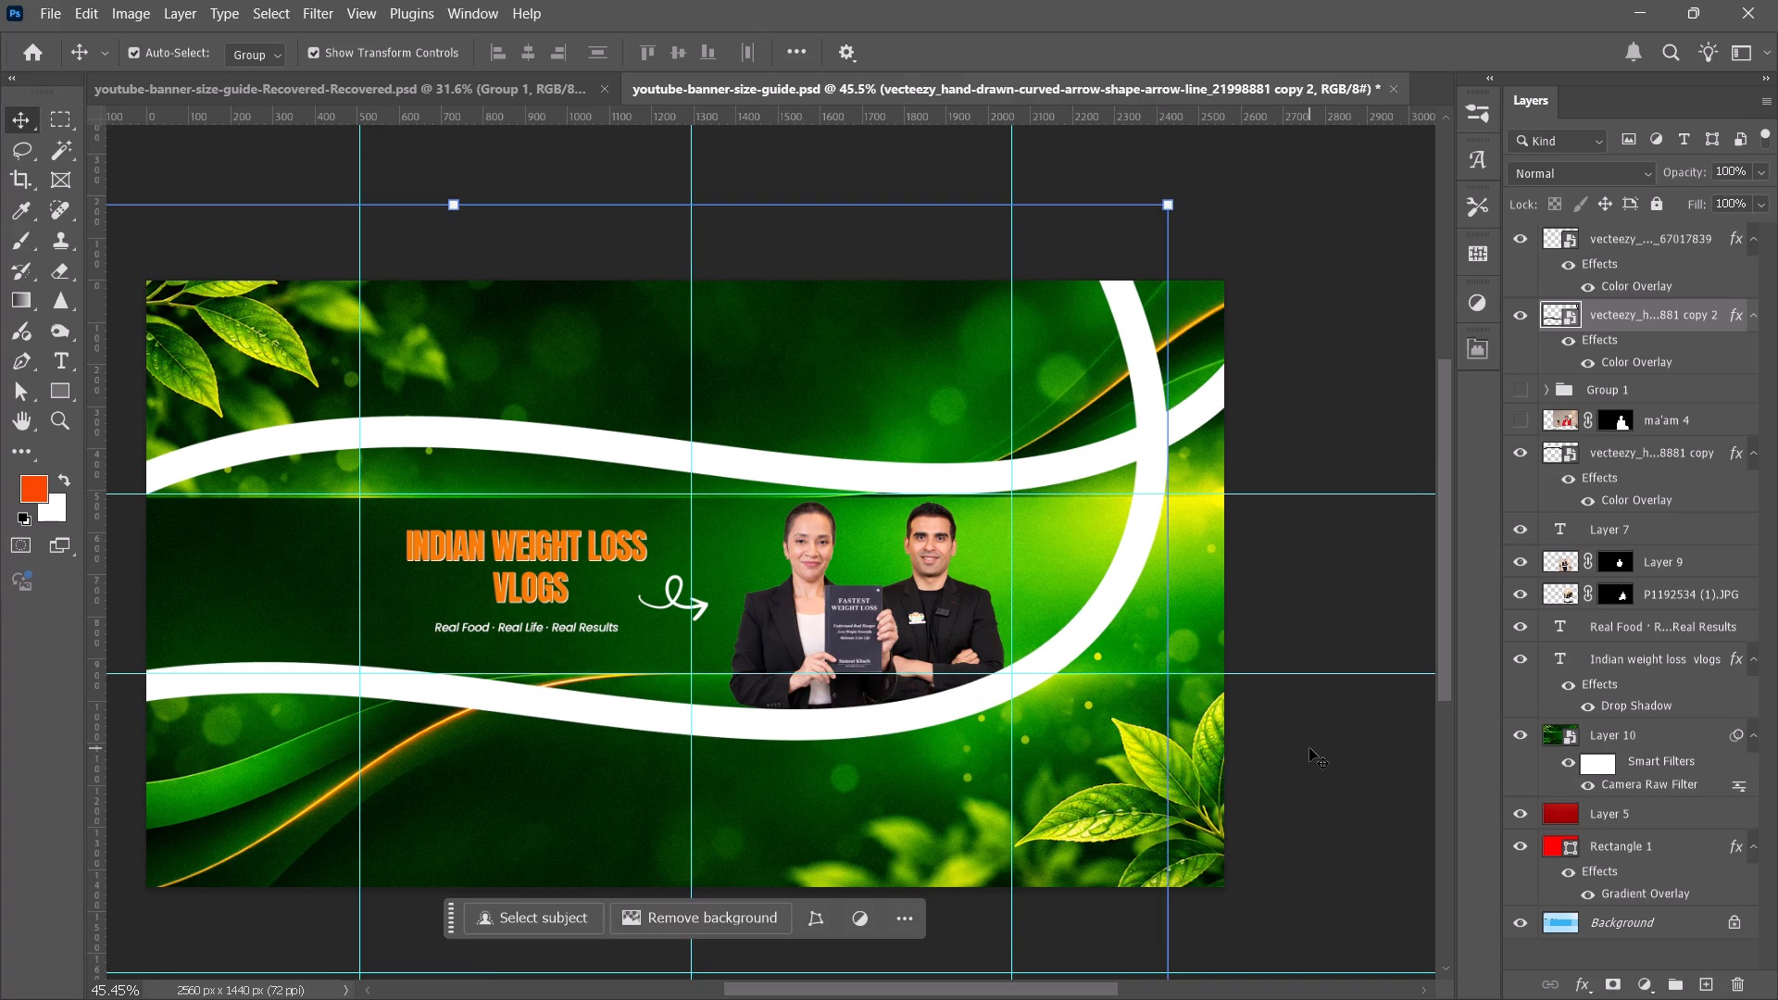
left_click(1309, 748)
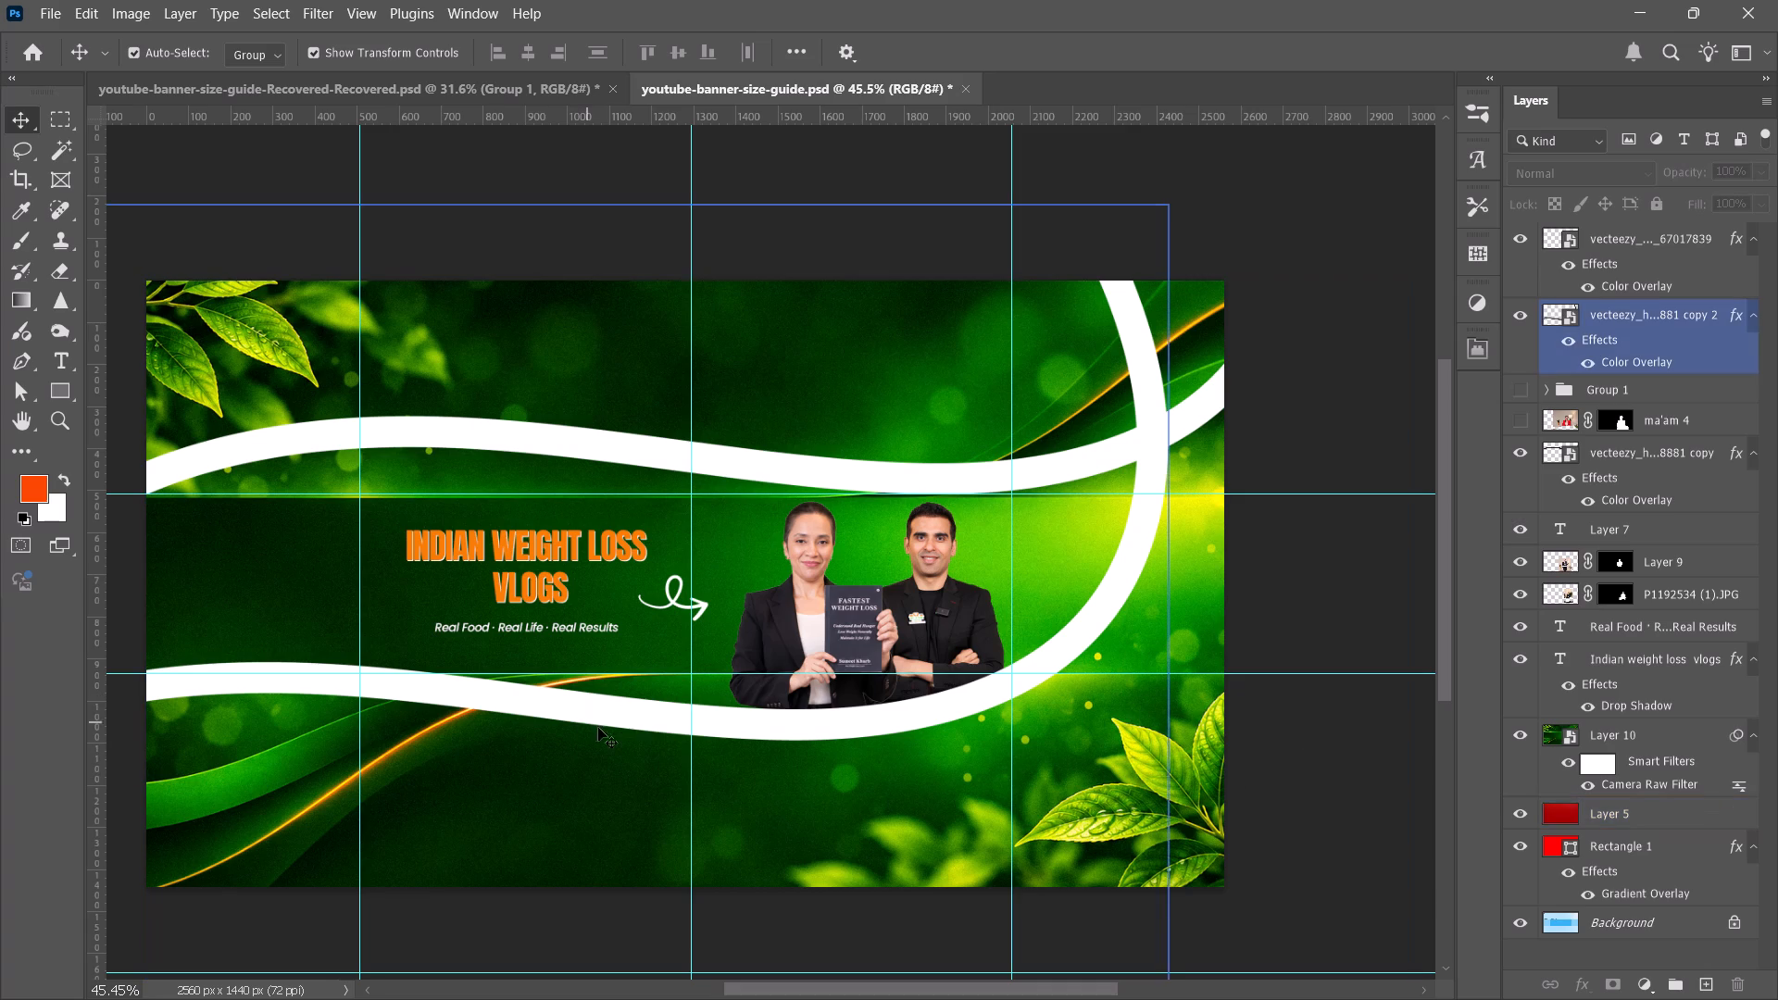
Examine how the shifted lower wave fits the portraits and the upper wave, up close and in the whole banner.
scroll(1647, 438, "up", 4)
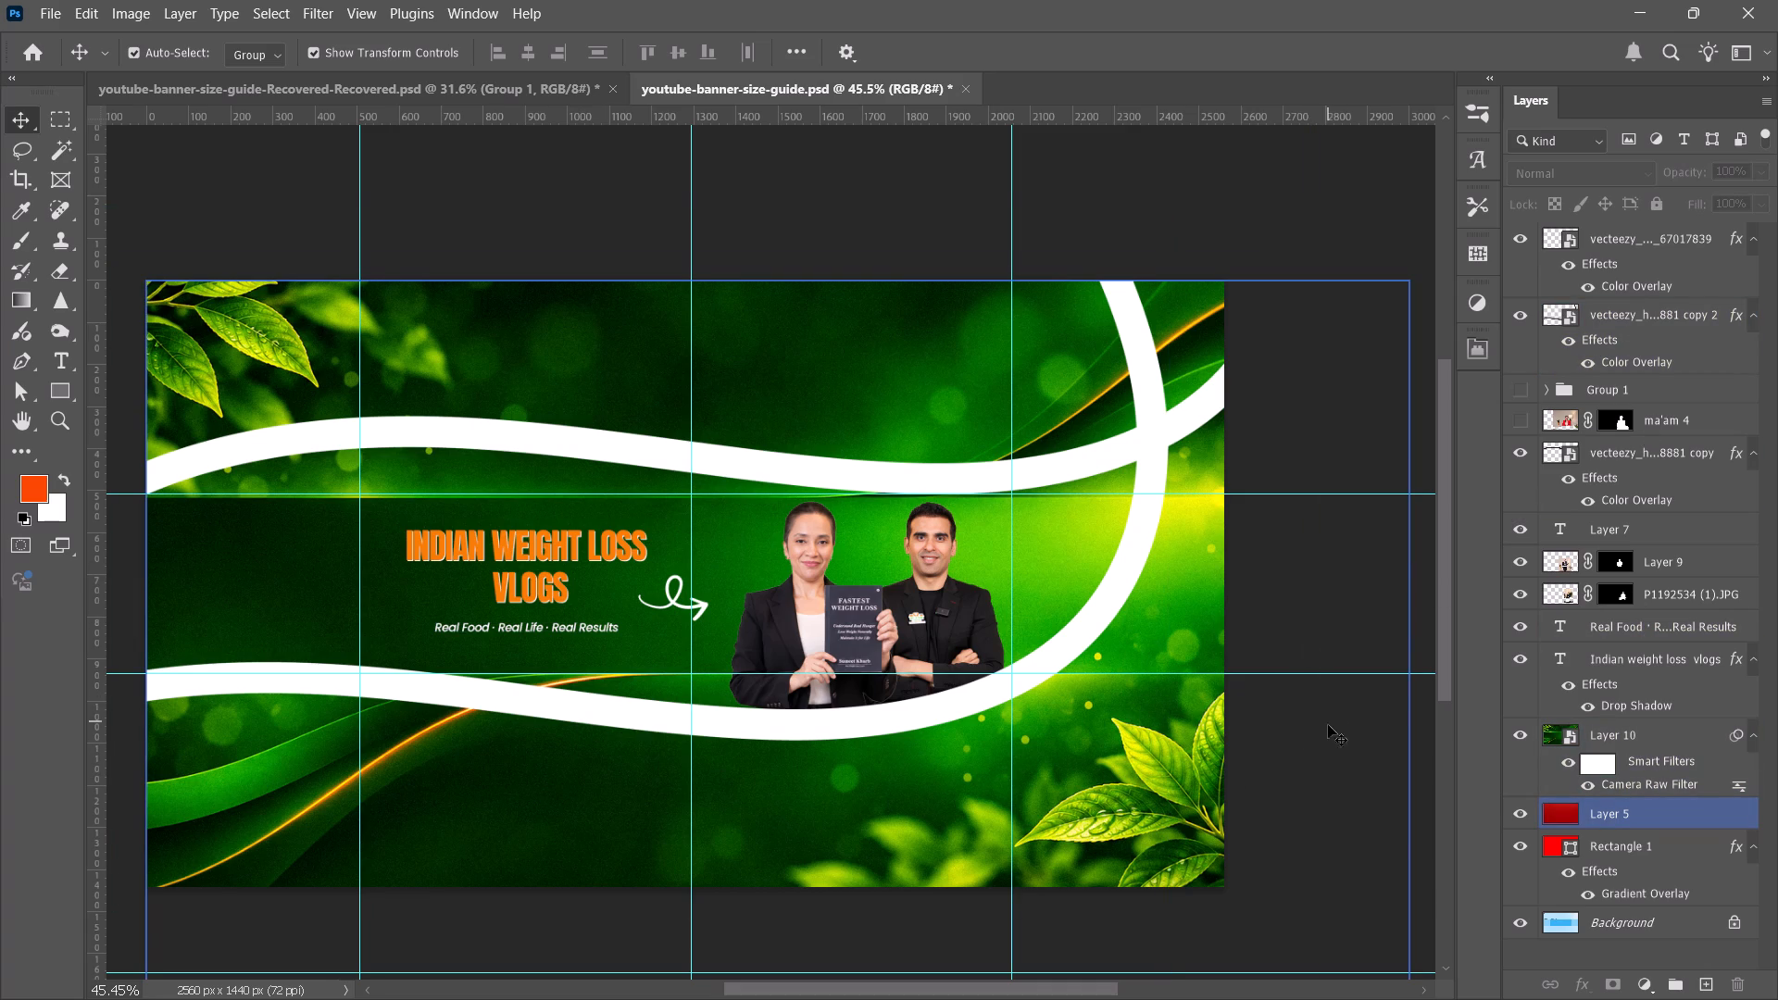
left_click(1309, 754)
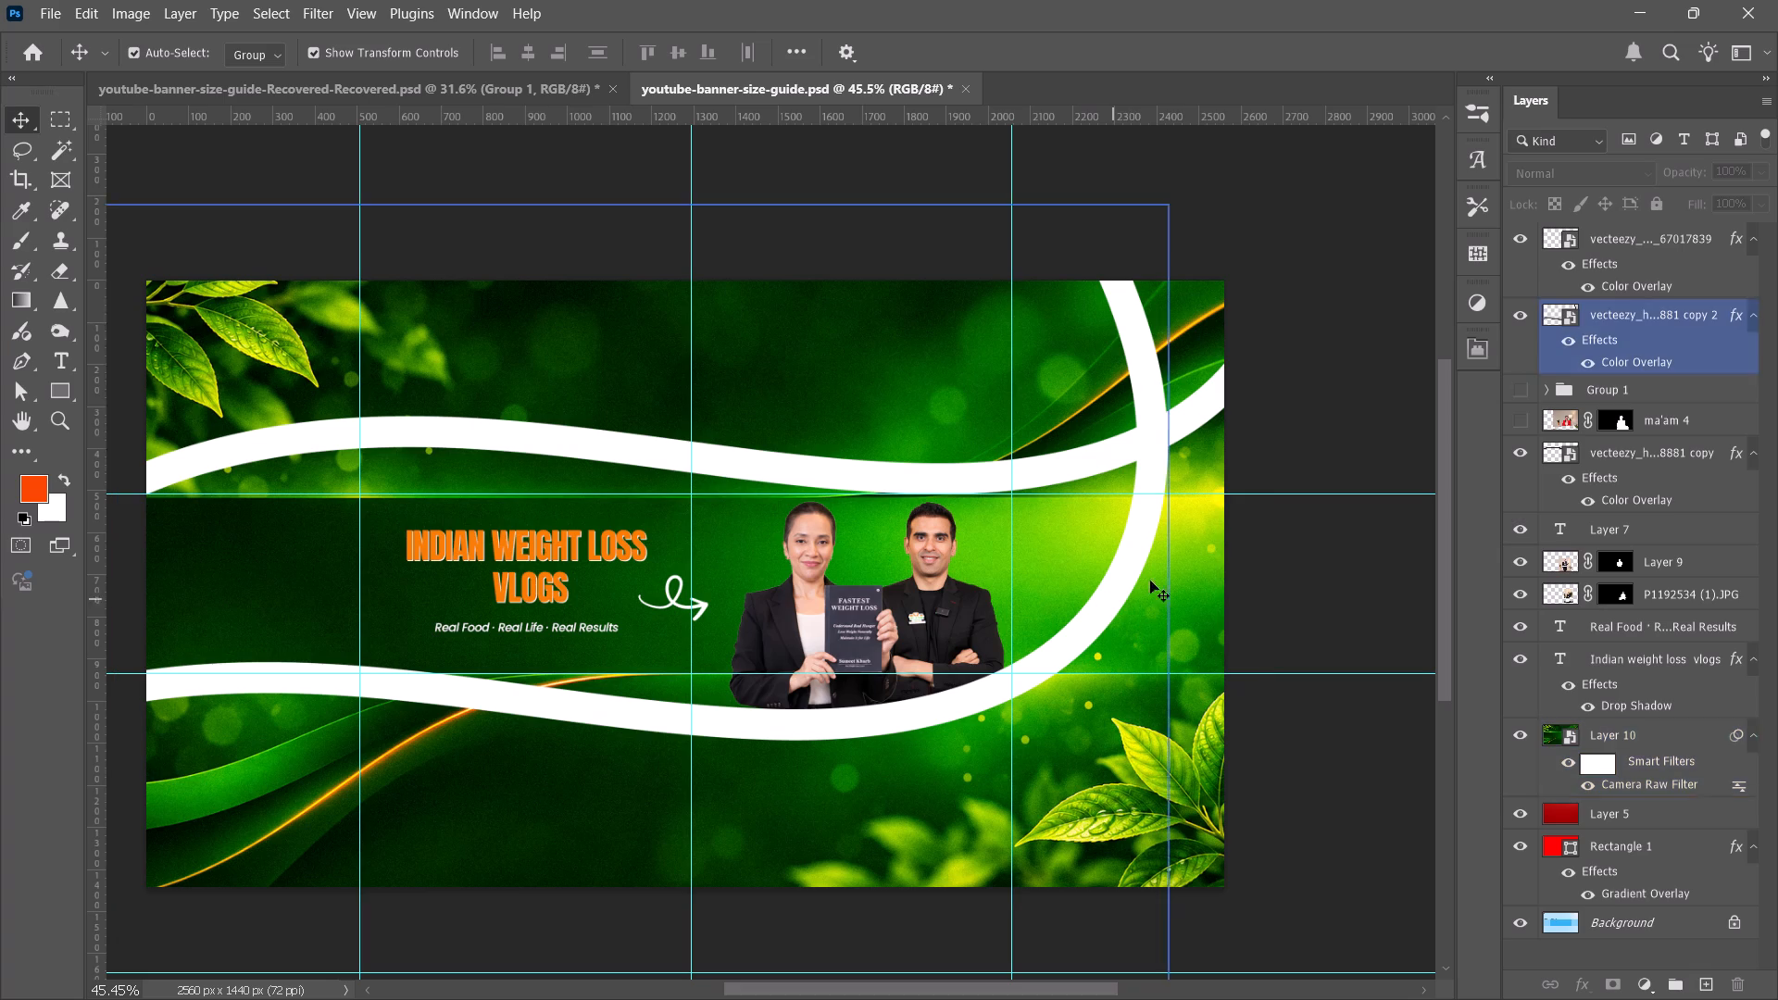
scroll(883, 706, "up", 7, "alt")
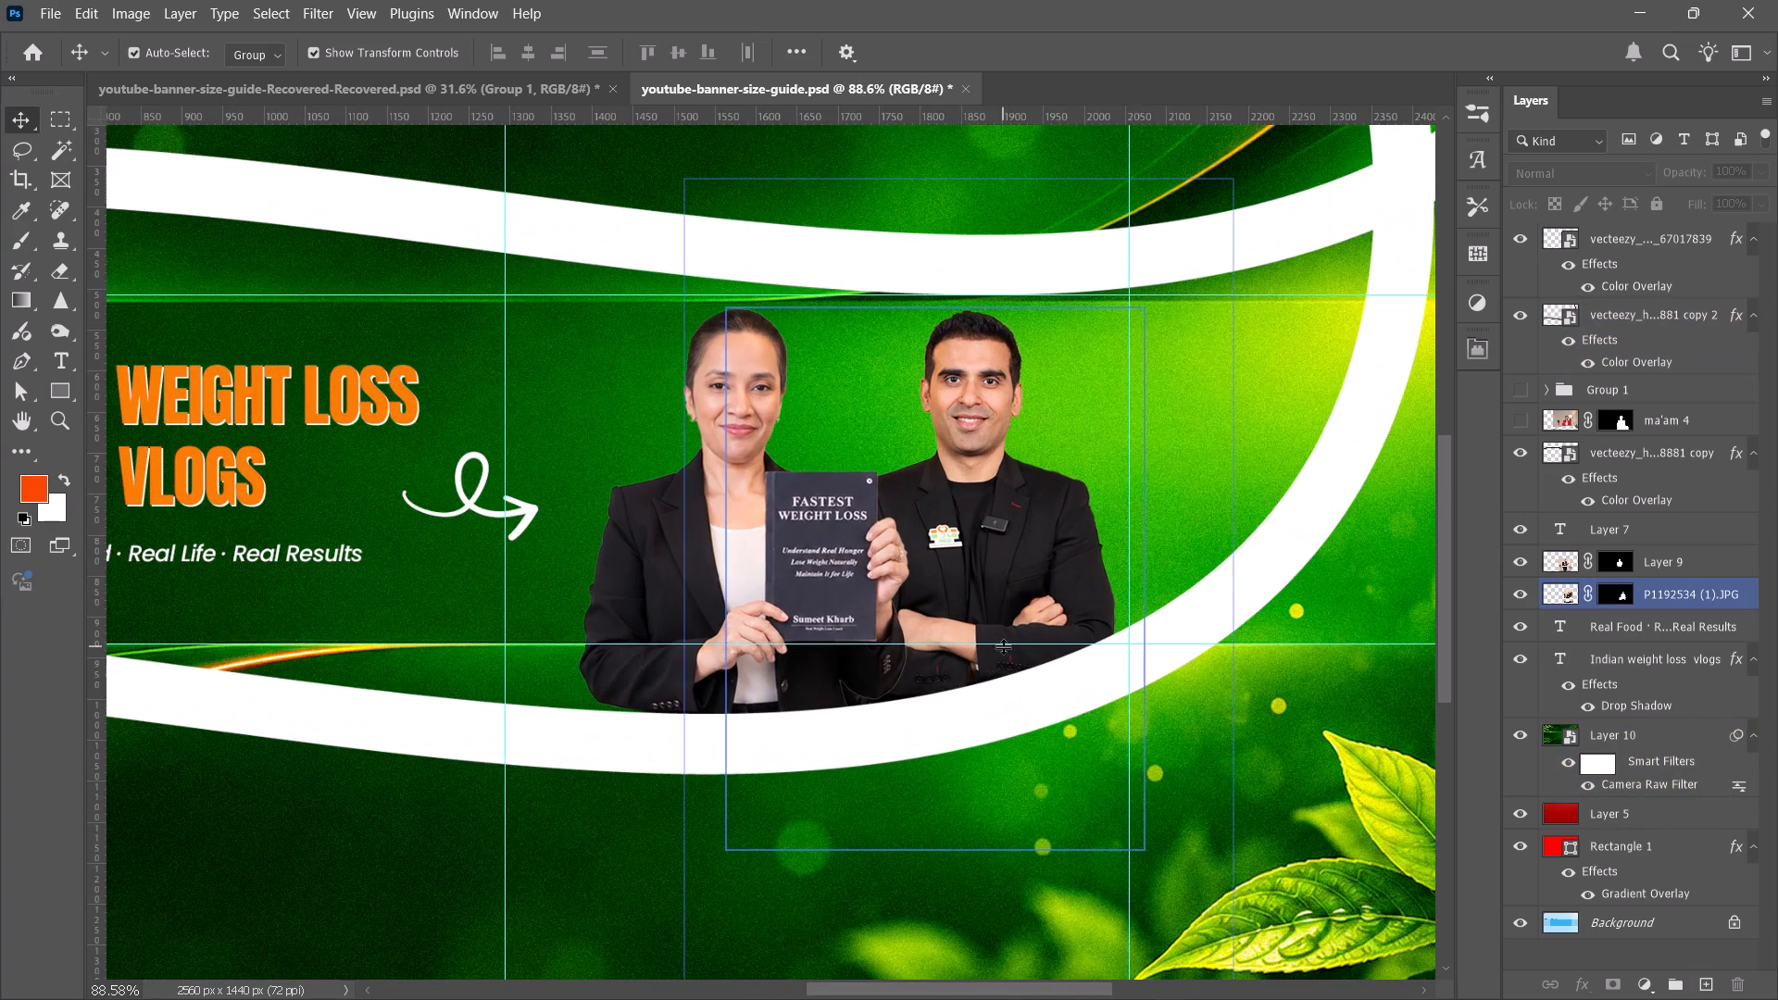
scroll(959, 600, "down", 7)
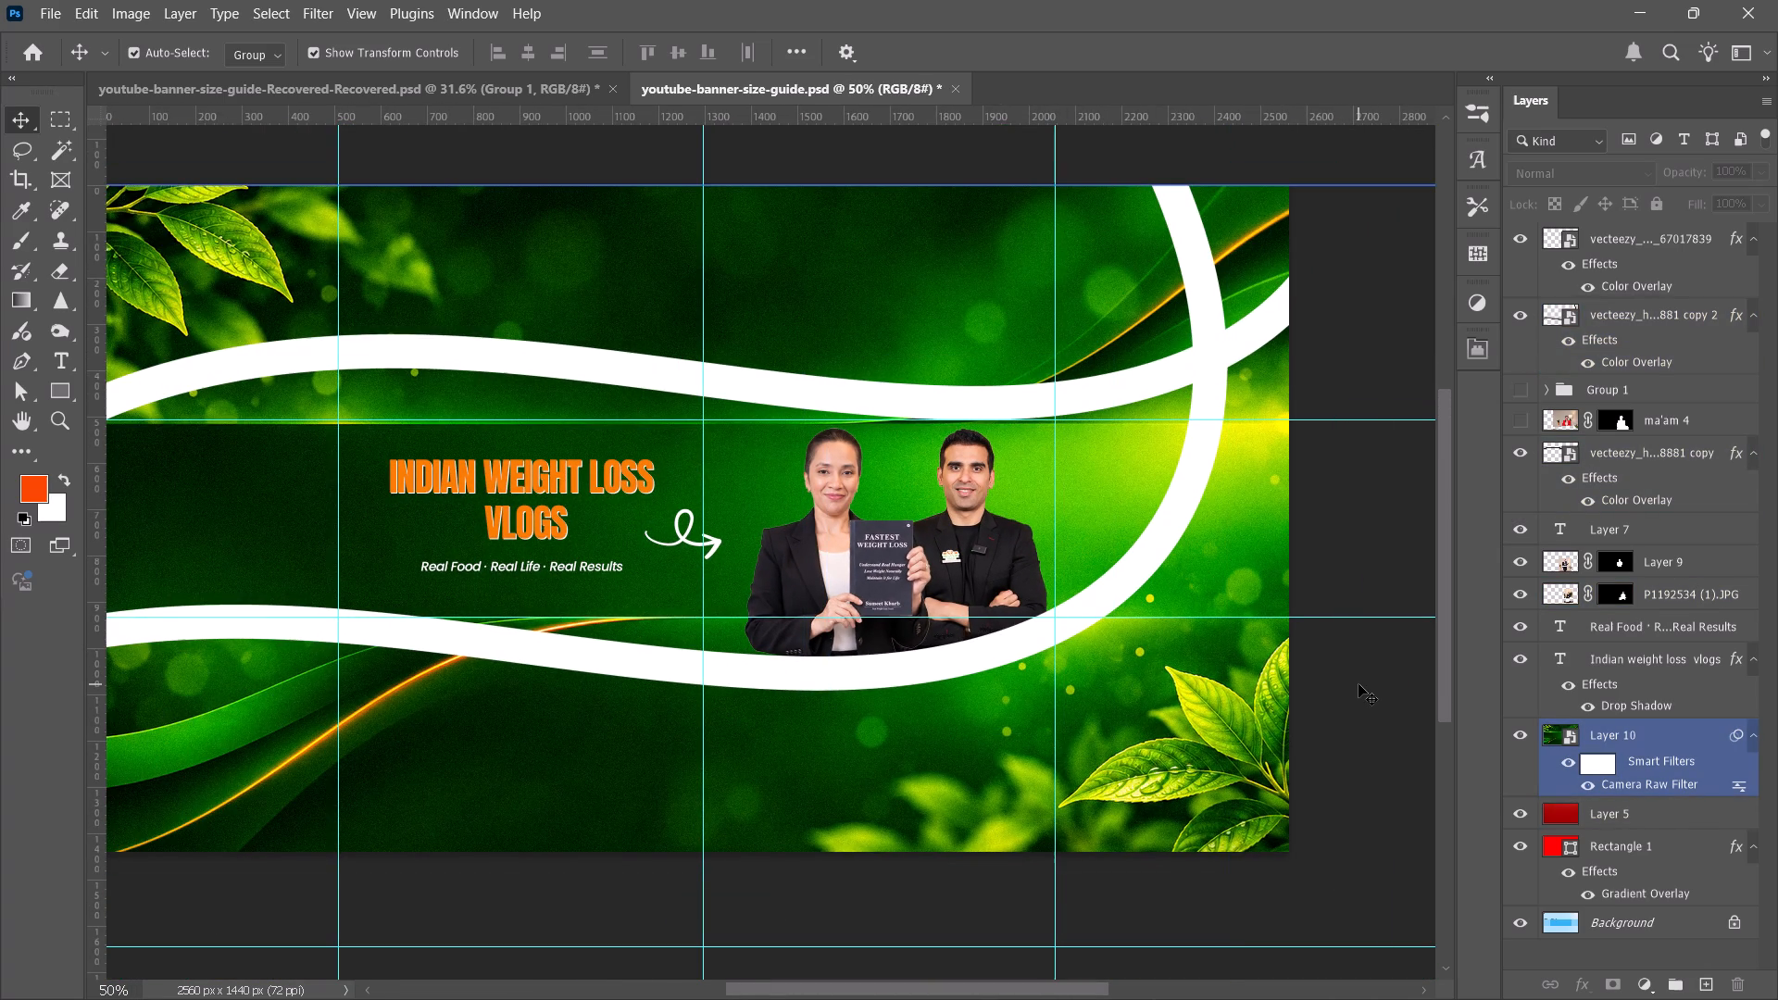
scroll(1359, 684, "down", 2, "alt")
key("space")
key("space")
key("space")
key("space")
key("space")
key("space")
key("space")
key("space")
key("space")
key("space")
key("space")
left_click_drag(1277, 705, 1296, 699)
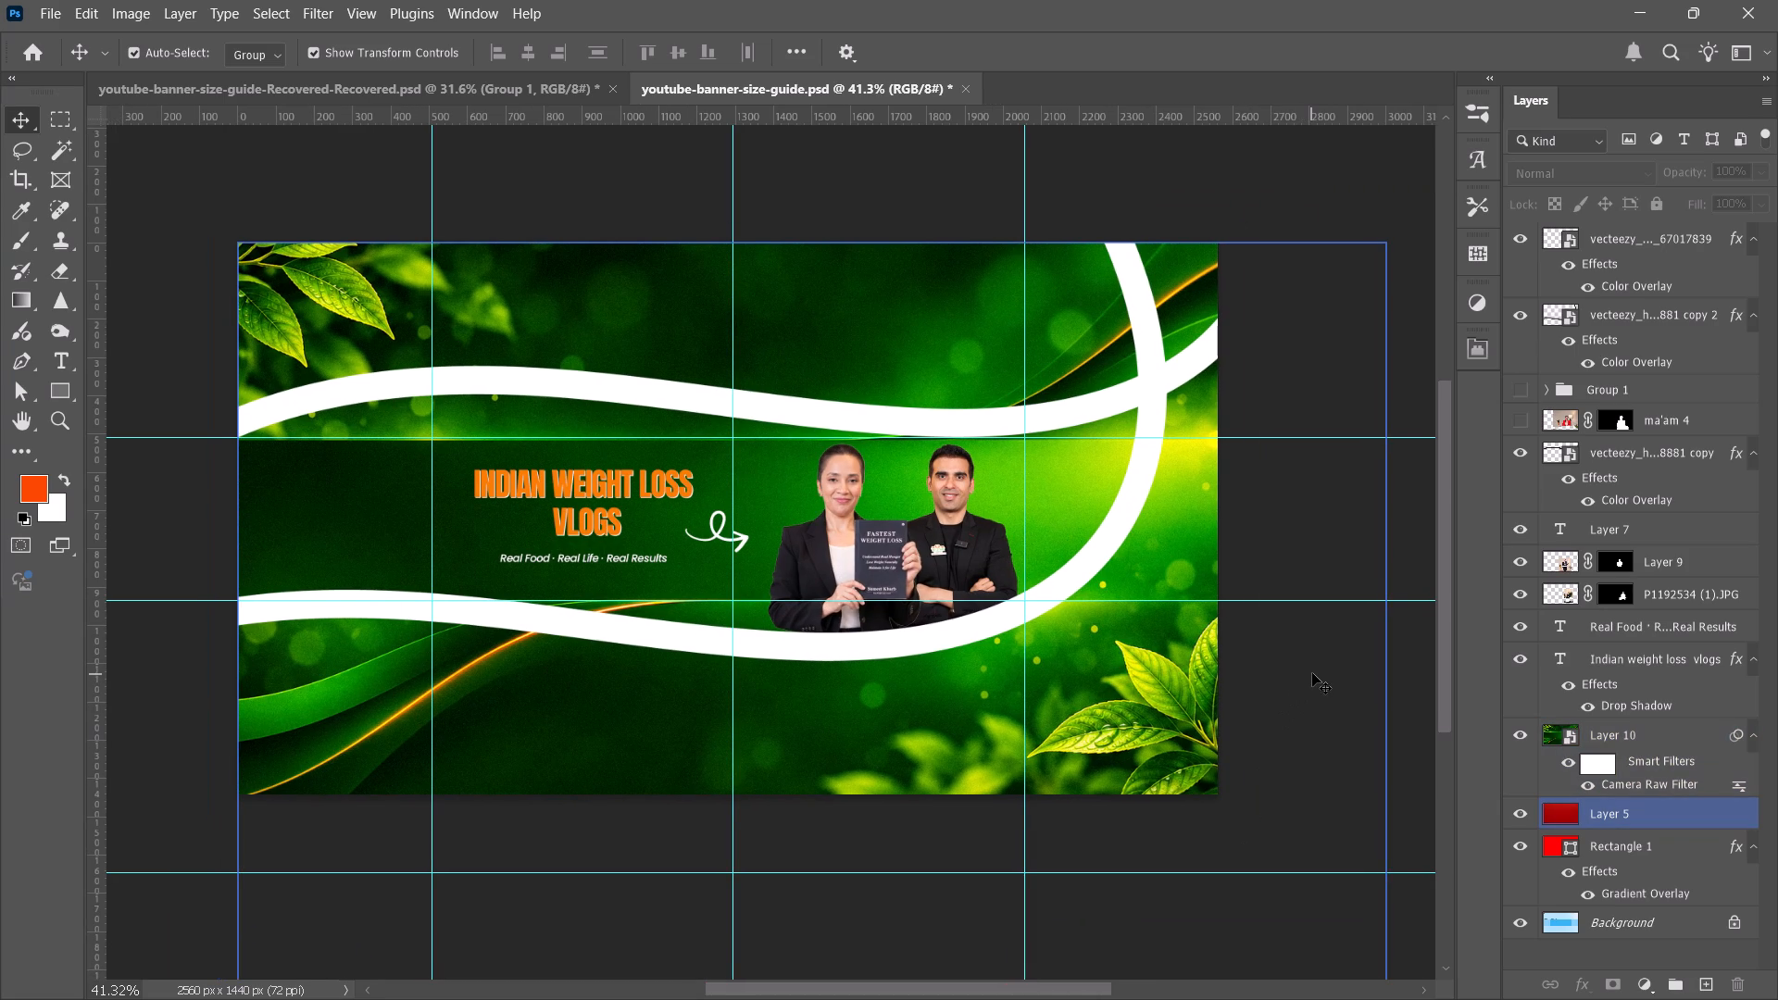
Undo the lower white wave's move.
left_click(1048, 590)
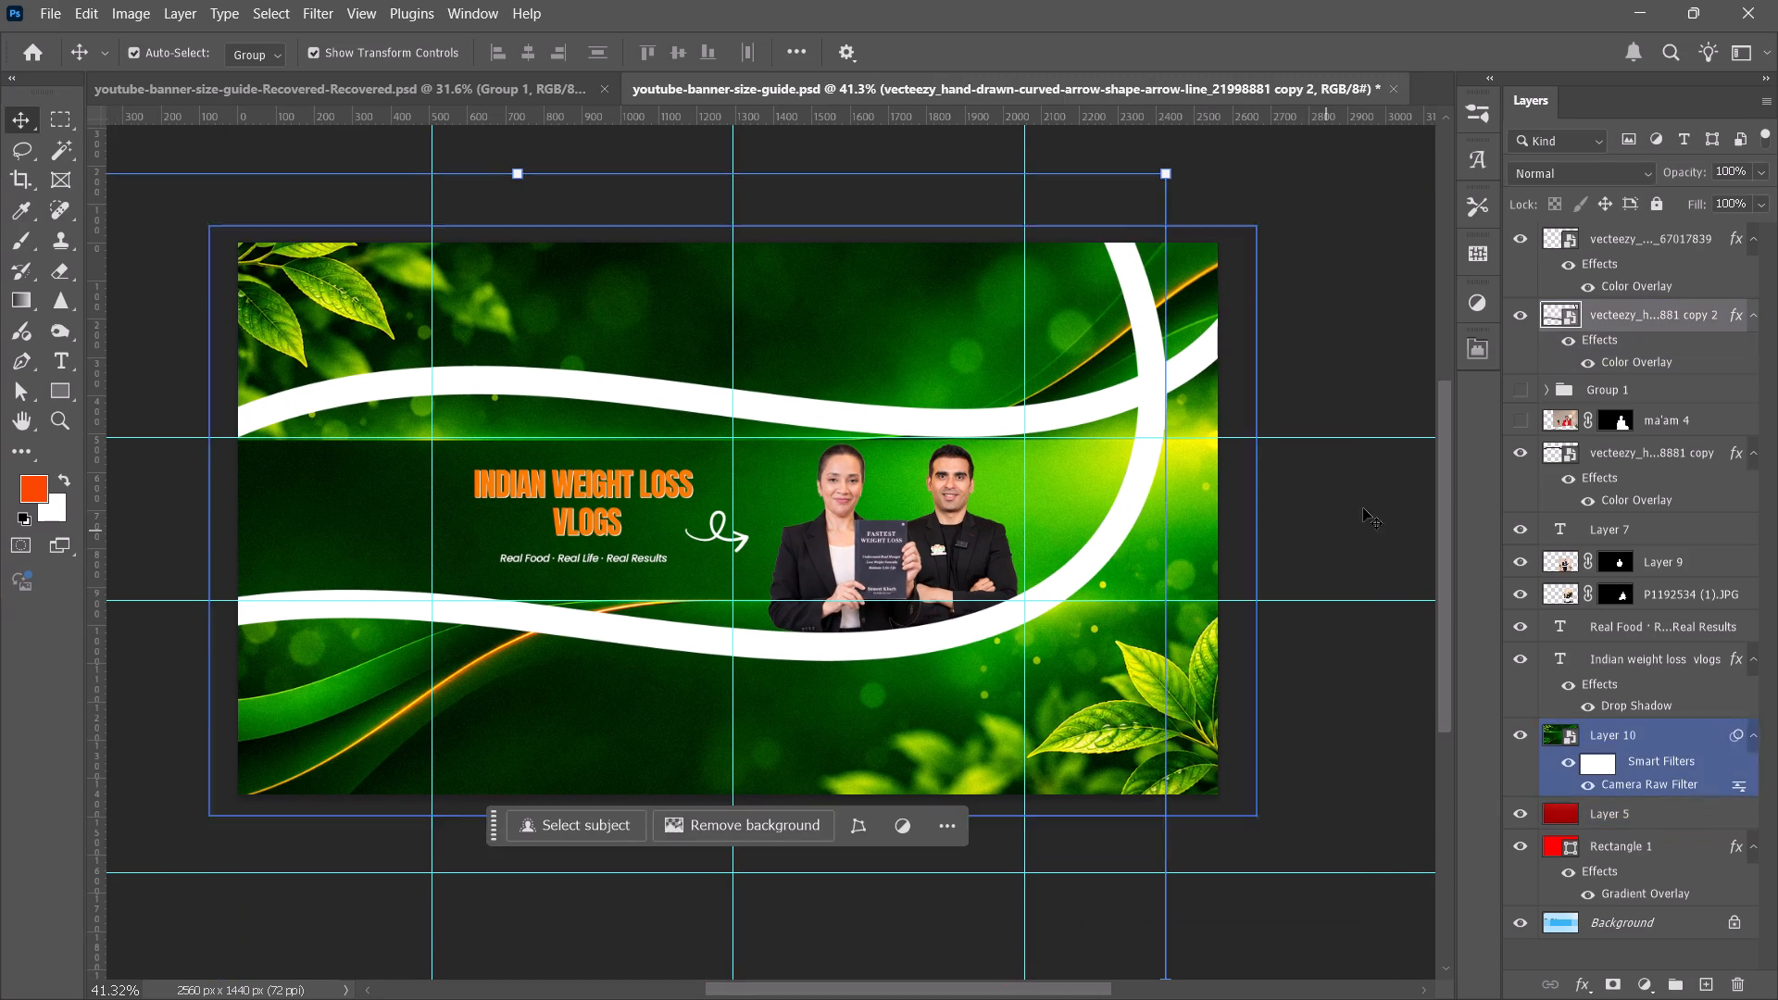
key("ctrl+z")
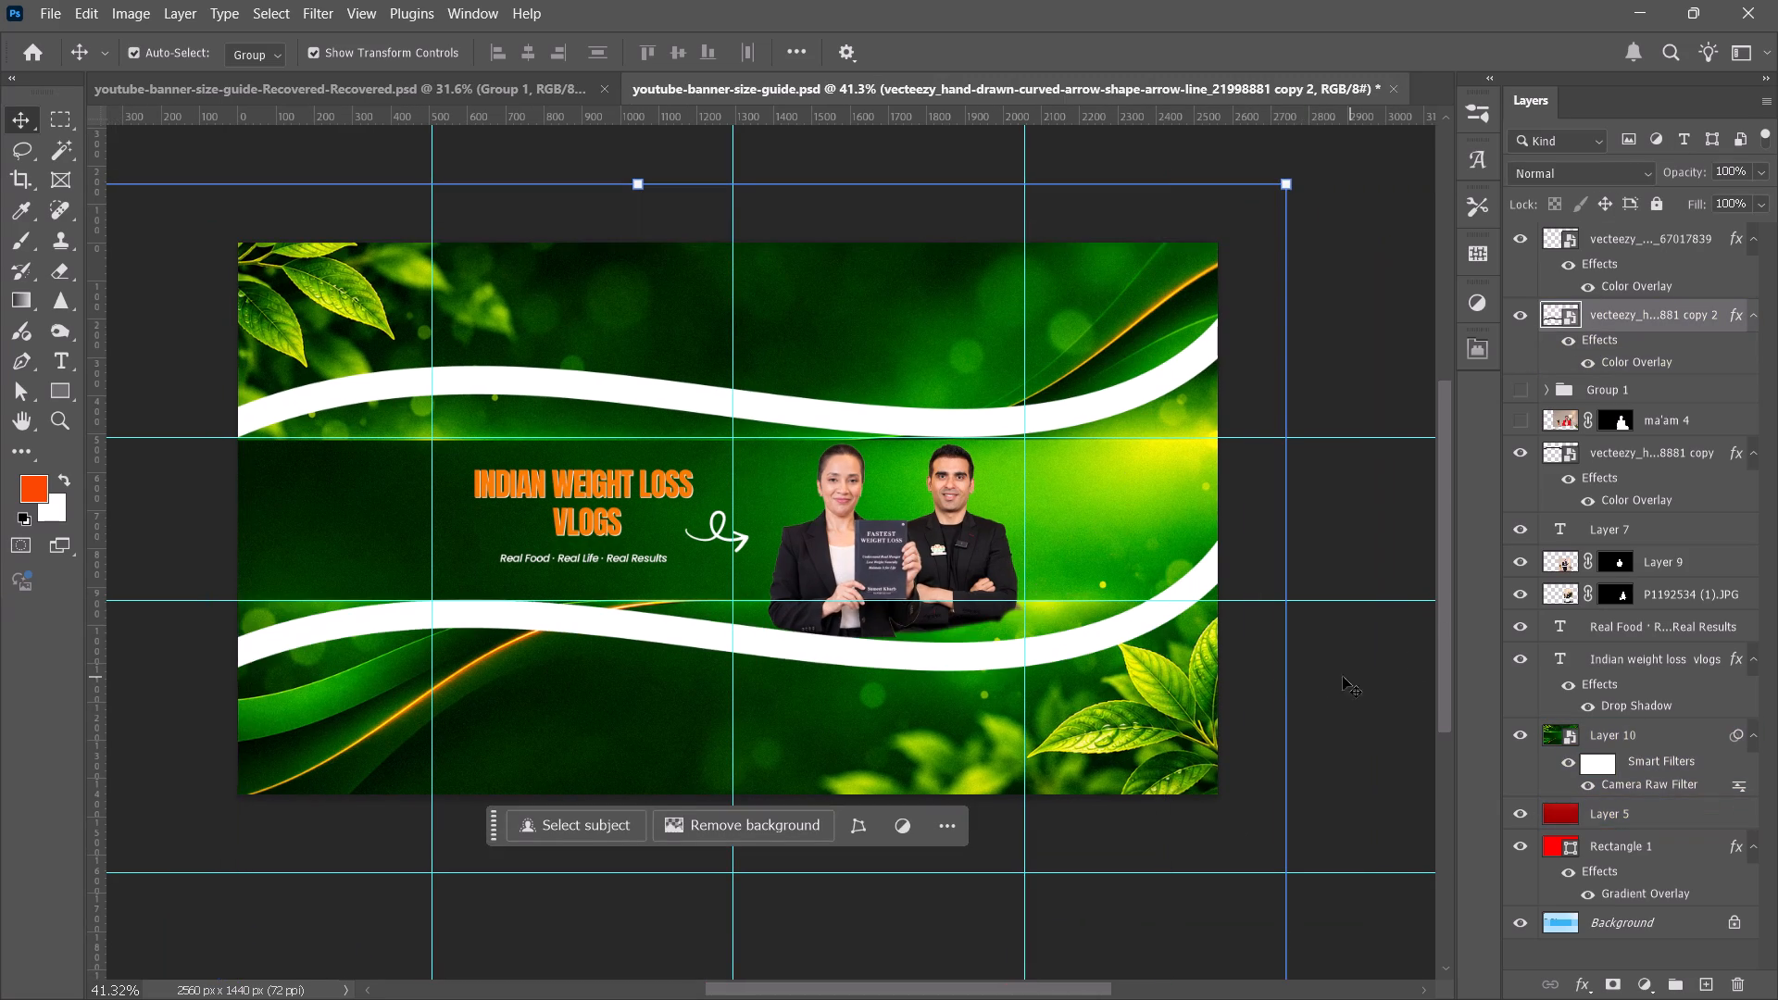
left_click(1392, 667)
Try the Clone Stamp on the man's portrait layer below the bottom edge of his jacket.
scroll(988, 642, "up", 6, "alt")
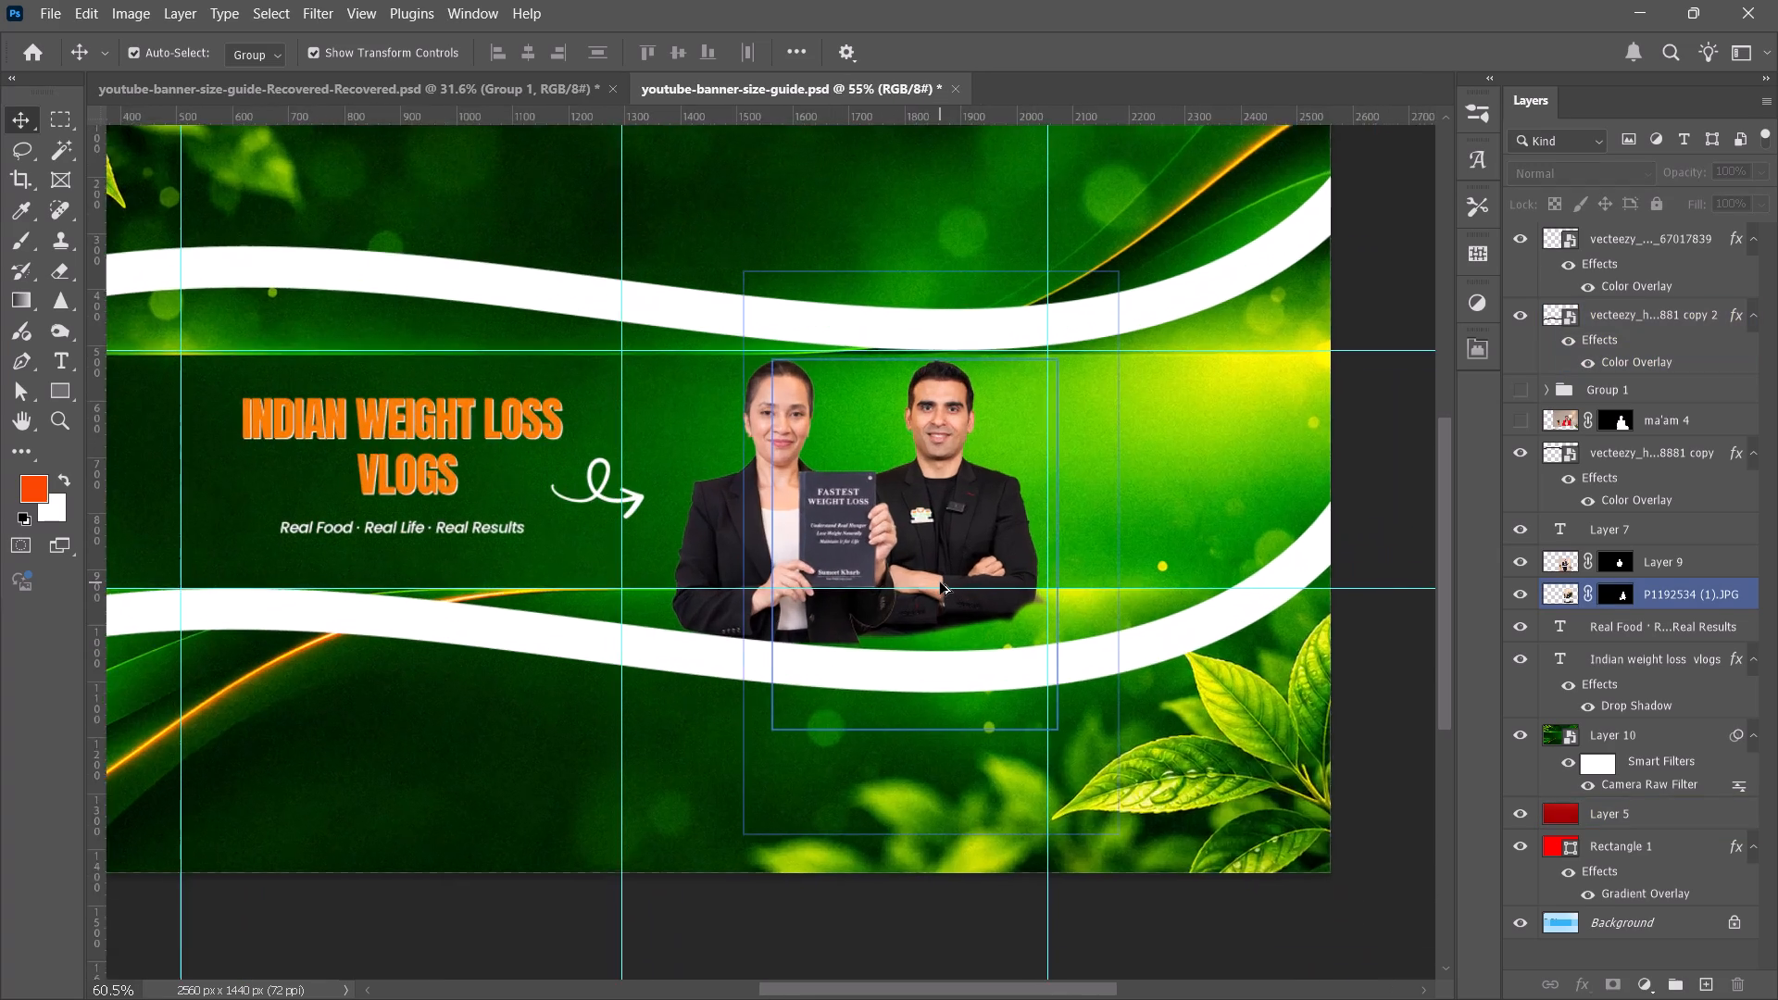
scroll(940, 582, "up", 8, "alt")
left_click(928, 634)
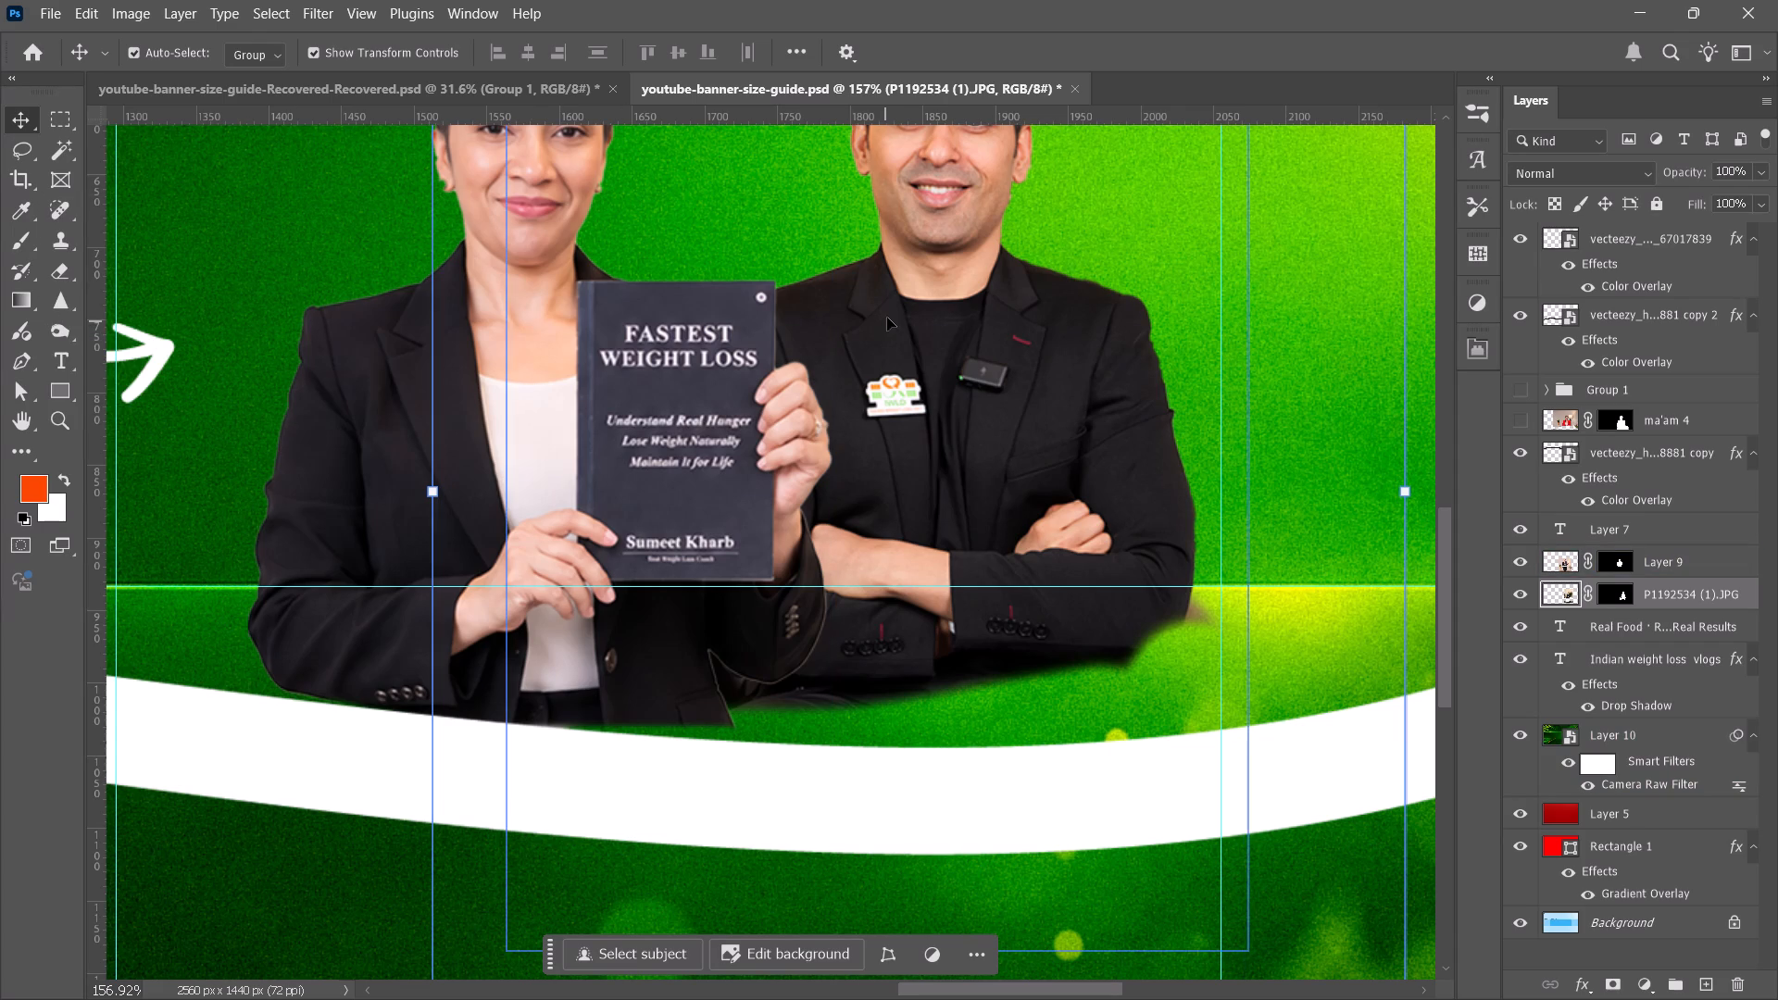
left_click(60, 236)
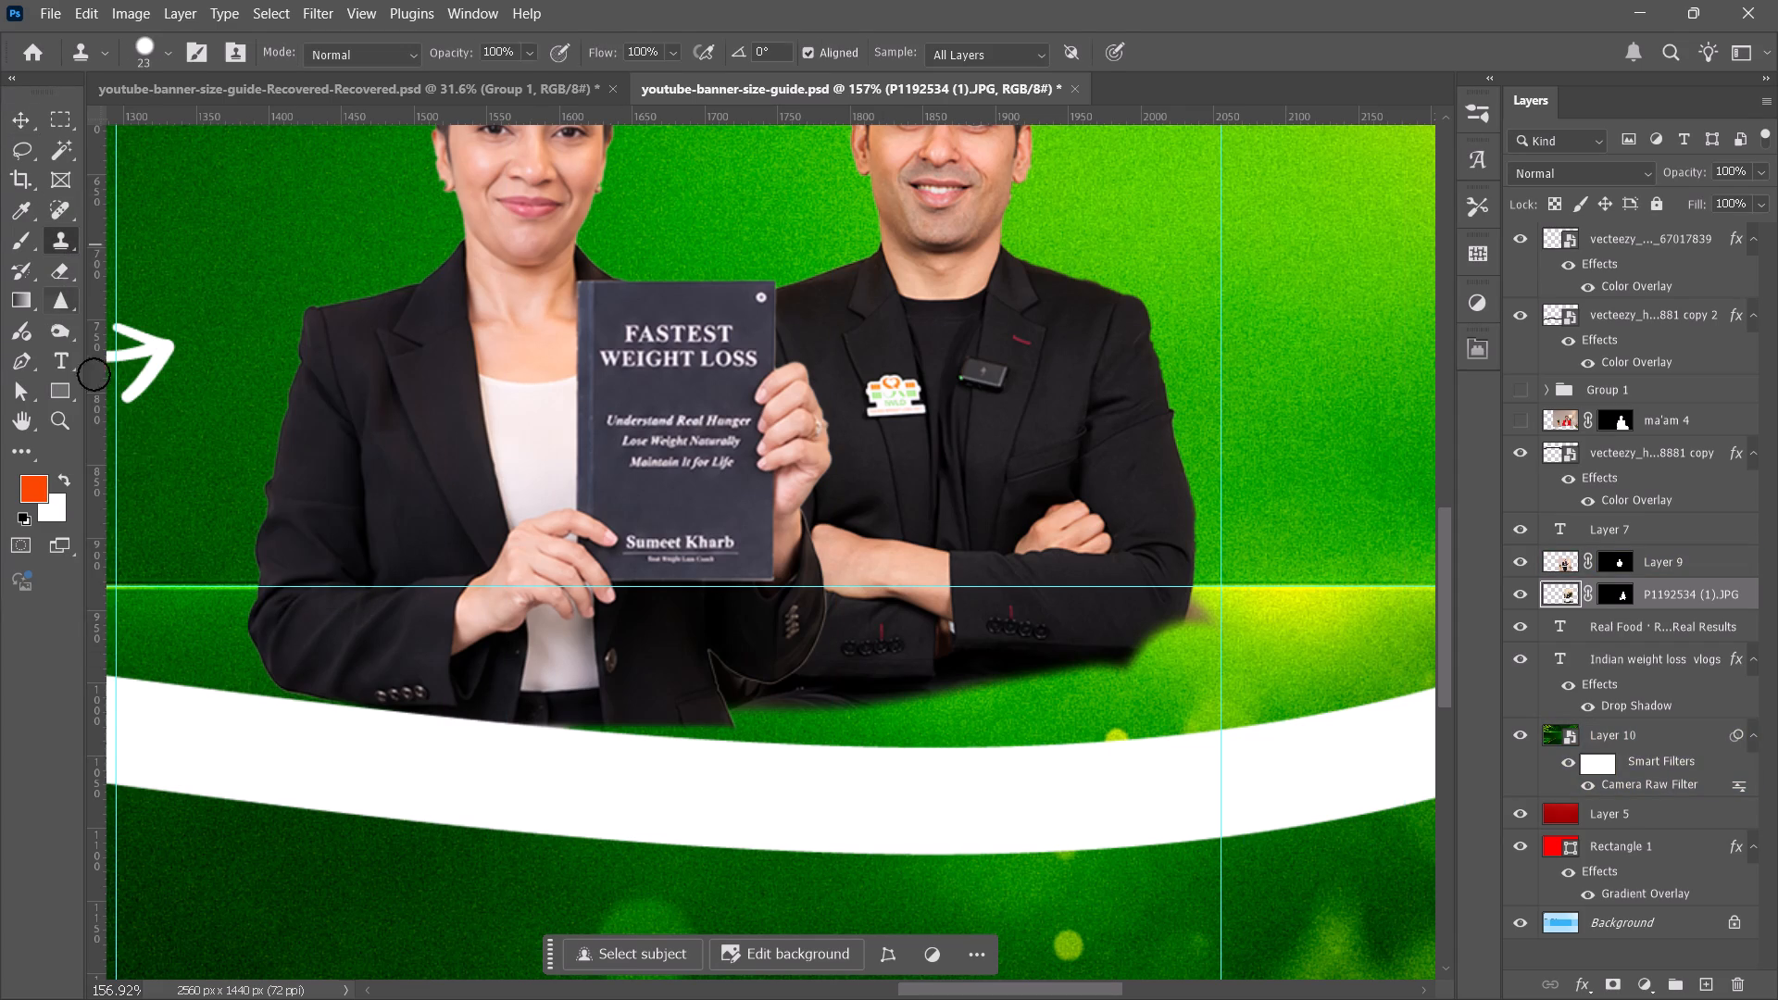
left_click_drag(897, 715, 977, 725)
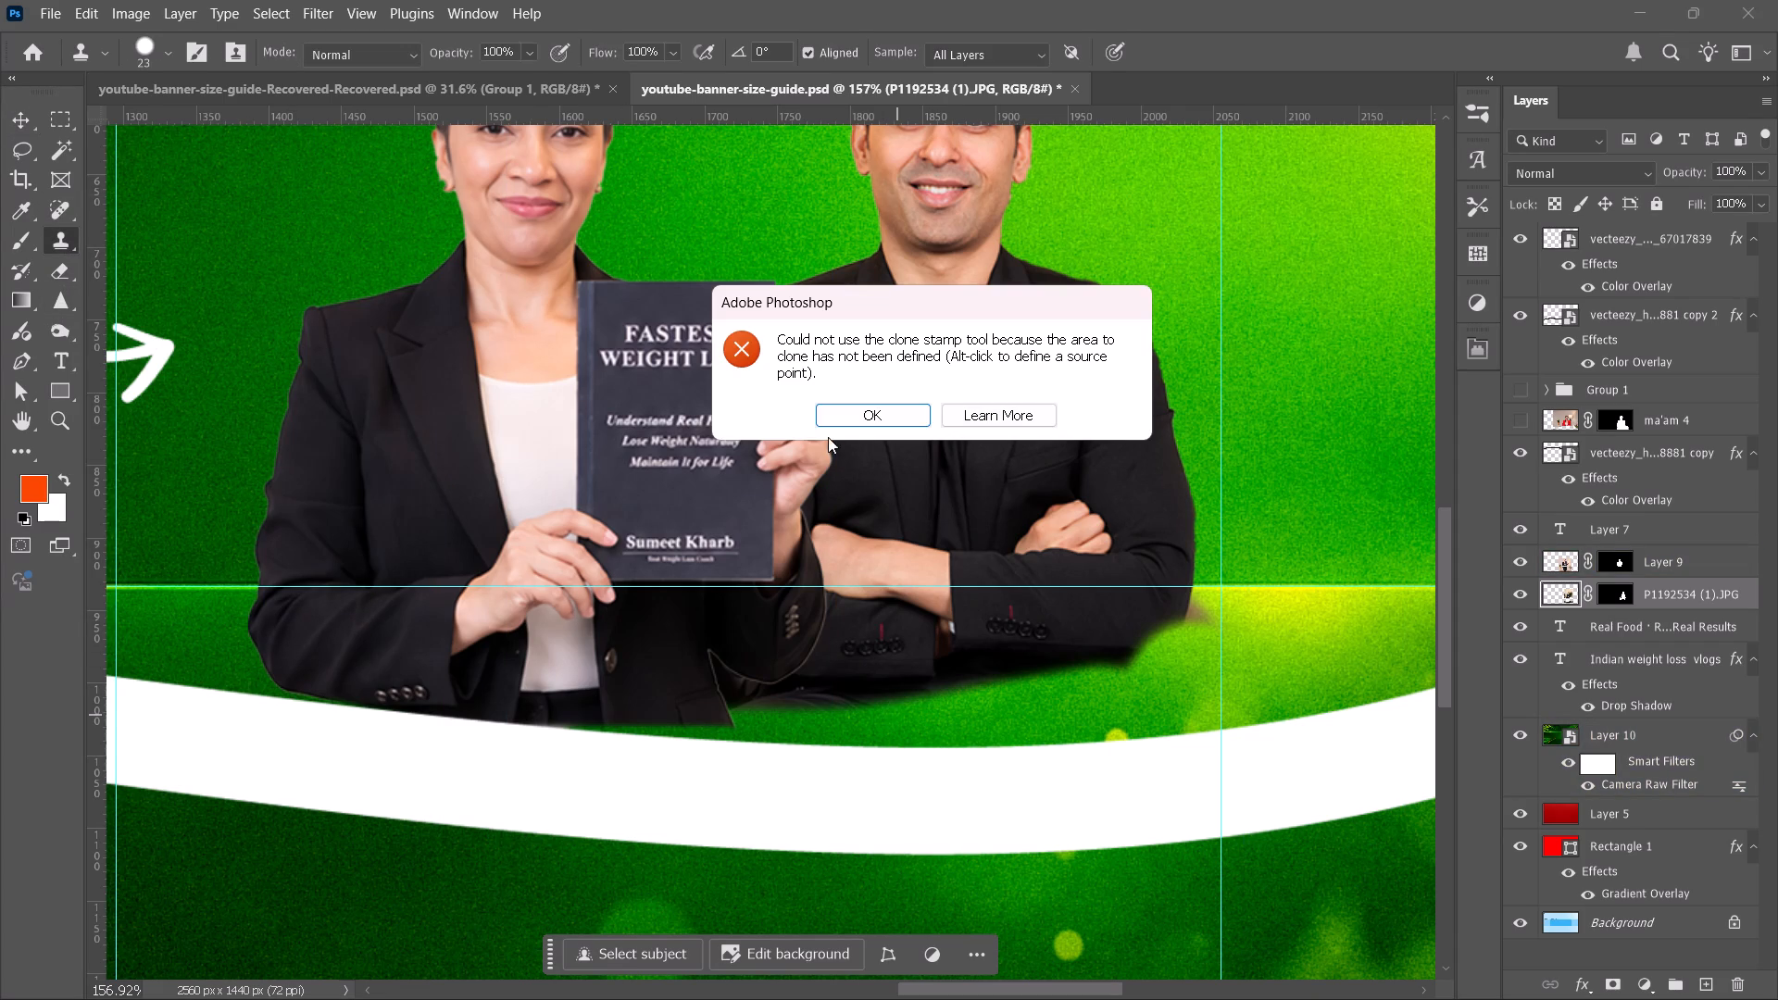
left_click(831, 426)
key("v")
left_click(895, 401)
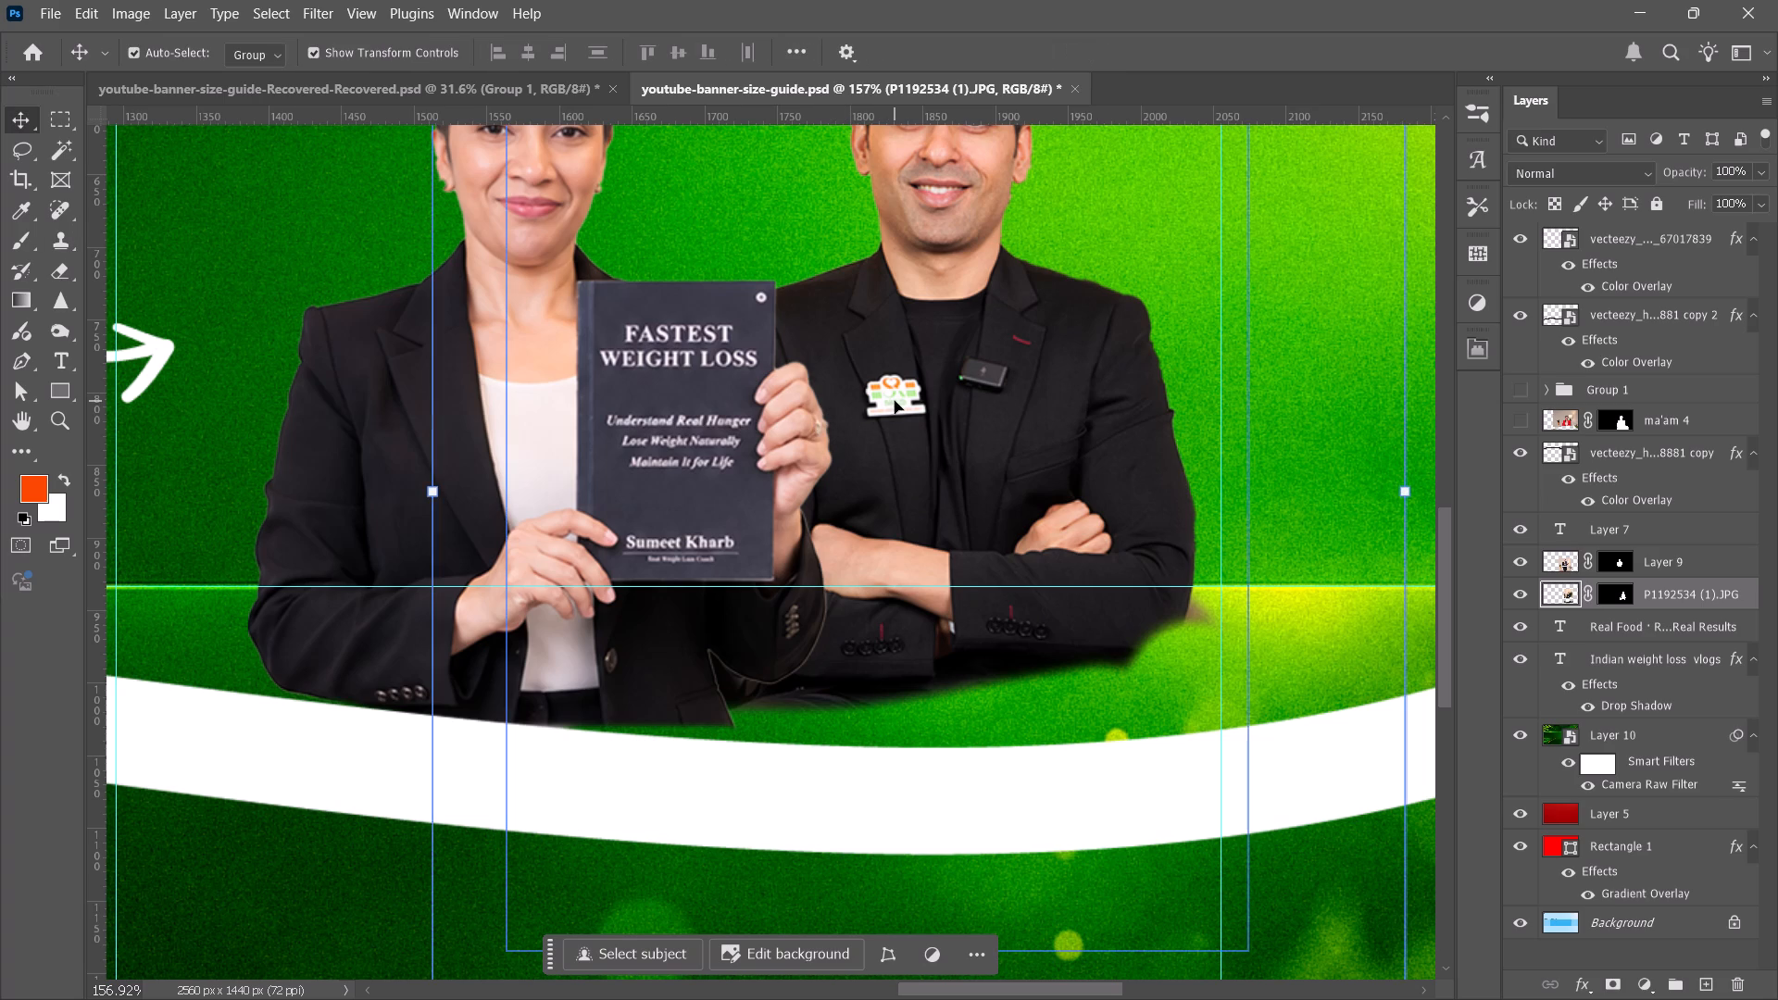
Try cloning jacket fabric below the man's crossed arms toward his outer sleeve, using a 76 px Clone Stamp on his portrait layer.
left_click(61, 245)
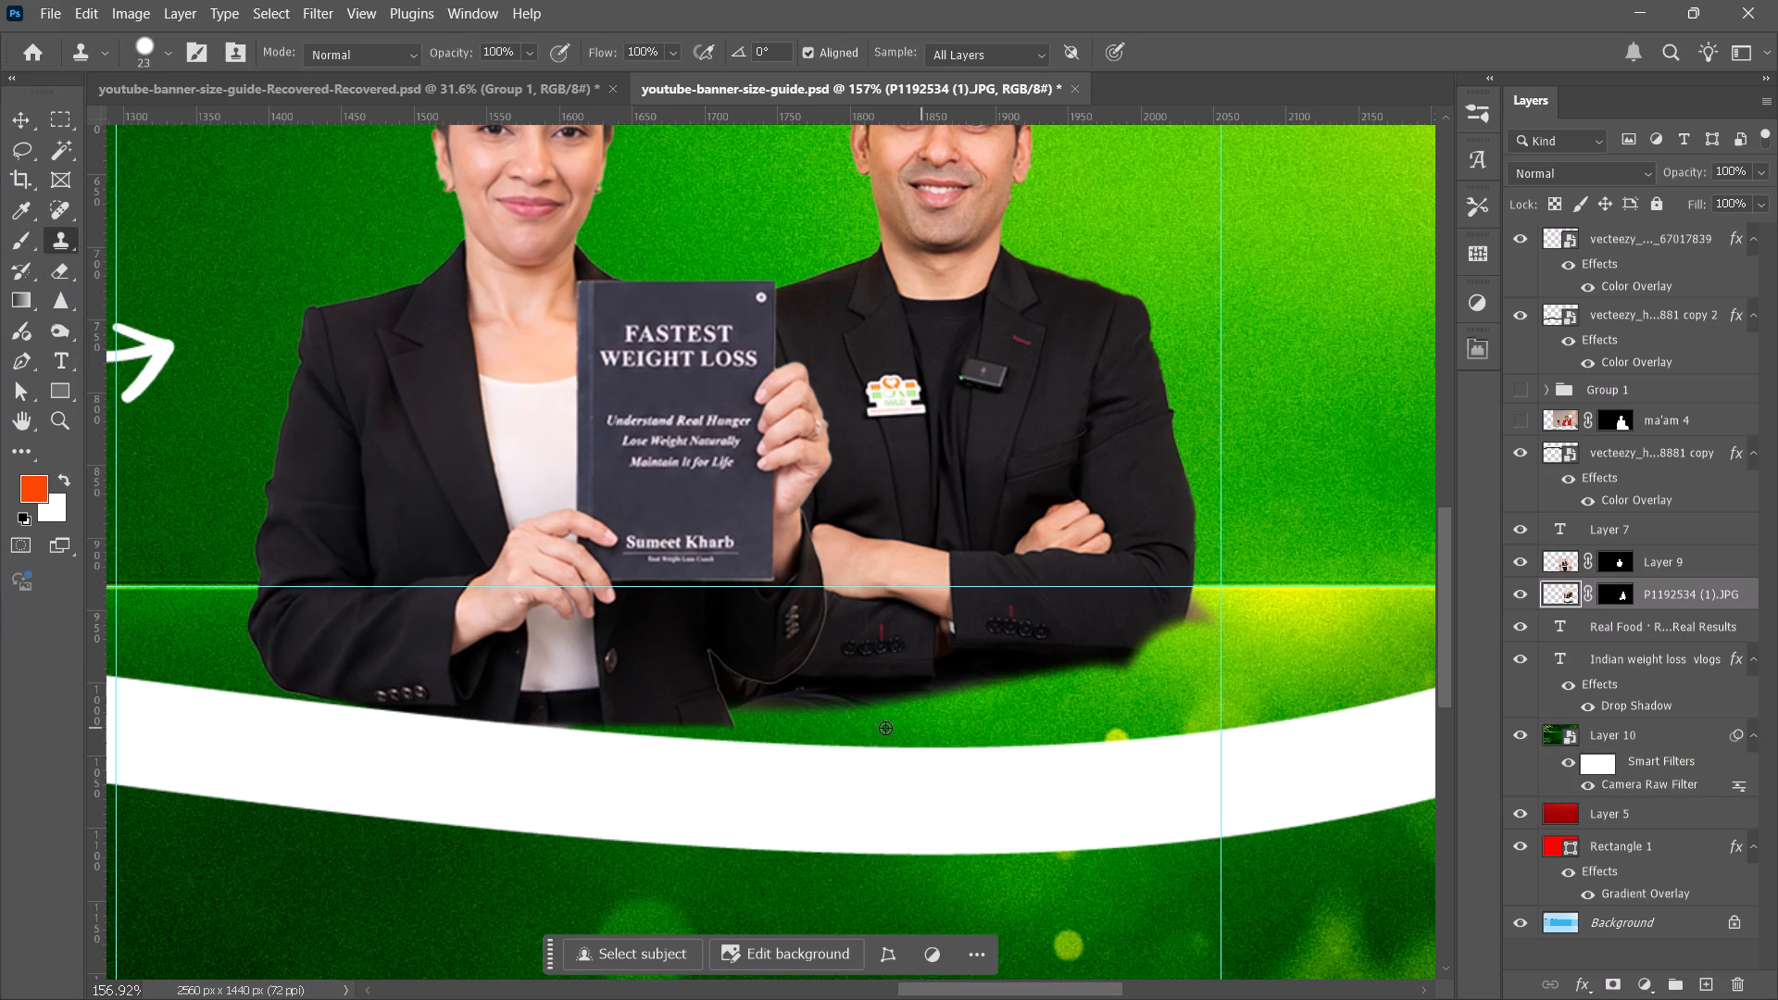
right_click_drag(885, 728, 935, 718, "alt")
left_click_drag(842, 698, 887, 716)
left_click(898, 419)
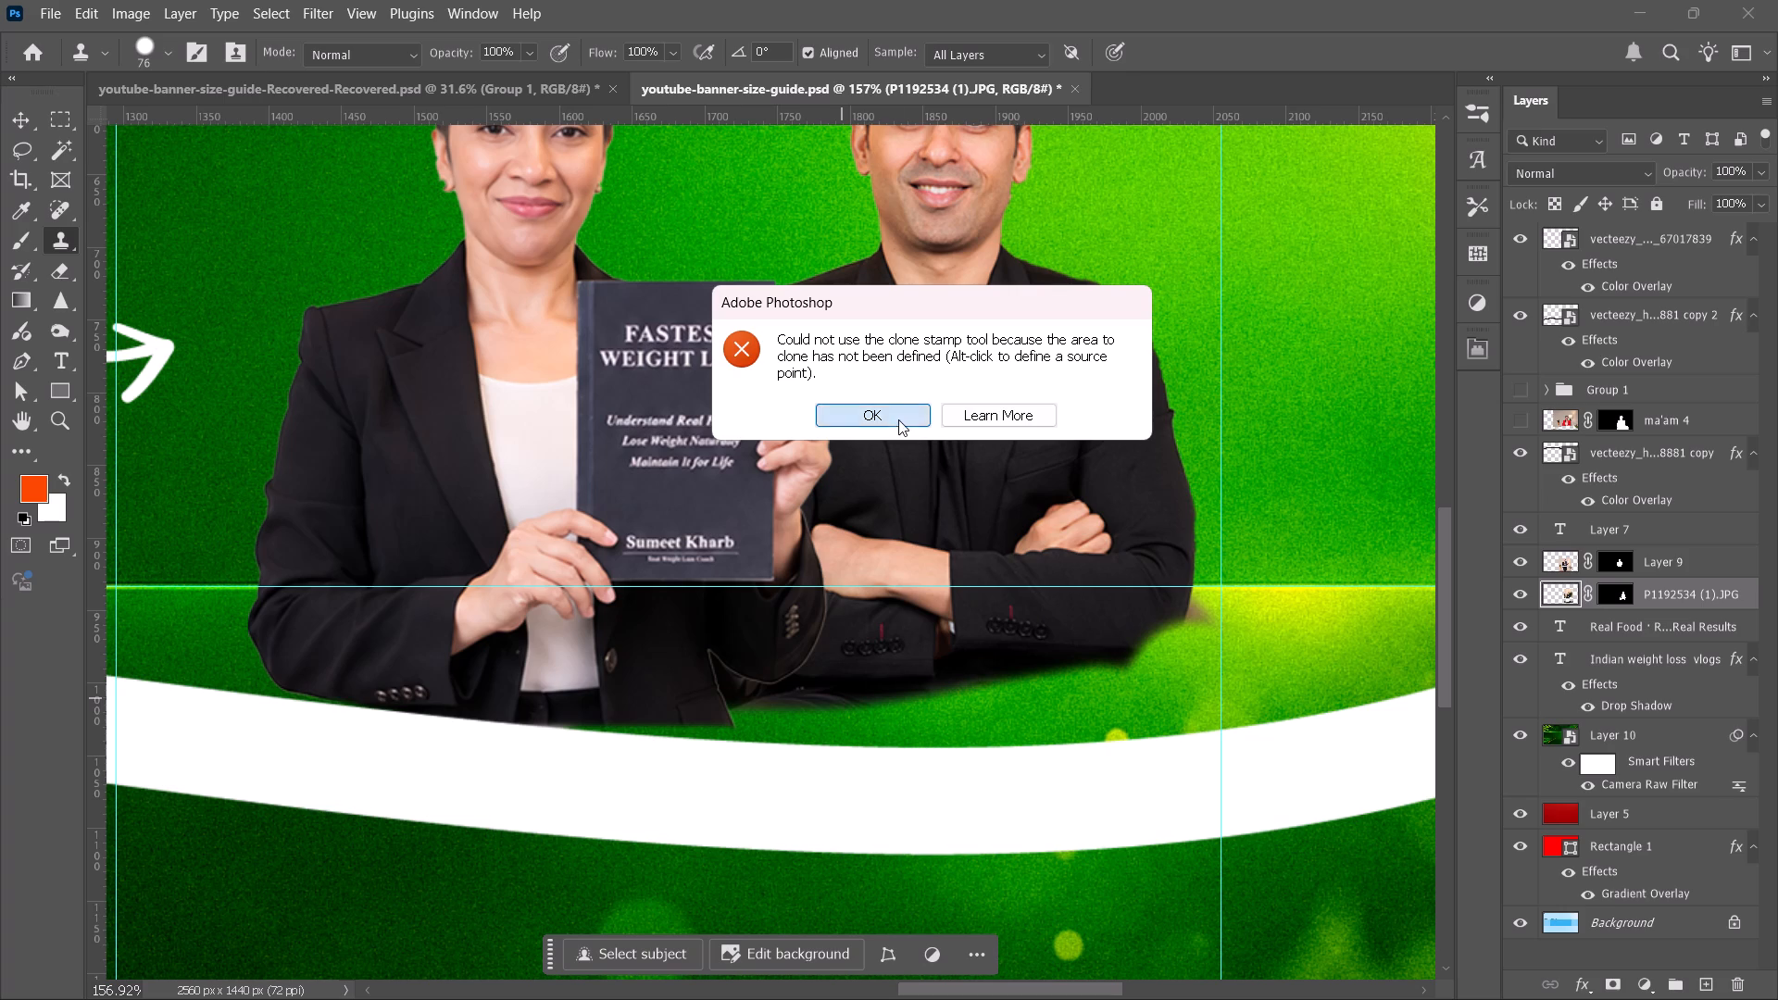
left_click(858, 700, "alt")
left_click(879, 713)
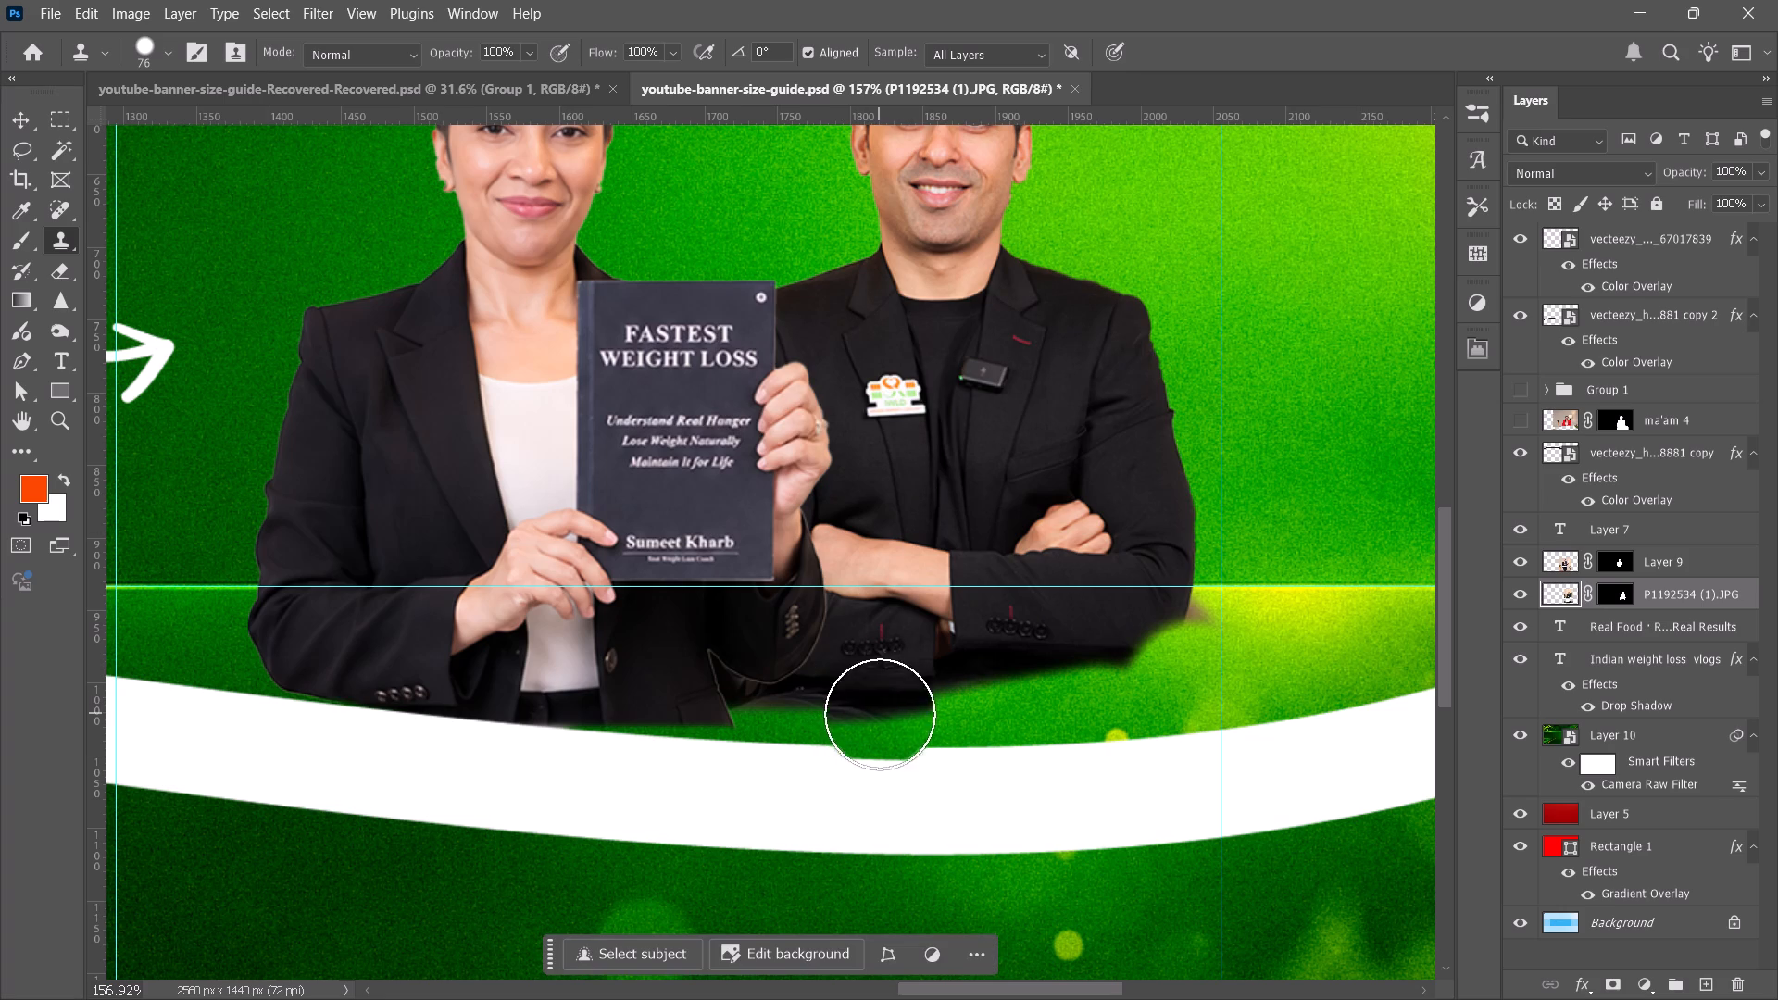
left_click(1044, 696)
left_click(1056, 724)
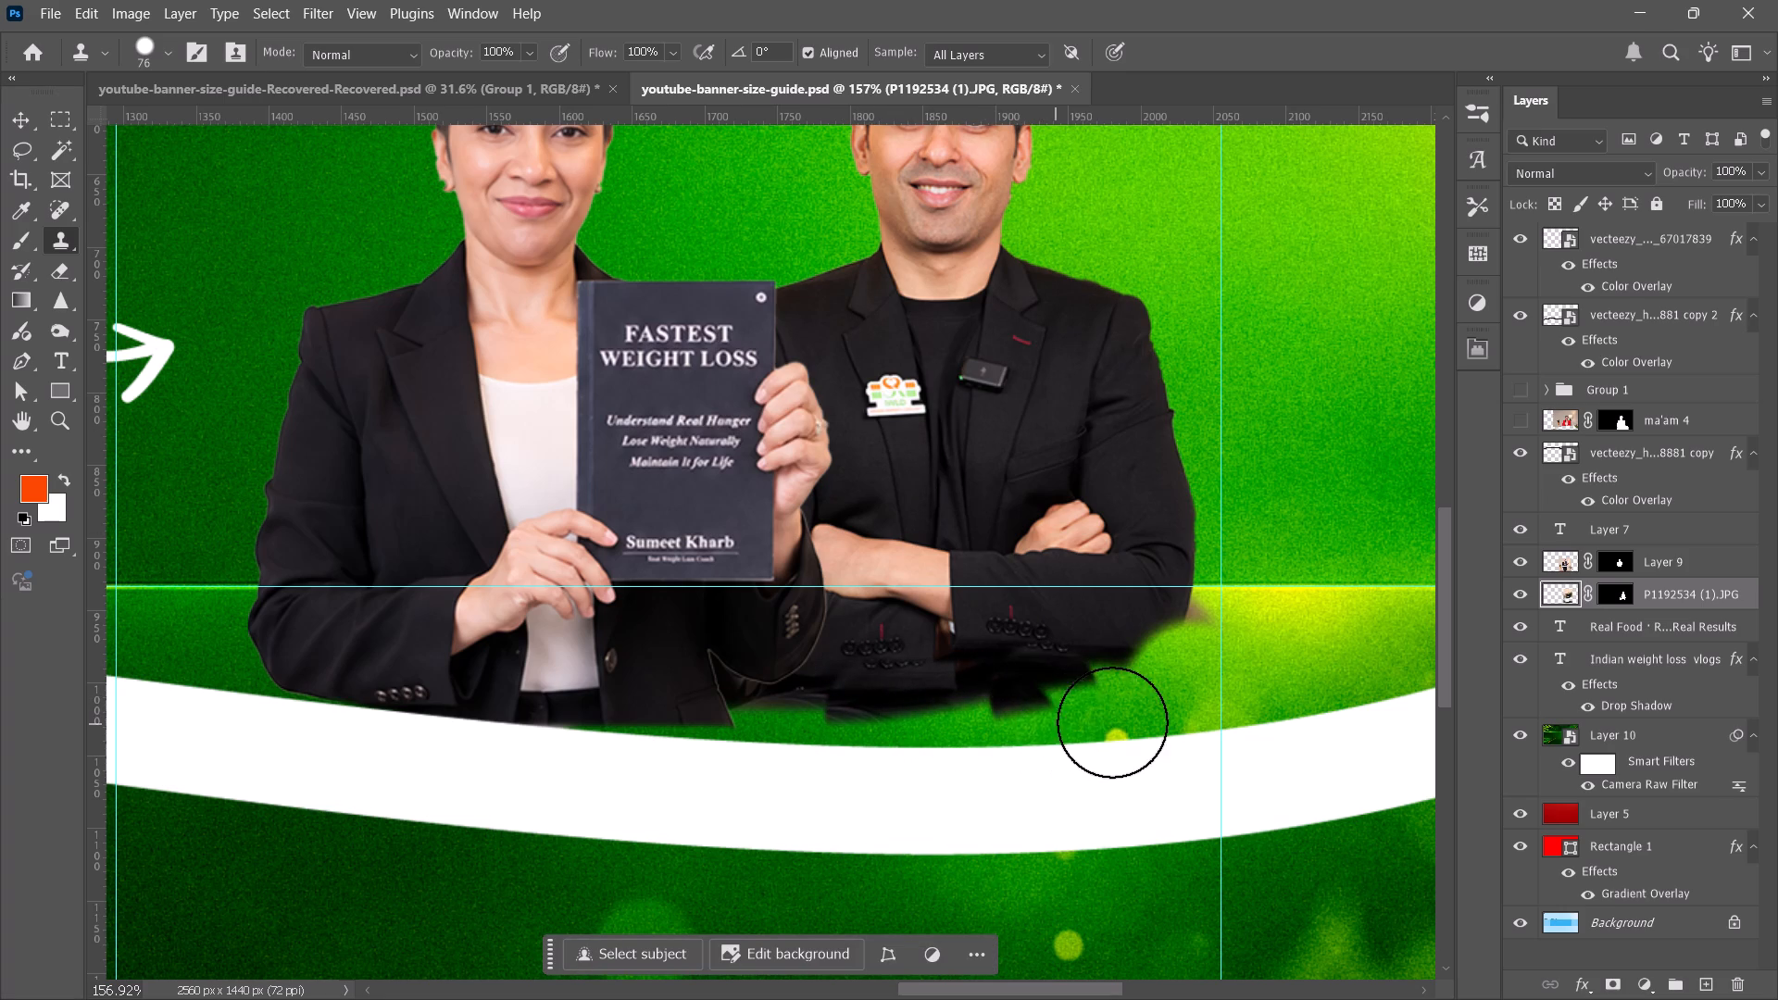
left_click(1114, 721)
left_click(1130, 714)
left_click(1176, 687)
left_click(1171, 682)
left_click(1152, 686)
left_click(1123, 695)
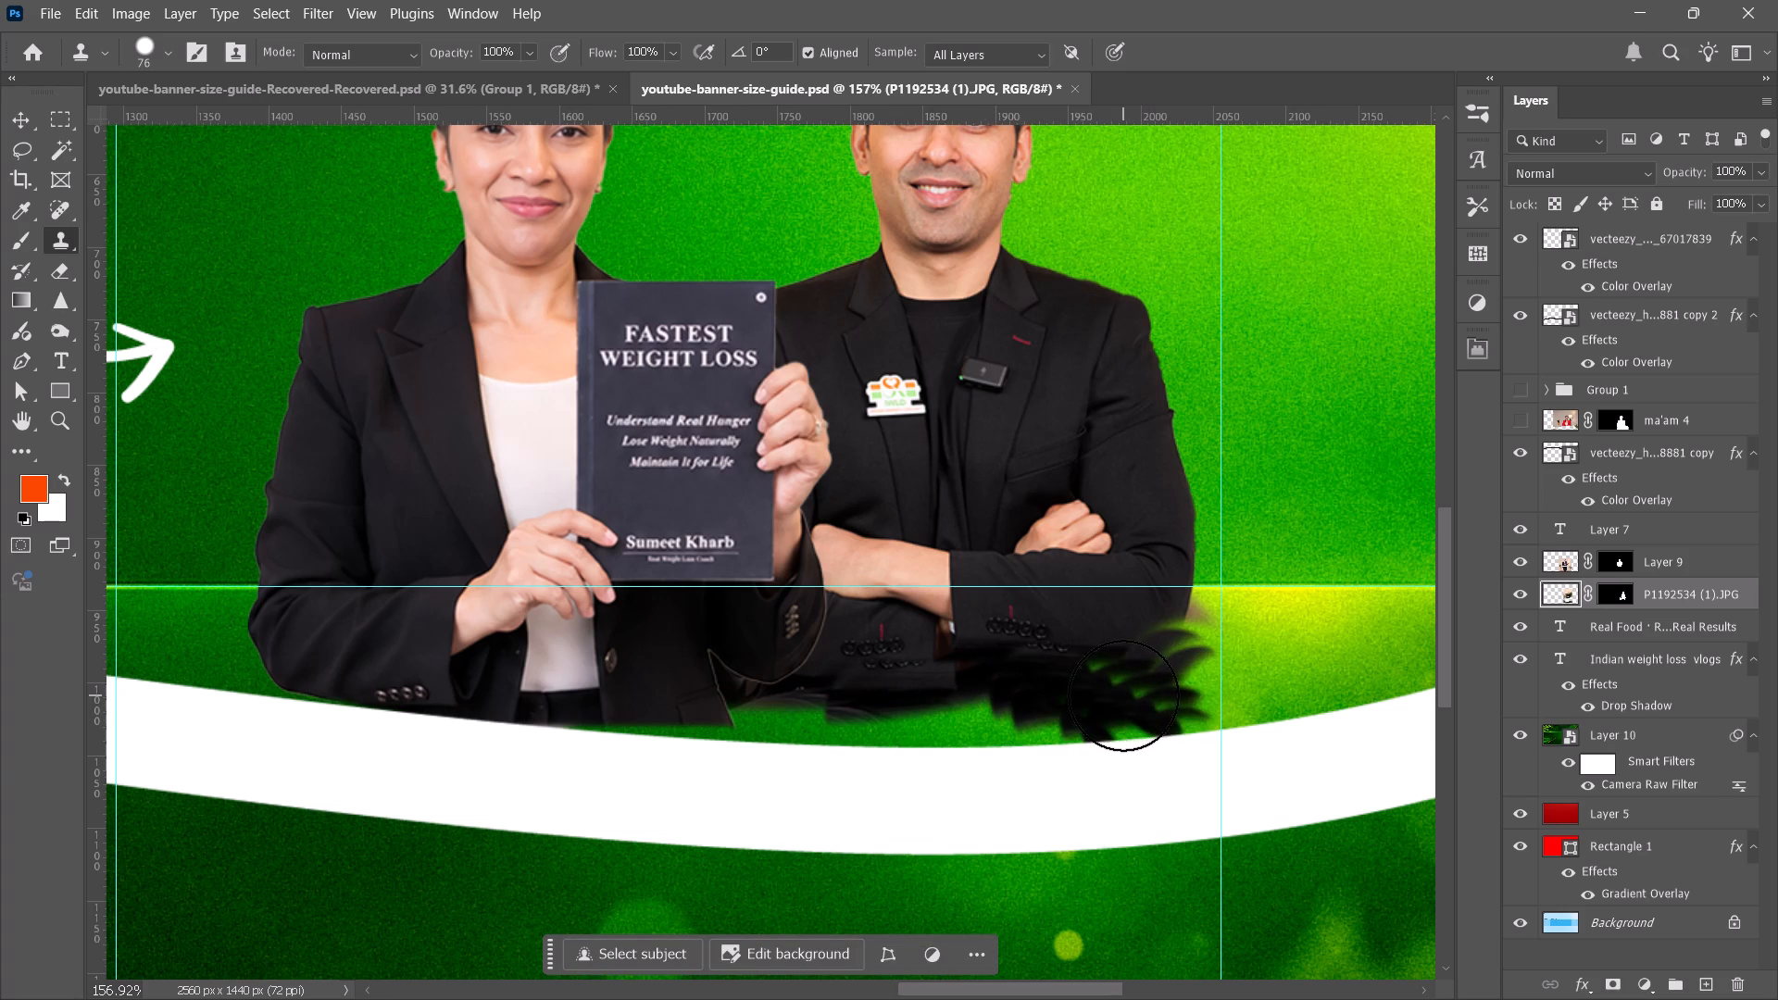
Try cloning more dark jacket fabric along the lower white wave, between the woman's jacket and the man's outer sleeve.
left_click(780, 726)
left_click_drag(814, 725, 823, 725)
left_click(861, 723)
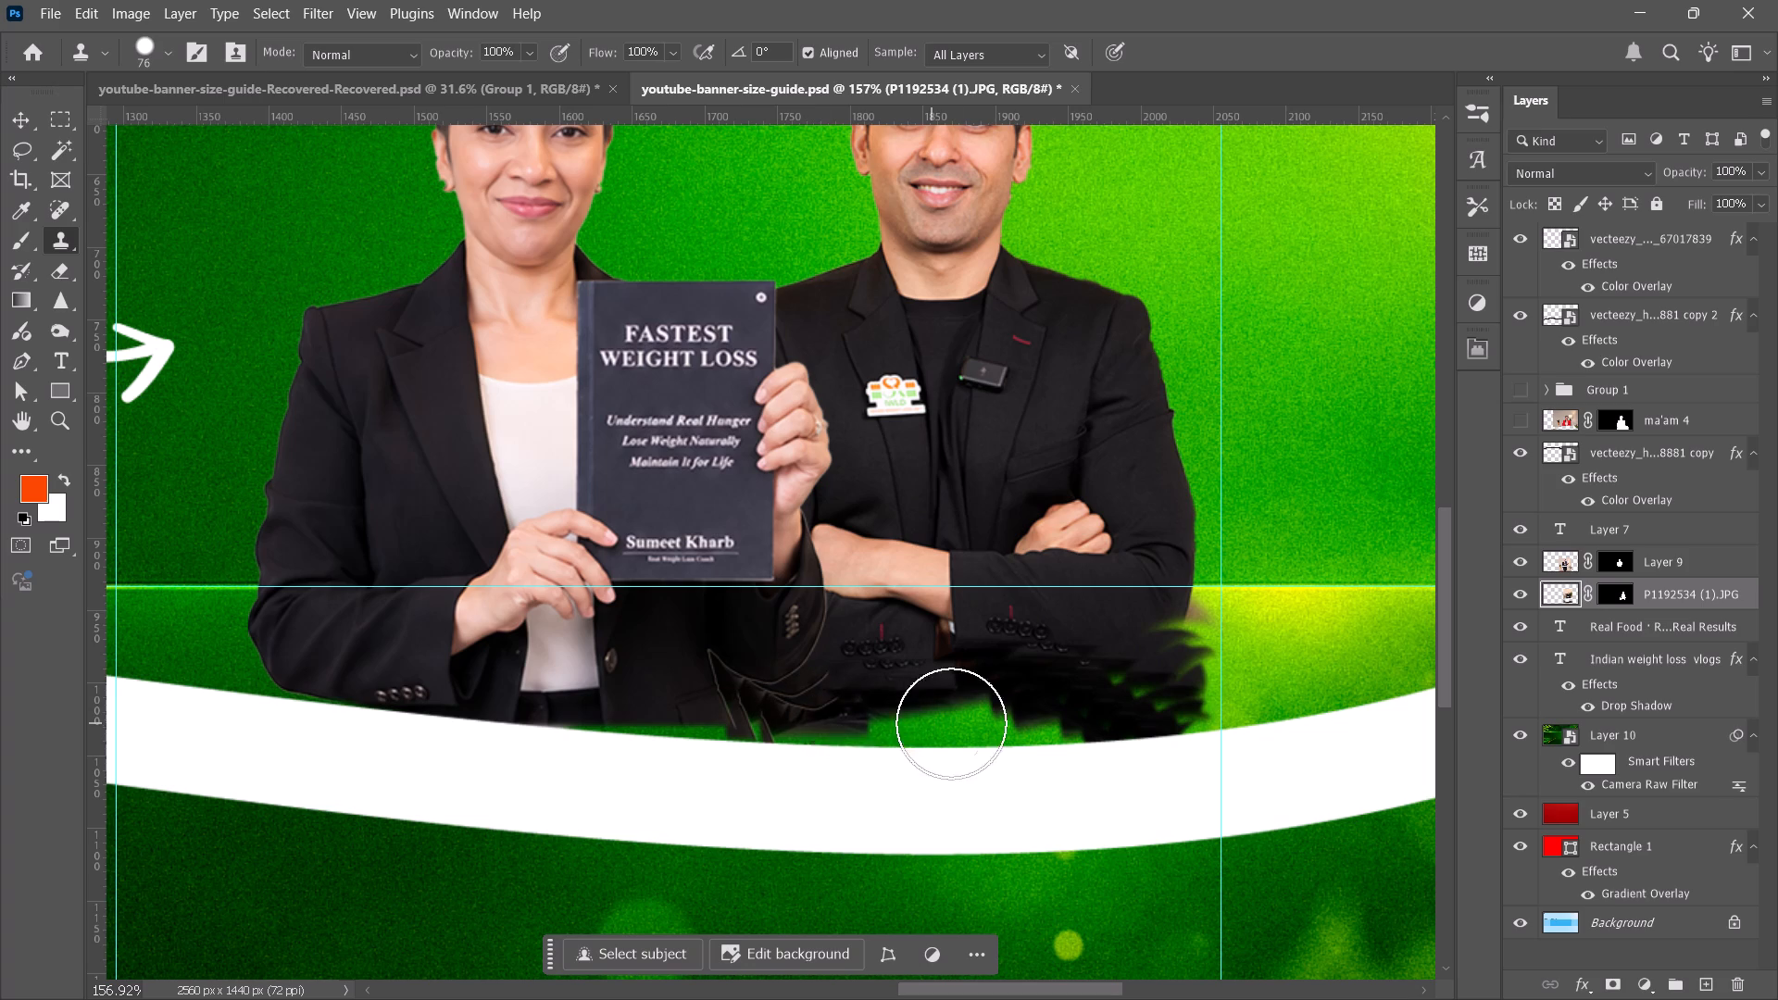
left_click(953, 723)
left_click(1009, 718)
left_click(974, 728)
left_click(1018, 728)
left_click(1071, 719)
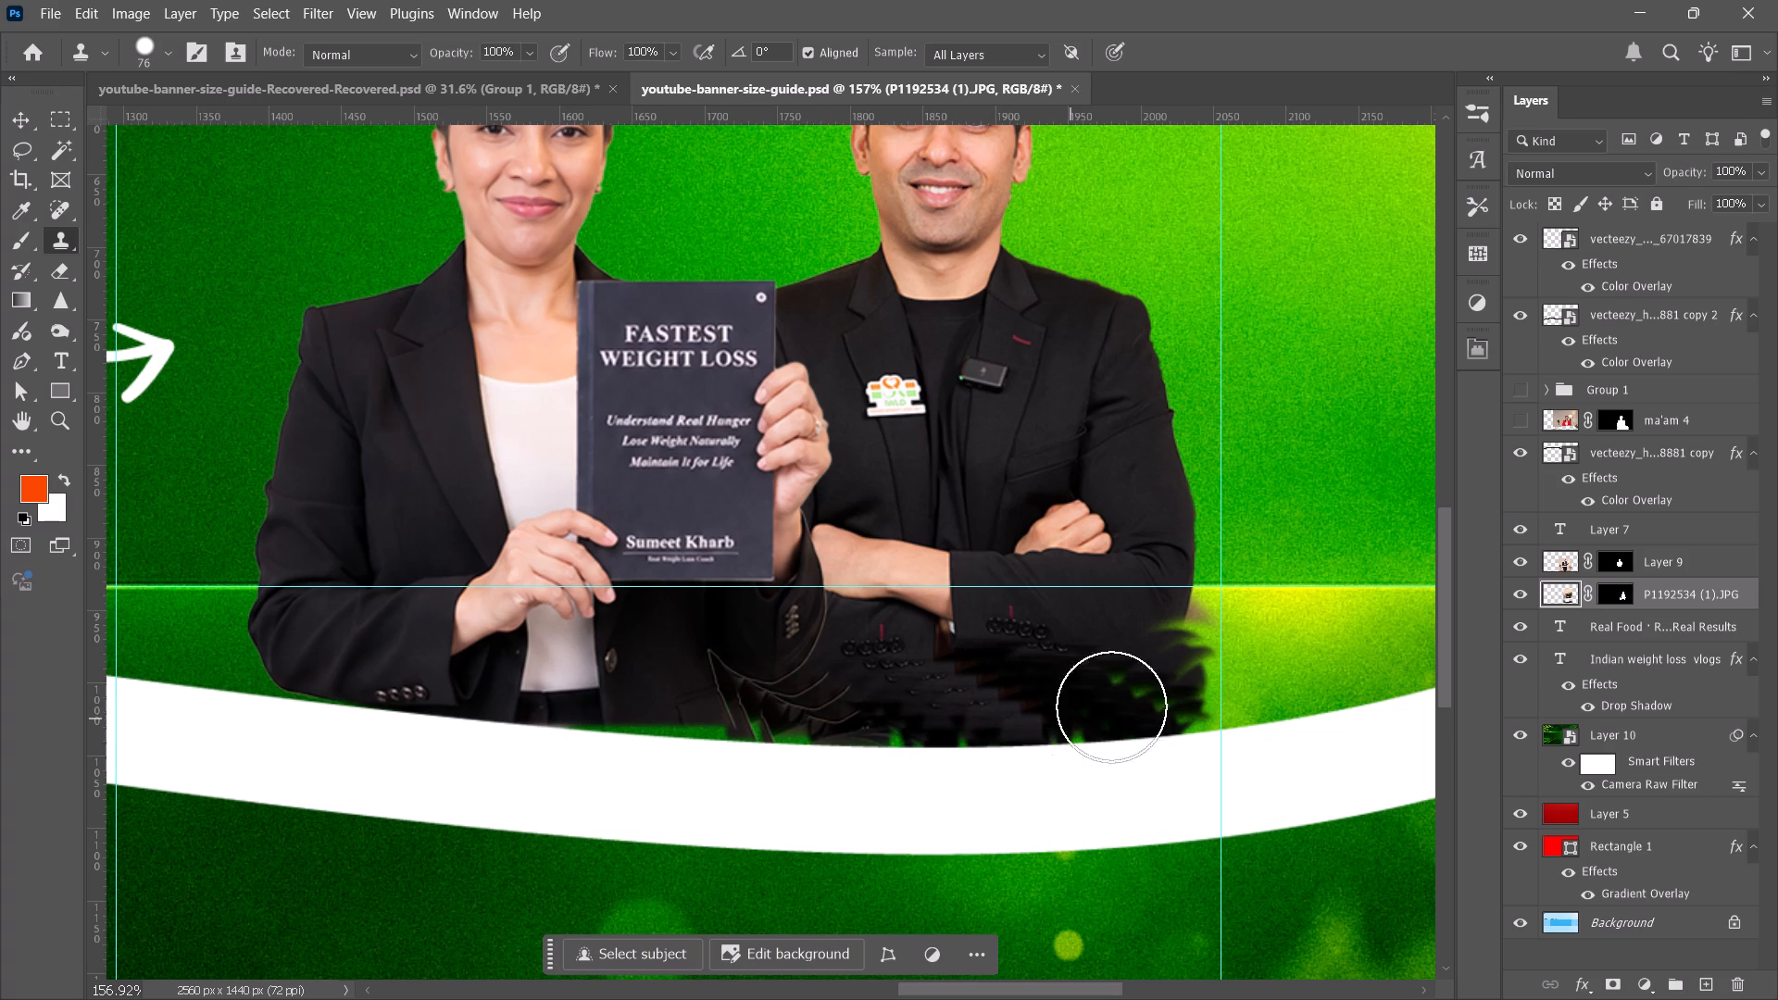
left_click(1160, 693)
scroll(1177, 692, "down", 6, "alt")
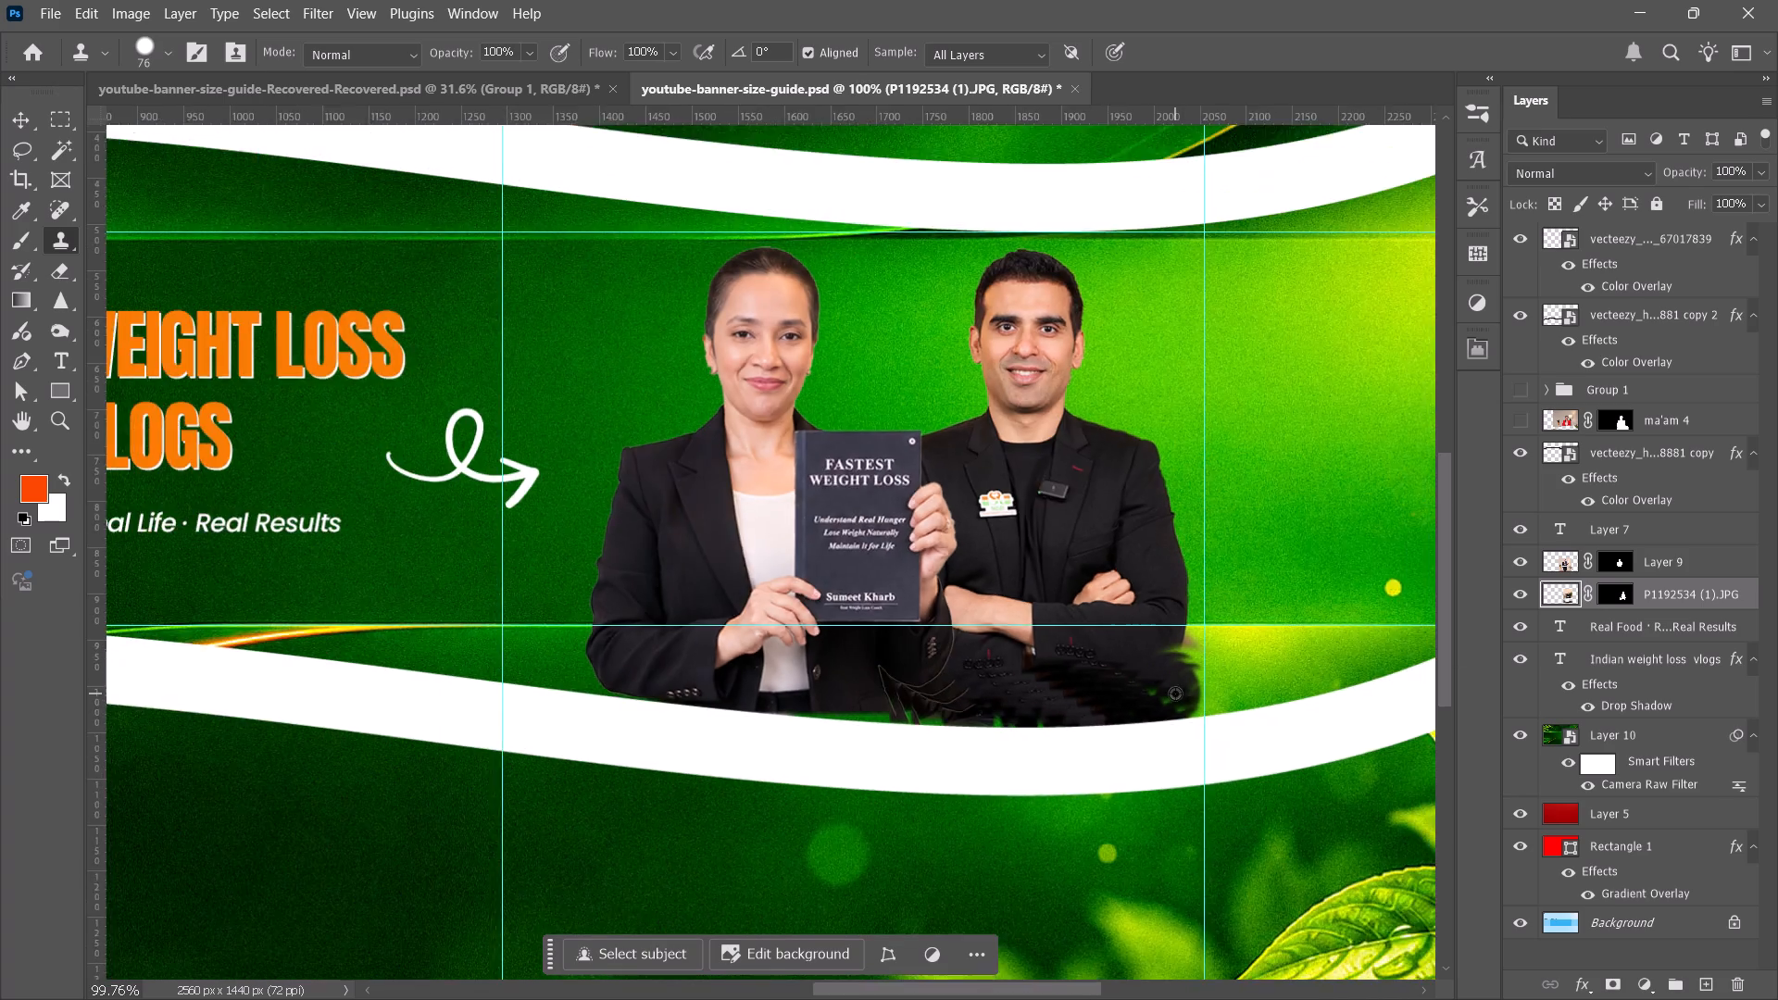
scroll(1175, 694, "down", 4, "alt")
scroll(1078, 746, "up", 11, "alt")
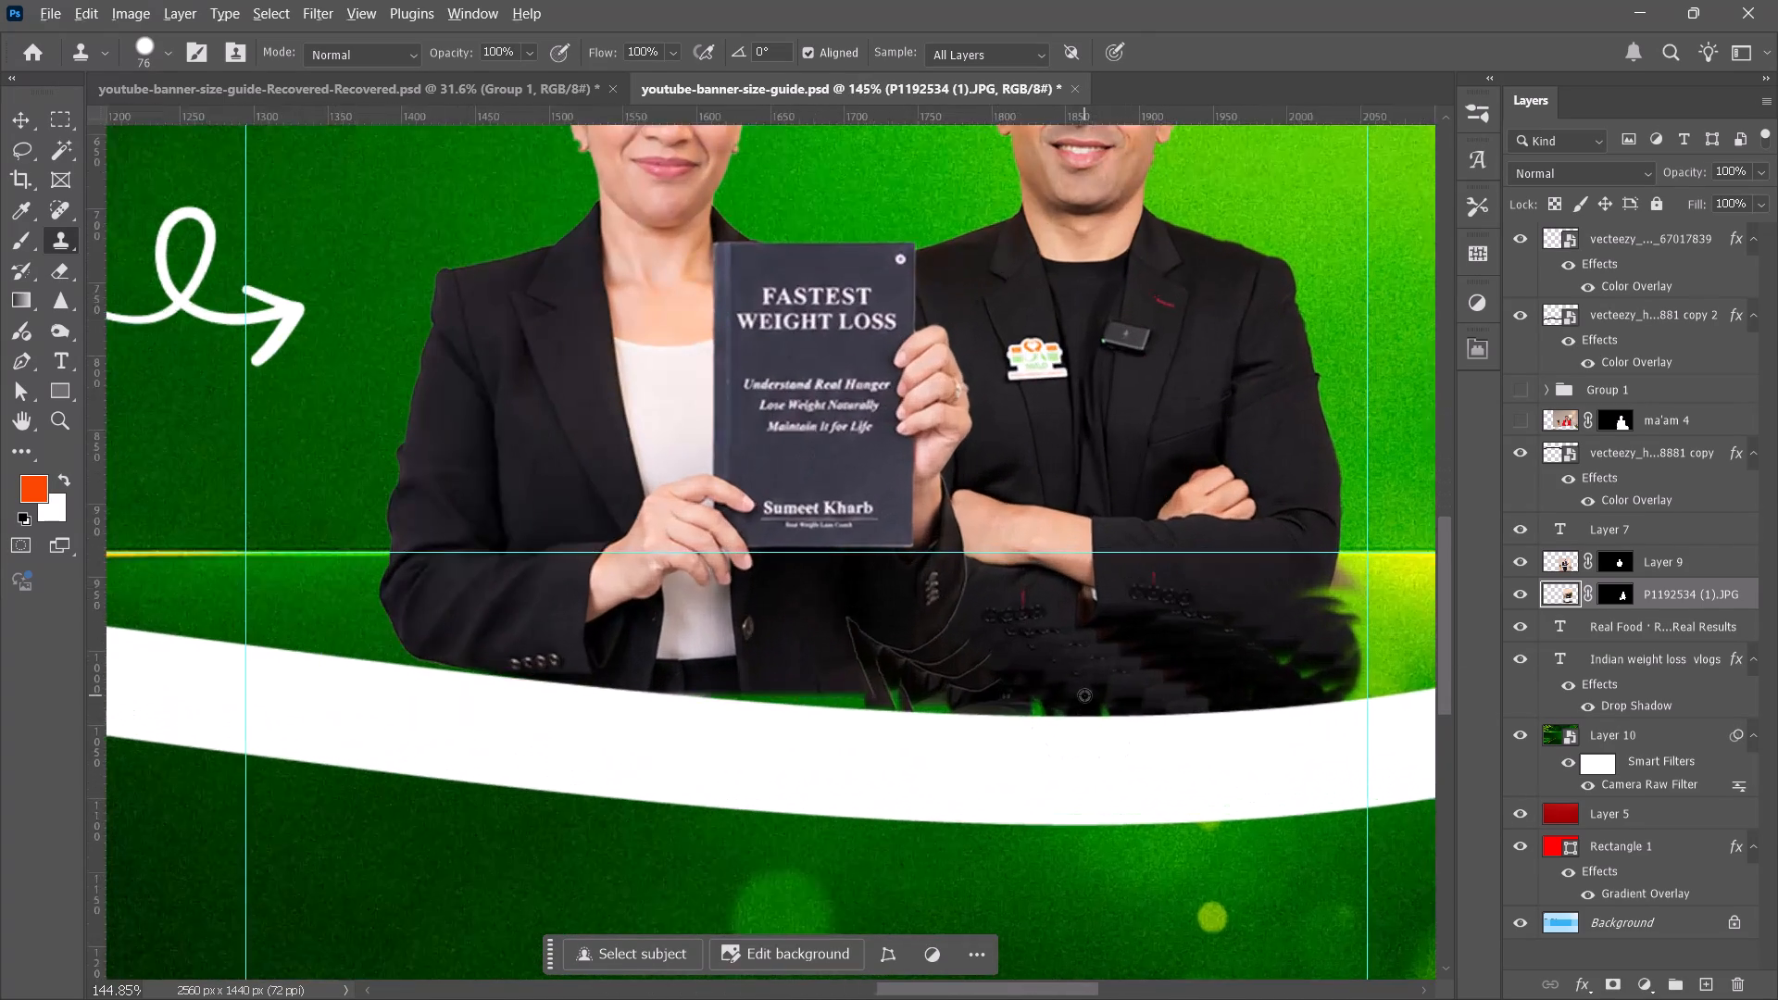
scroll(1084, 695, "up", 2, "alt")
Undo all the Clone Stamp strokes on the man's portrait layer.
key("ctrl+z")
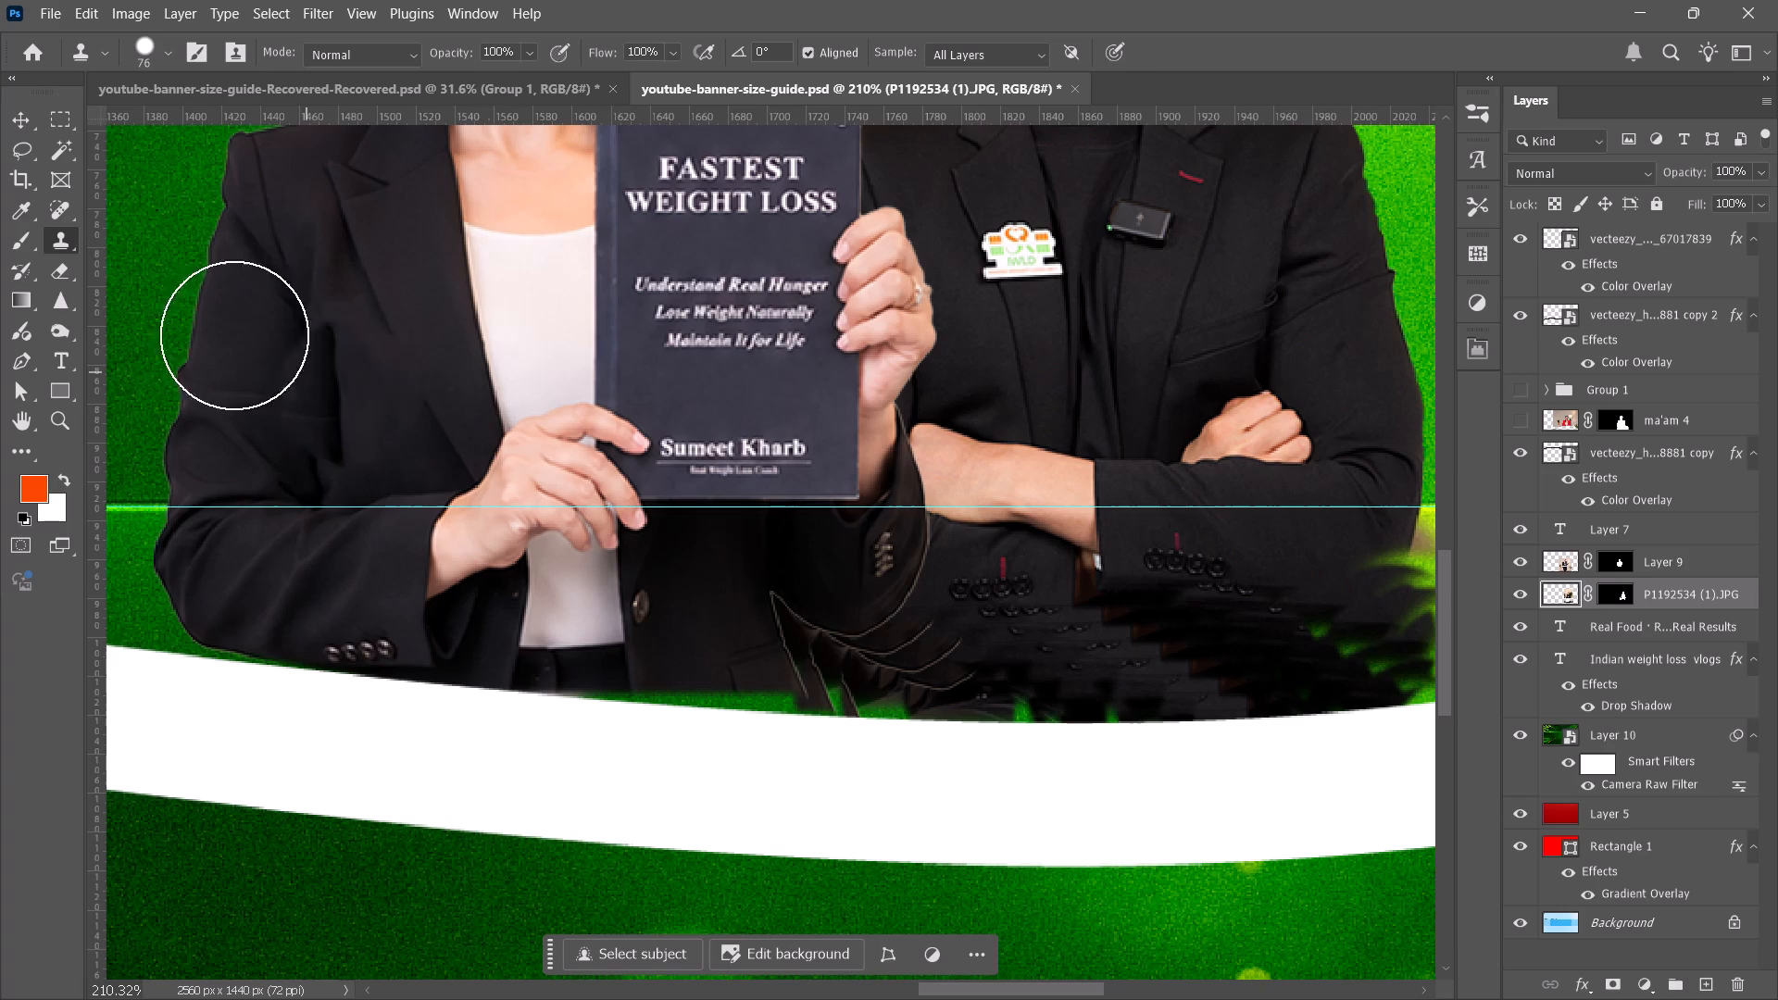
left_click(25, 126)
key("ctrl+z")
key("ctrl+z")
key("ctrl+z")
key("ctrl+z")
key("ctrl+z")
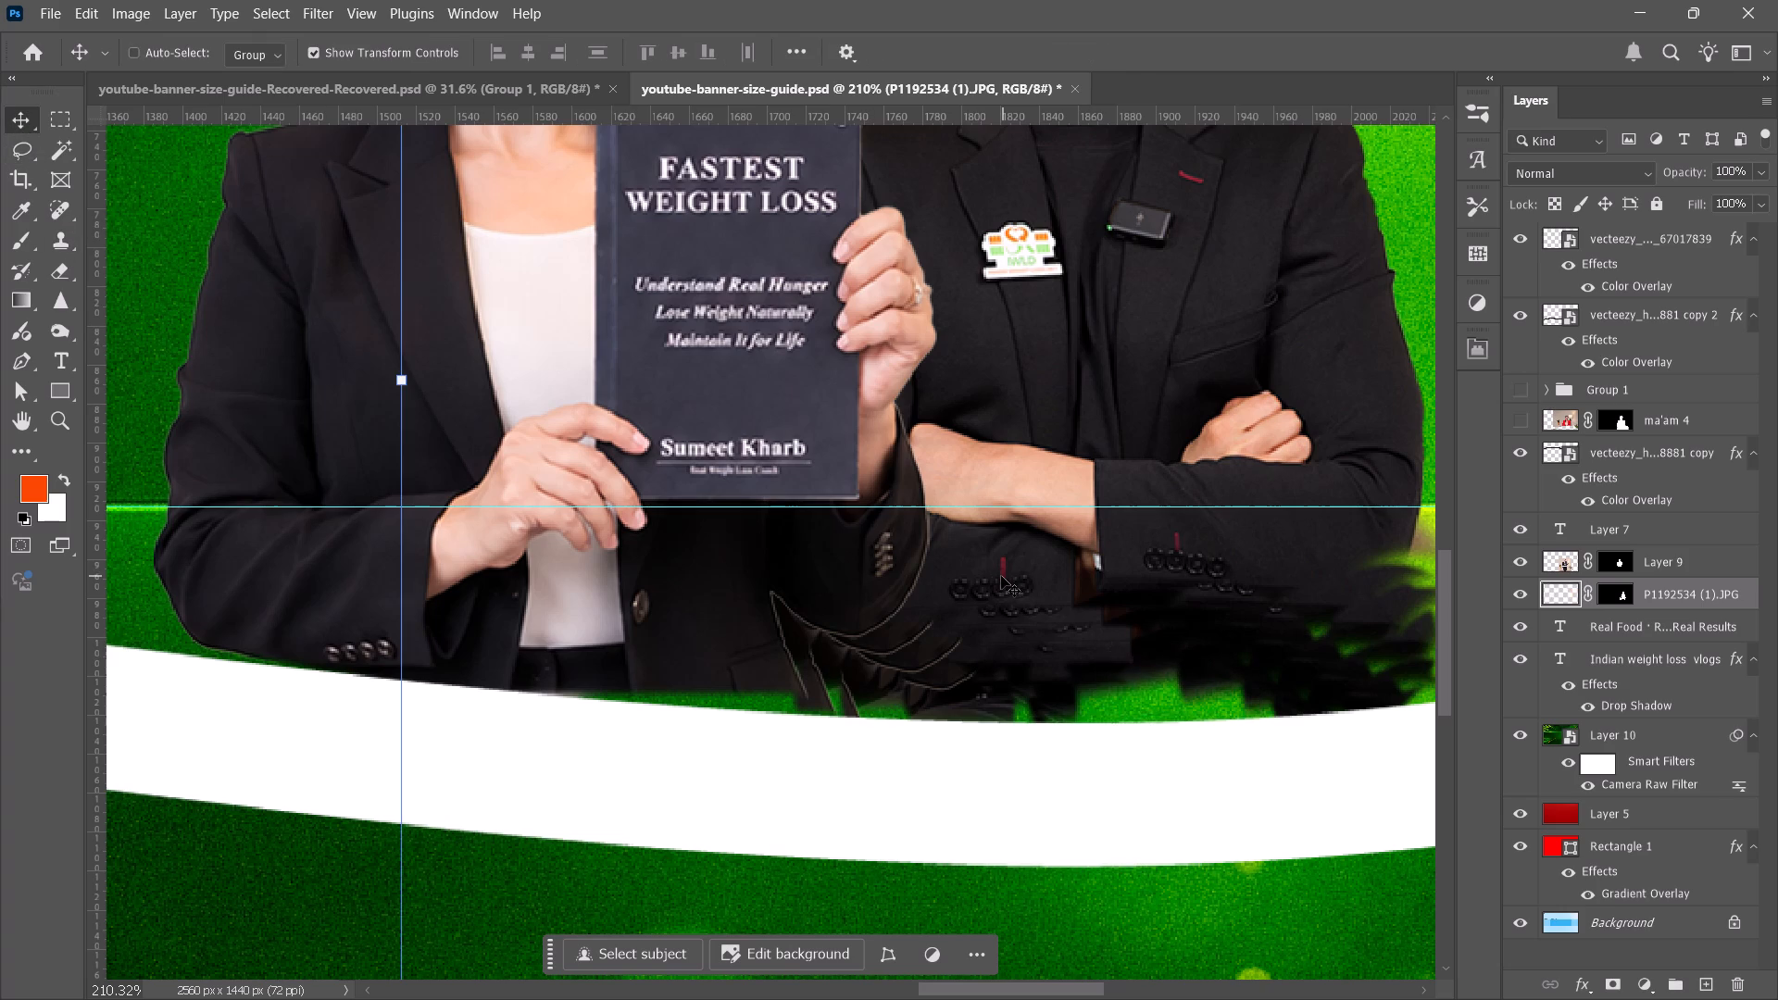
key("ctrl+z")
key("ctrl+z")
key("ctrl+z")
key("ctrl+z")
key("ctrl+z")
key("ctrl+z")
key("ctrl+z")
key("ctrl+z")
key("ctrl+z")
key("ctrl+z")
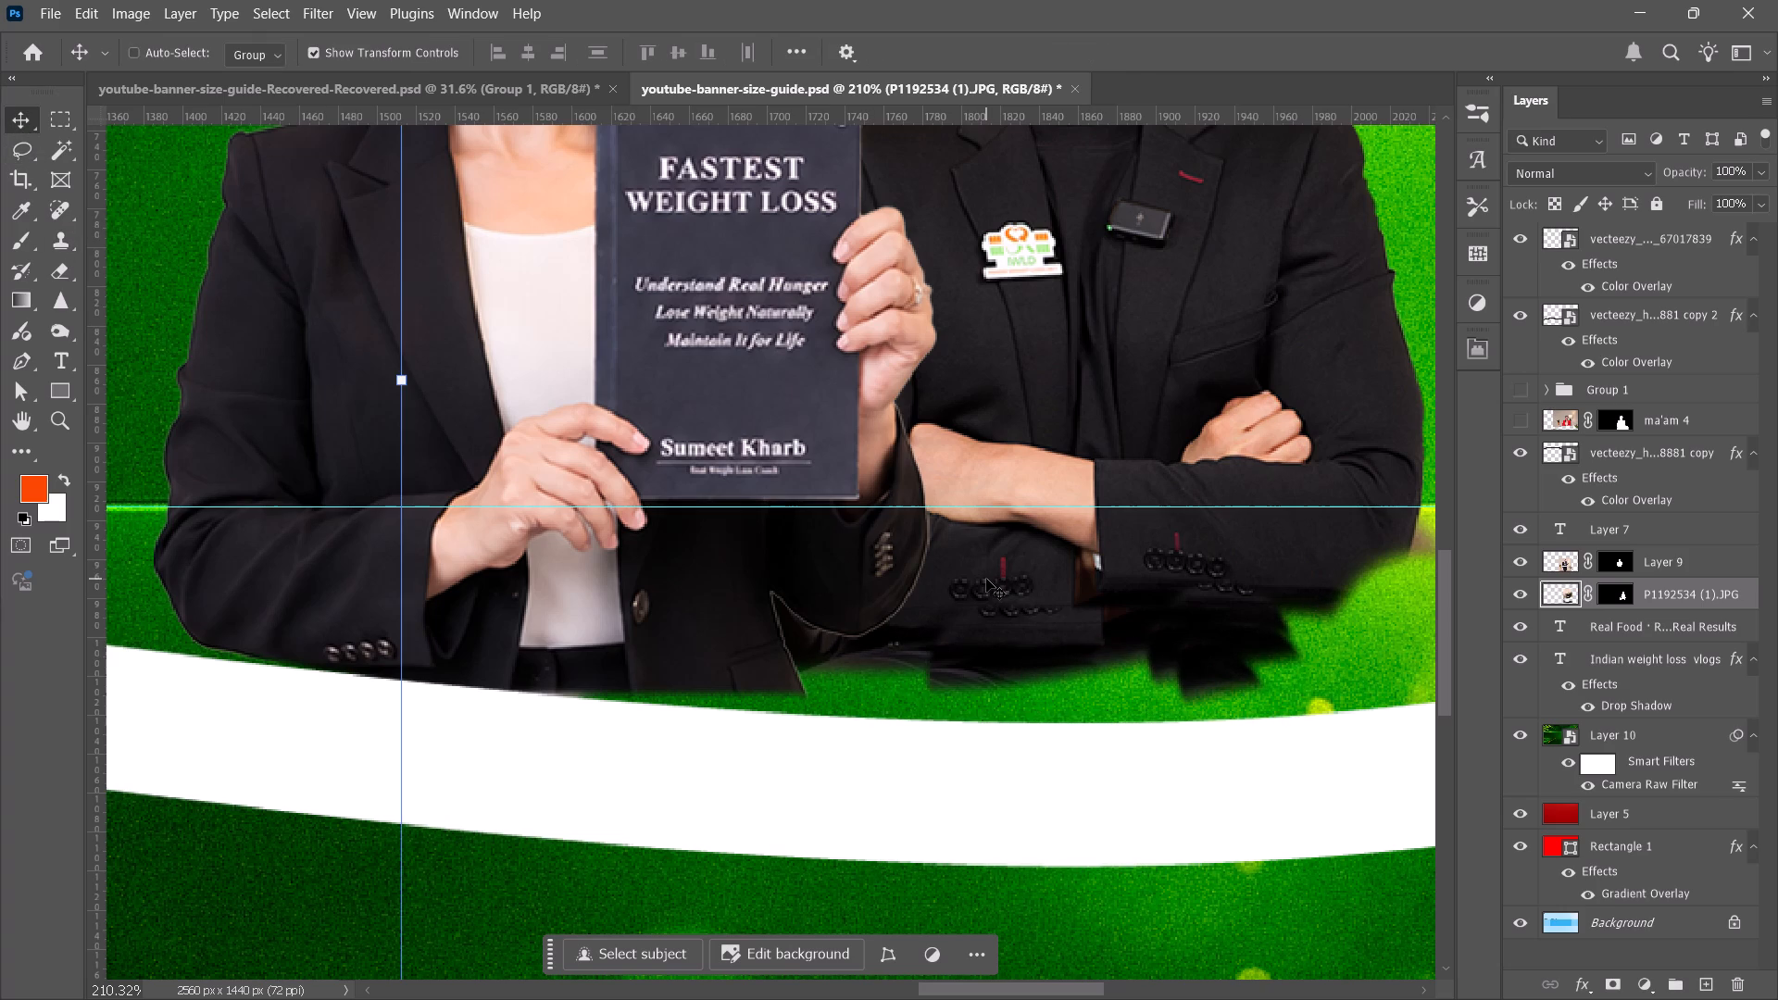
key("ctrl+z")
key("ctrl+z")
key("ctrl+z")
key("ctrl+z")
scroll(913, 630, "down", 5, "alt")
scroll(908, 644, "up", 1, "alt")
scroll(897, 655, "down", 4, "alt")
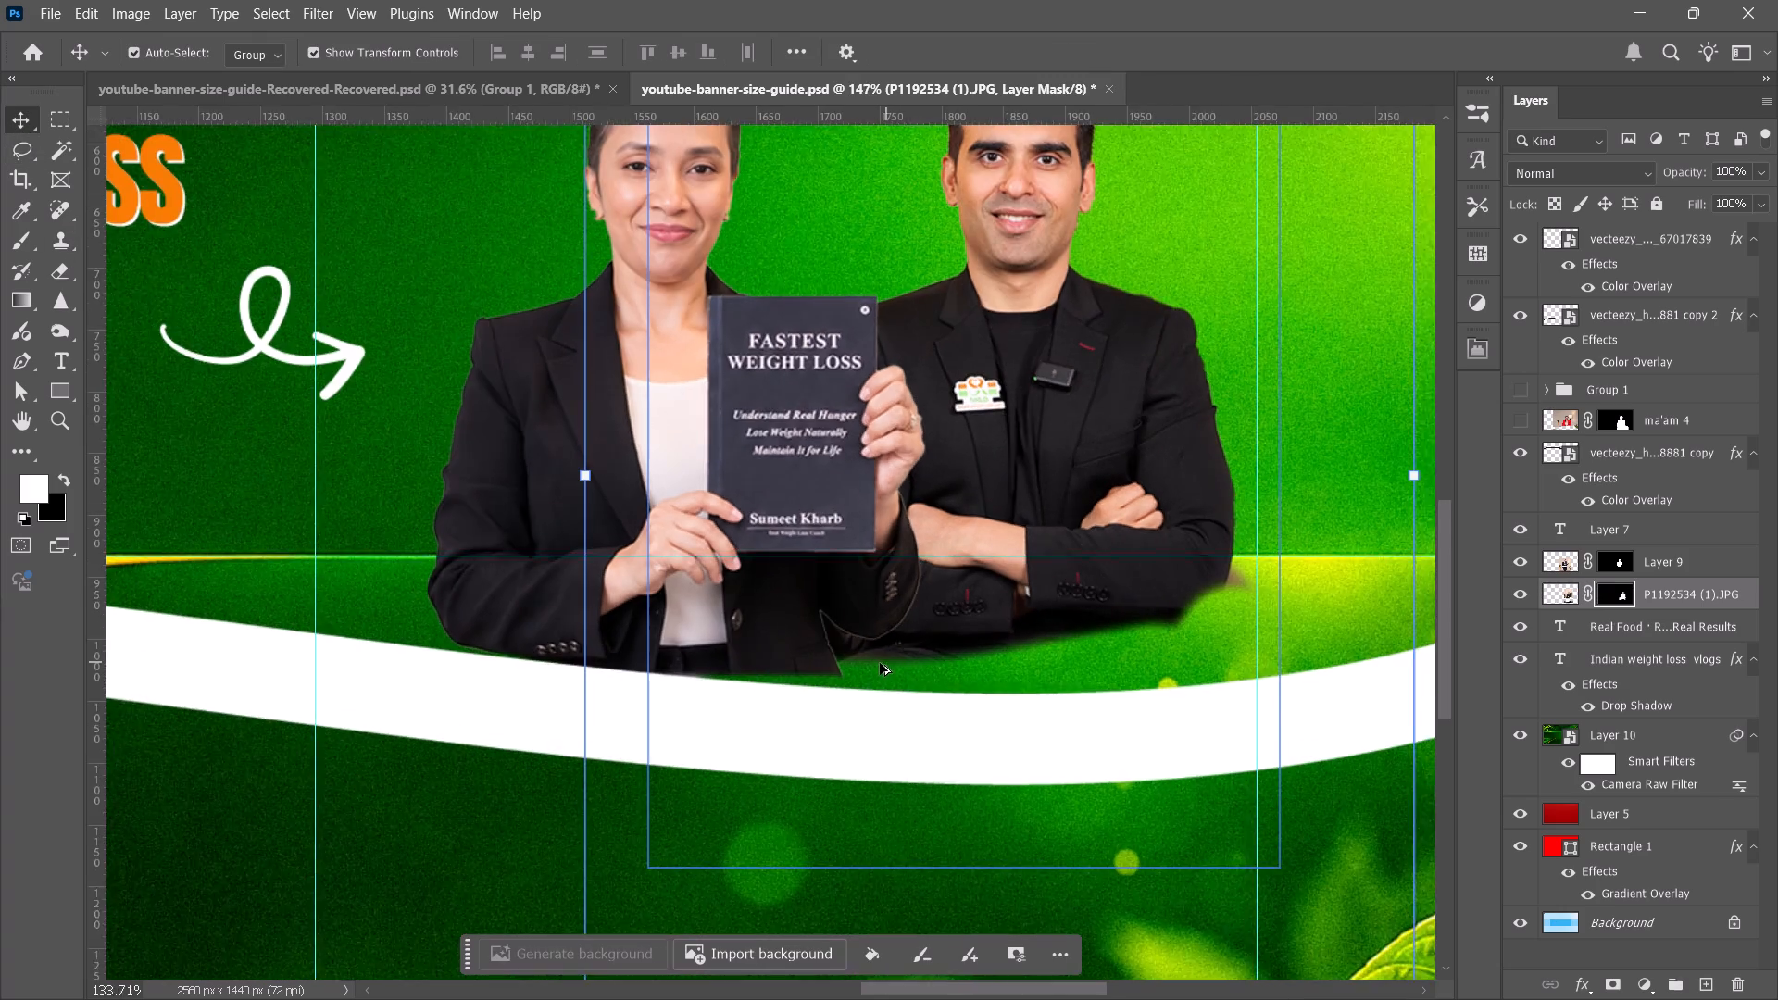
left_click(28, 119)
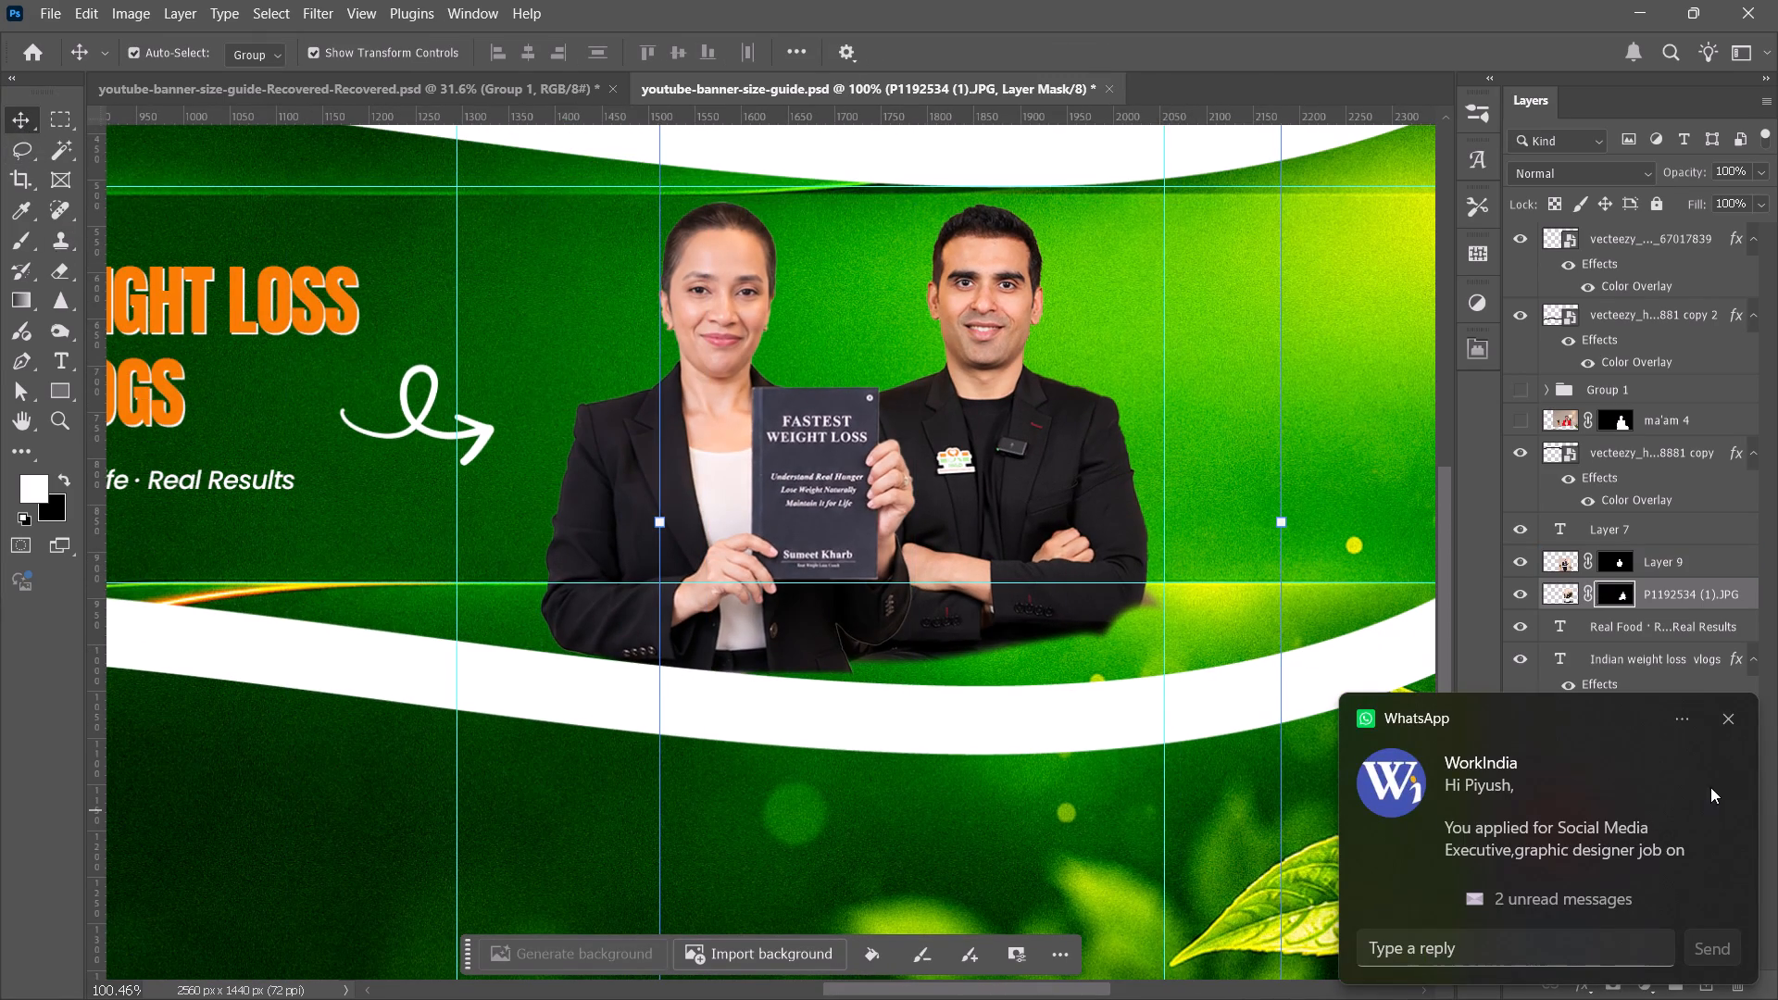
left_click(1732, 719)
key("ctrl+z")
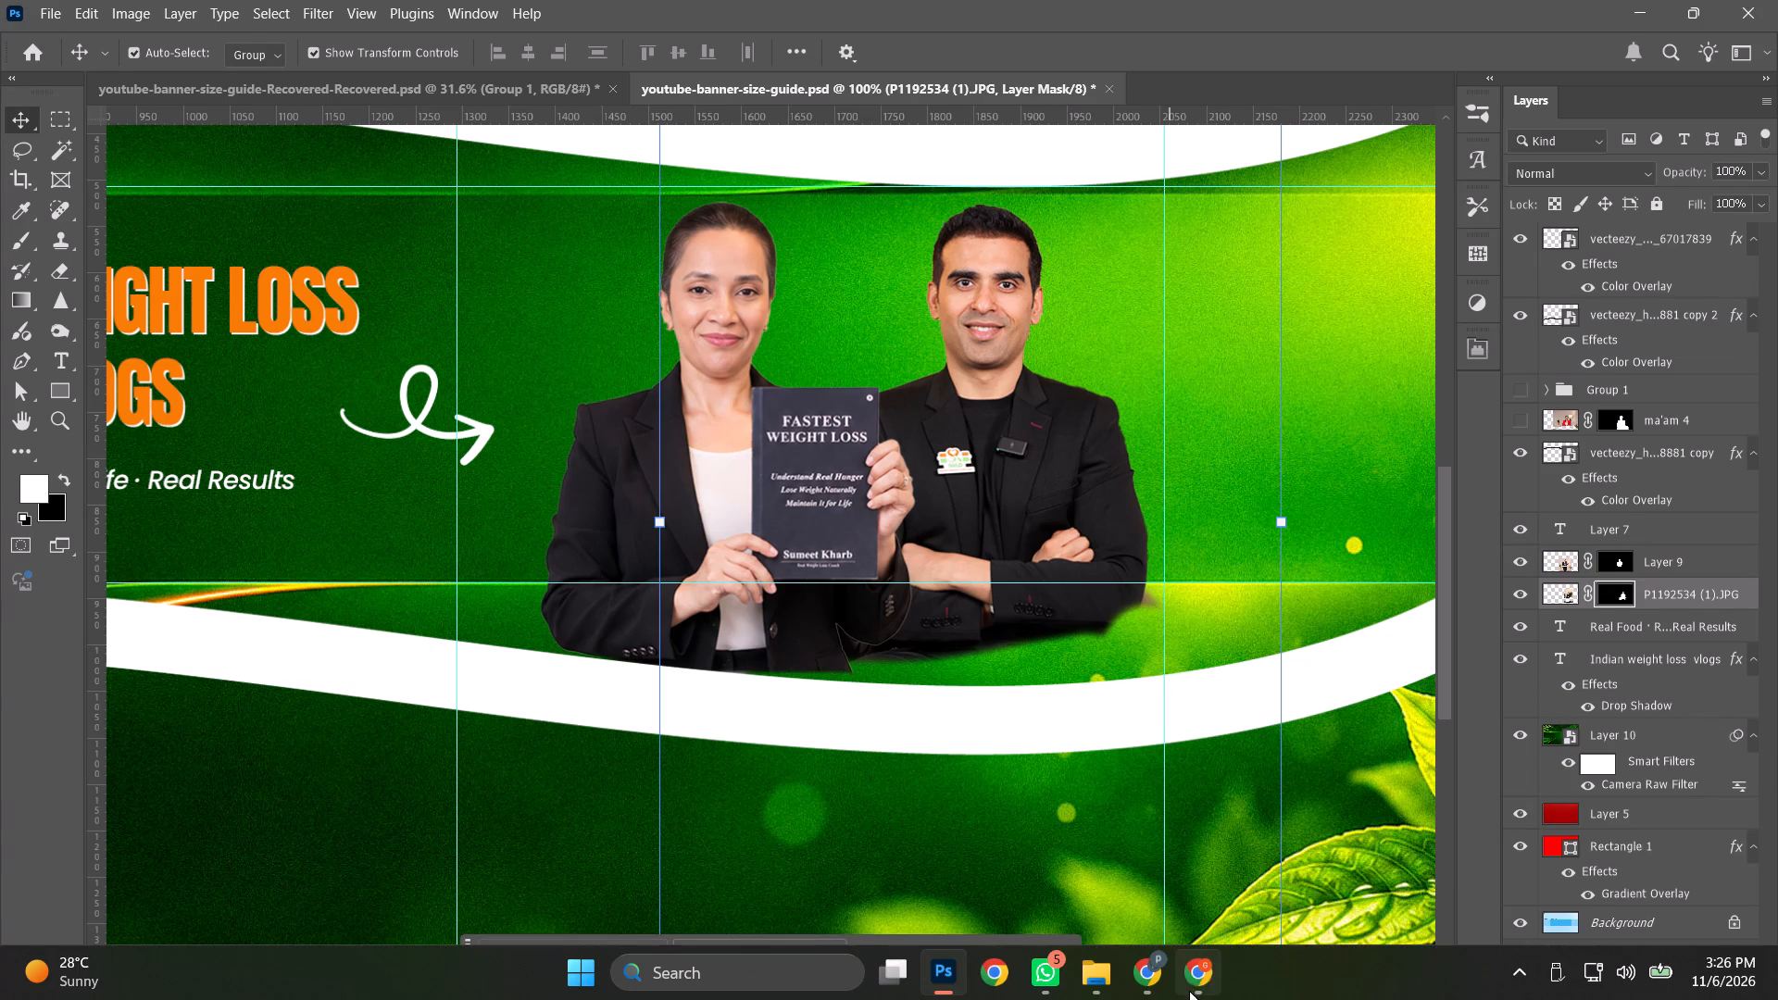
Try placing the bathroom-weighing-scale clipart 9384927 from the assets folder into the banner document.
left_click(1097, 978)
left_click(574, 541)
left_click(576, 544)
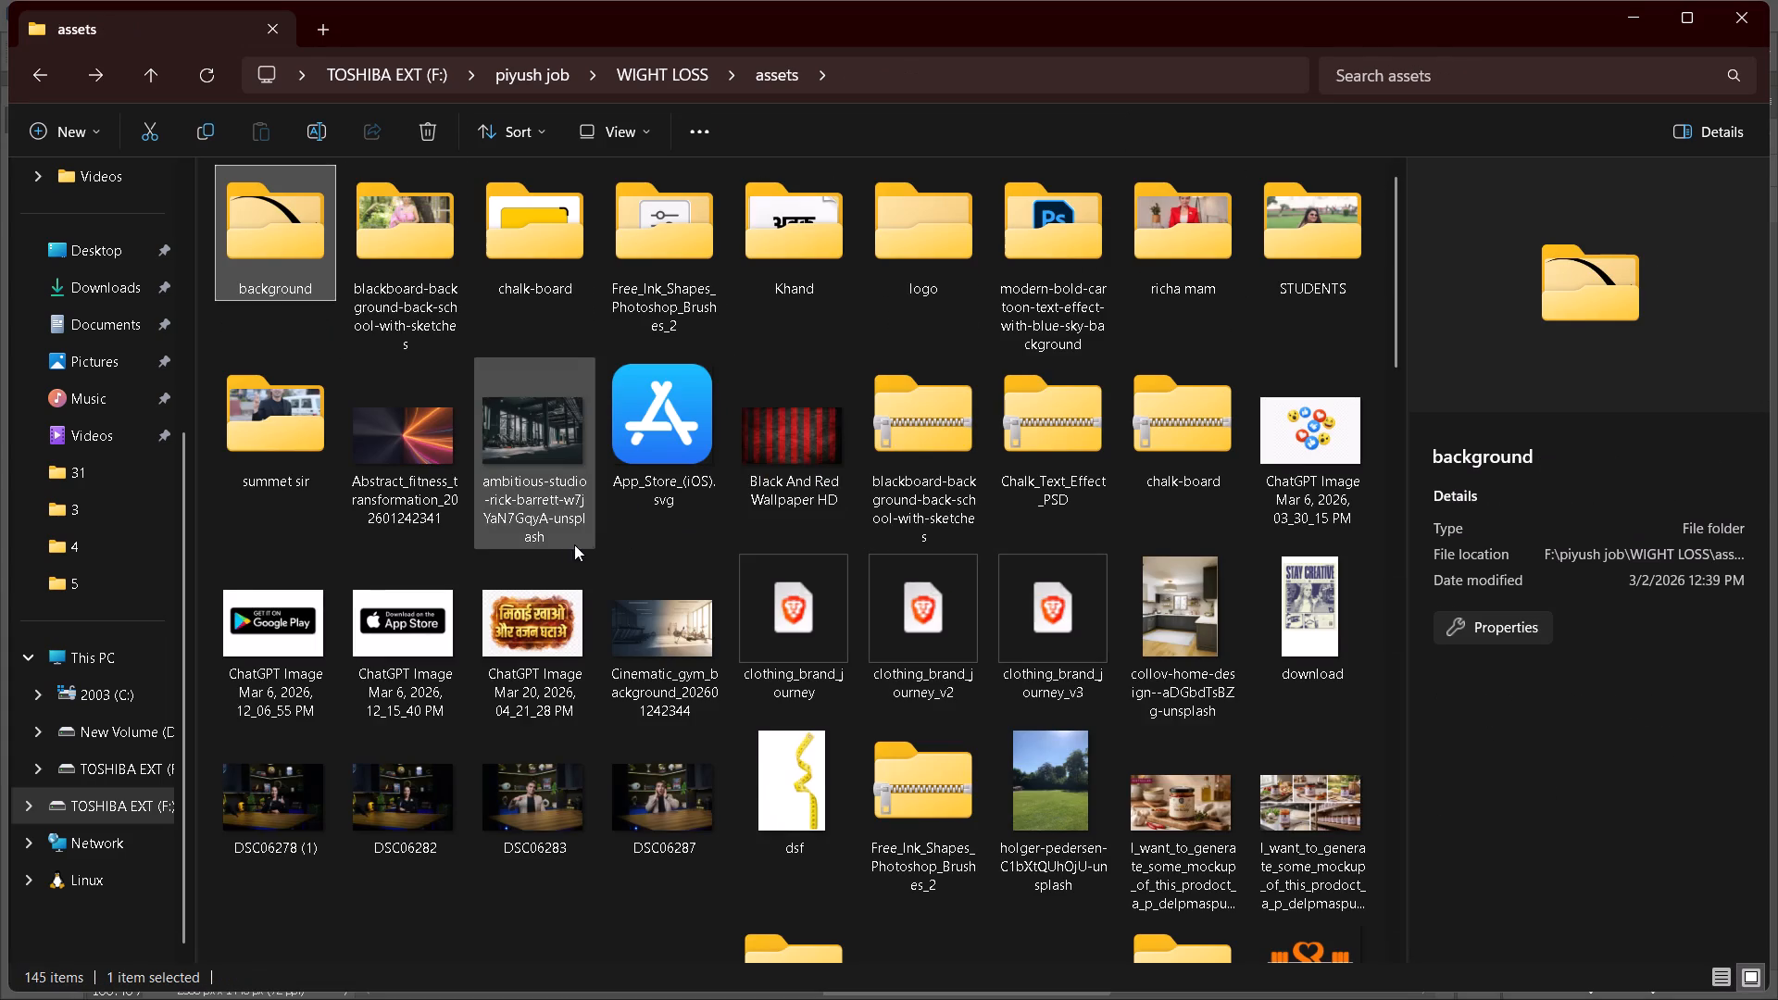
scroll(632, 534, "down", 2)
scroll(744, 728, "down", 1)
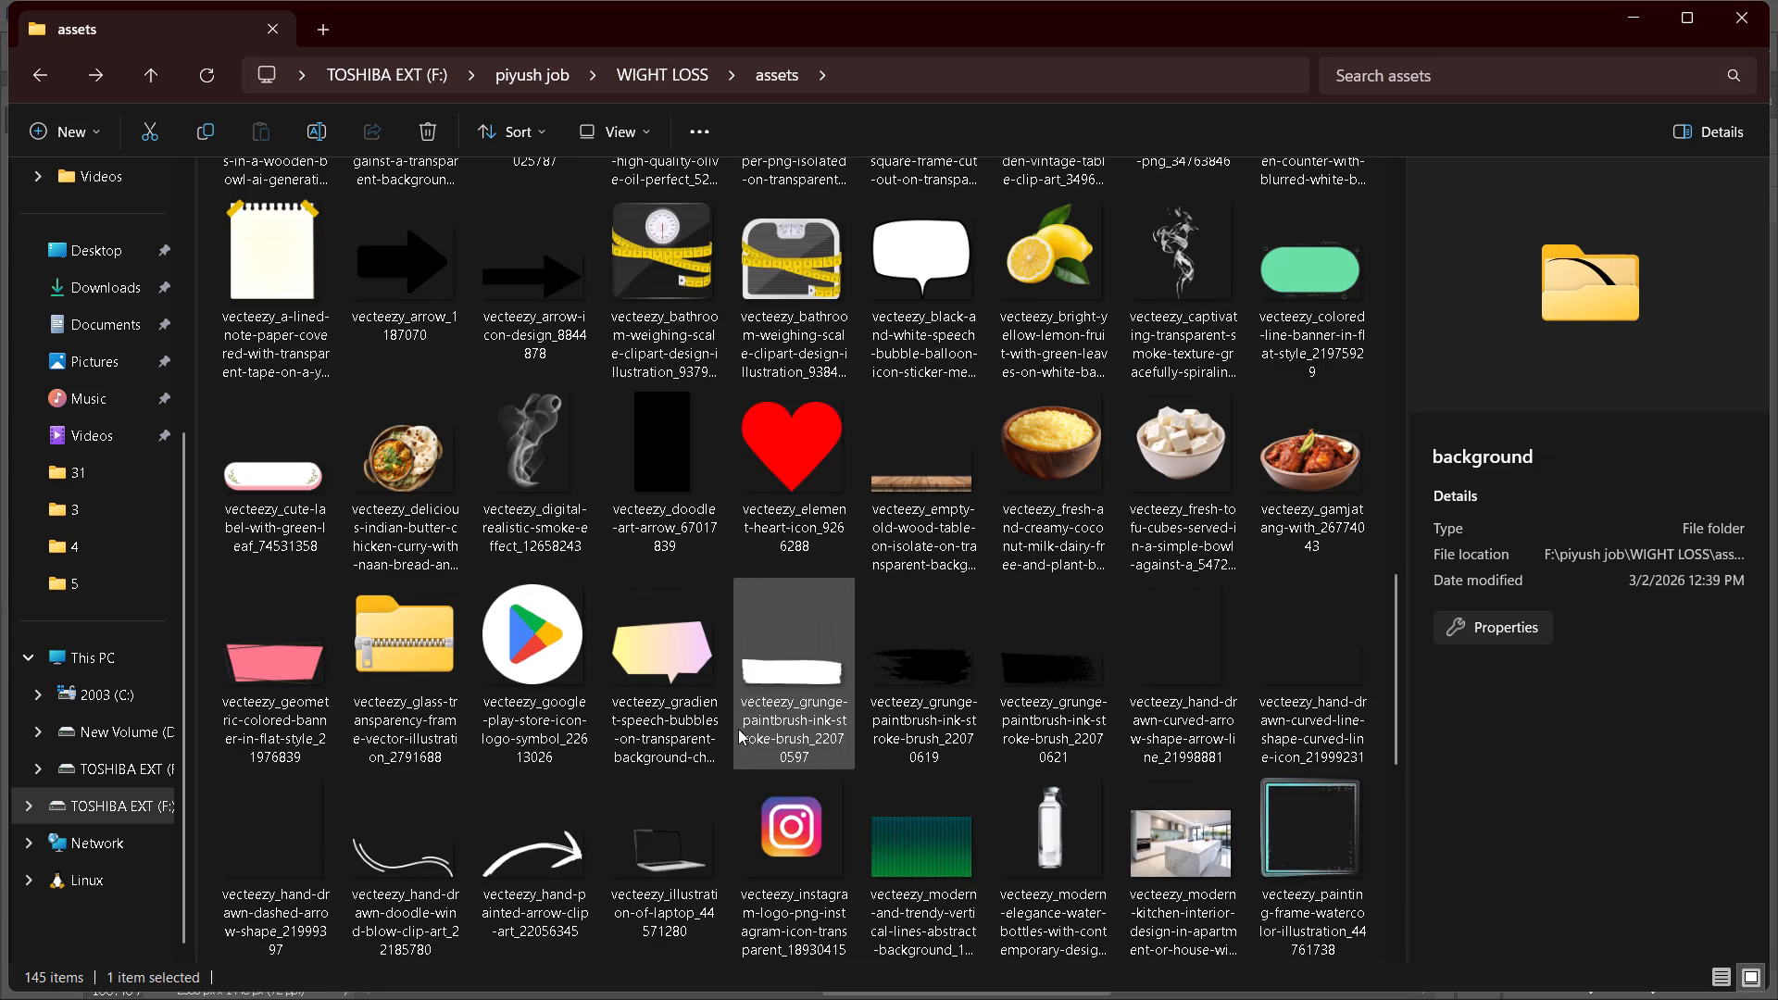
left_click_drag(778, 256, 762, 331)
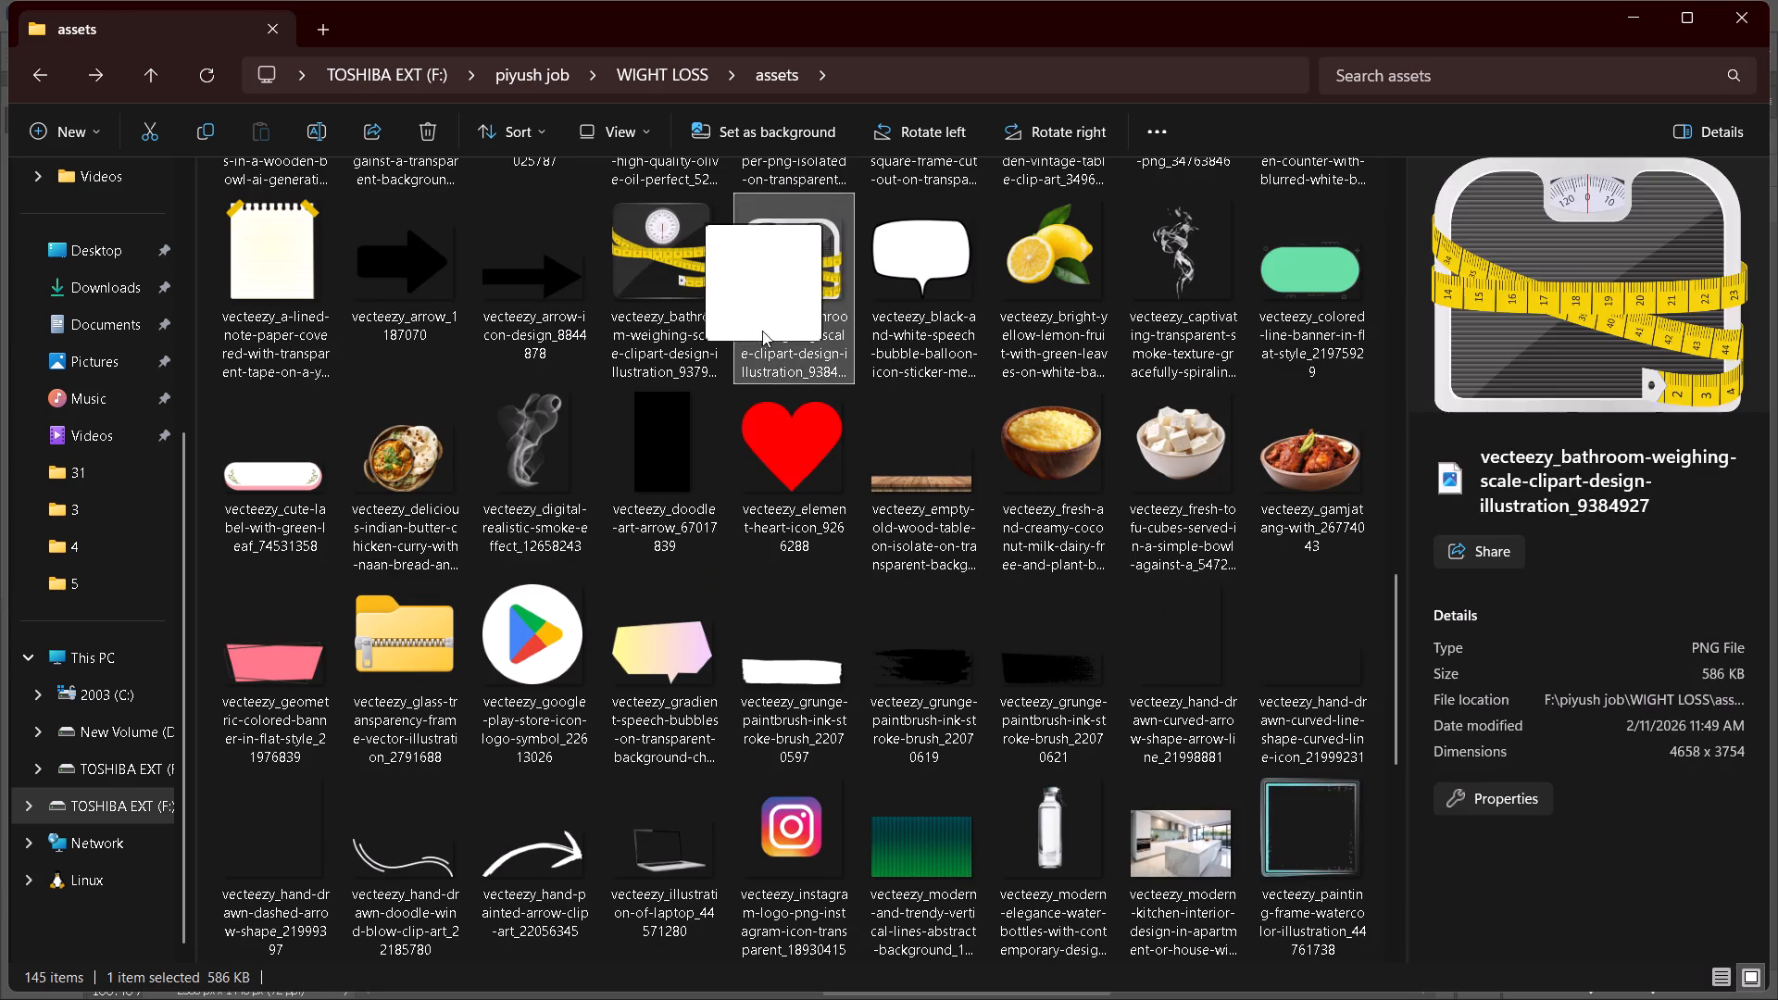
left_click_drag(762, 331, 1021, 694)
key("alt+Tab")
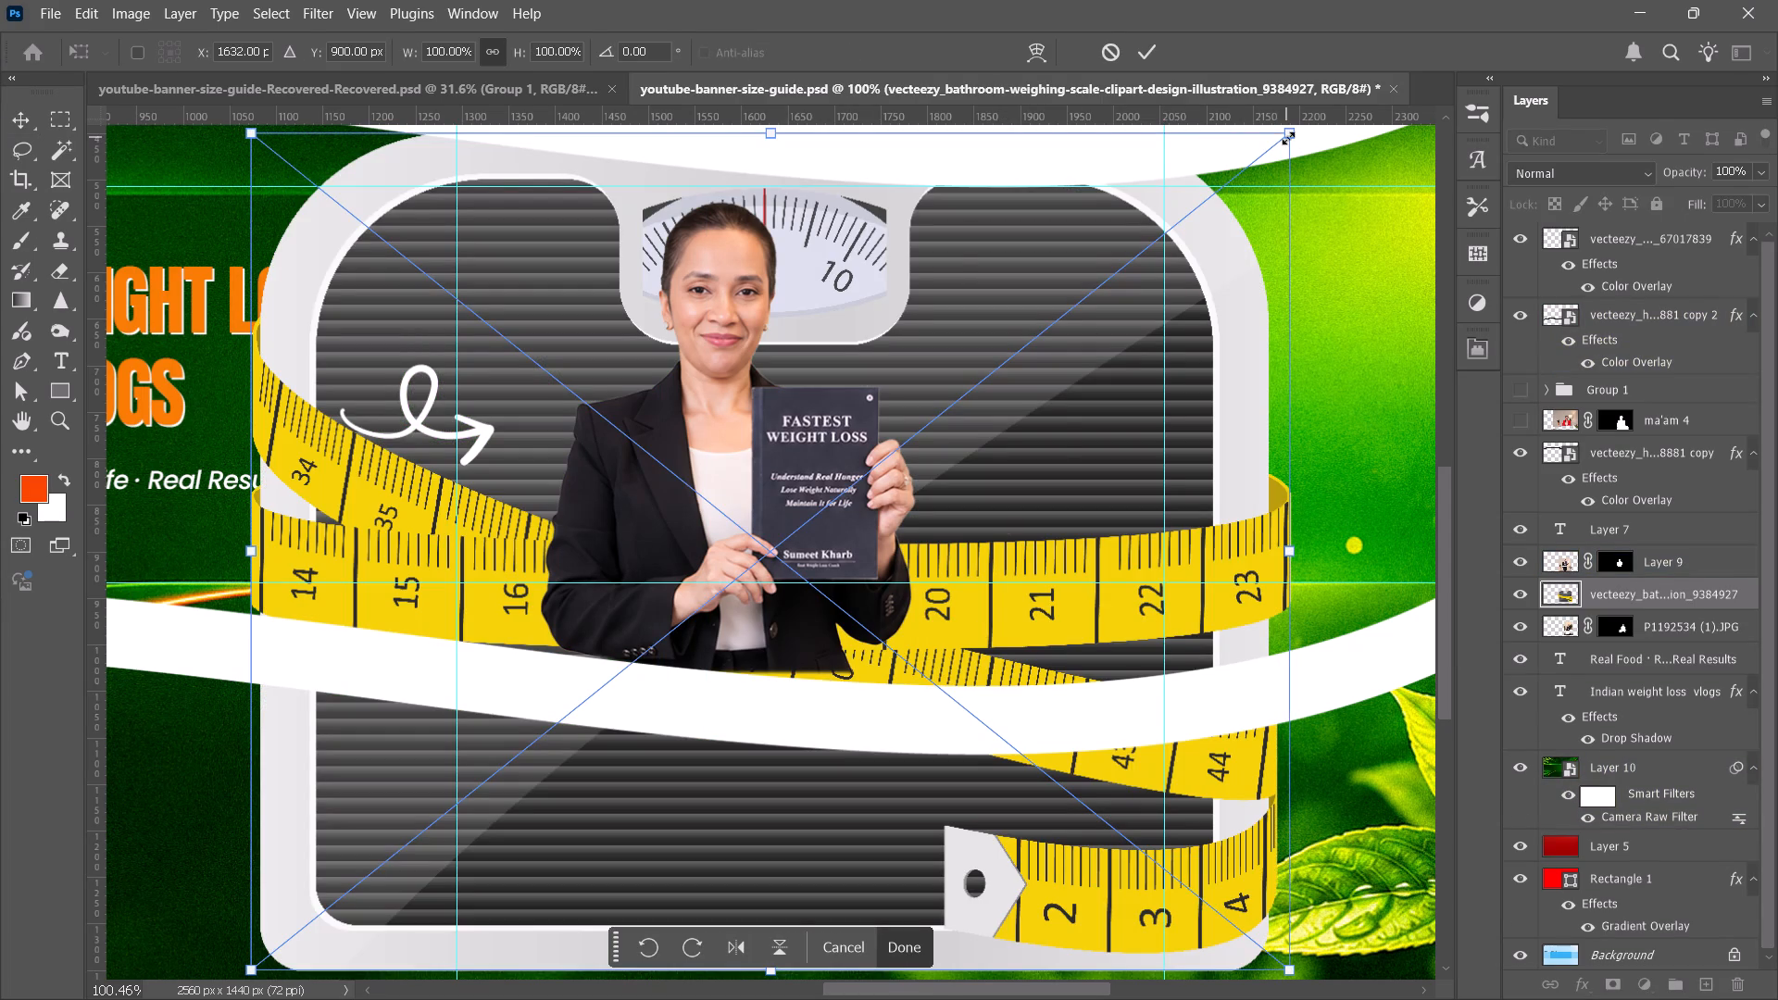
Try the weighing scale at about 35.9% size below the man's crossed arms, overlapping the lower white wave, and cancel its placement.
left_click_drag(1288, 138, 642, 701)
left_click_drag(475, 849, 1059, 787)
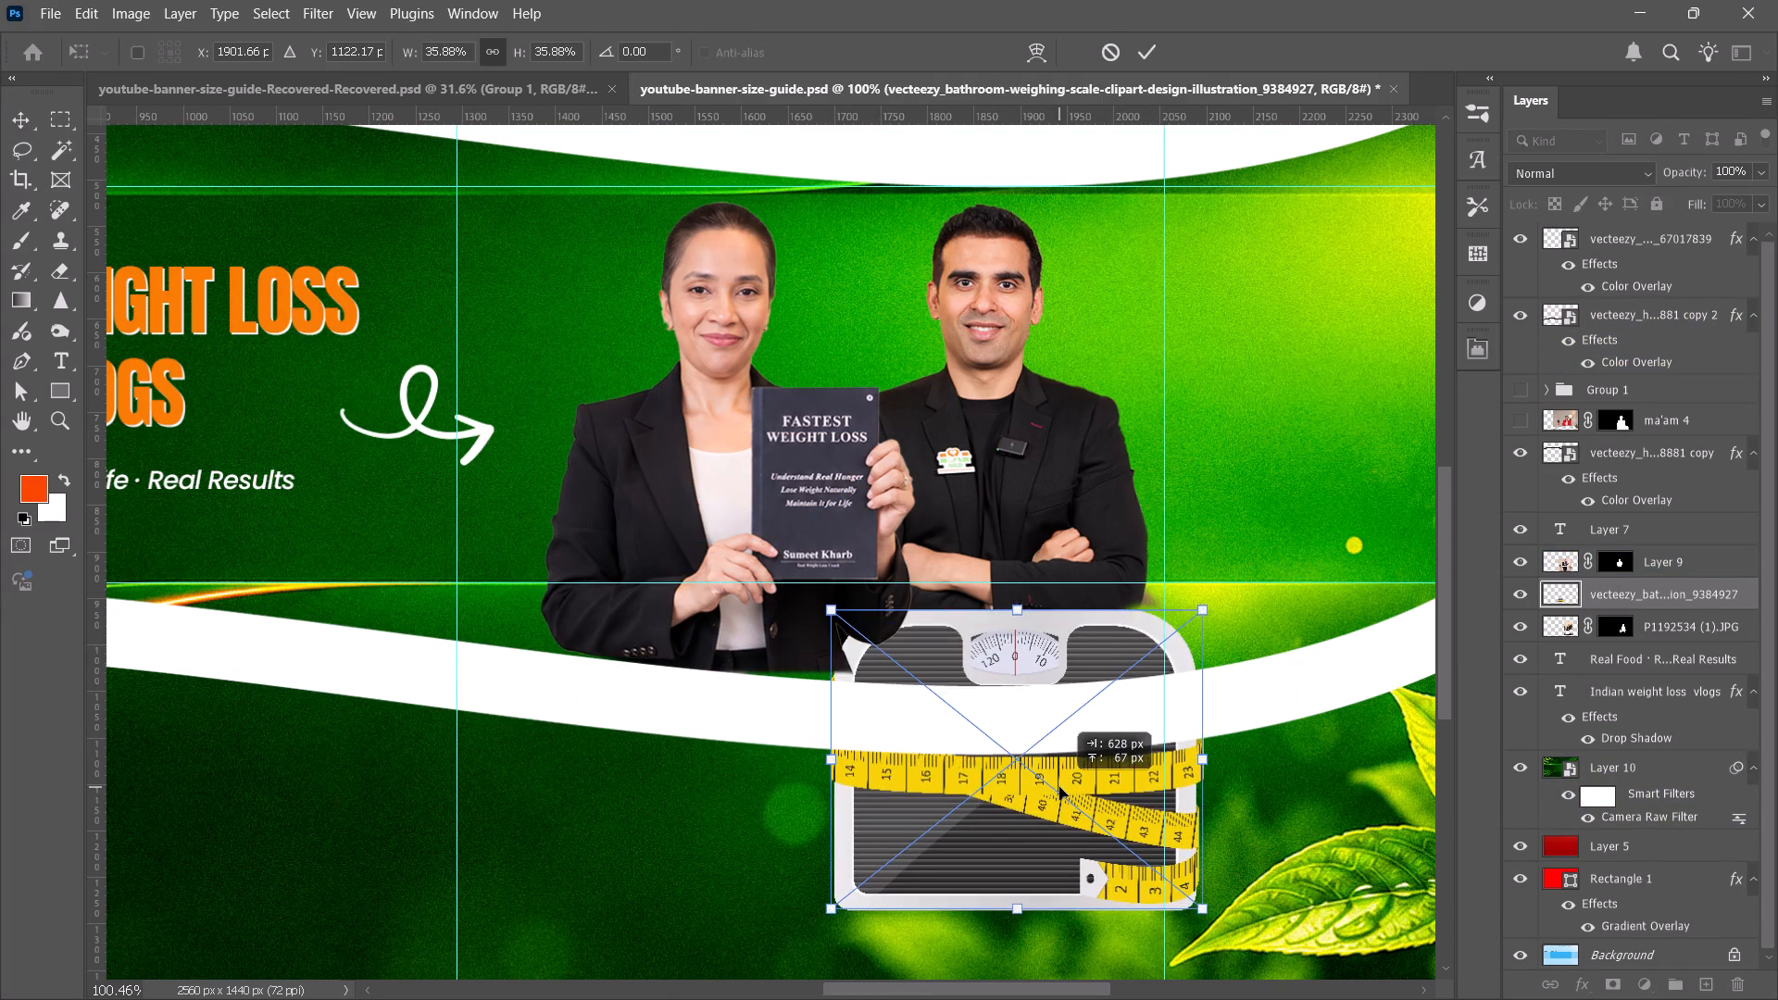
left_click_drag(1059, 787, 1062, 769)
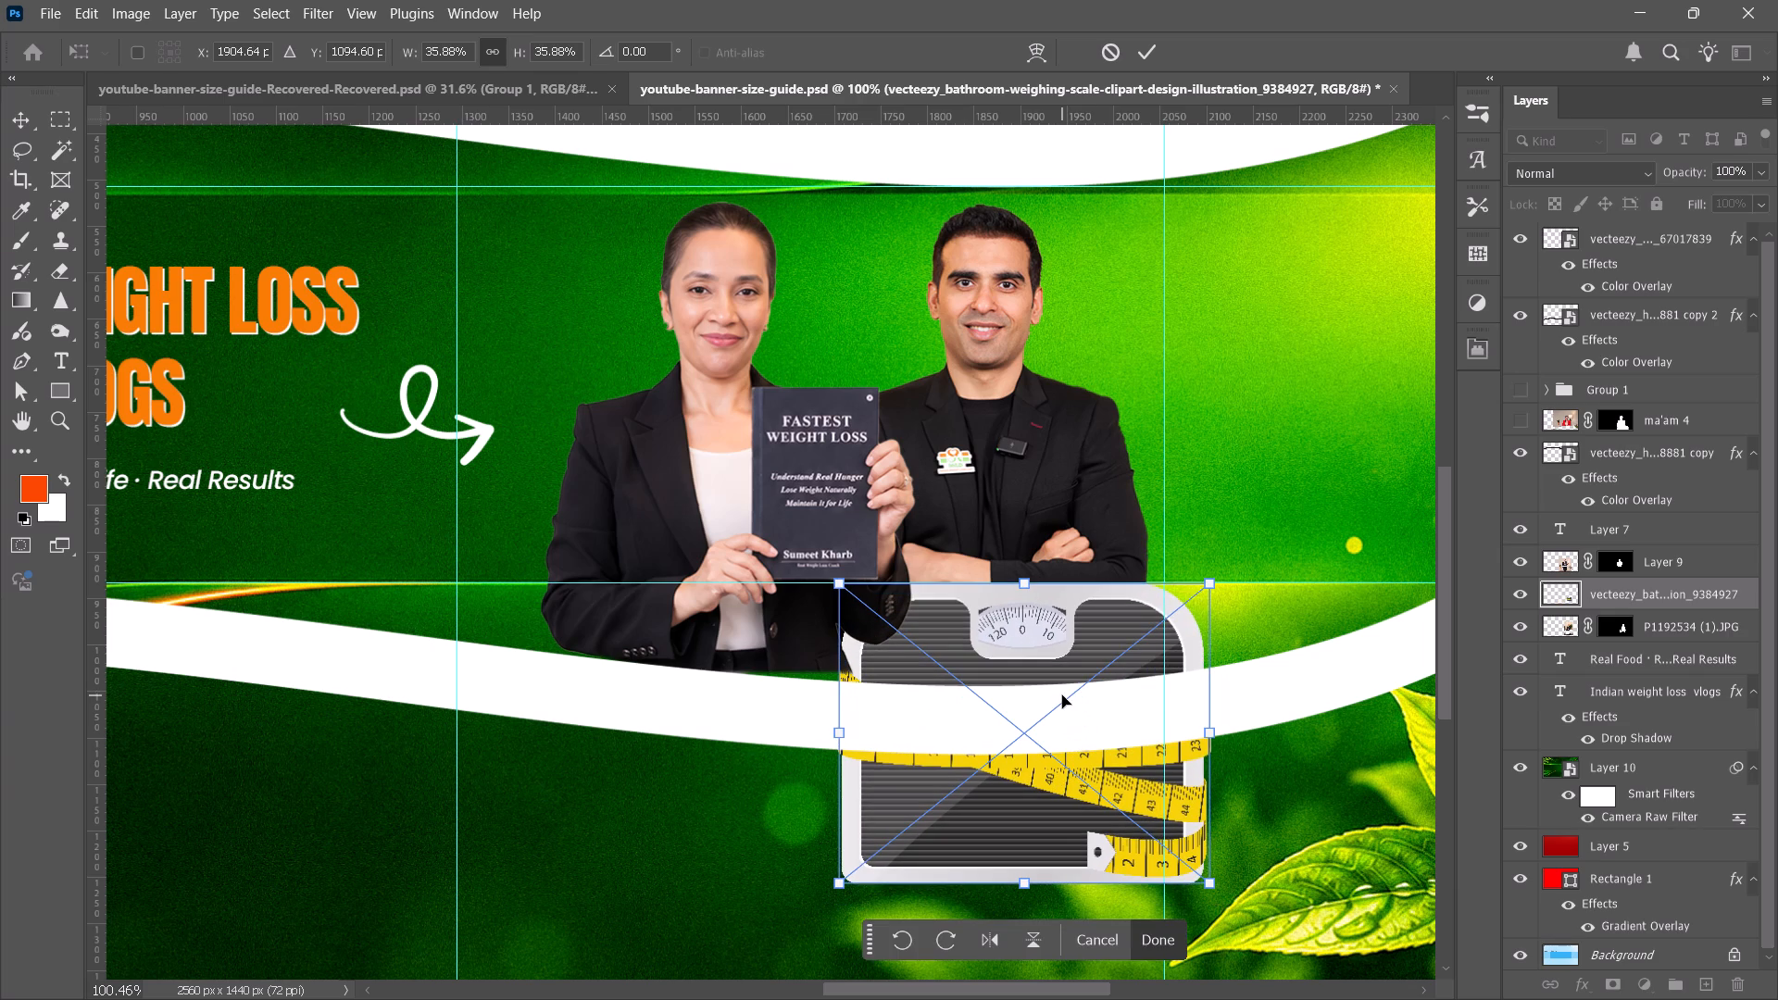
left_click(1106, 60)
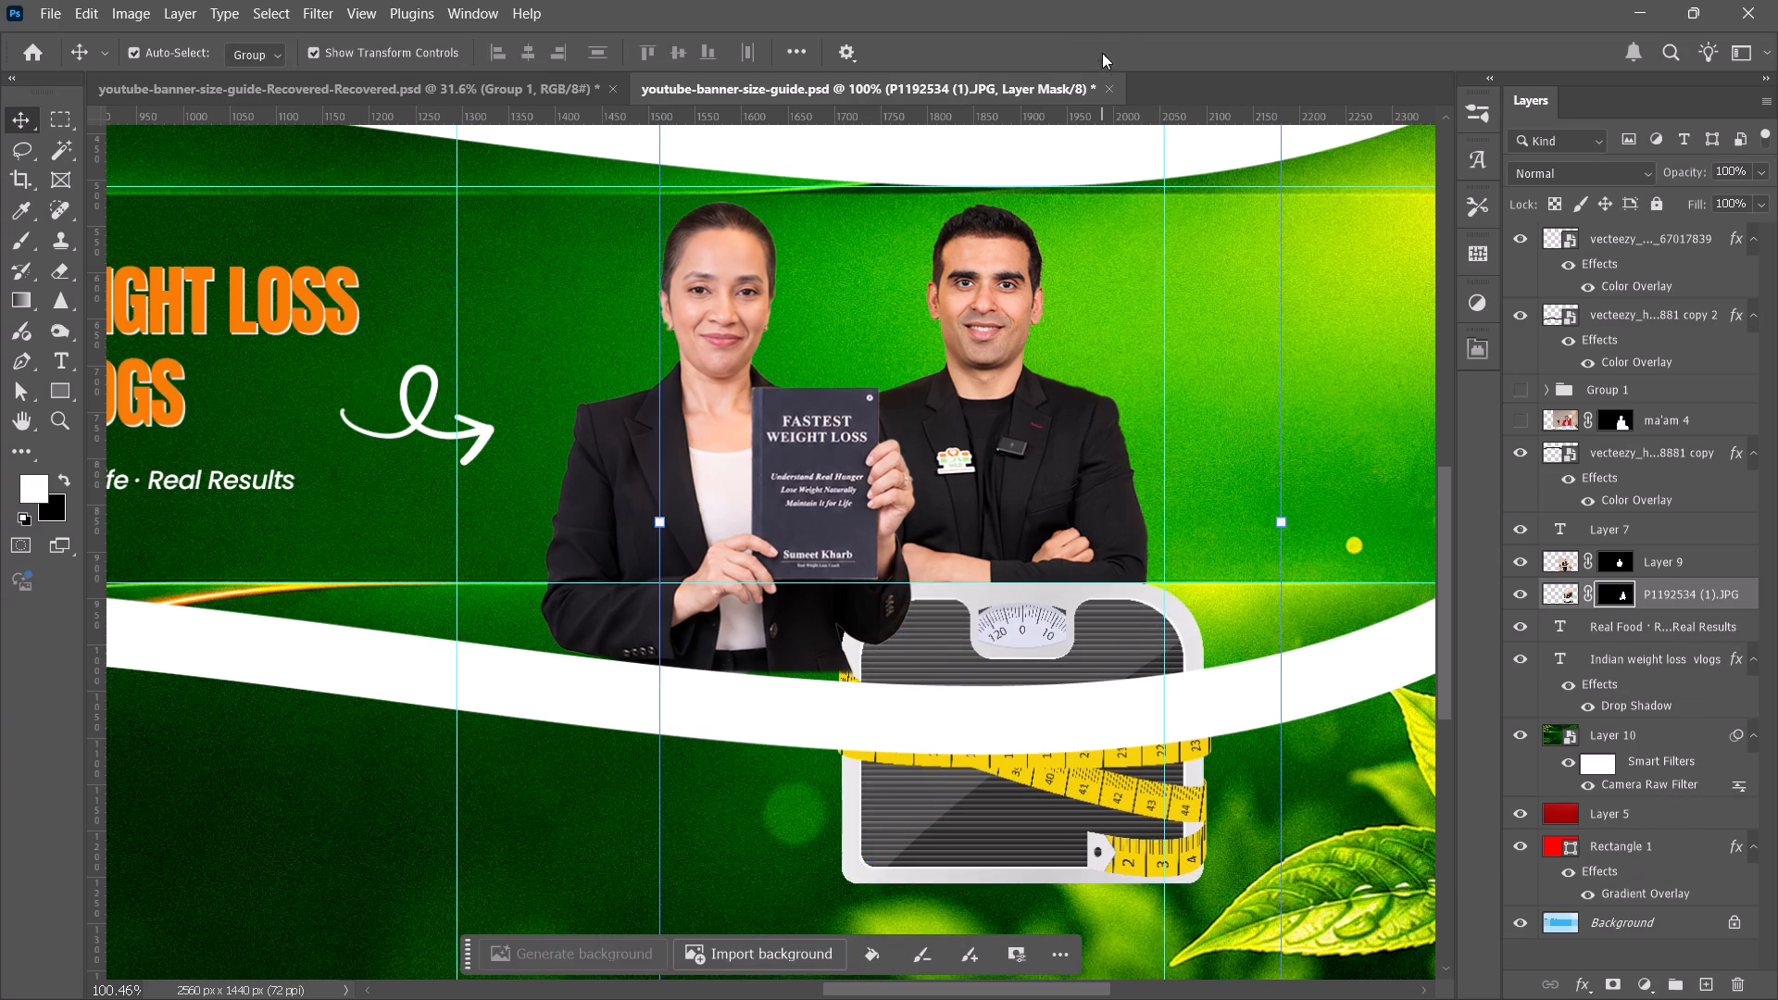
Delete the layer mask from the man's portrait layer P1192534 (1).JPG.
left_click(975, 496)
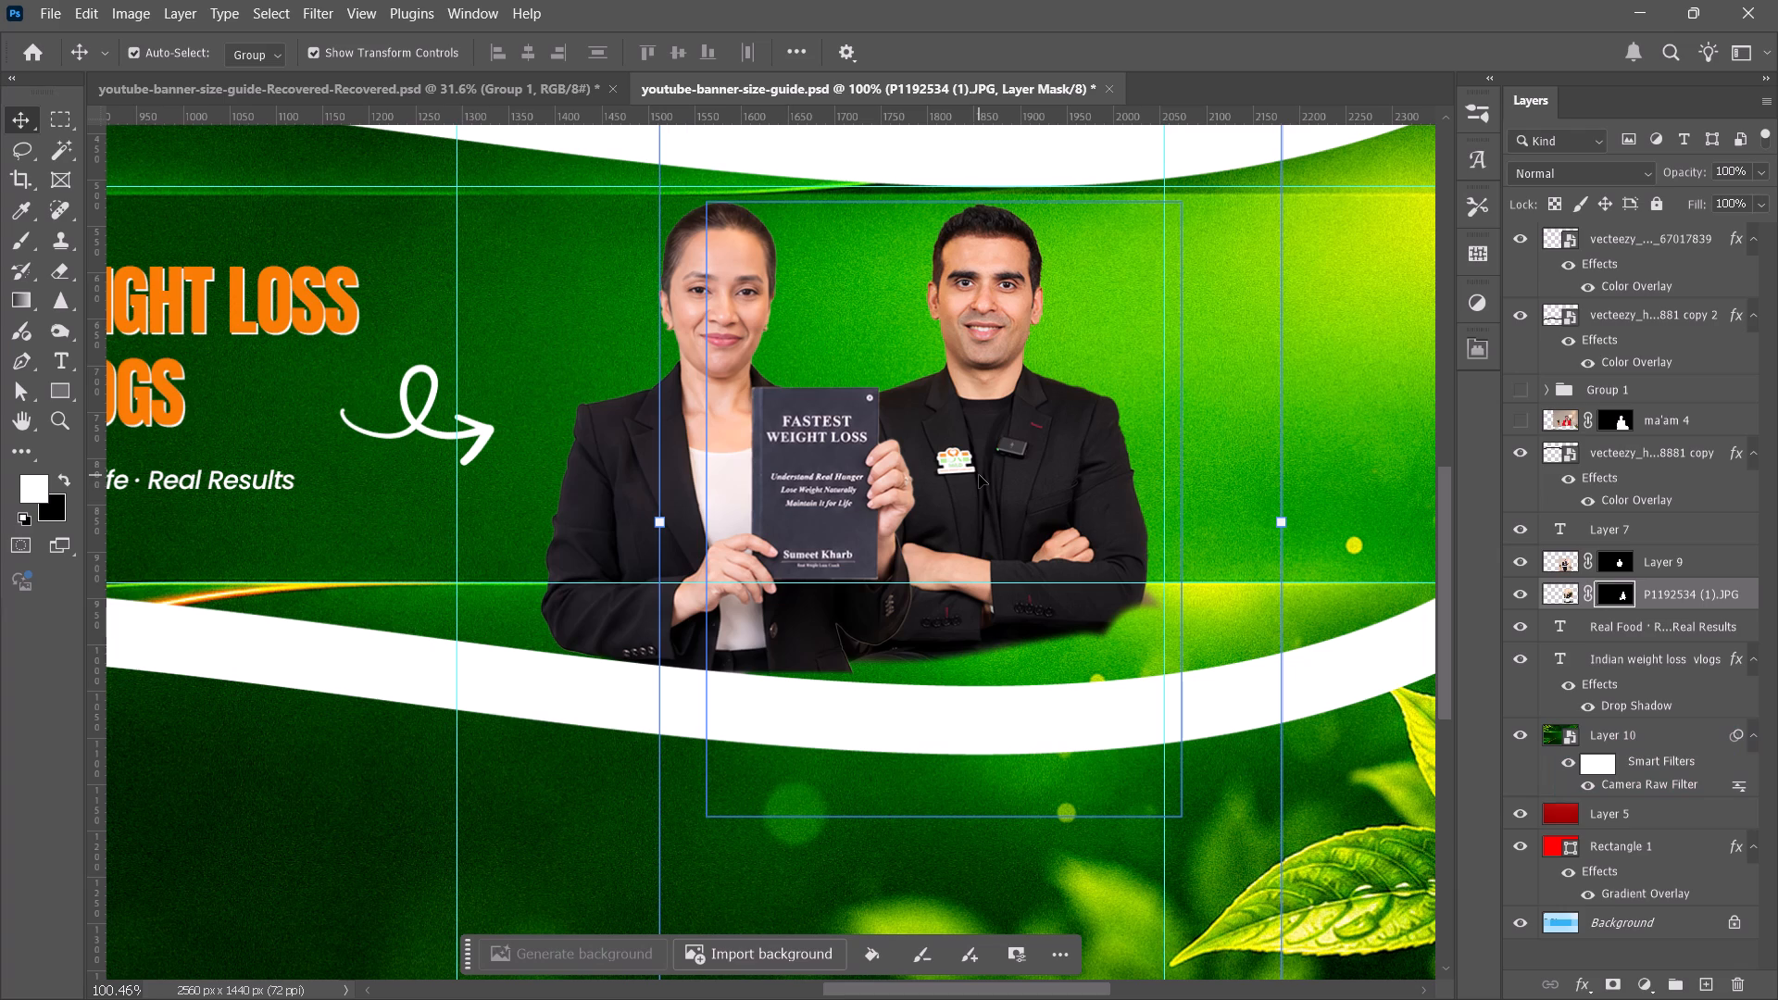
key("Delete")
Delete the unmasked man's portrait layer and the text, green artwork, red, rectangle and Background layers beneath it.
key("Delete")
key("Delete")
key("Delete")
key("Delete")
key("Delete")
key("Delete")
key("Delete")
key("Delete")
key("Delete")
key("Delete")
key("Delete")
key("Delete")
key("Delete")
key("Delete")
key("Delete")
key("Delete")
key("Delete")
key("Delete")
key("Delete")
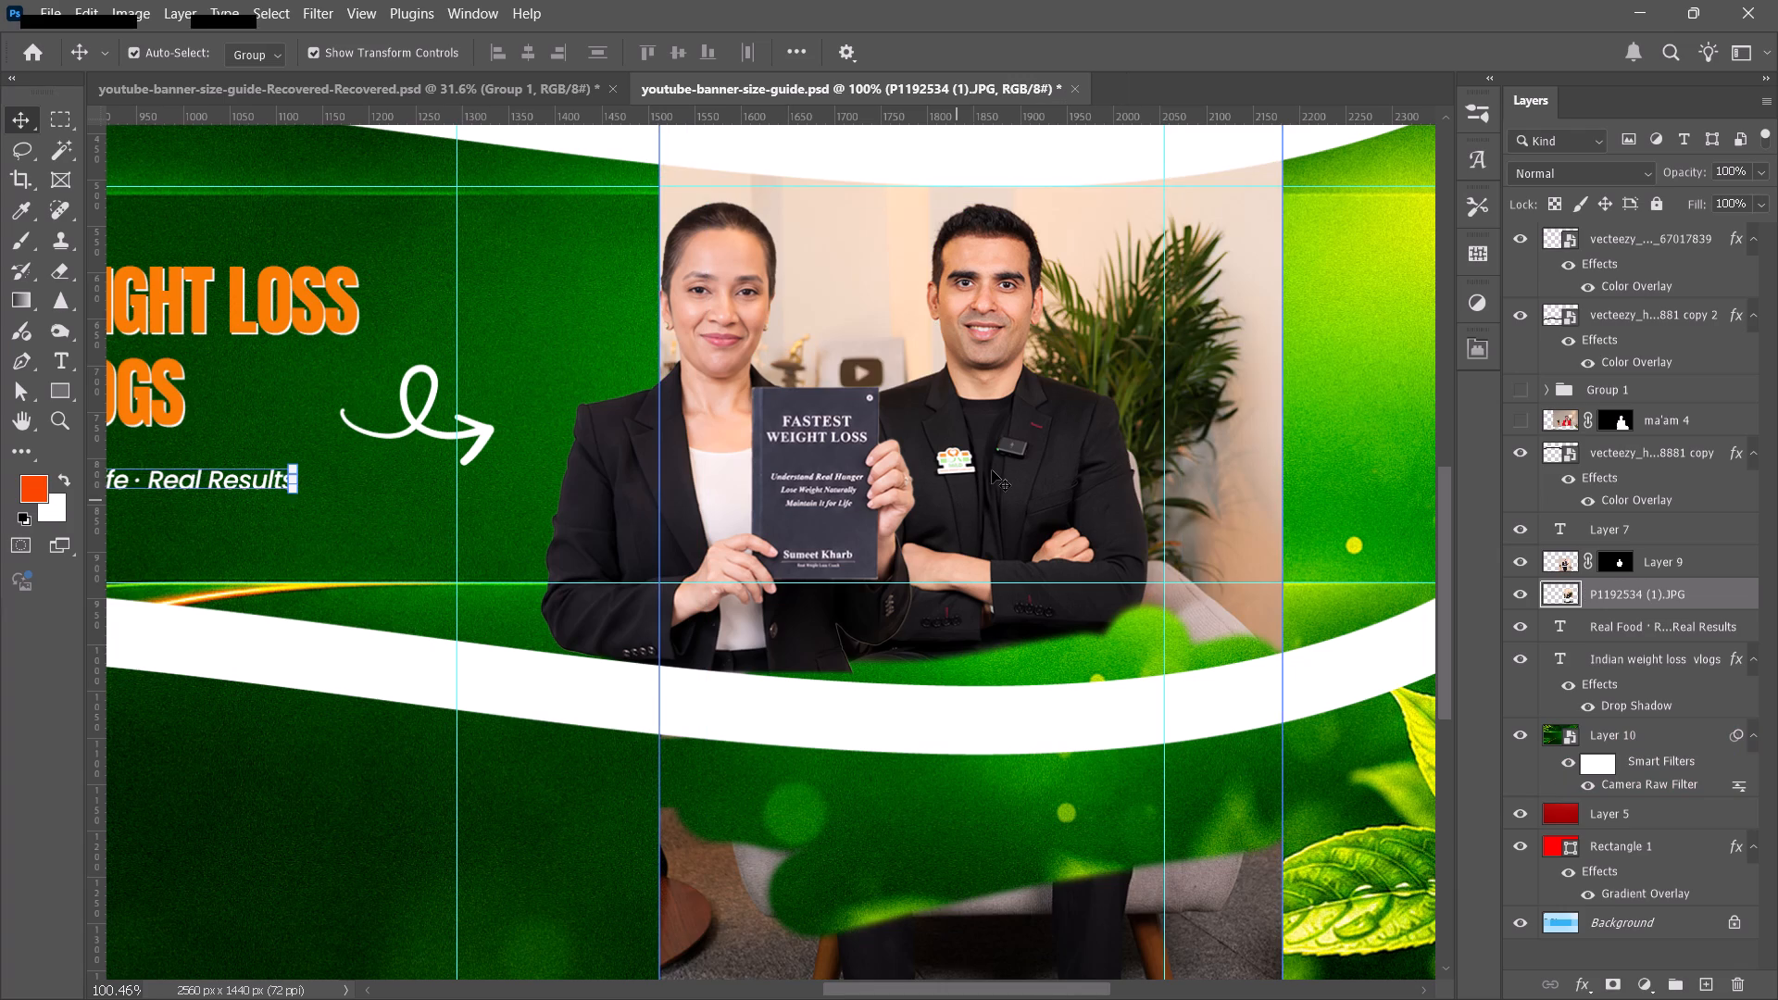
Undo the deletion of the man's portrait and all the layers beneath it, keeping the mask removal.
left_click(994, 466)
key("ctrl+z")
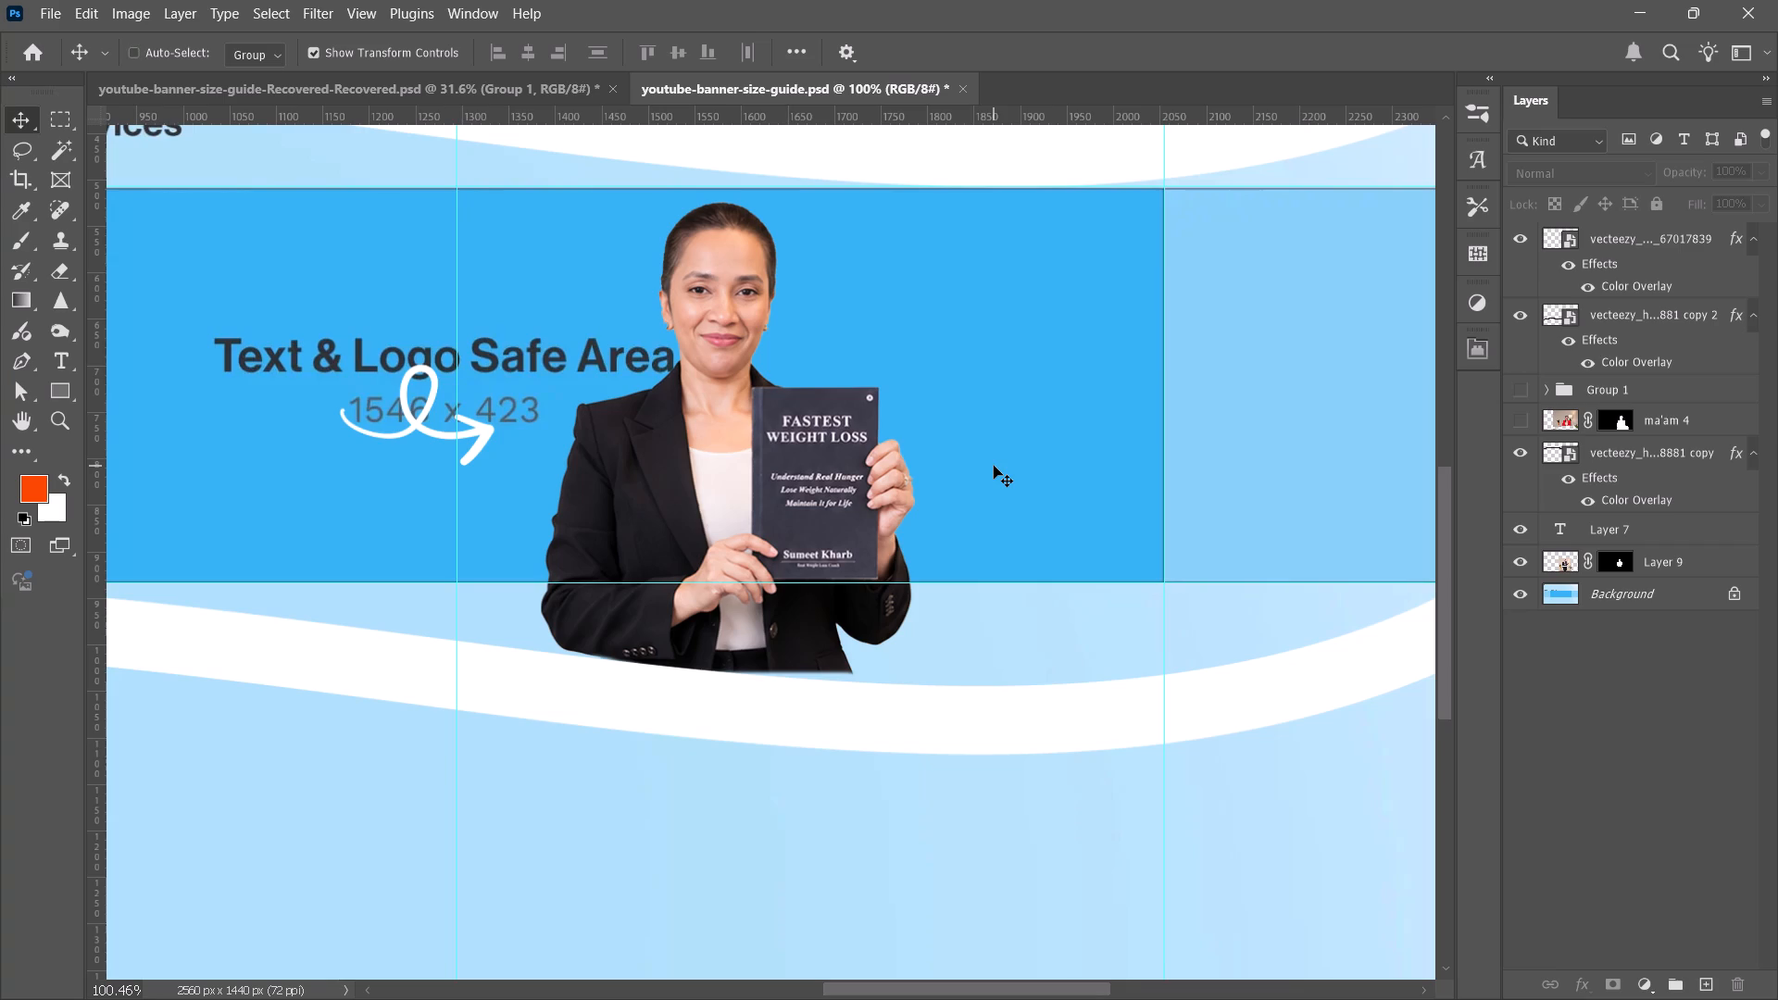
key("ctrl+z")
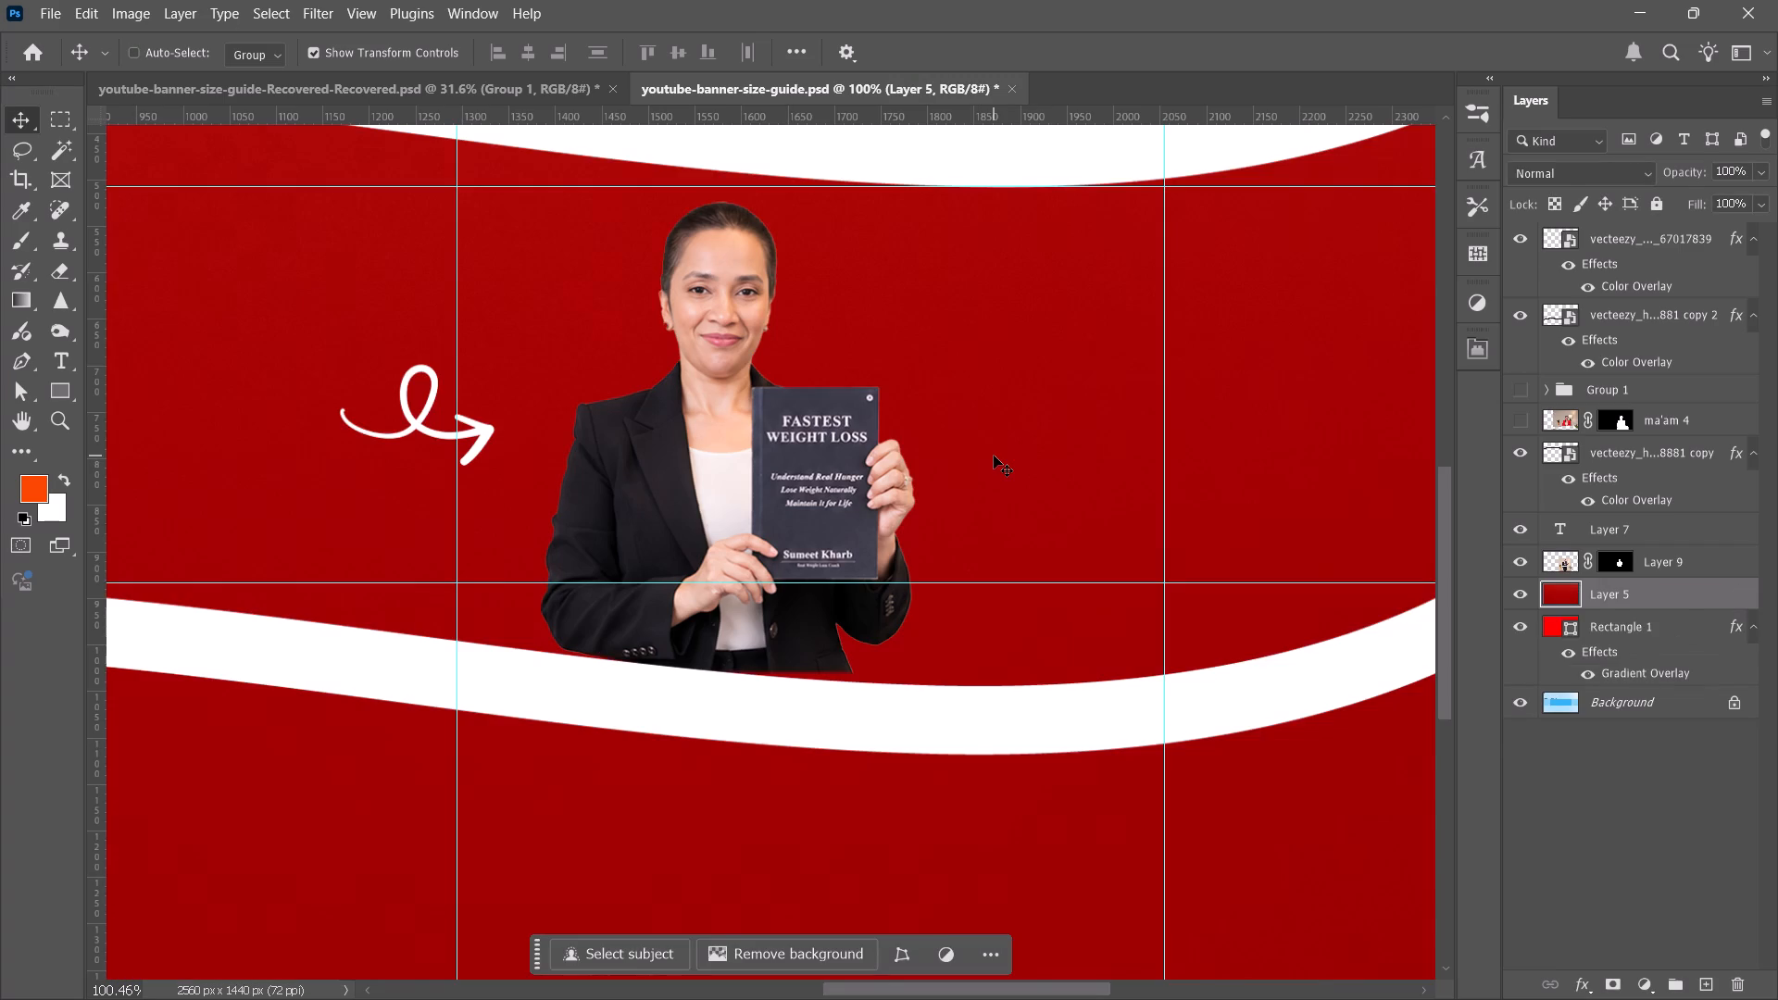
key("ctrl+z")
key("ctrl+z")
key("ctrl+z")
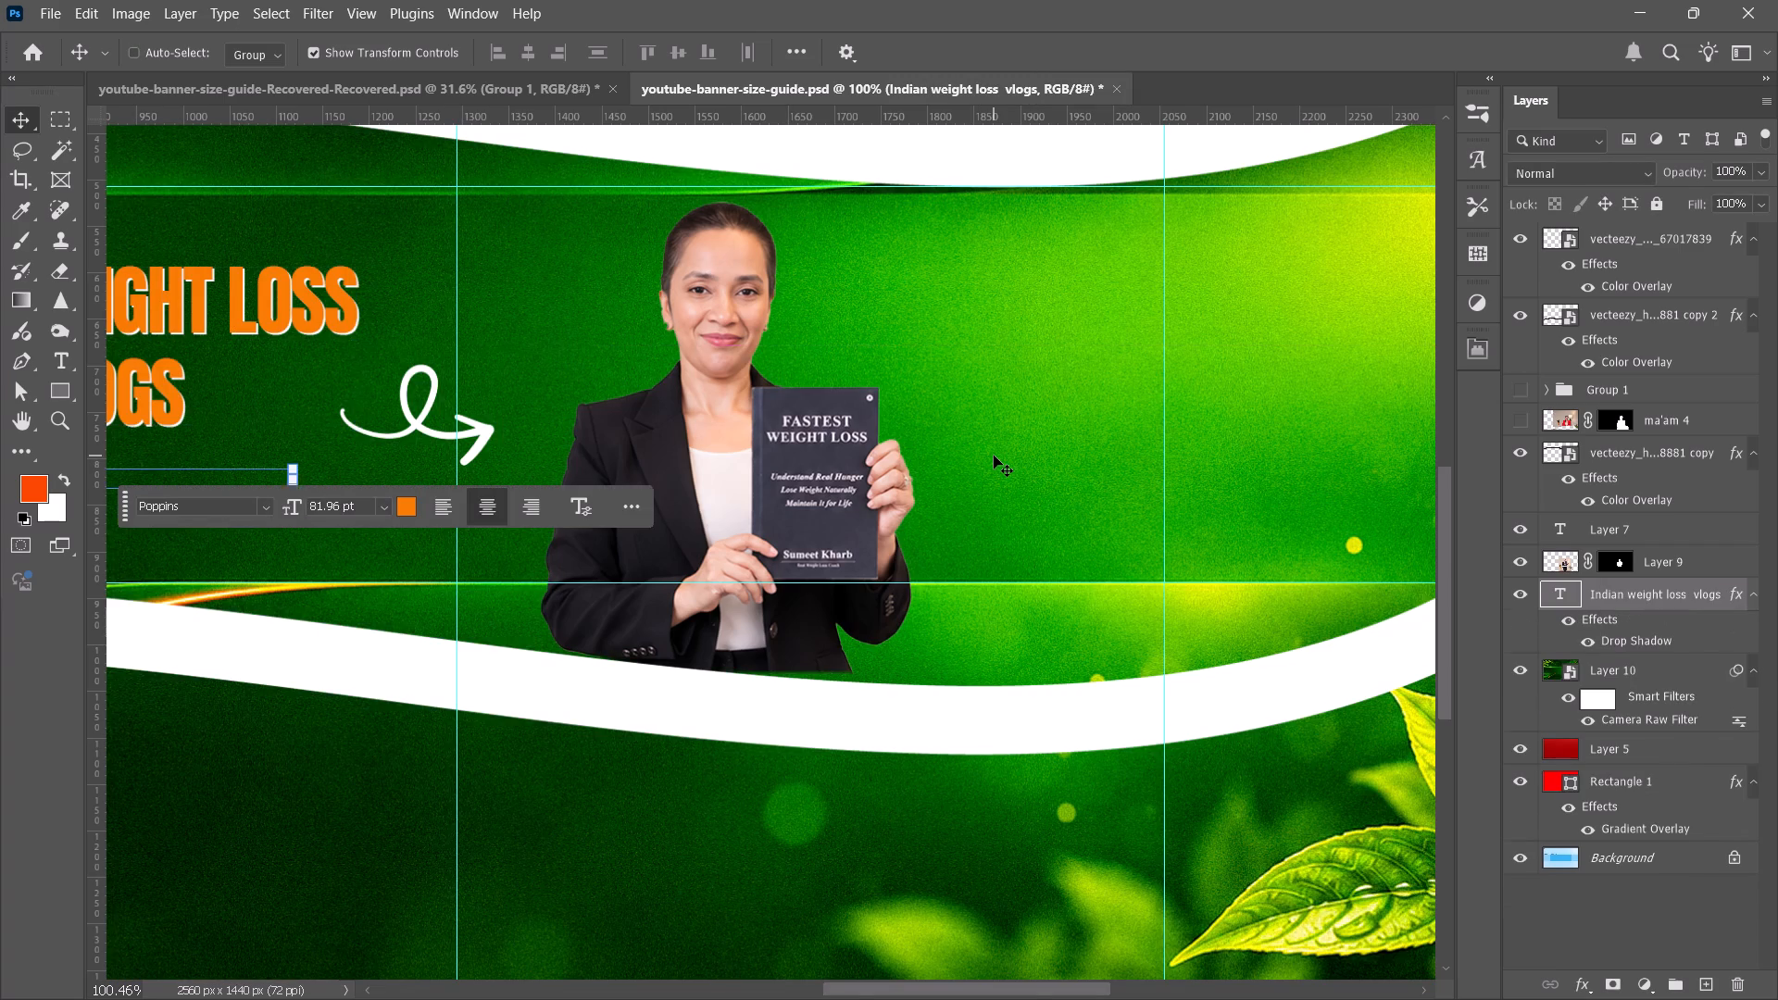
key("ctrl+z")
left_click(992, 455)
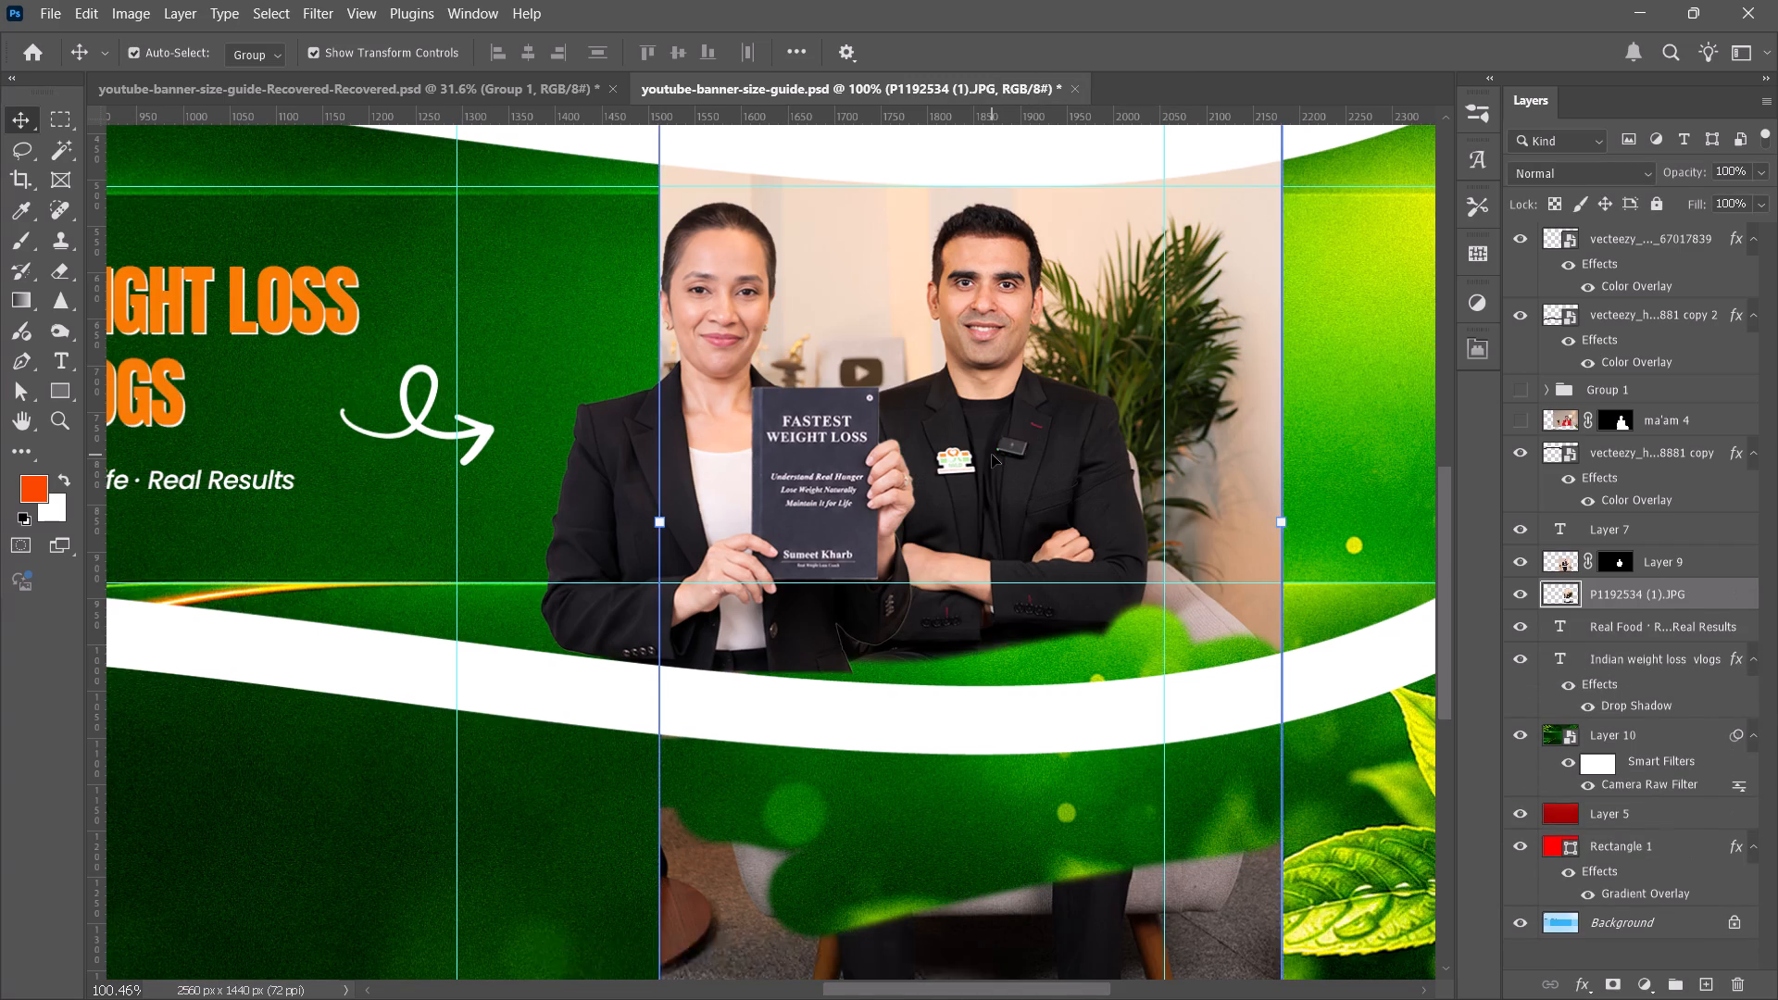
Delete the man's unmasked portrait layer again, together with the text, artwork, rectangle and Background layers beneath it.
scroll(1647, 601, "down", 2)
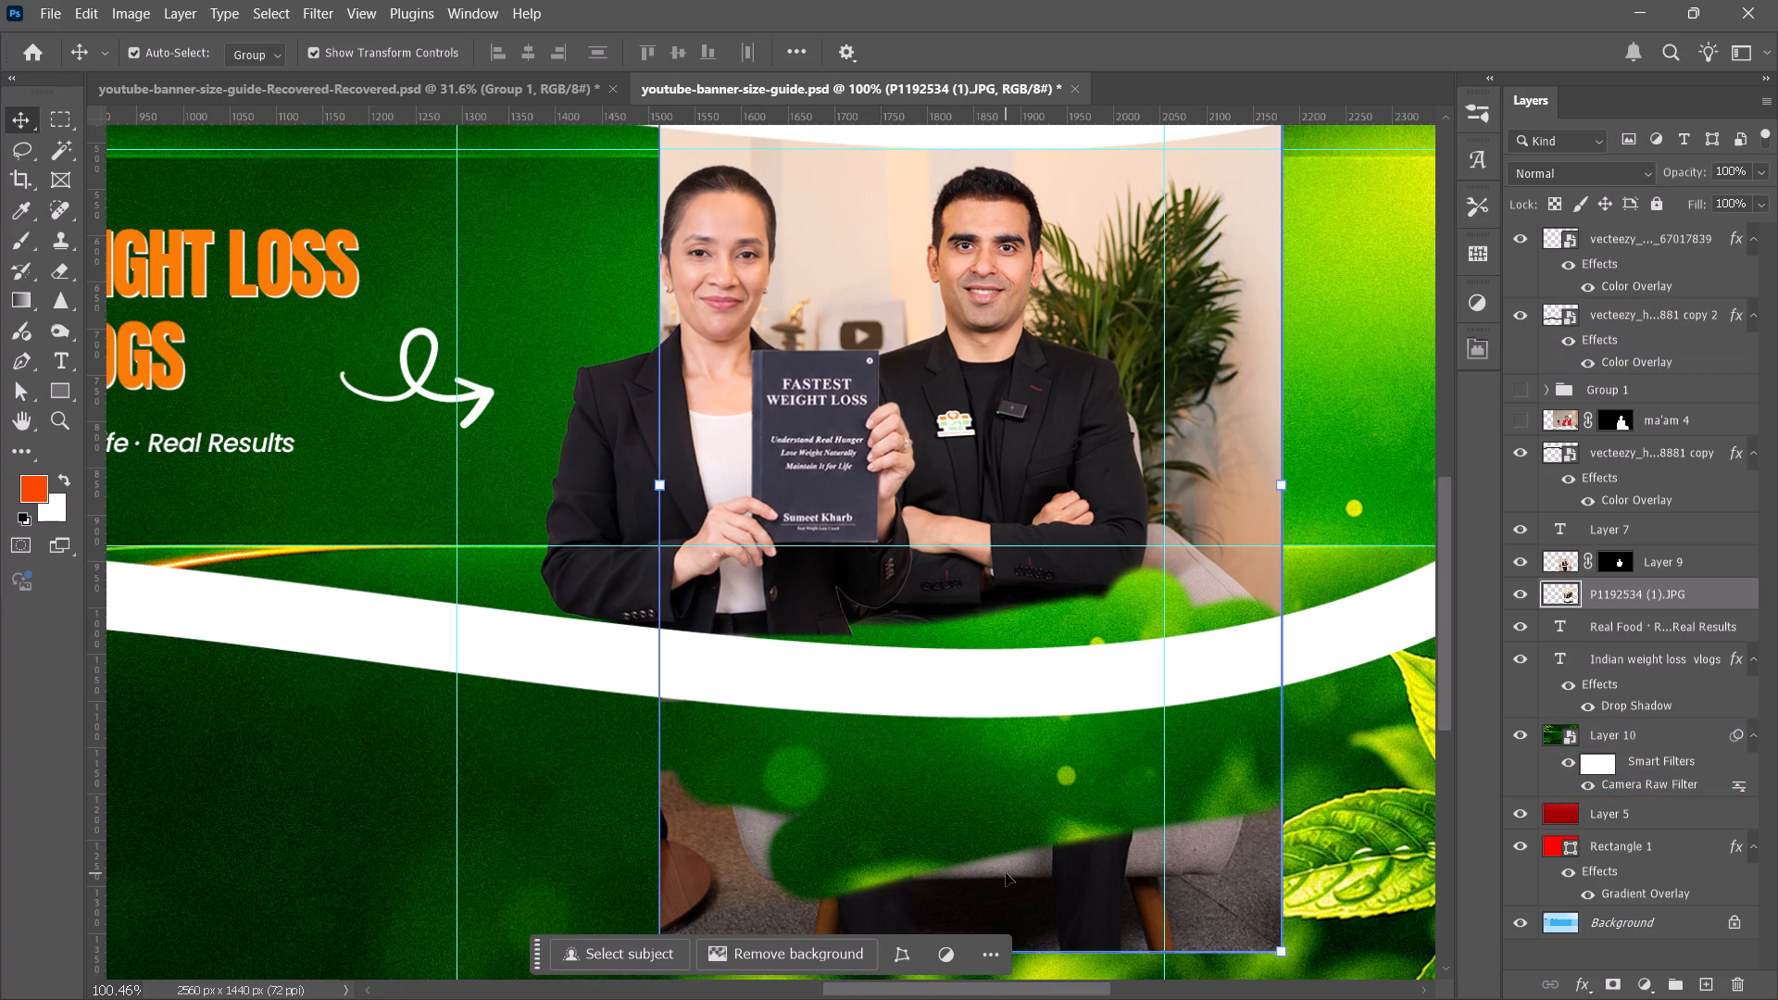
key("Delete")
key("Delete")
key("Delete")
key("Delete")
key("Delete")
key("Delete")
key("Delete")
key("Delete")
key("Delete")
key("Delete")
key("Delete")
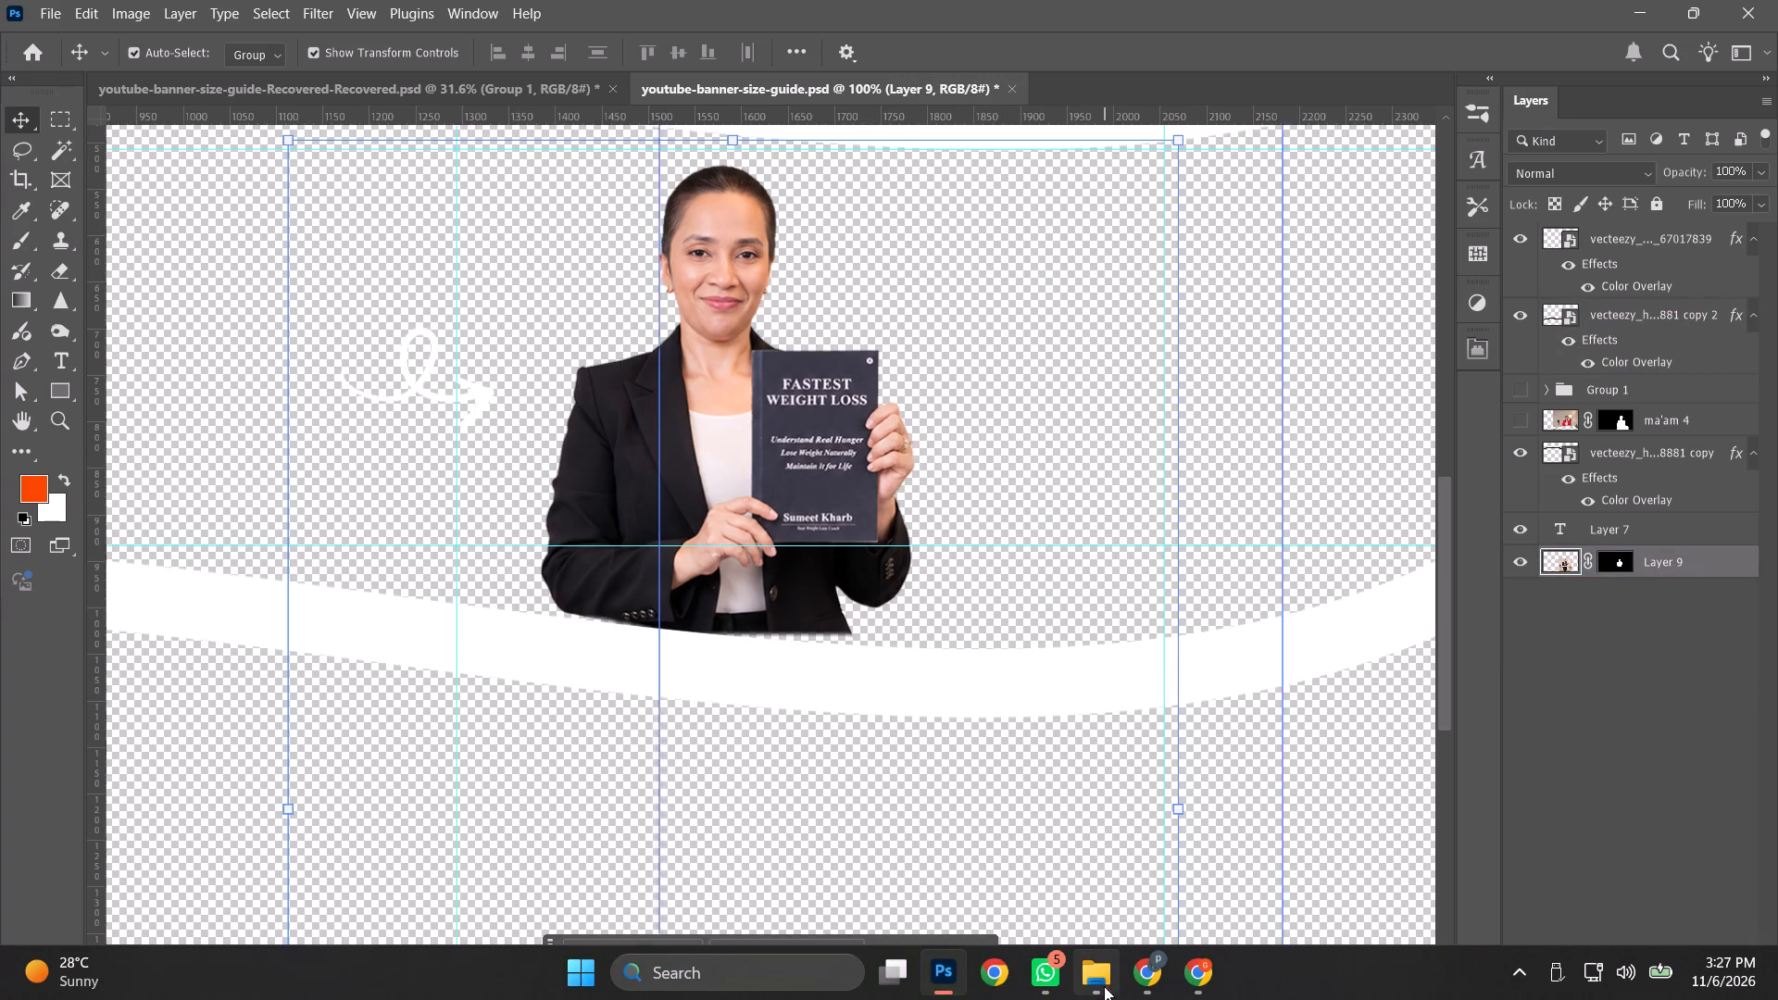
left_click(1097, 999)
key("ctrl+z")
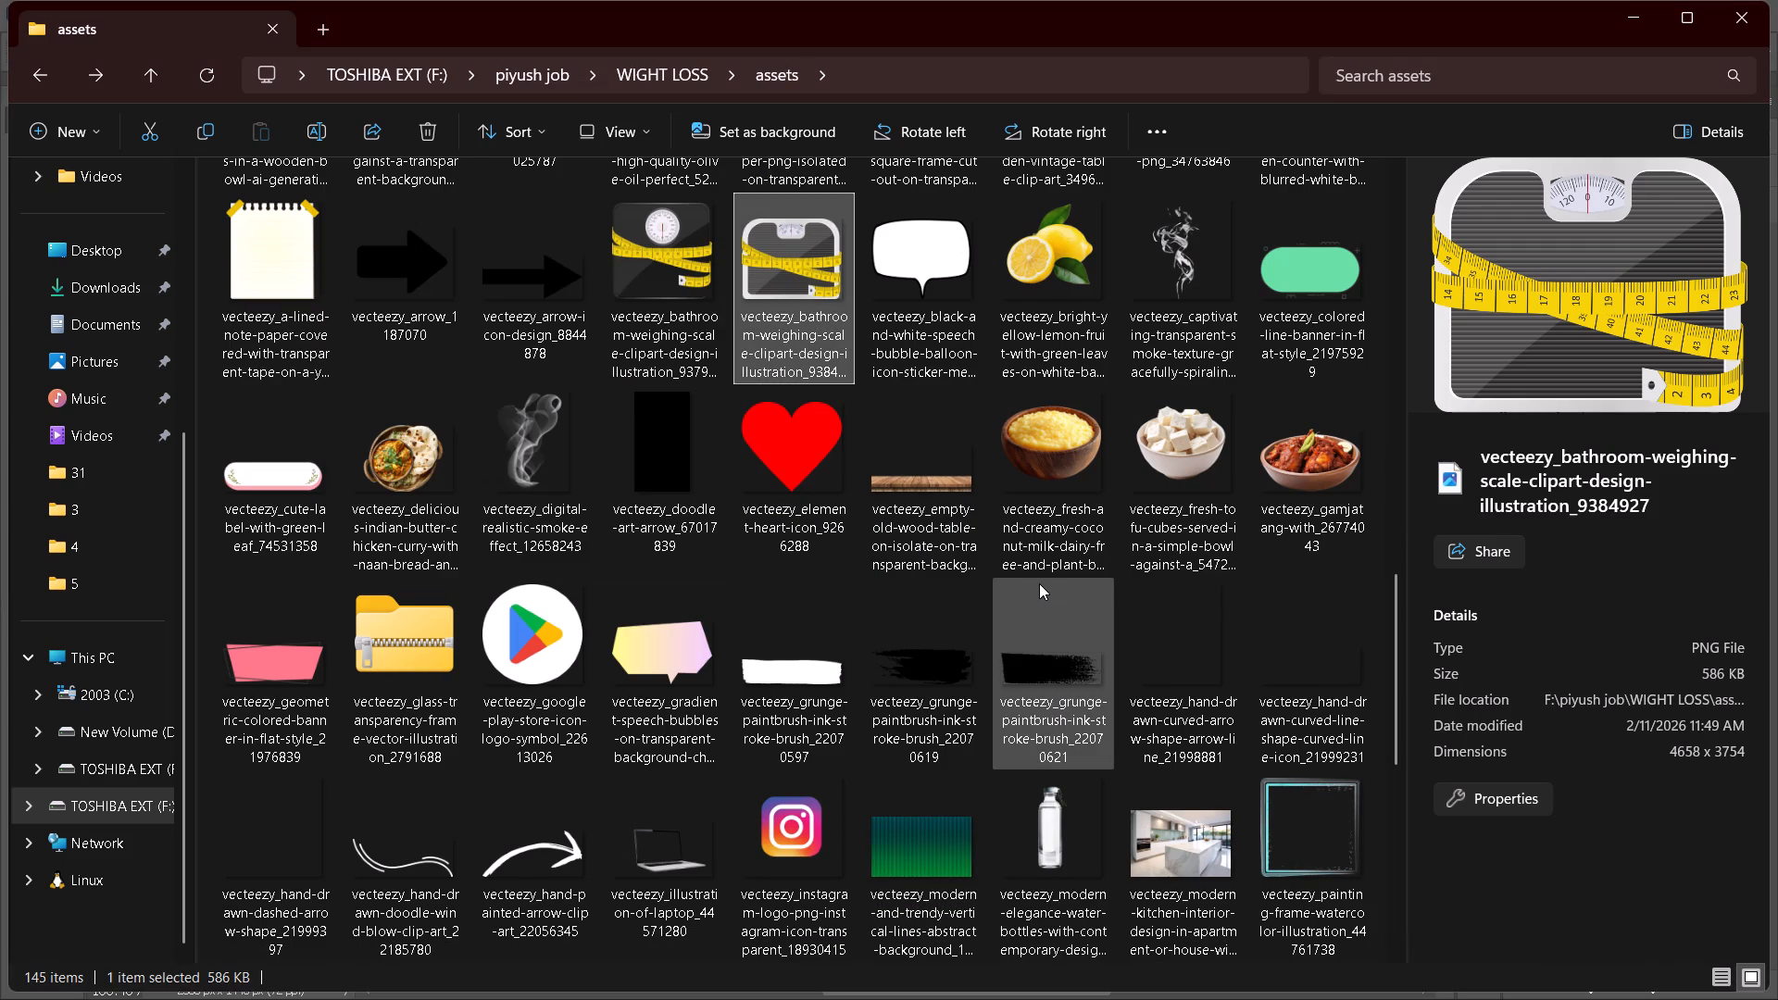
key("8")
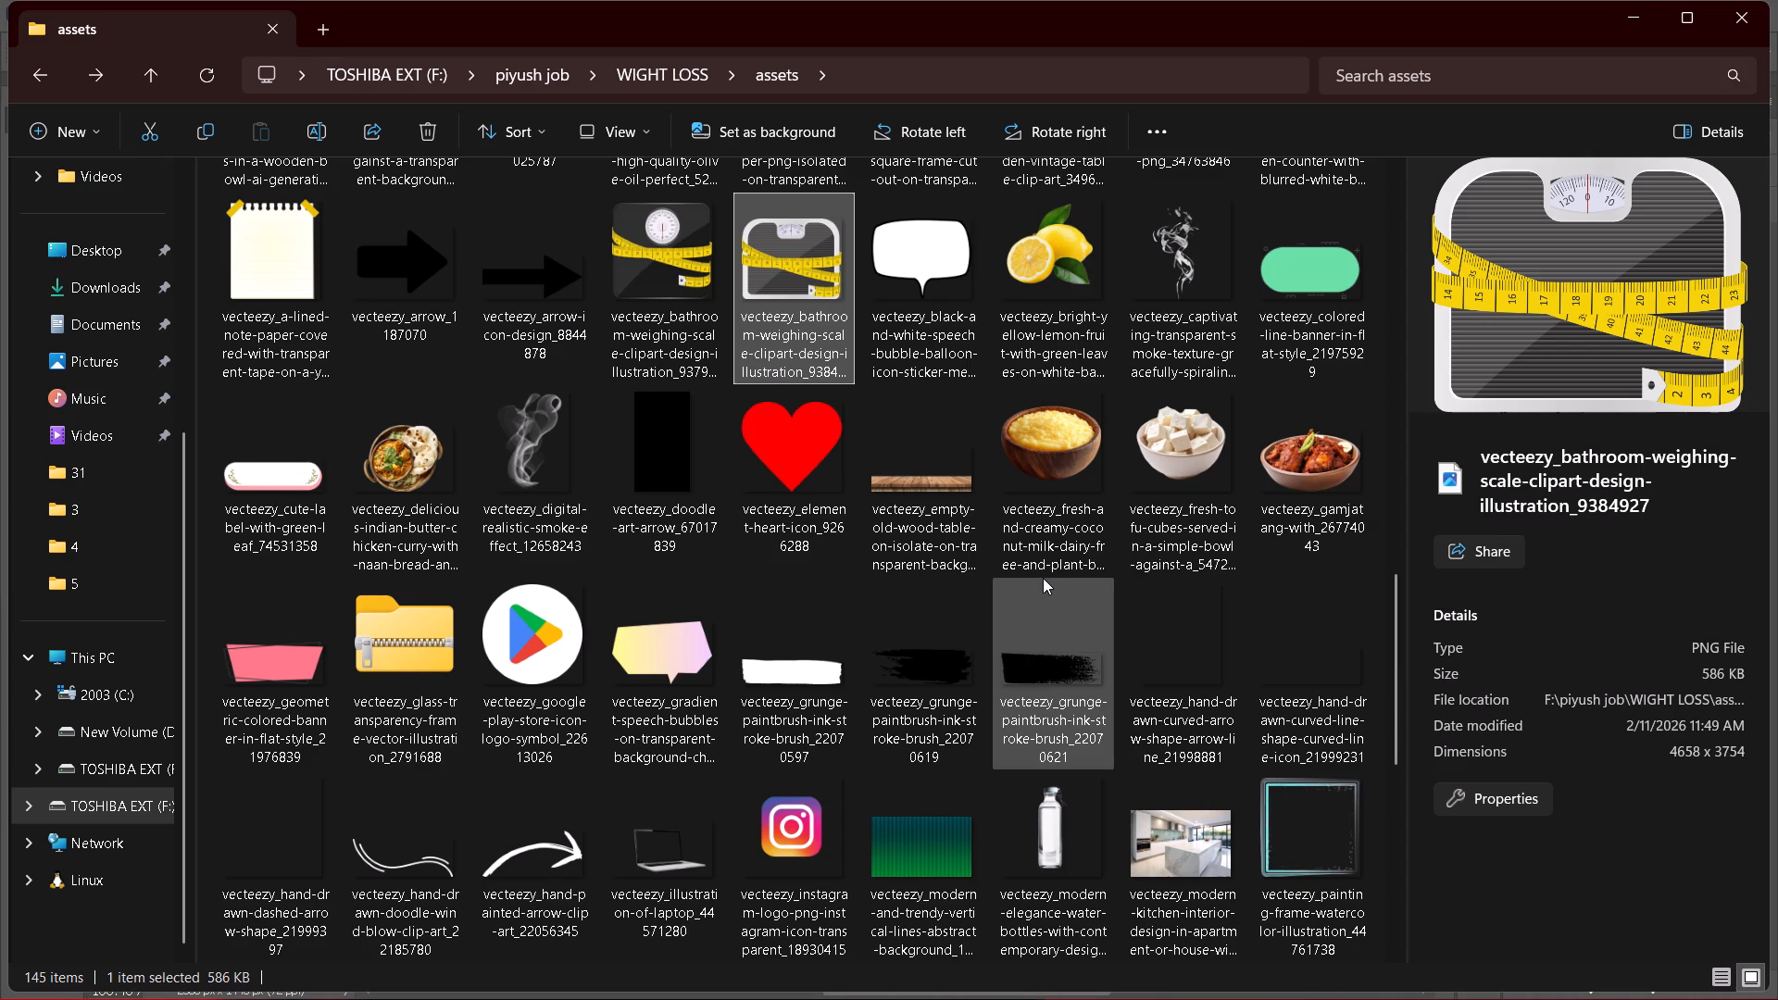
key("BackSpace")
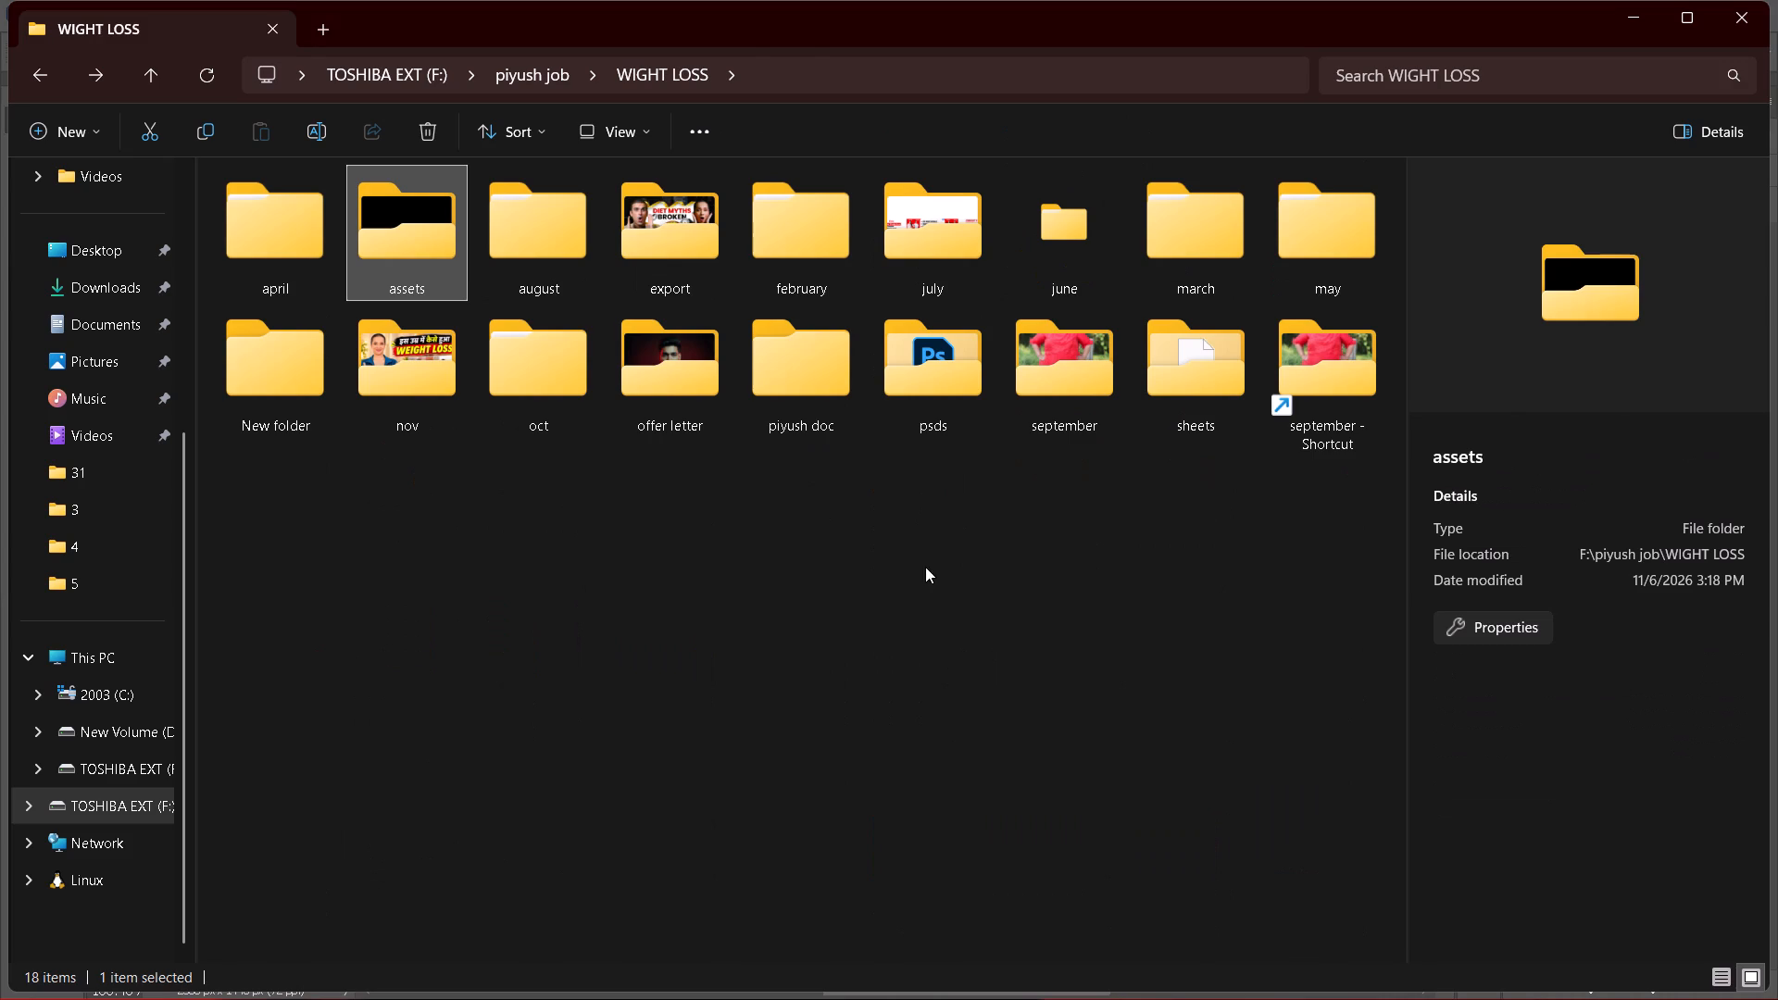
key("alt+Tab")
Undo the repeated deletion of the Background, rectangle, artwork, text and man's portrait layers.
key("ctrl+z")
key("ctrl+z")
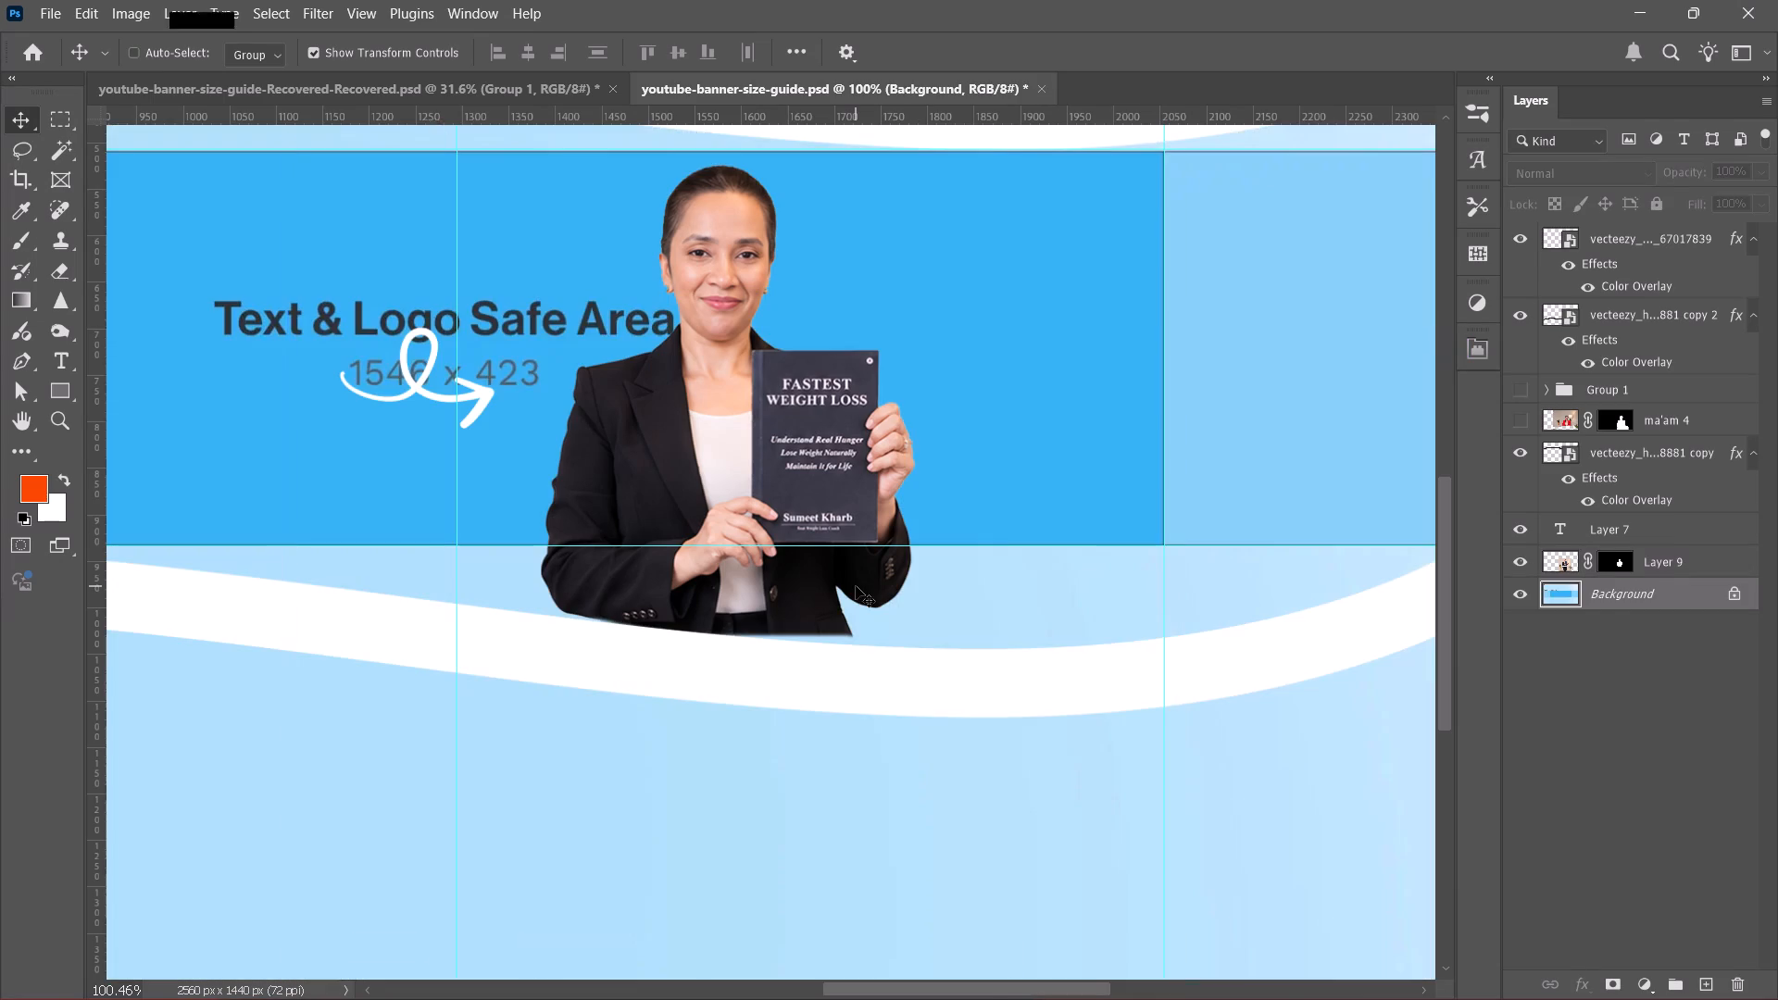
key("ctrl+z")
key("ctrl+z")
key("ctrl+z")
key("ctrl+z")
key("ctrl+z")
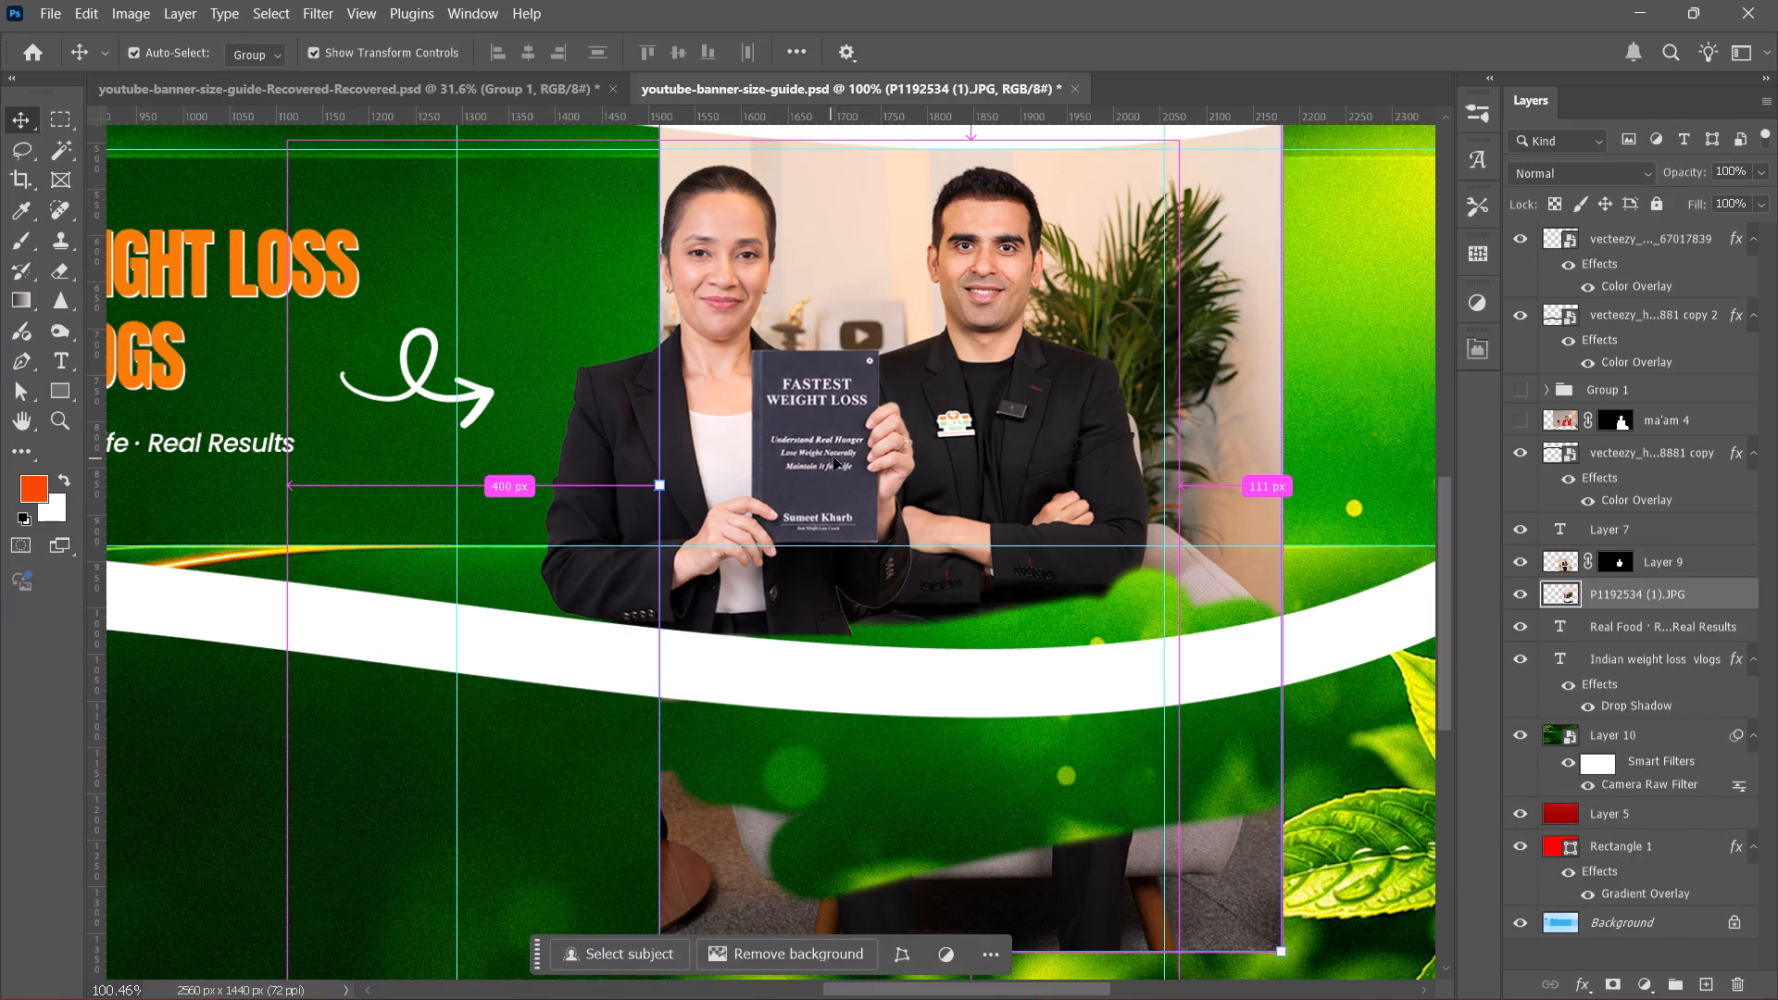
Delete only the man's unmasked portrait layer, P1192534 (1).JPG.
key("Delete")
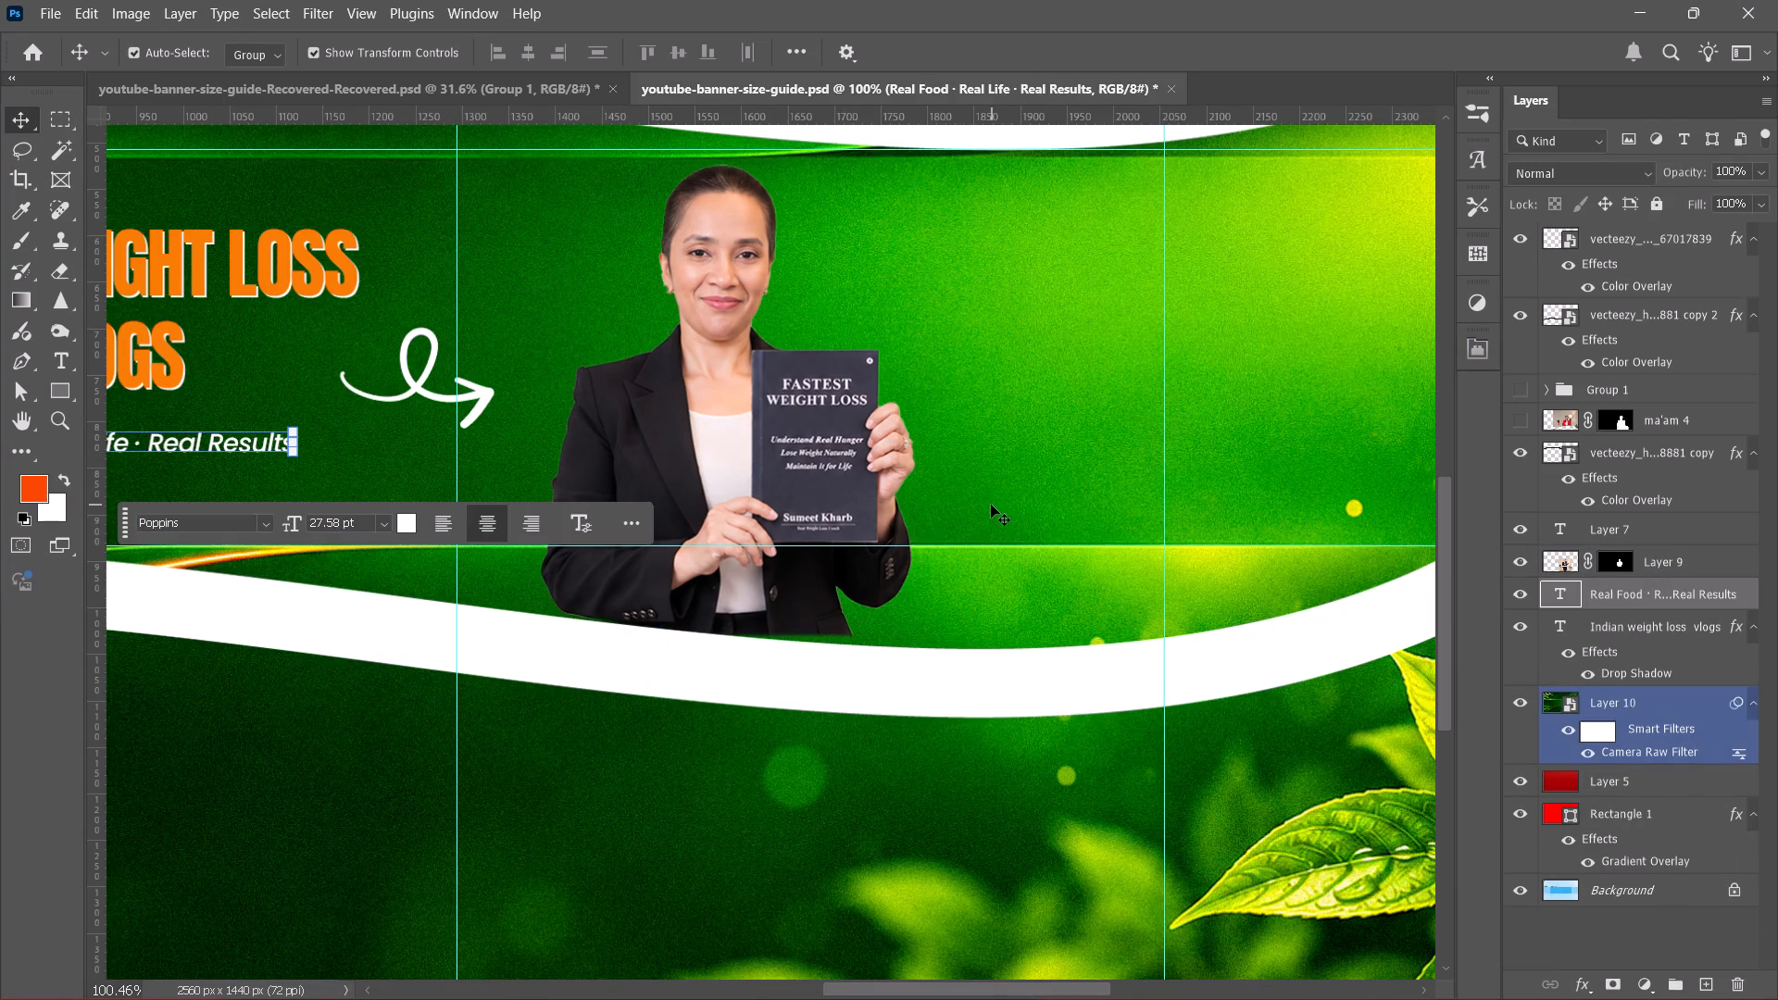
Switch to File Explorer and bring P1192534 (1).JPG from the summet sir folder in assets into the Photoshop banner.
left_click(1137, 969)
left_click(753, 647)
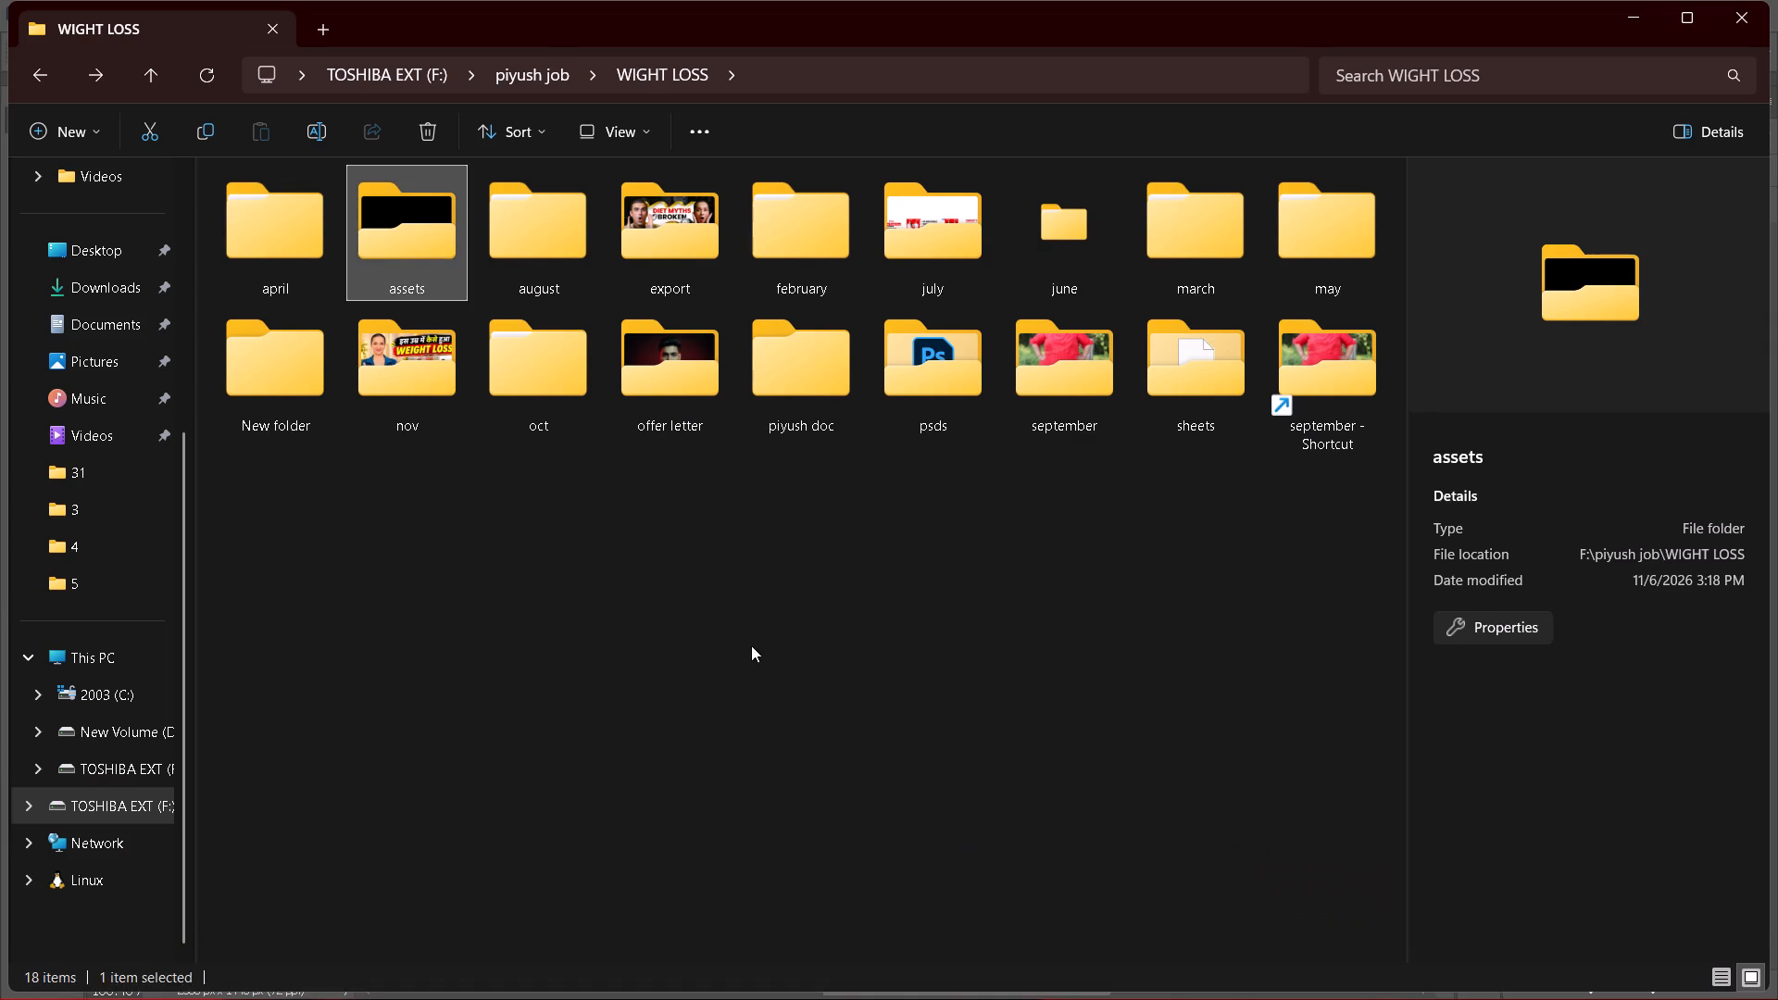
double_click(367, 259)
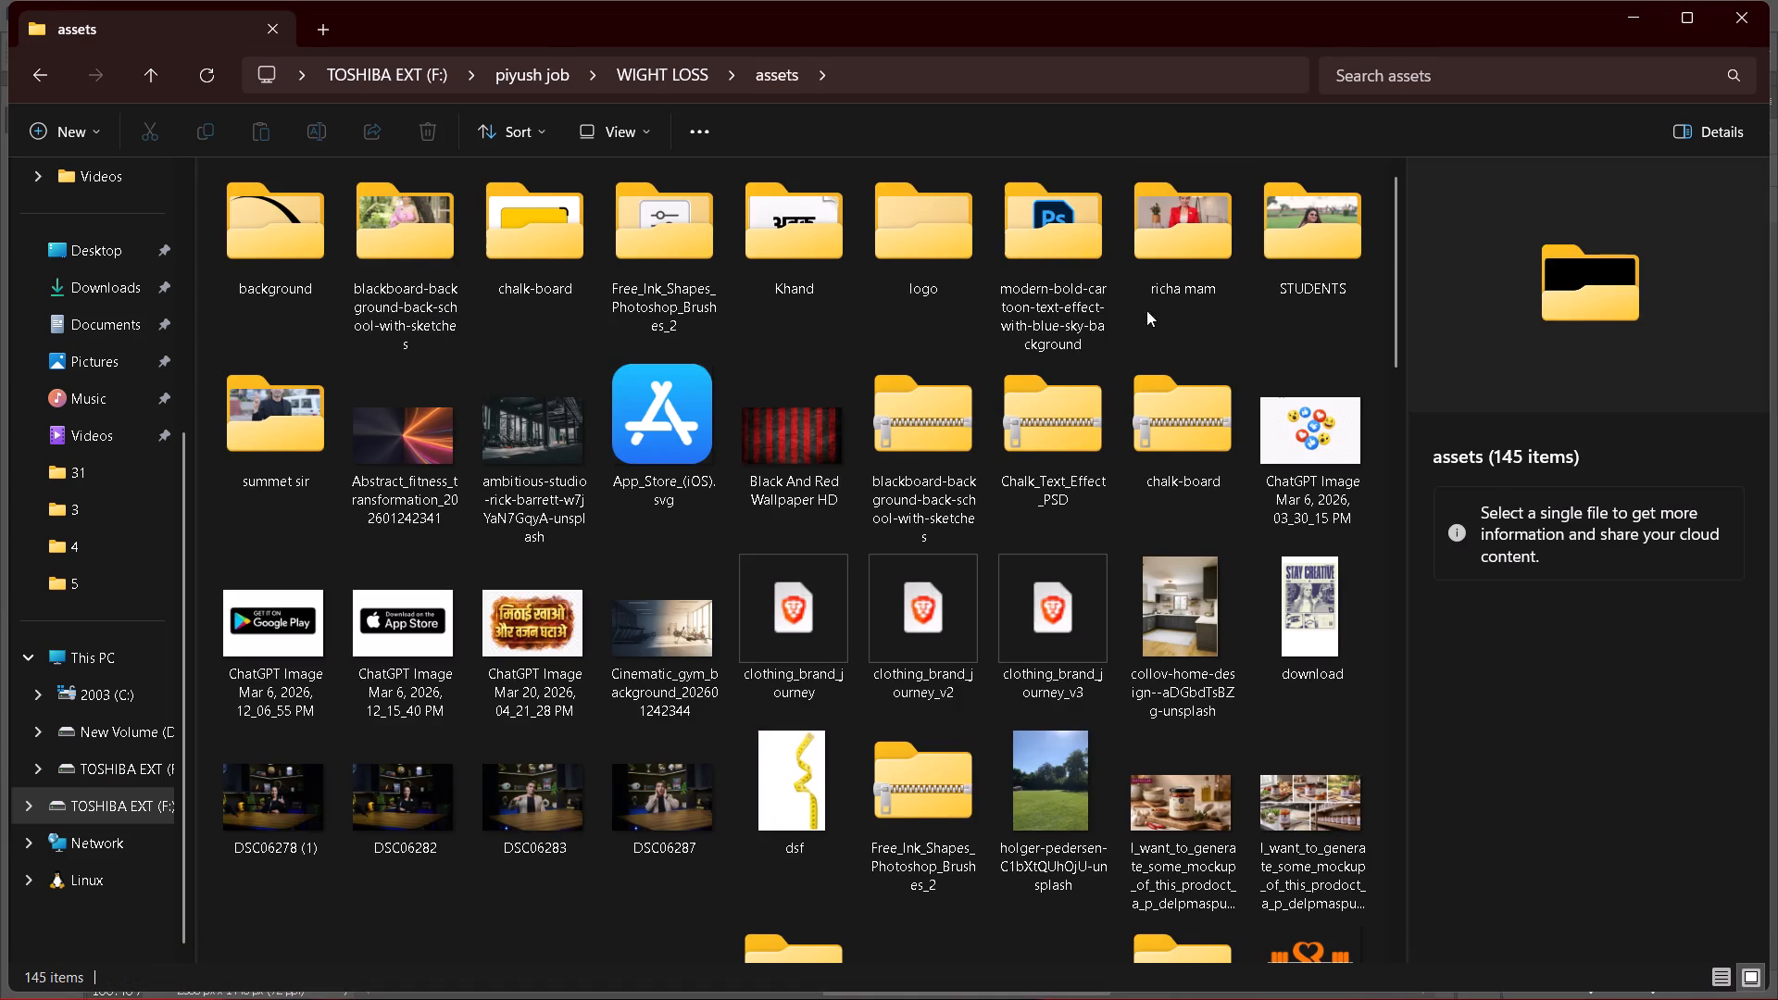
double_click(261, 416)
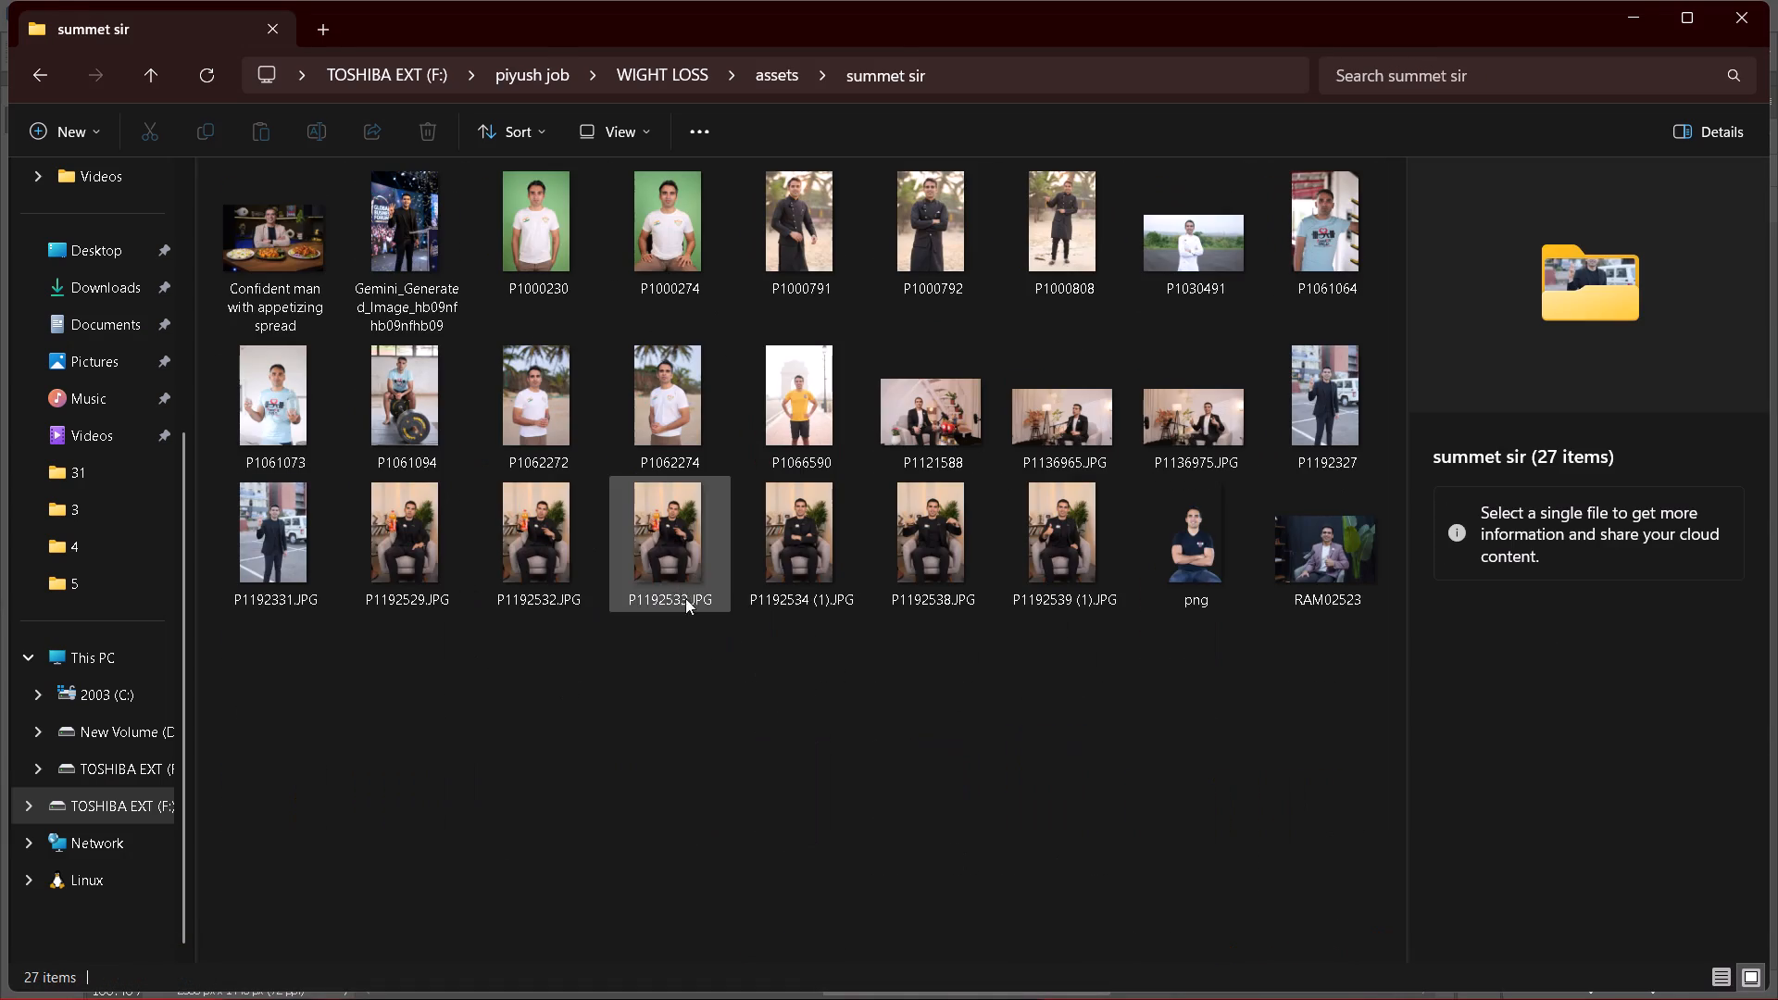
left_click(825, 803)
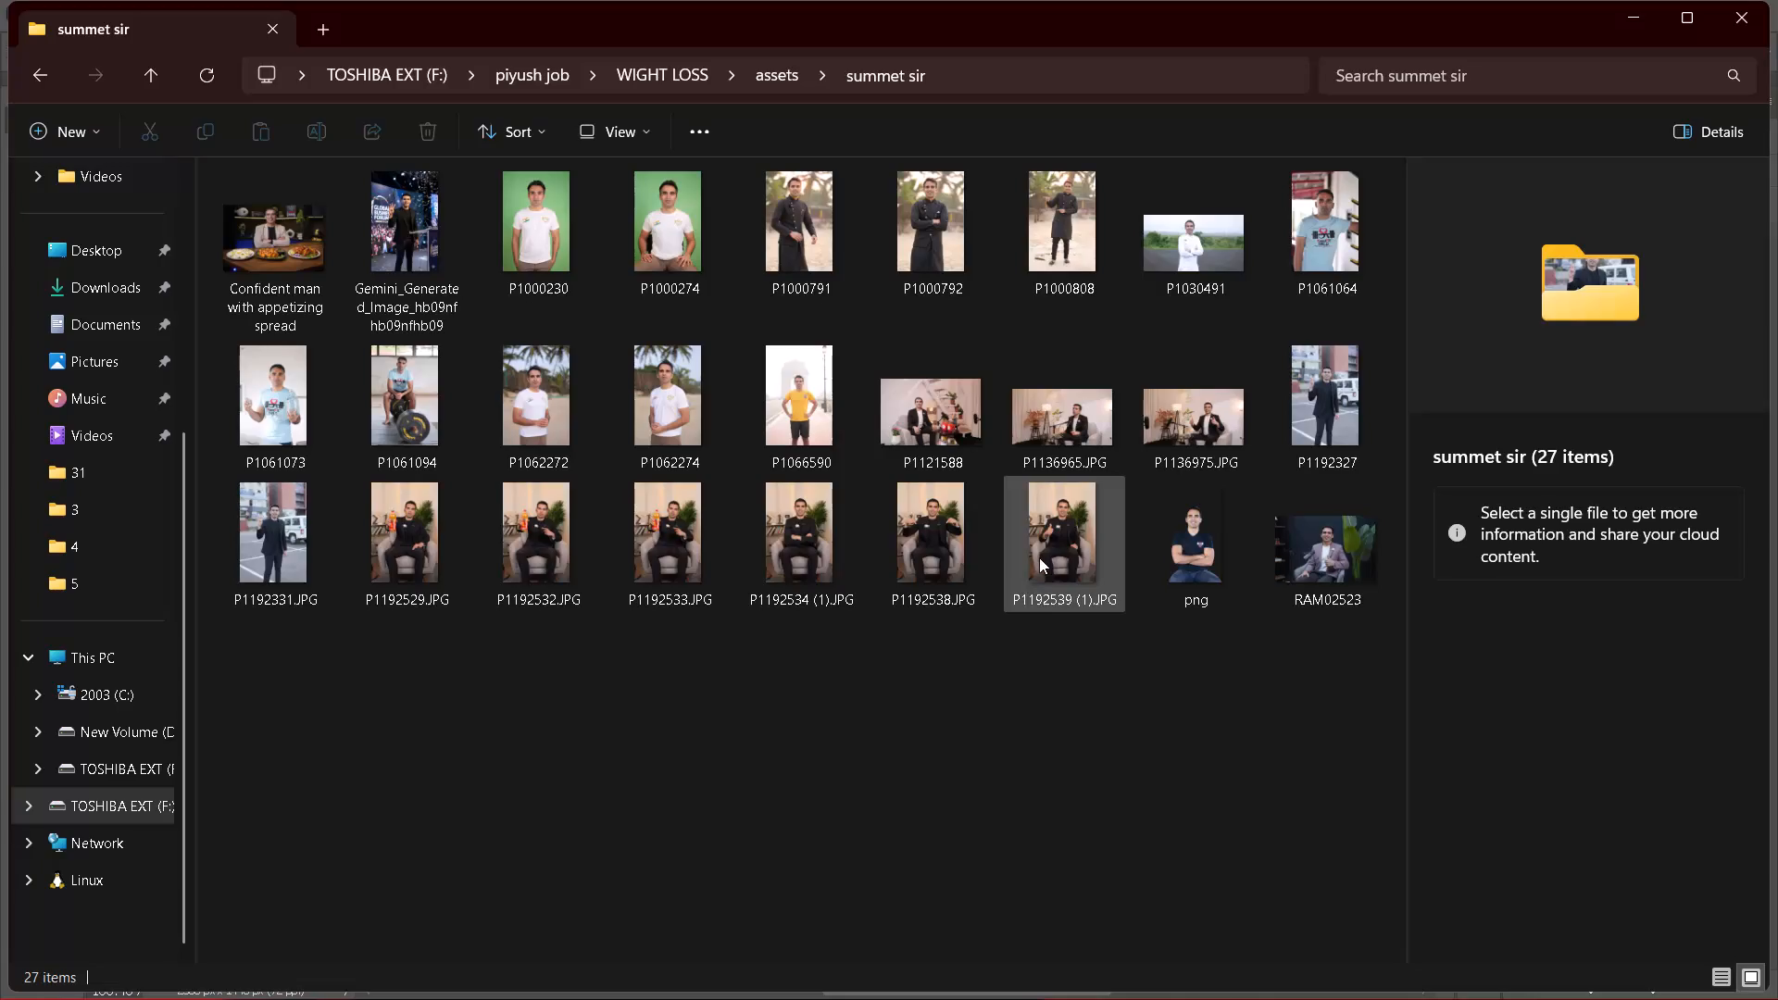
left_click(1039, 557)
left_click(797, 550)
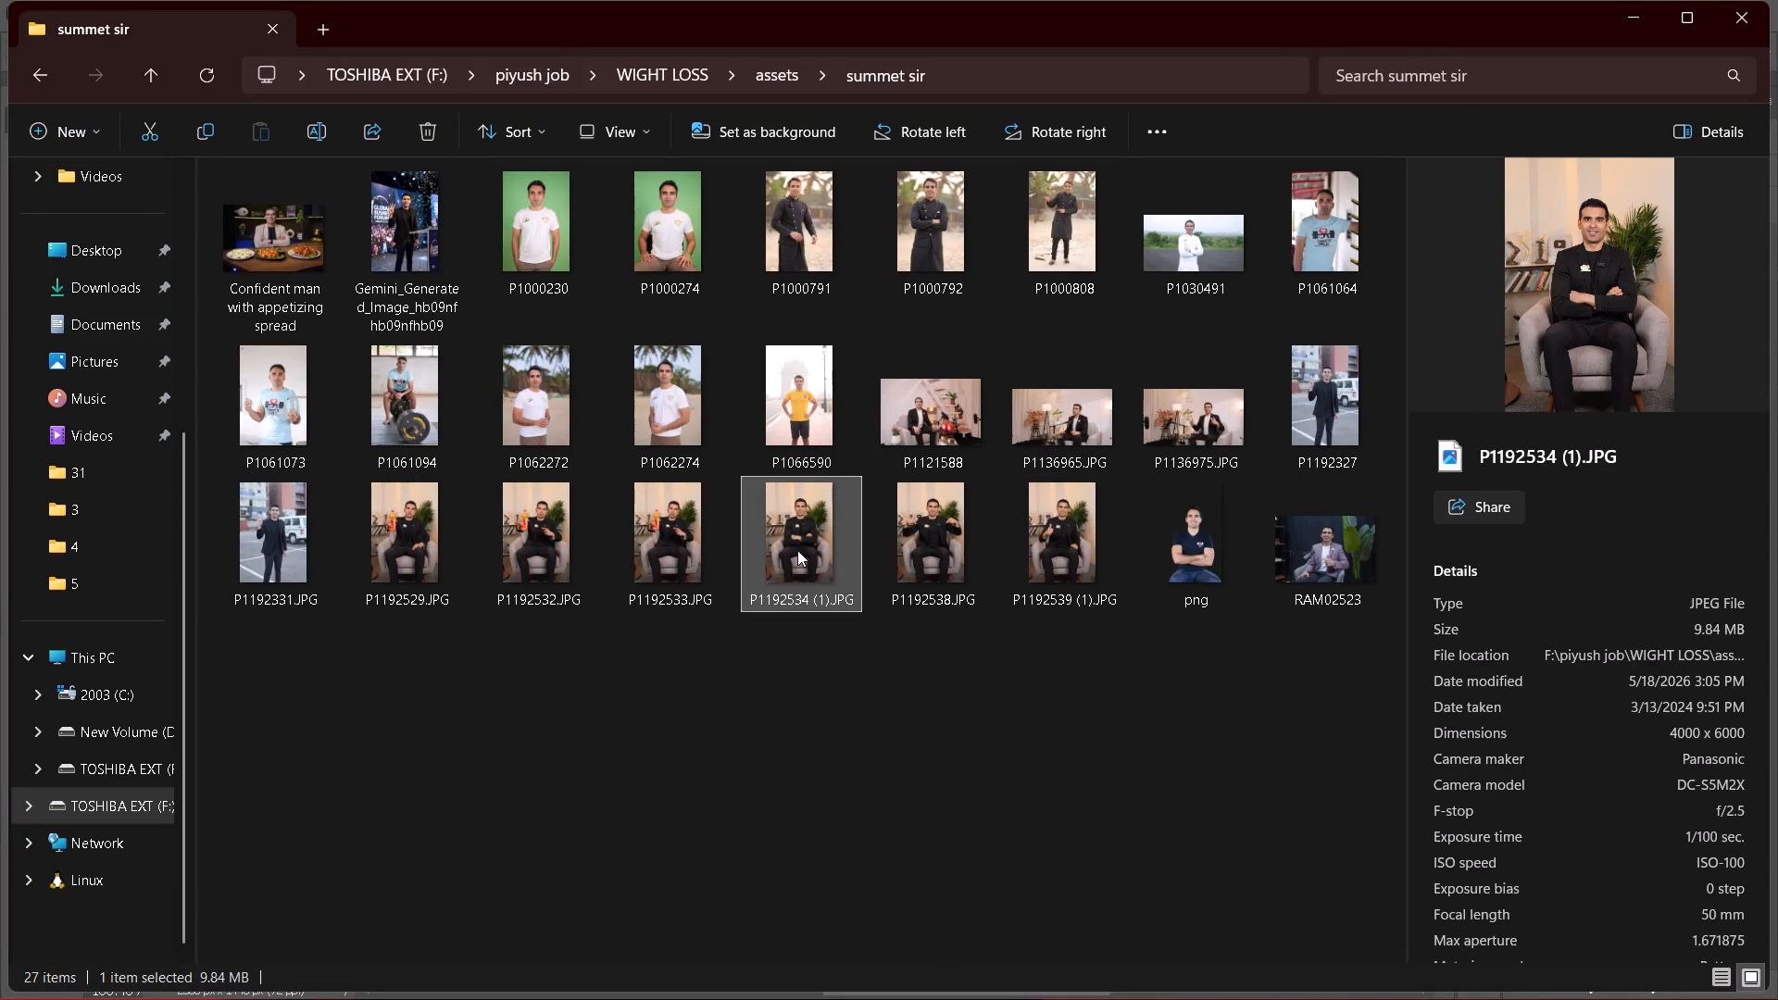
left_click_drag(795, 530, 977, 437)
key("alt+Tab")
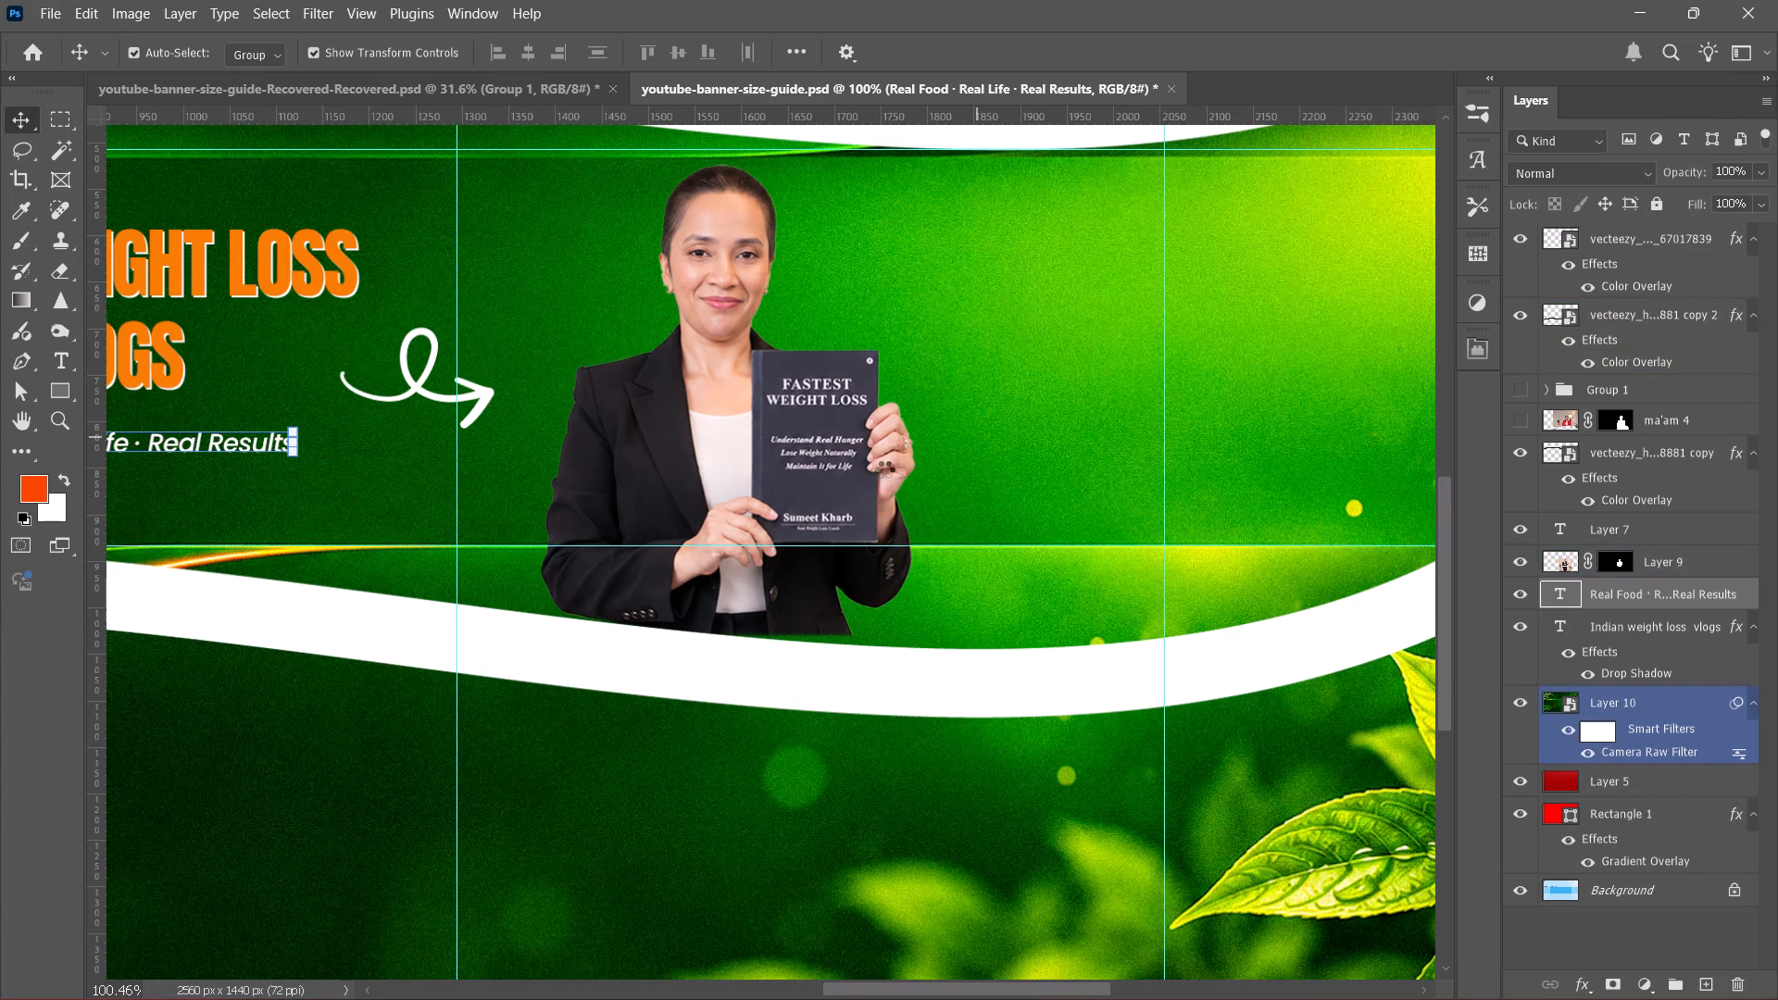
Scale the placed photo of the man to 28.39% and position it overlapping the woman's book side between the white waves.
scroll(868, 481, "down", 6, "alt")
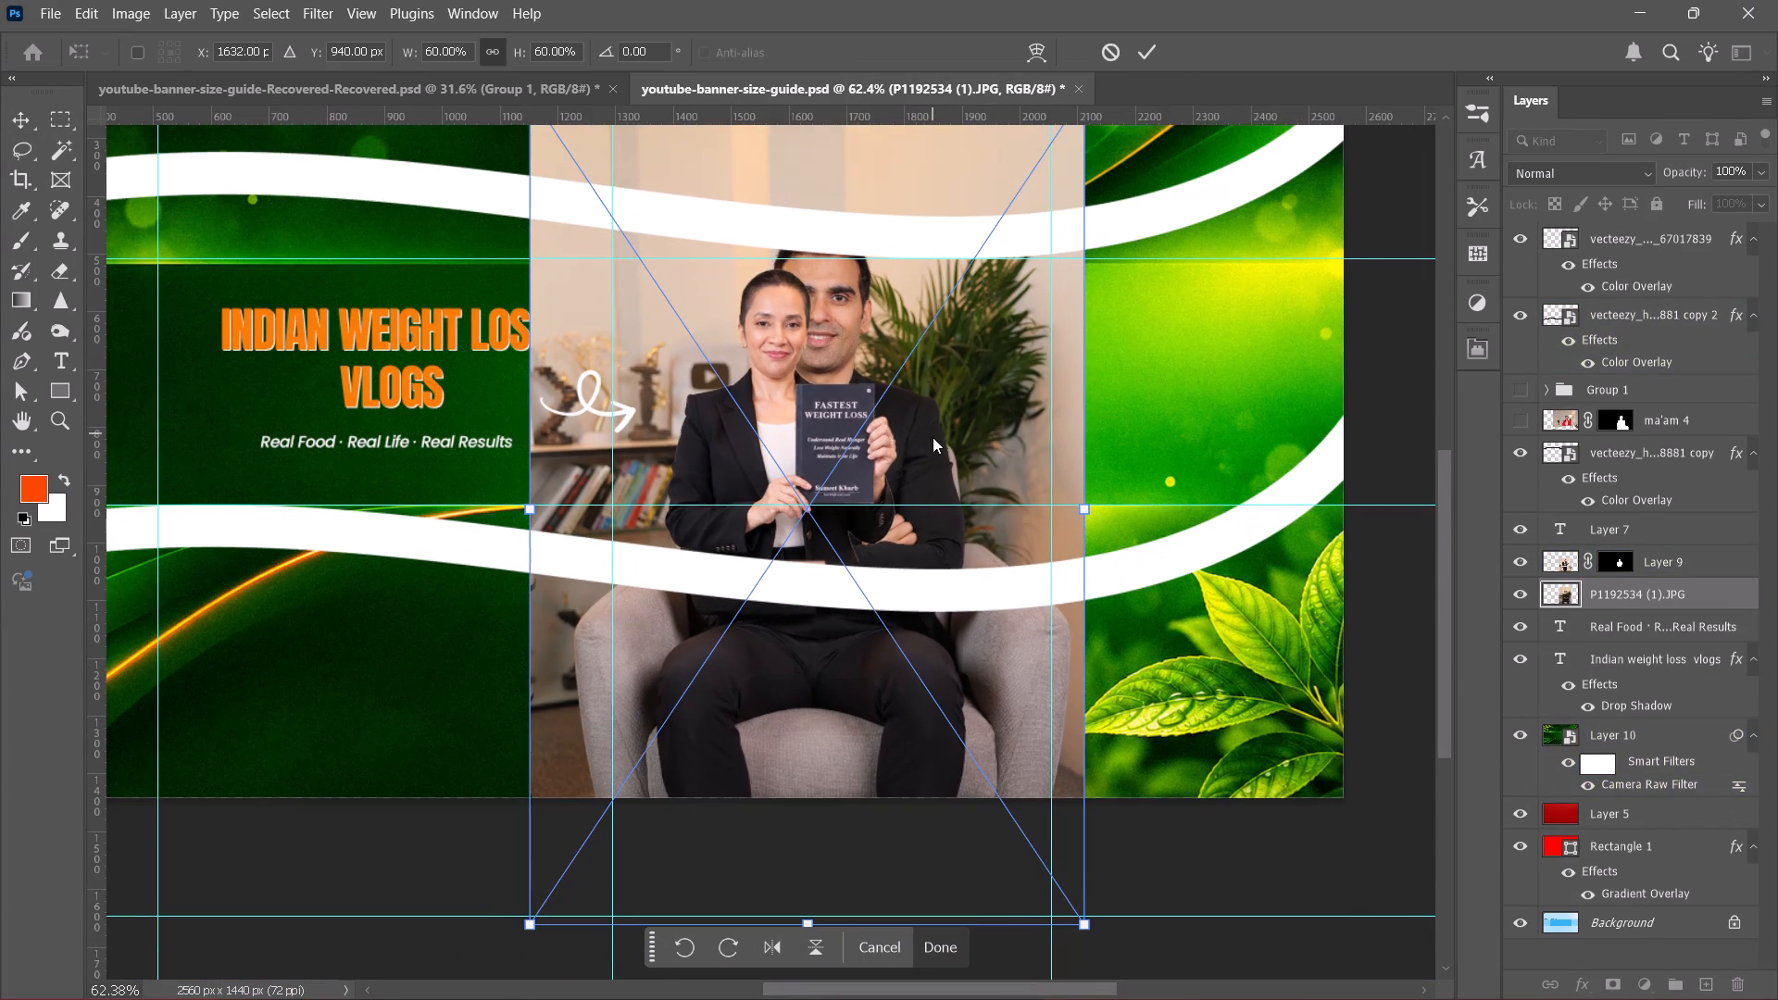
scroll(930, 451, "down", 5, "alt")
scroll(935, 490, "up", 1, "alt")
scroll(928, 409, "down", 3, "alt")
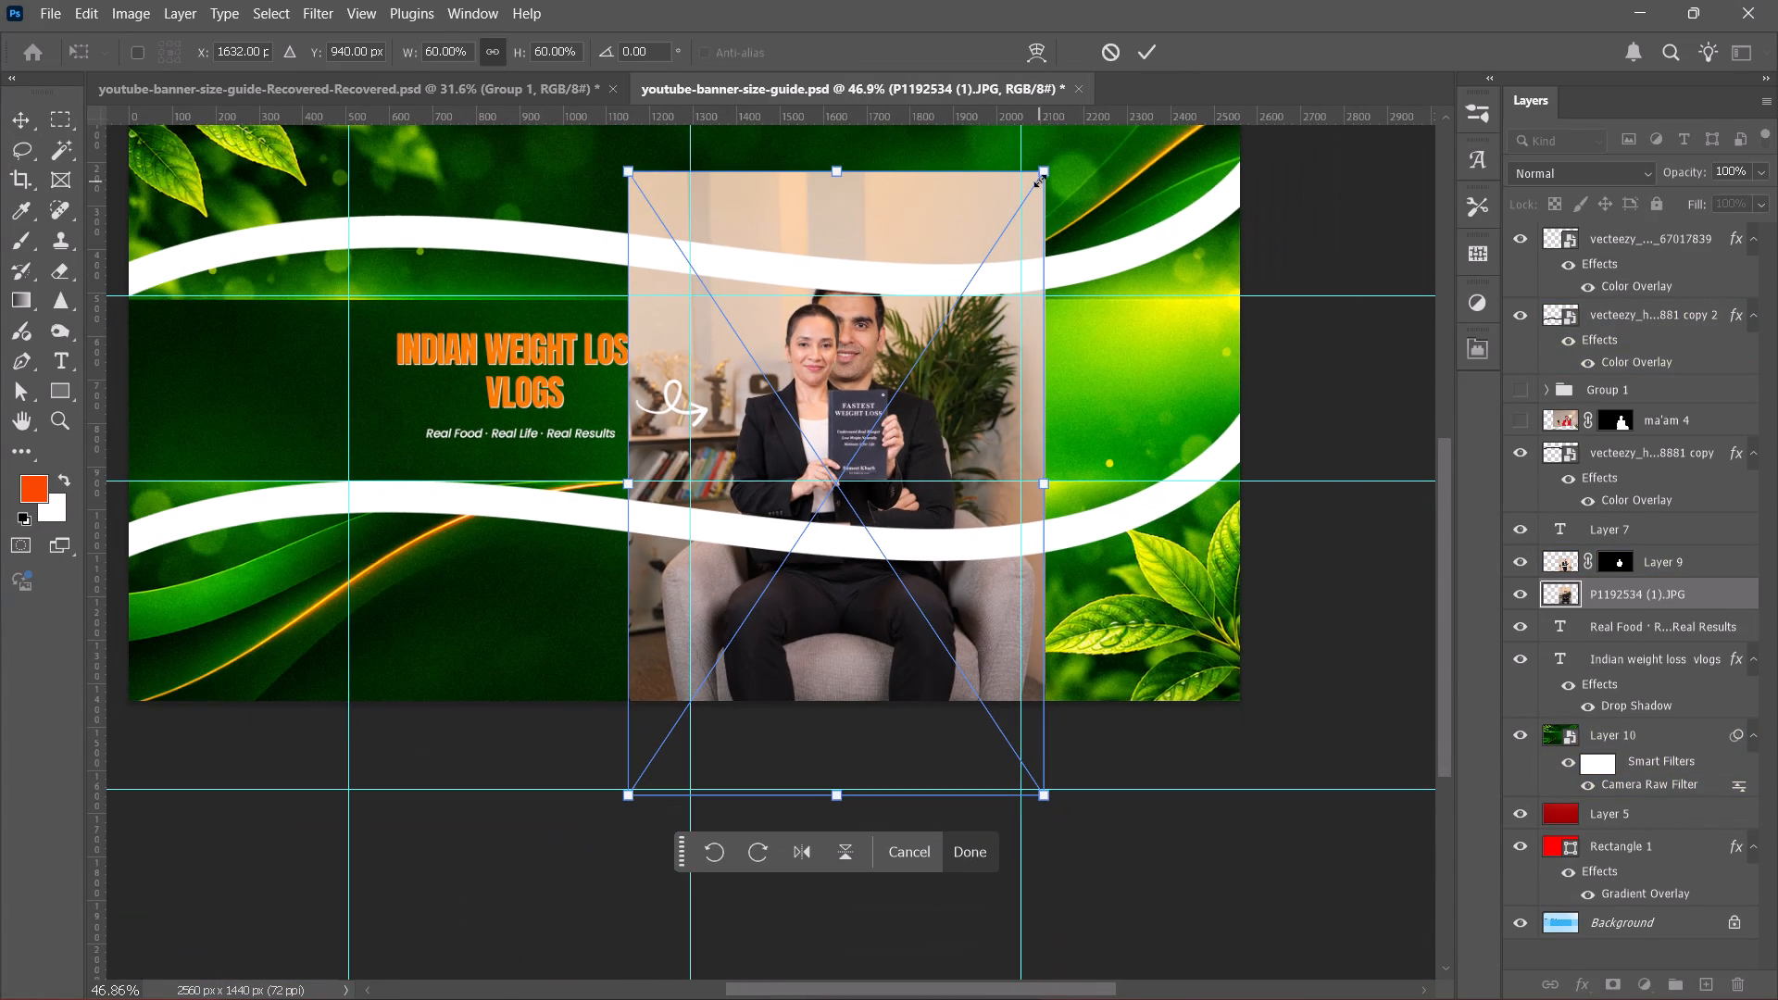
left_click(1044, 174)
left_click_drag(1044, 173, 823, 502)
left_click_drag(753, 630, 933, 484)
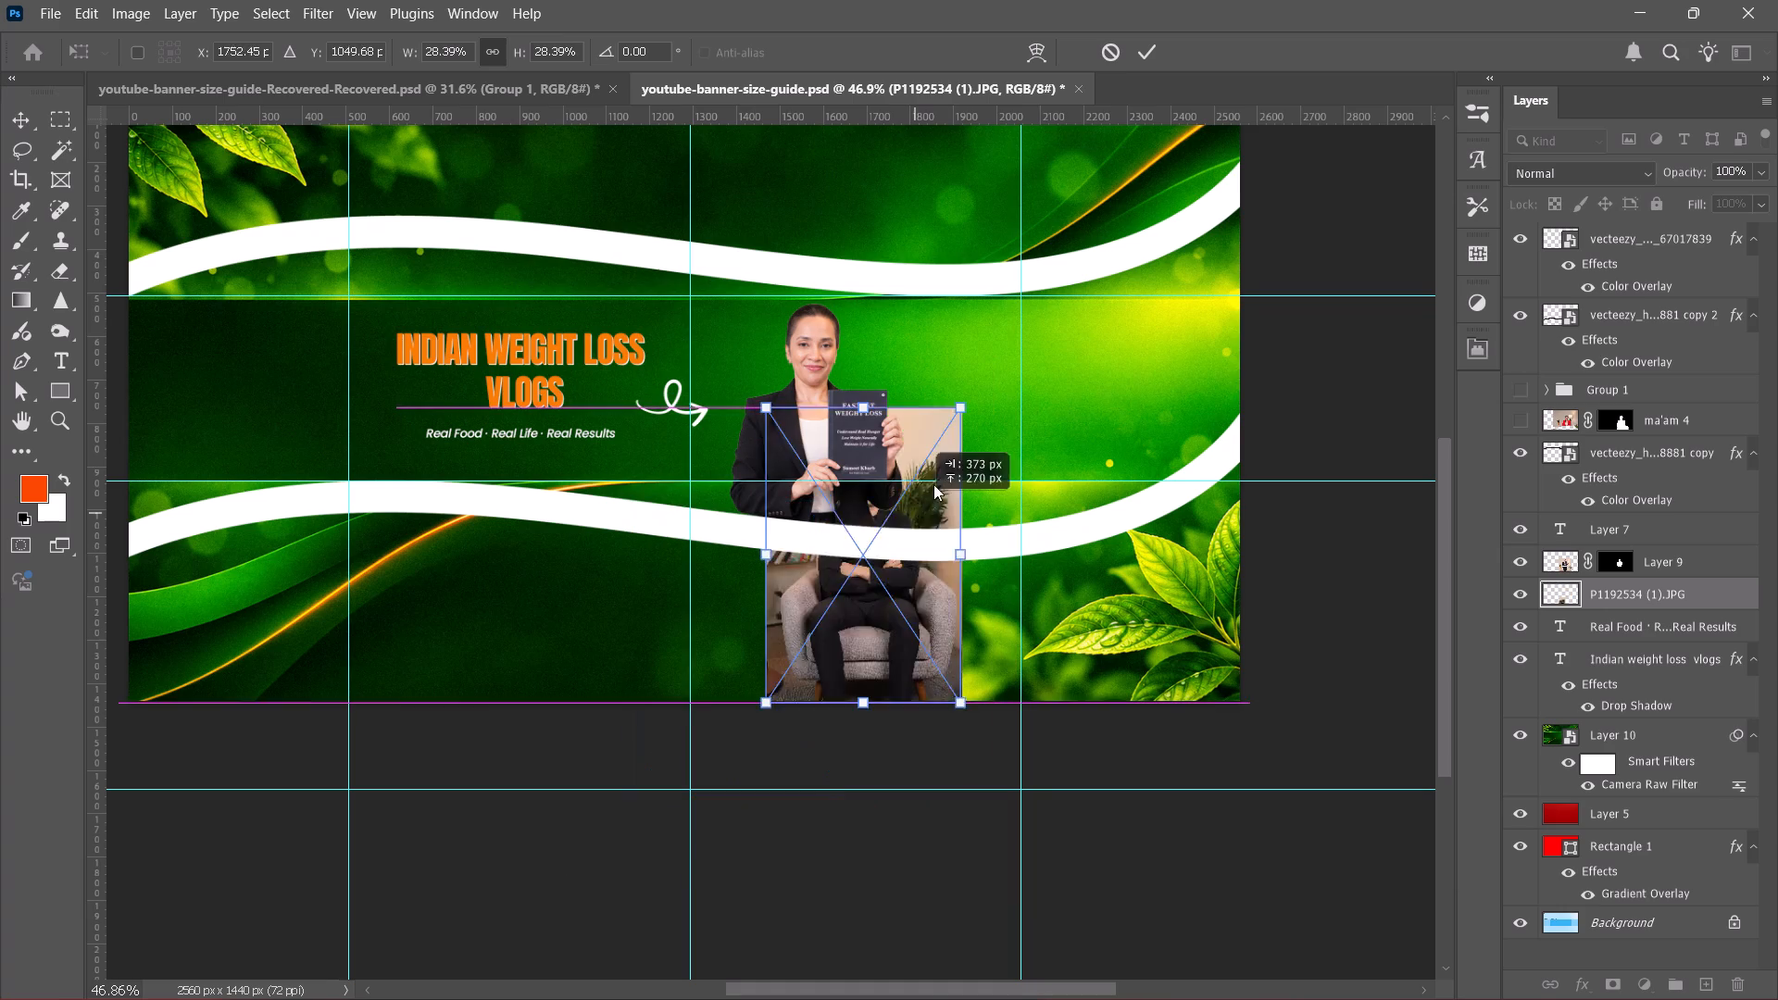
left_click_drag(933, 484, 962, 415)
left_click(1148, 36)
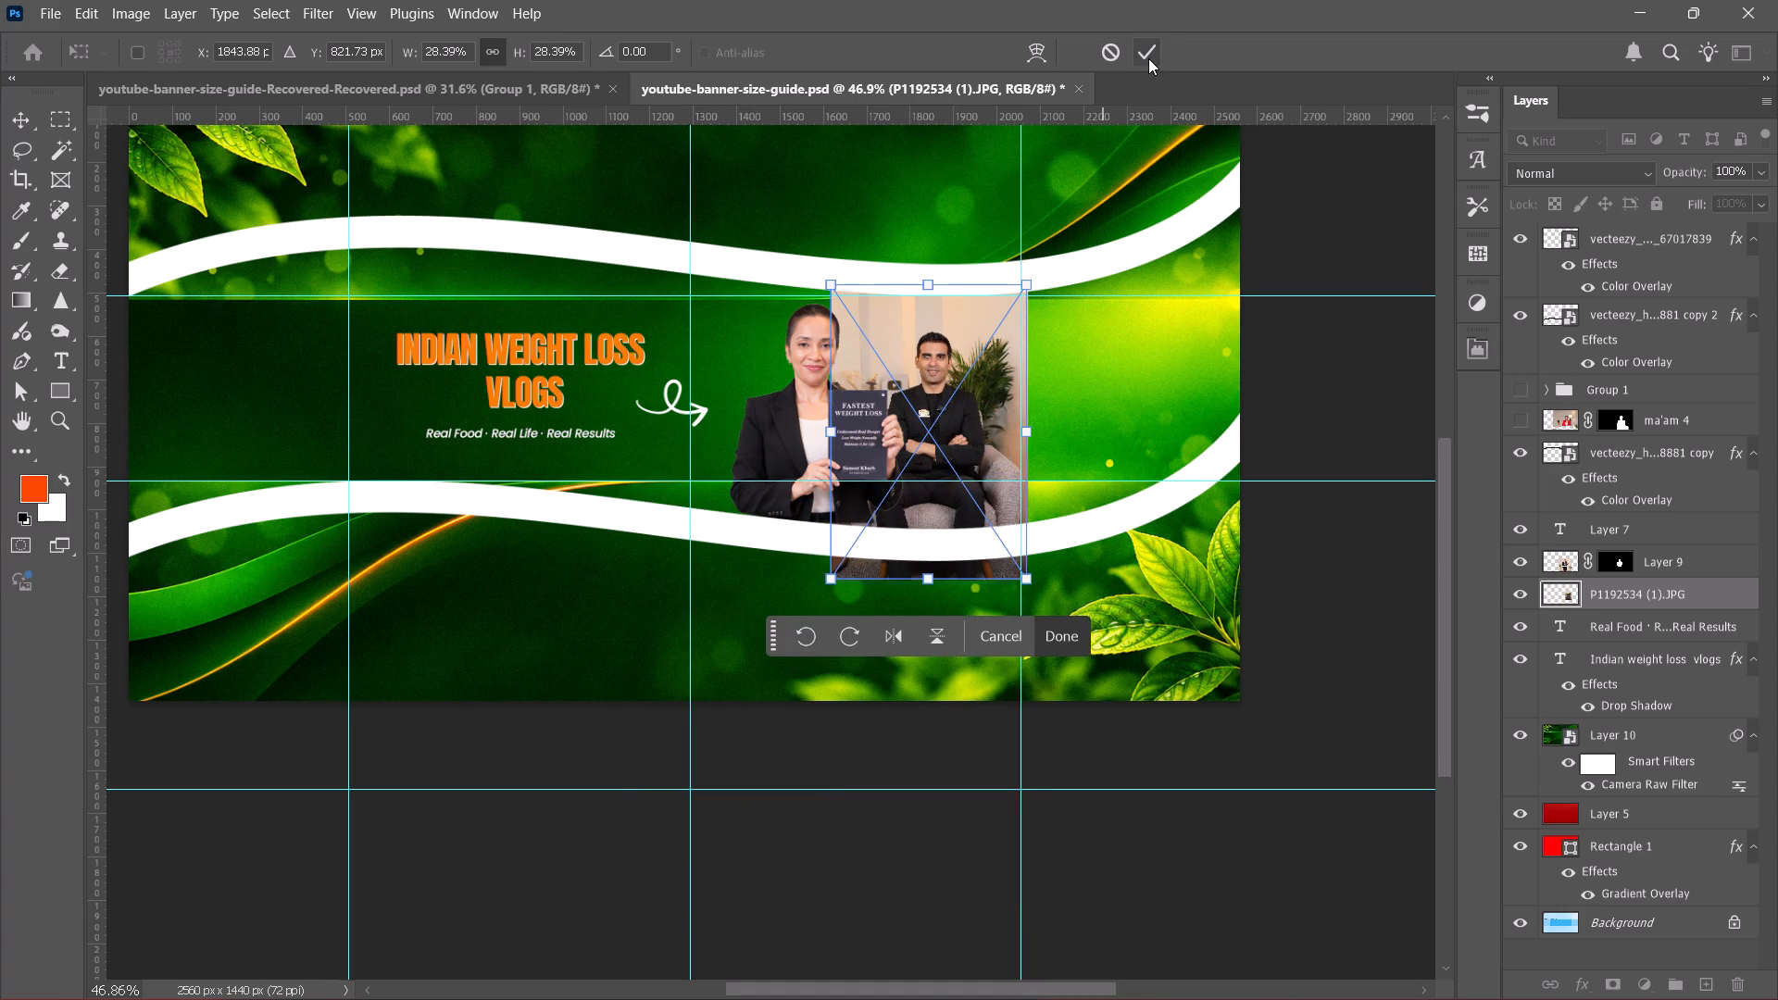
left_click(1148, 58)
Remove the background from the placed photo of the man.
scroll(985, 472, "up", 3)
scroll(949, 462, "up", 4, "alt")
left_click(947, 445)
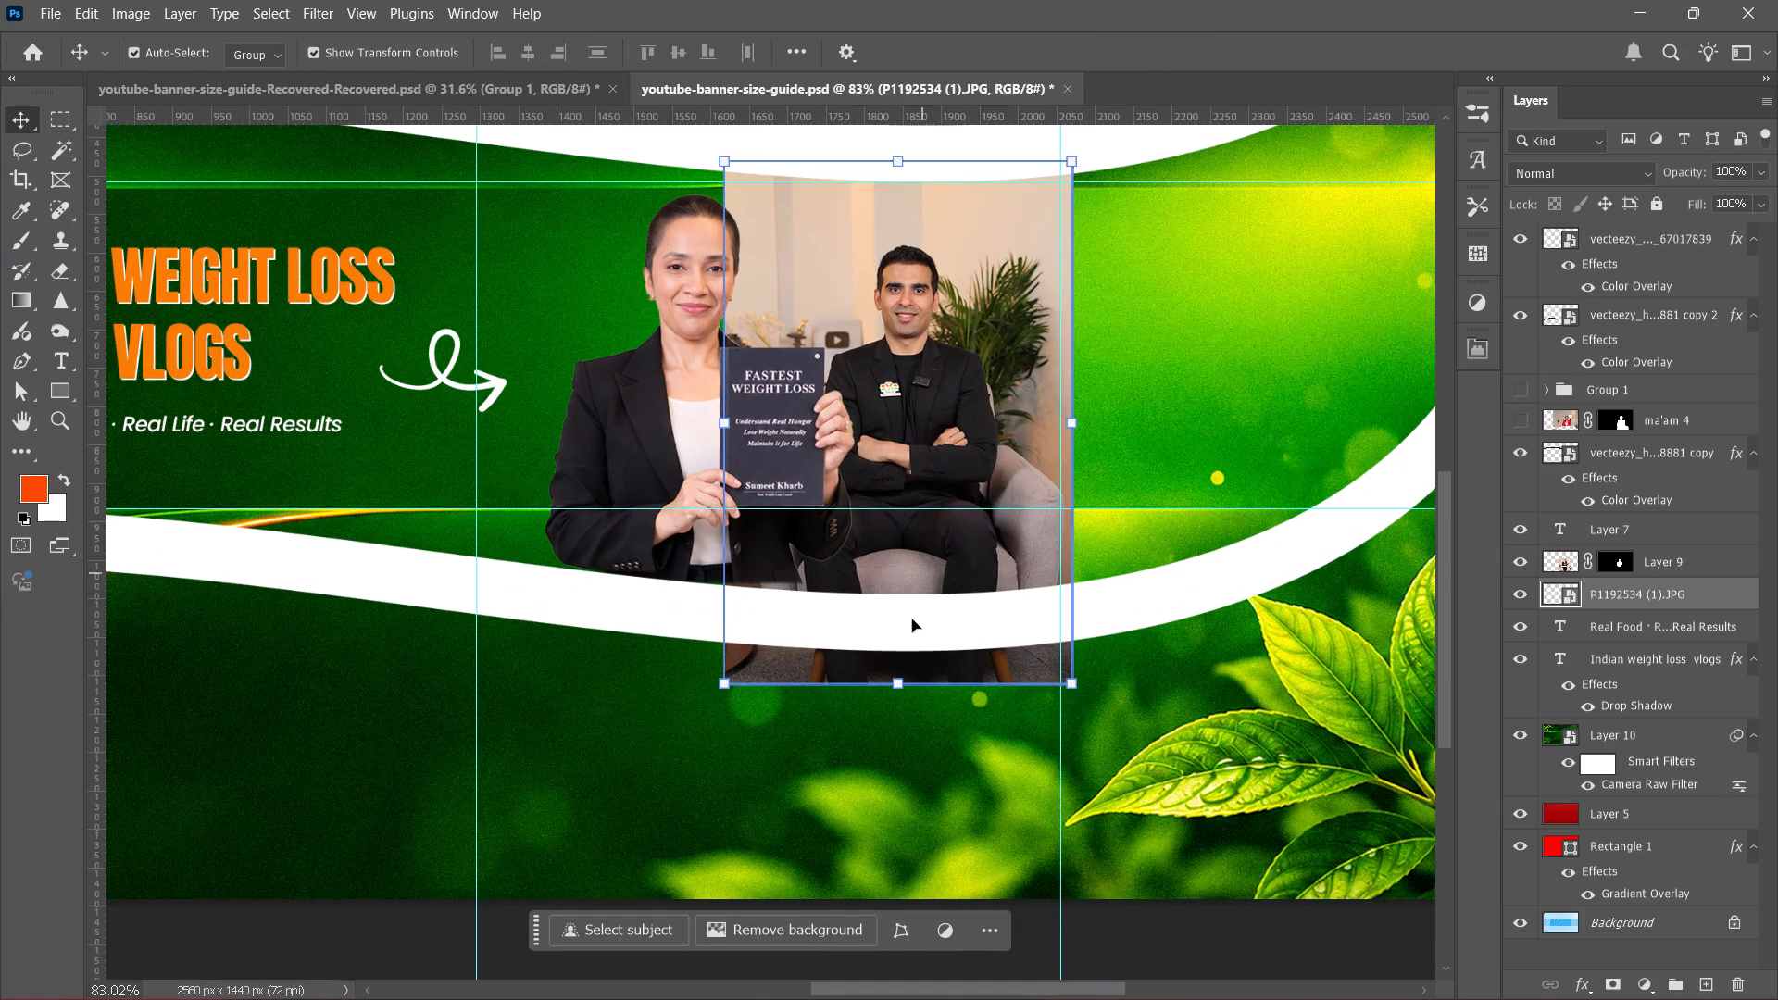
left_click(746, 937)
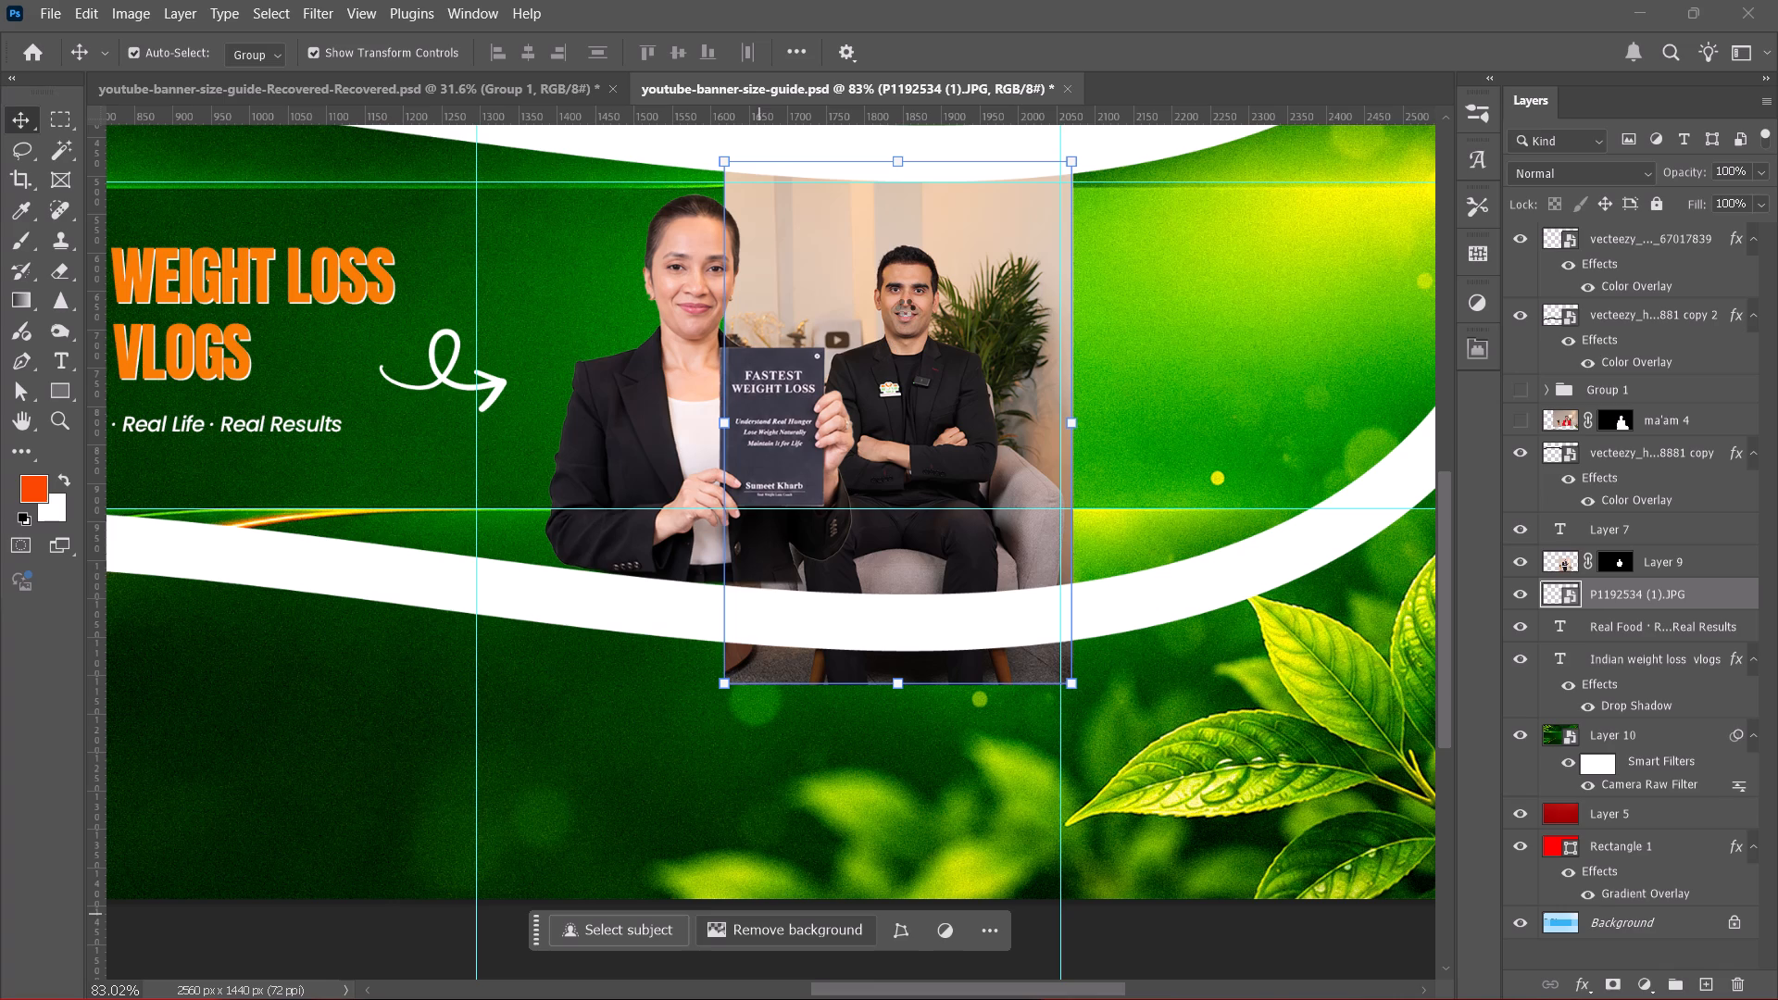
Scale the man's cut-out to 127.18% and move it so his head sits below the upper white wave beside the woman.
left_click(946, 466)
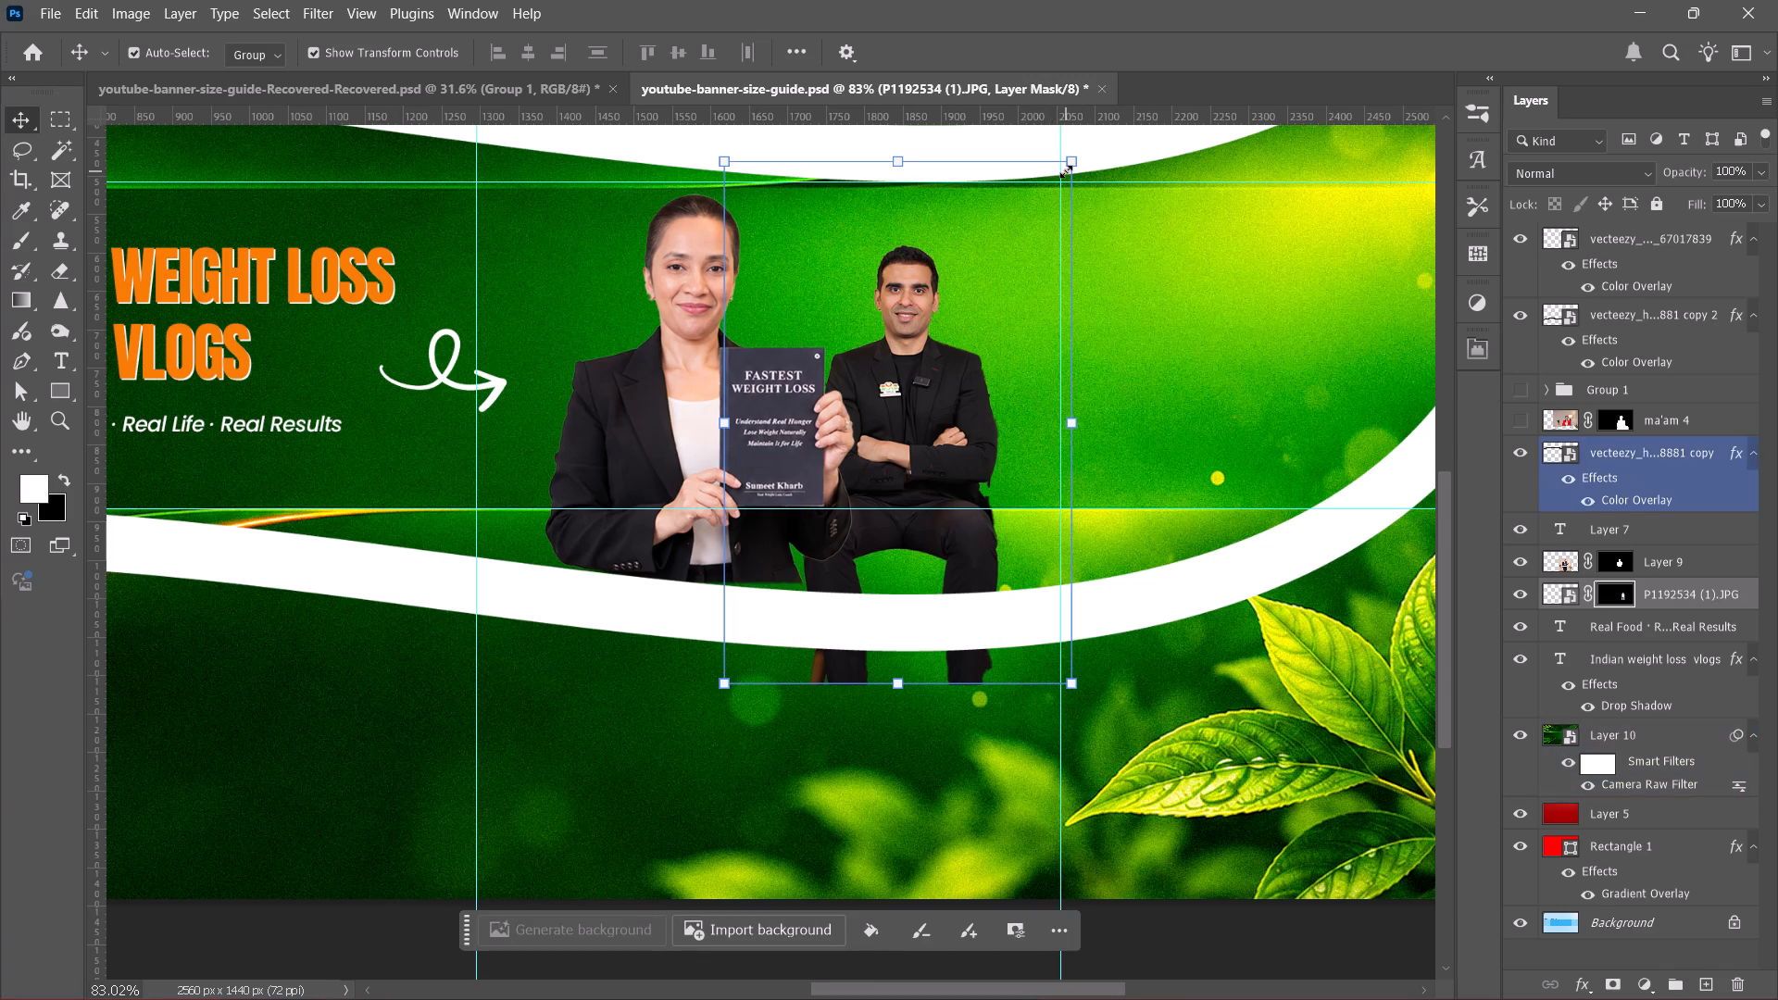
left_click_drag(1069, 167, 1271, 108)
scroll(933, 483, "down", 2, "alt")
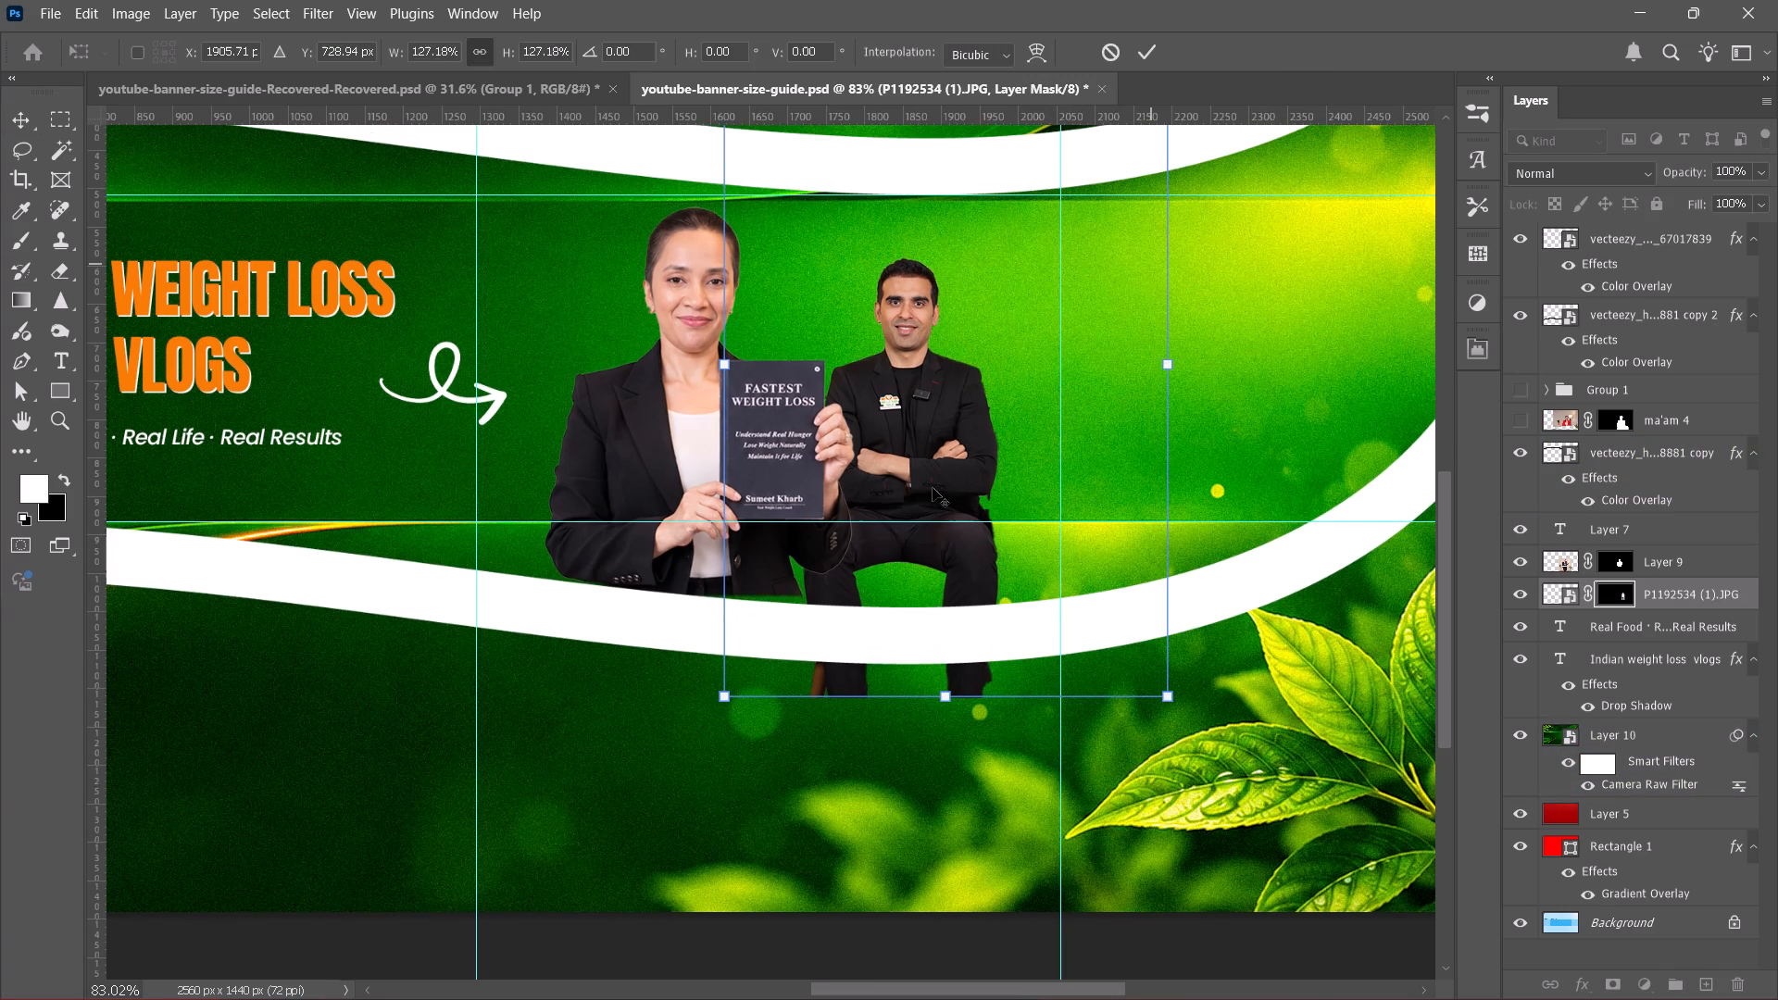
scroll(936, 425, "down", 3)
left_click_drag(950, 406, 913, 469)
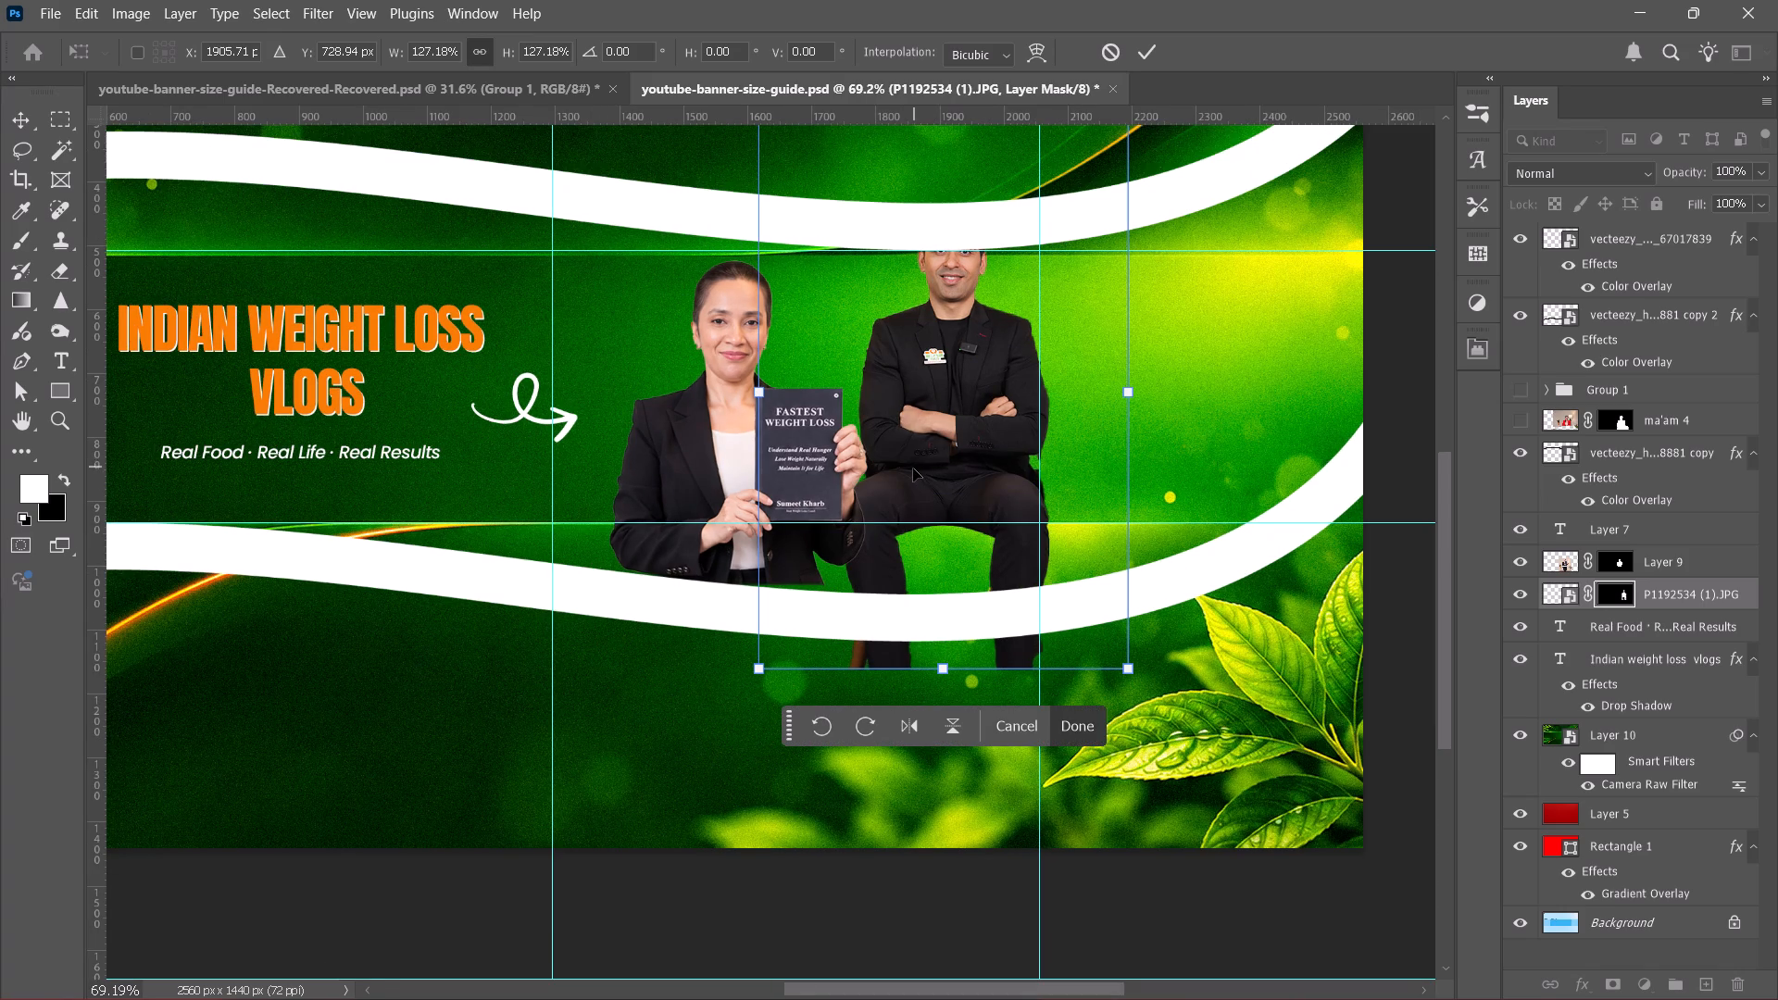
left_click_drag(913, 469, 909, 472)
left_click(1148, 47)
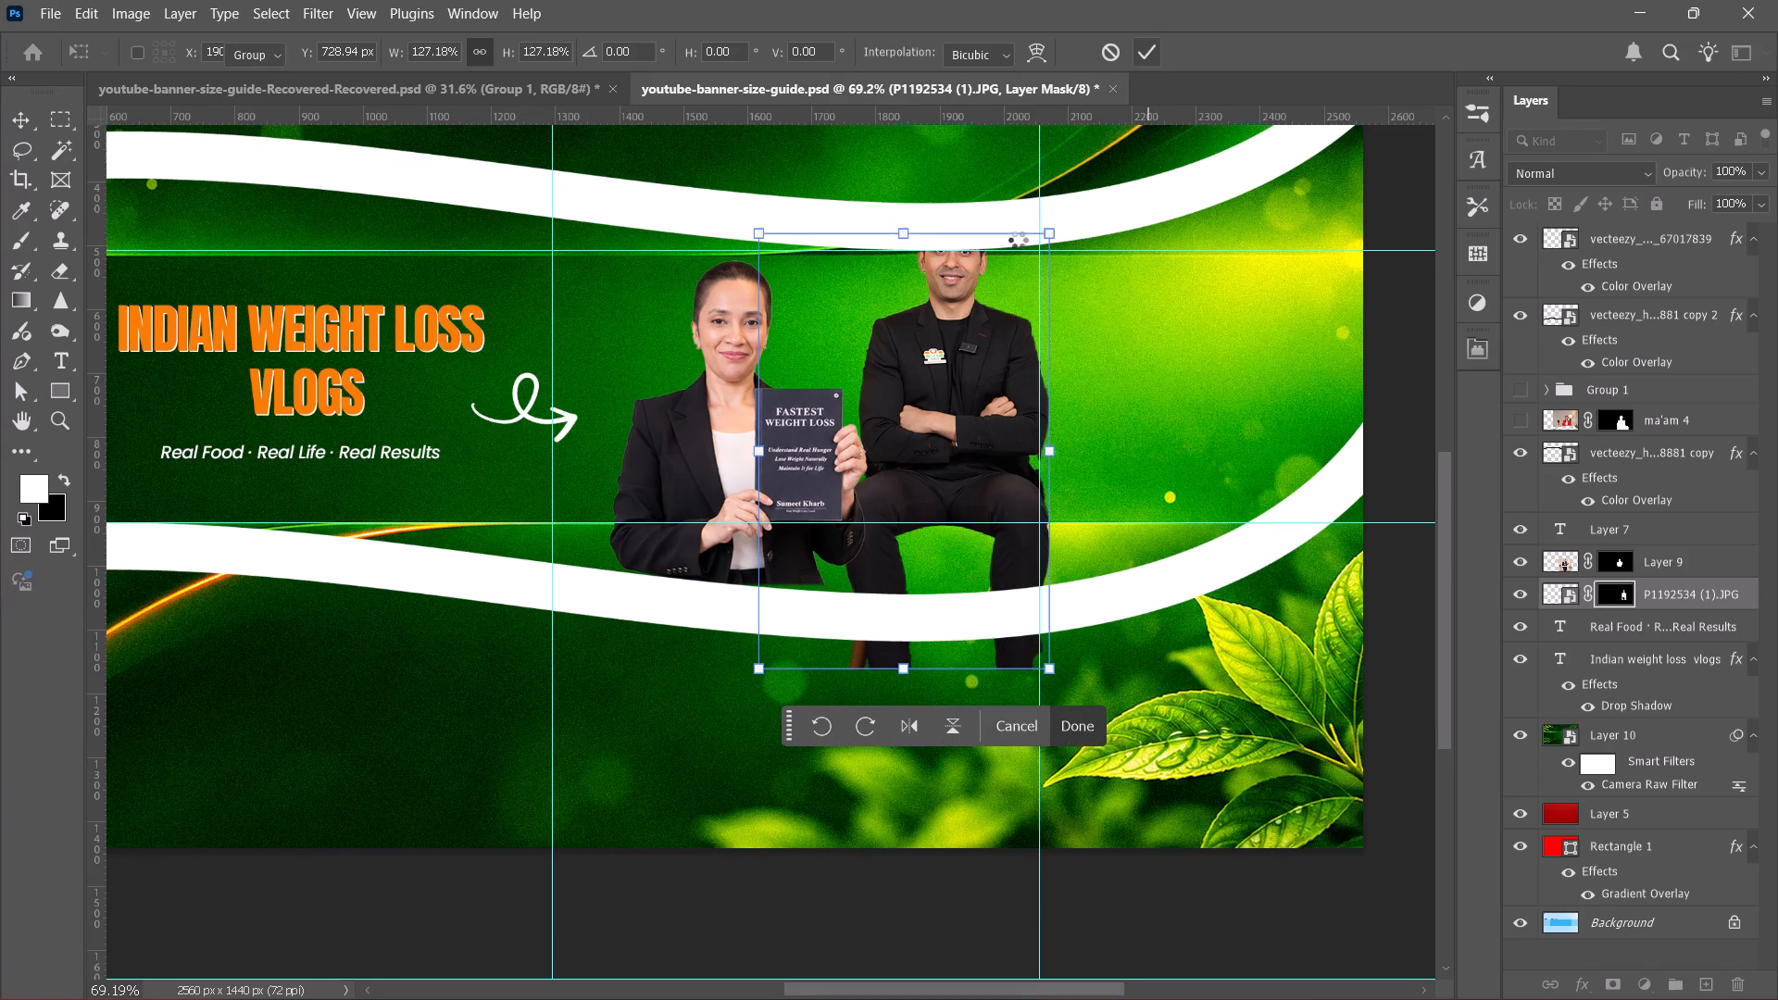
left_click_drag(948, 375, 908, 431)
Enlarge the man's cut-out further to 103.08% and apply the transform.
left_click_drag(1095, 727, 1117, 746)
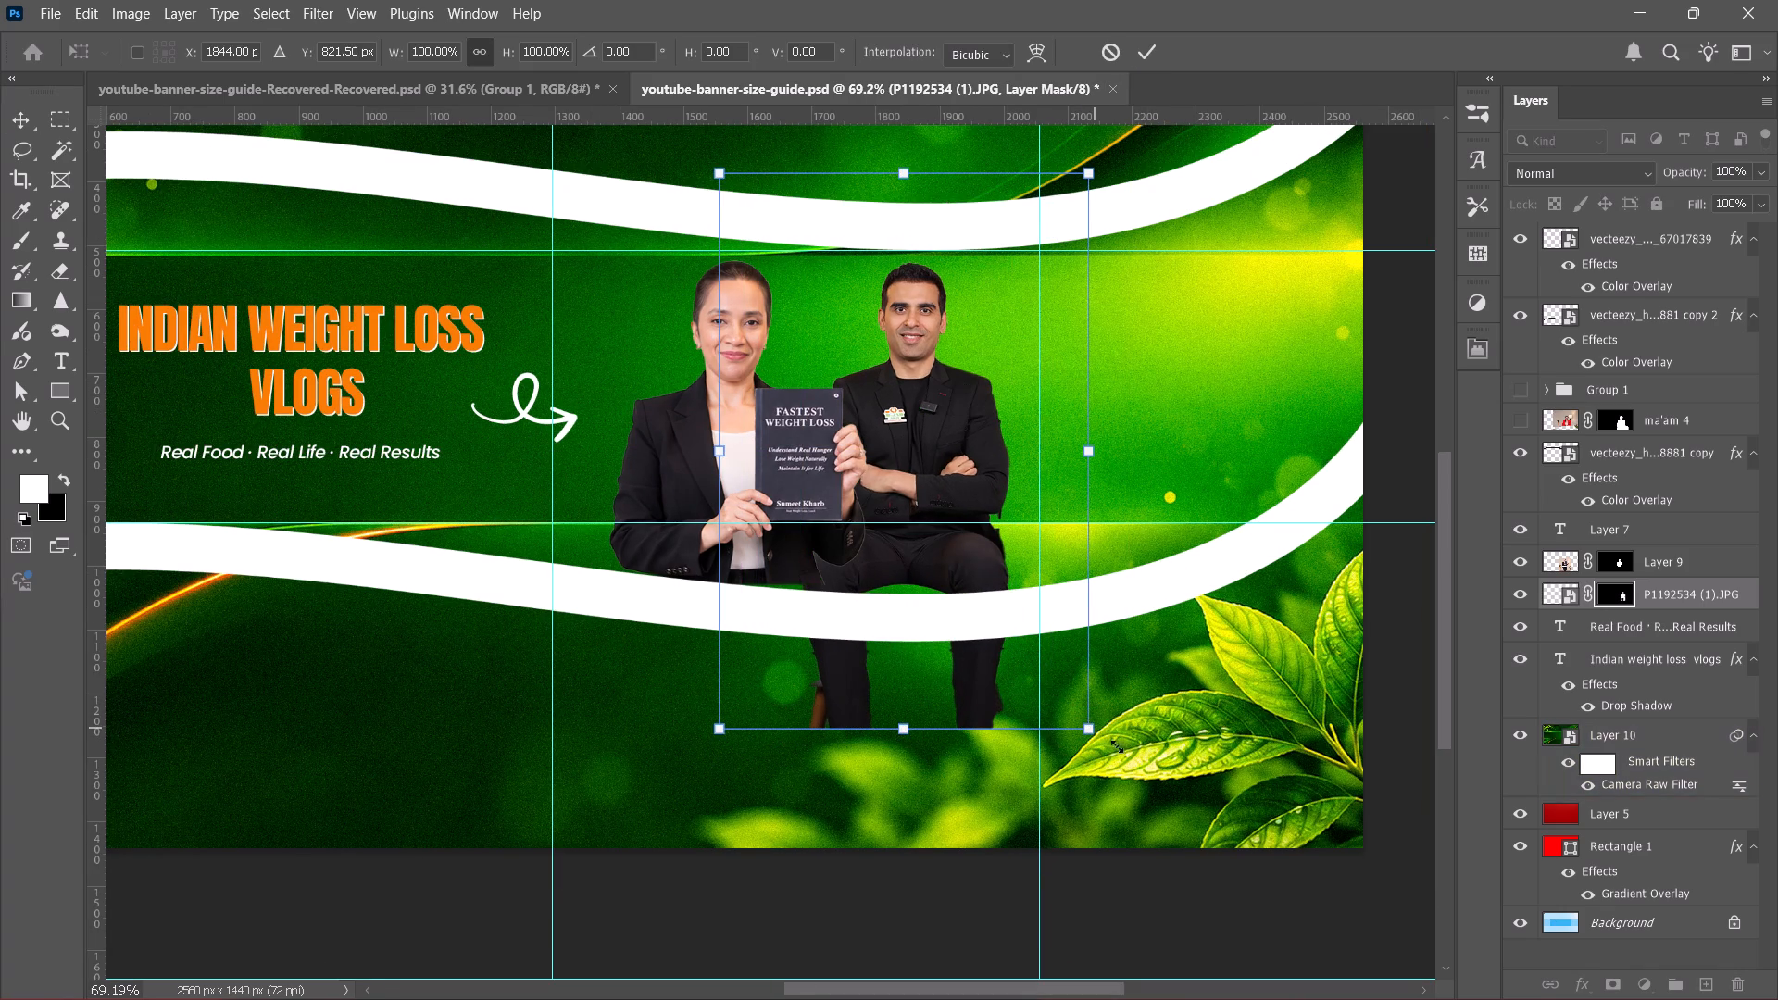
left_click_drag(1117, 746, 1157, 783)
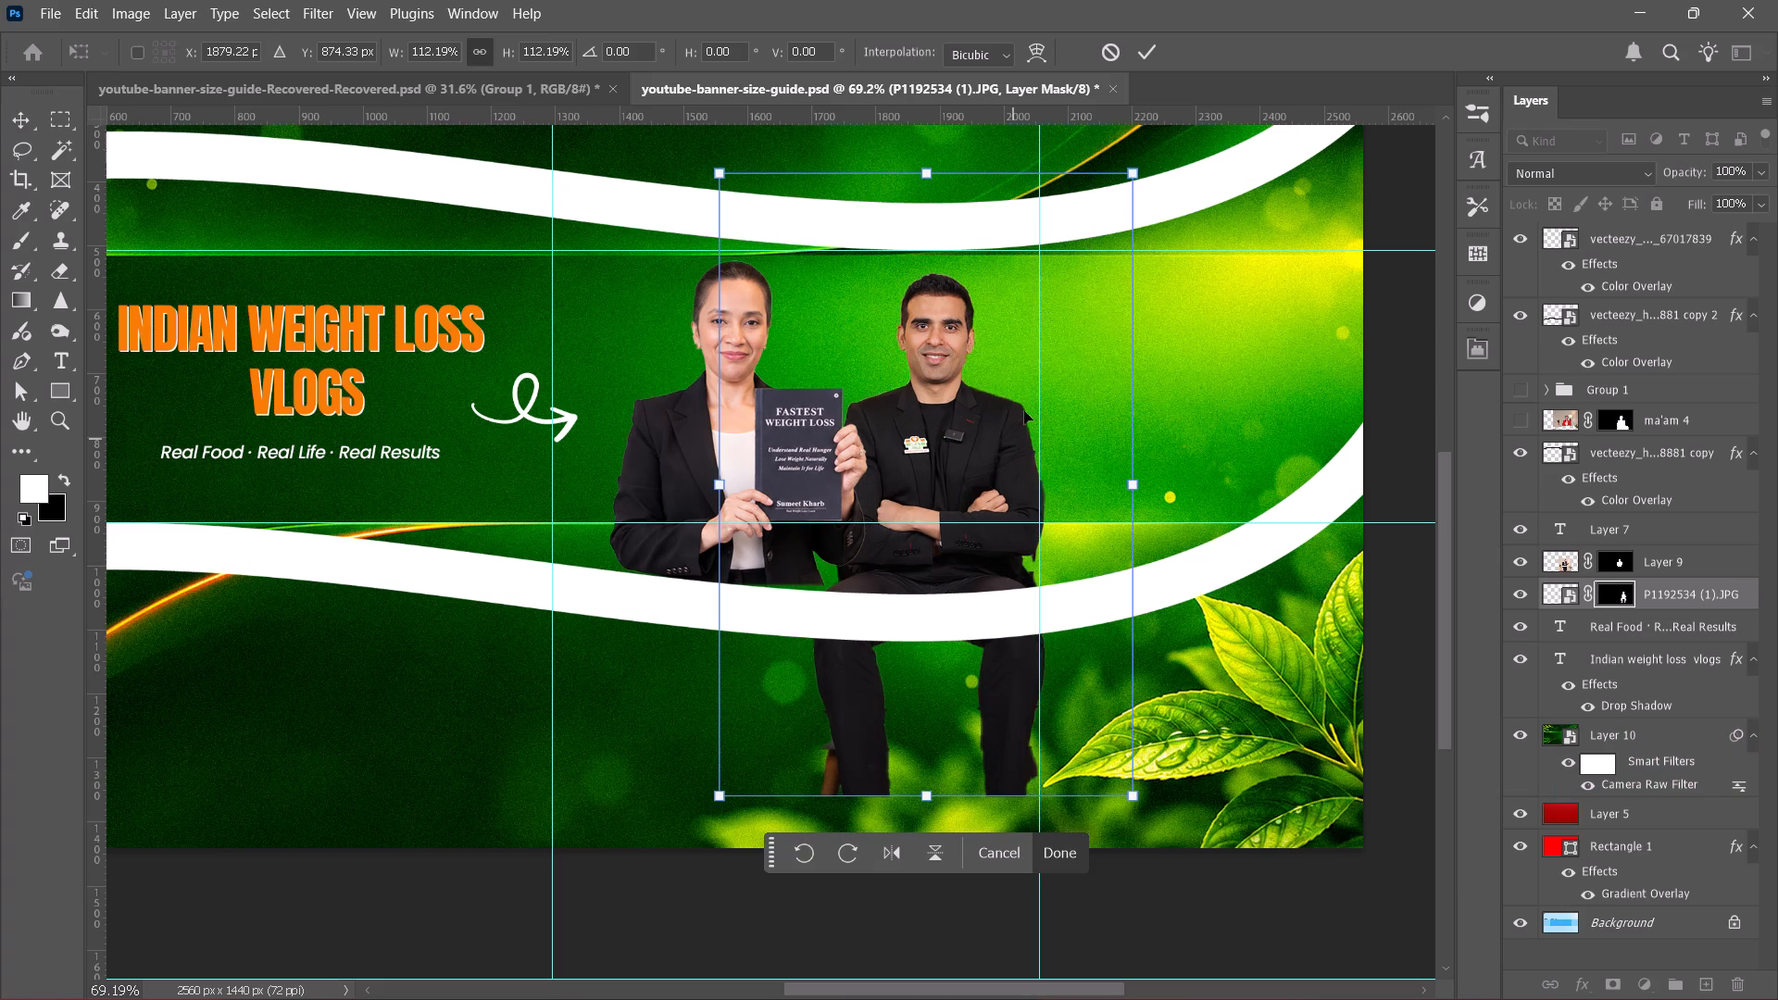
left_click_drag(1141, 798, 1121, 771)
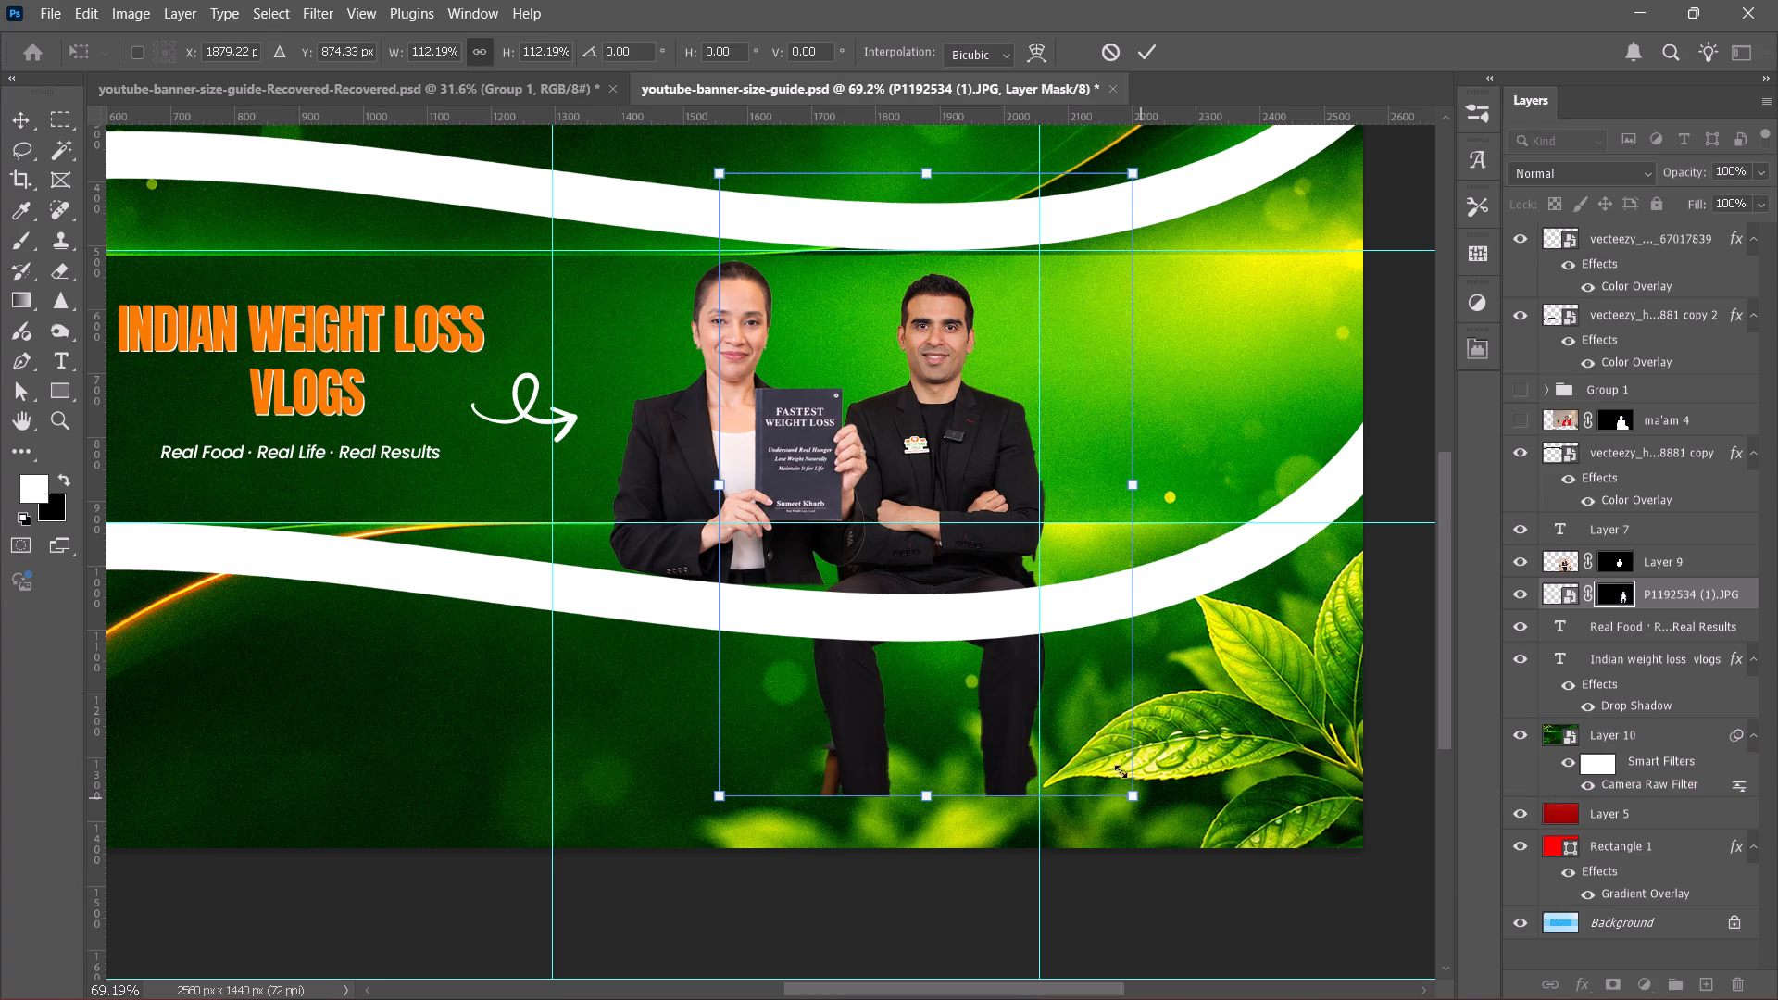
left_click_drag(1121, 771, 1105, 749)
left_click(1146, 57)
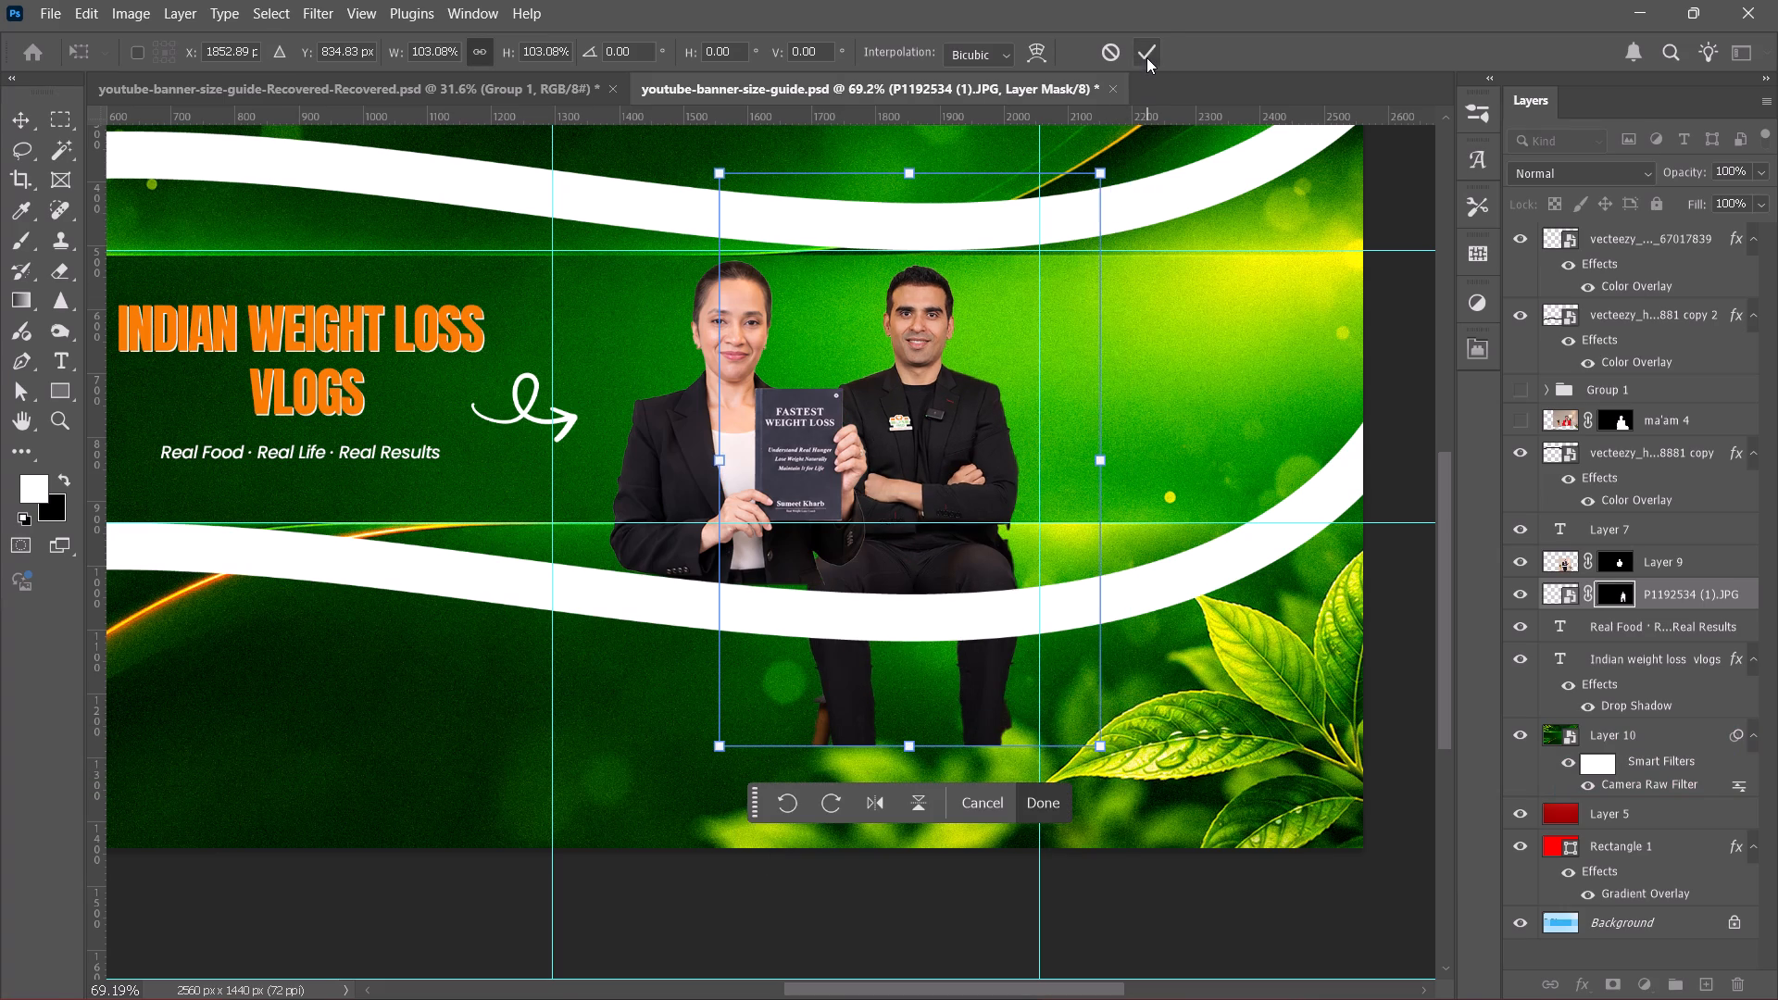
Enlarge the man's cut-out again to 111.11%, extending it toward the banner's lower edge.
scroll(904, 356, "up", 3, "alt")
left_click(943, 487)
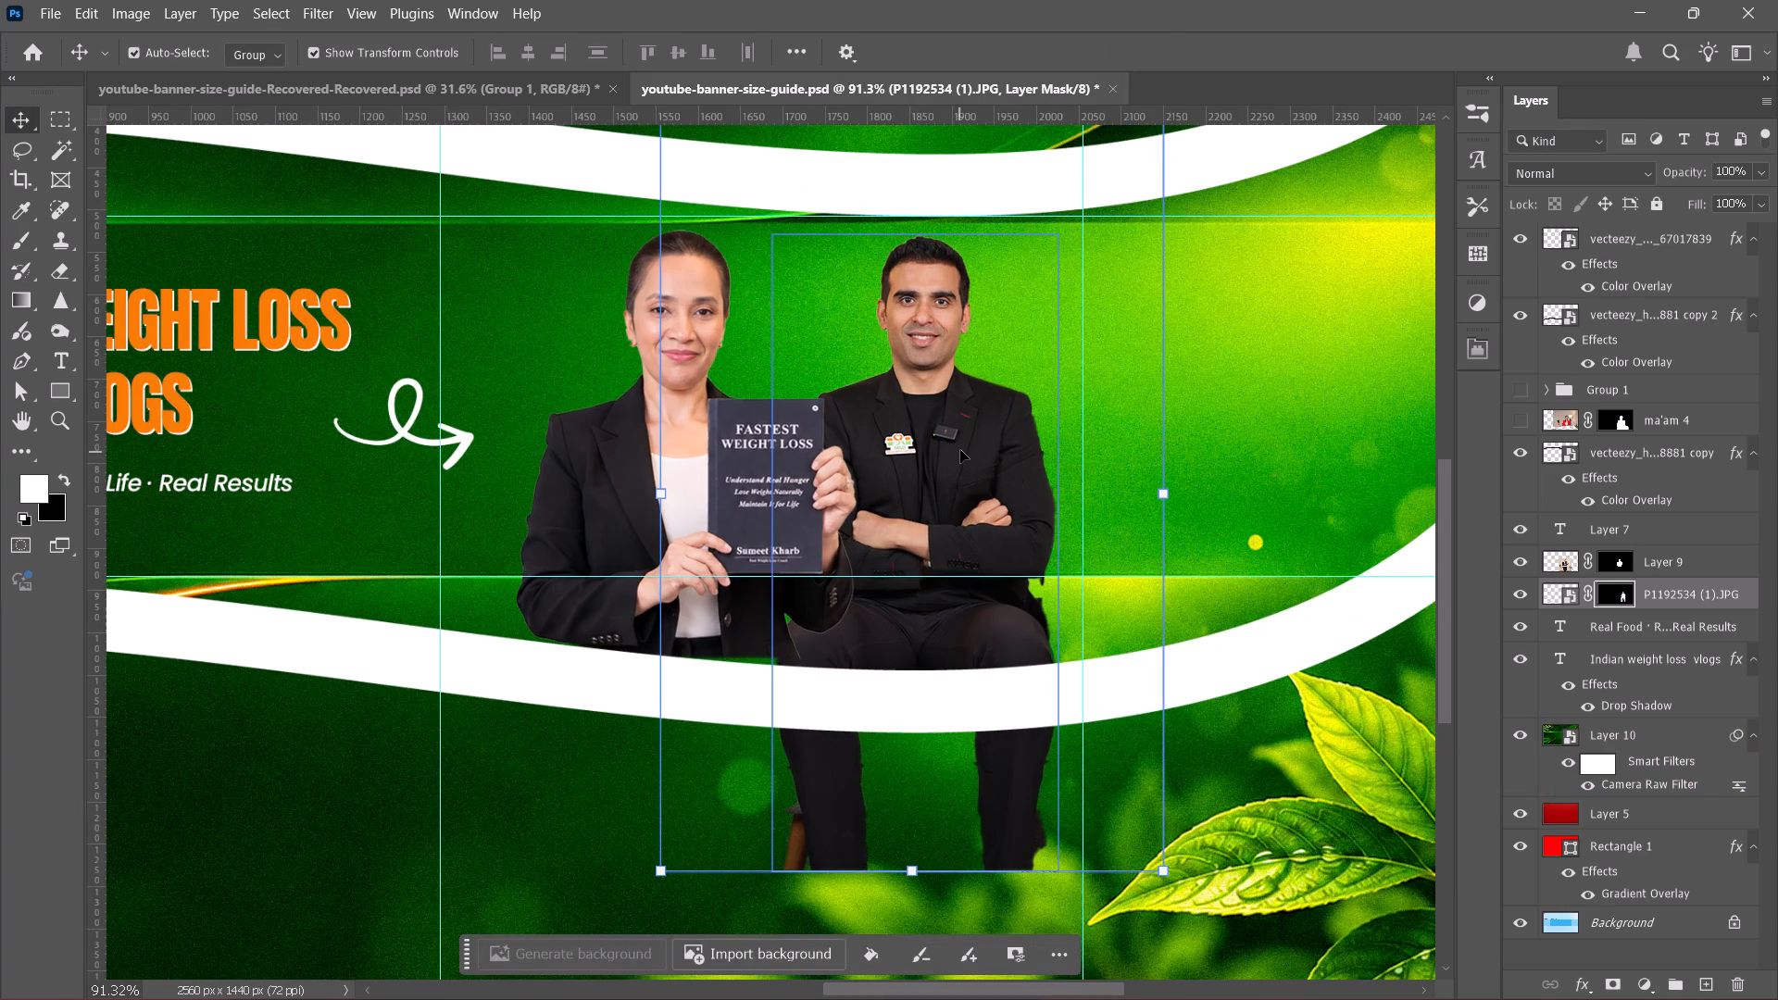
scroll(968, 453, "down", 2, "alt")
left_click_drag(717, 798, 696, 820)
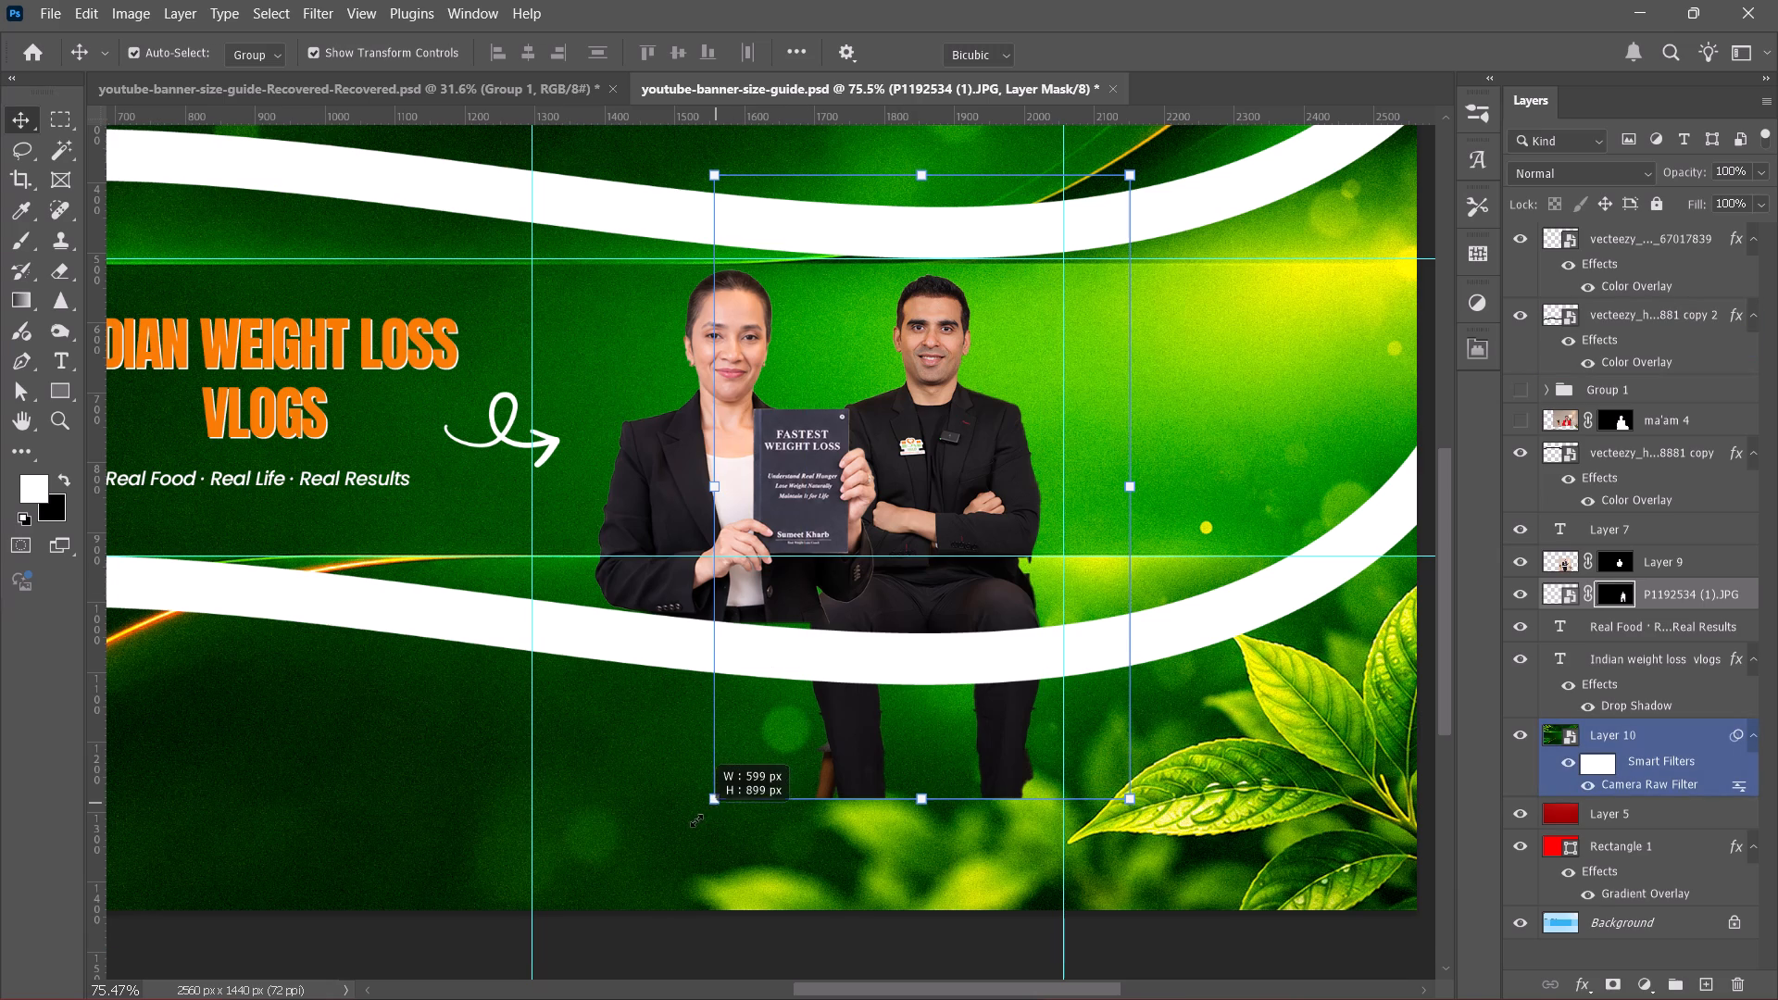
left_click_drag(696, 820, 688, 832)
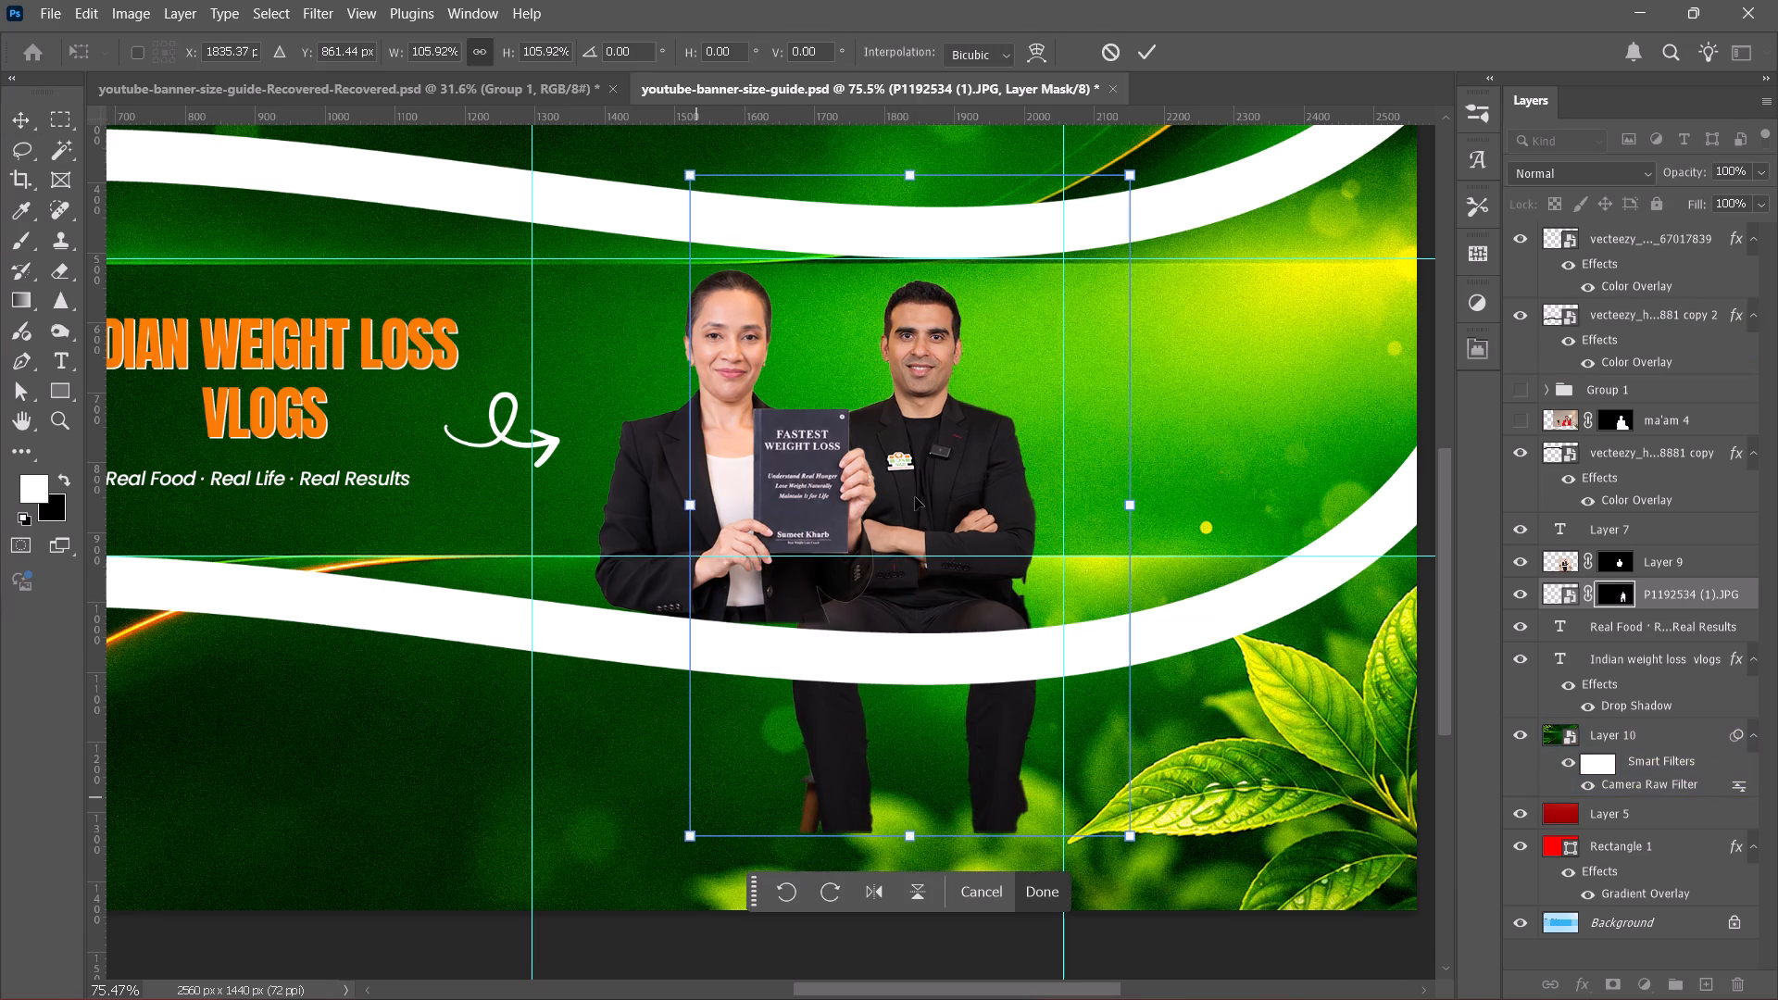
left_click_drag(694, 837, 684, 851)
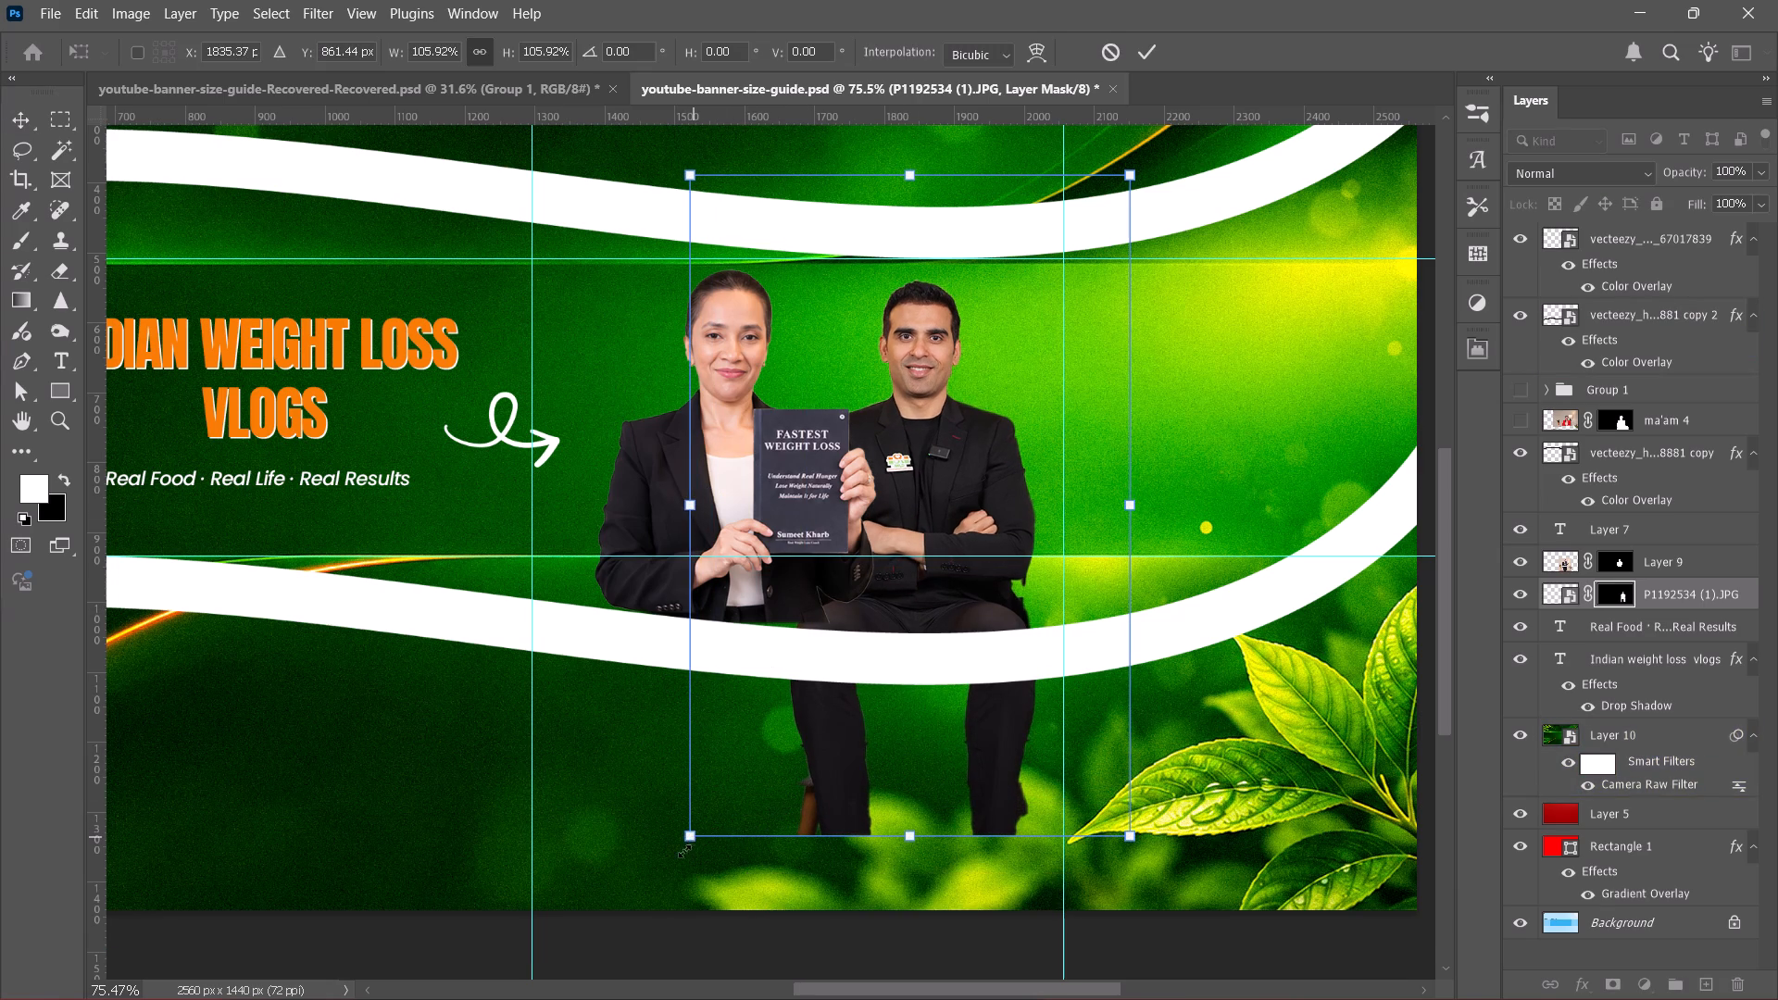
left_click_drag(684, 851, 668, 867)
Raise the man's cut-out about 24 px to level his head with the woman's, nudge it slightly away from her and apply.
left_click_drag(923, 540, 930, 521)
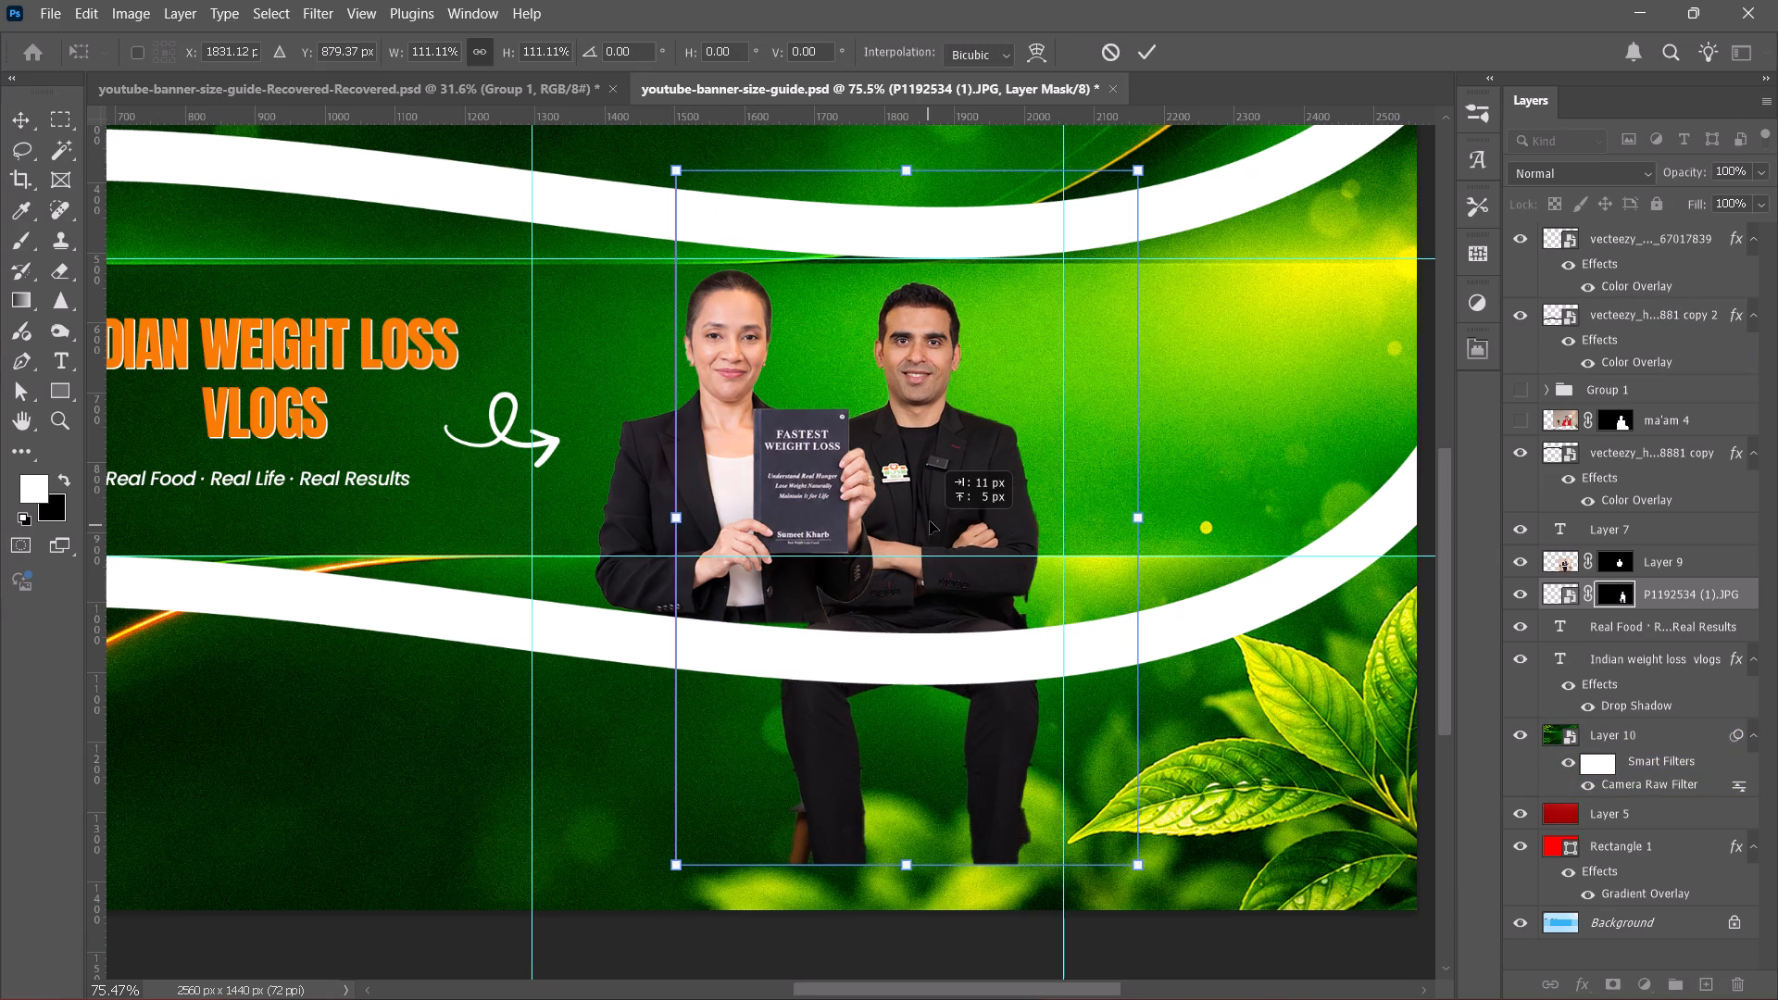
left_click_drag(930, 521, 931, 520)
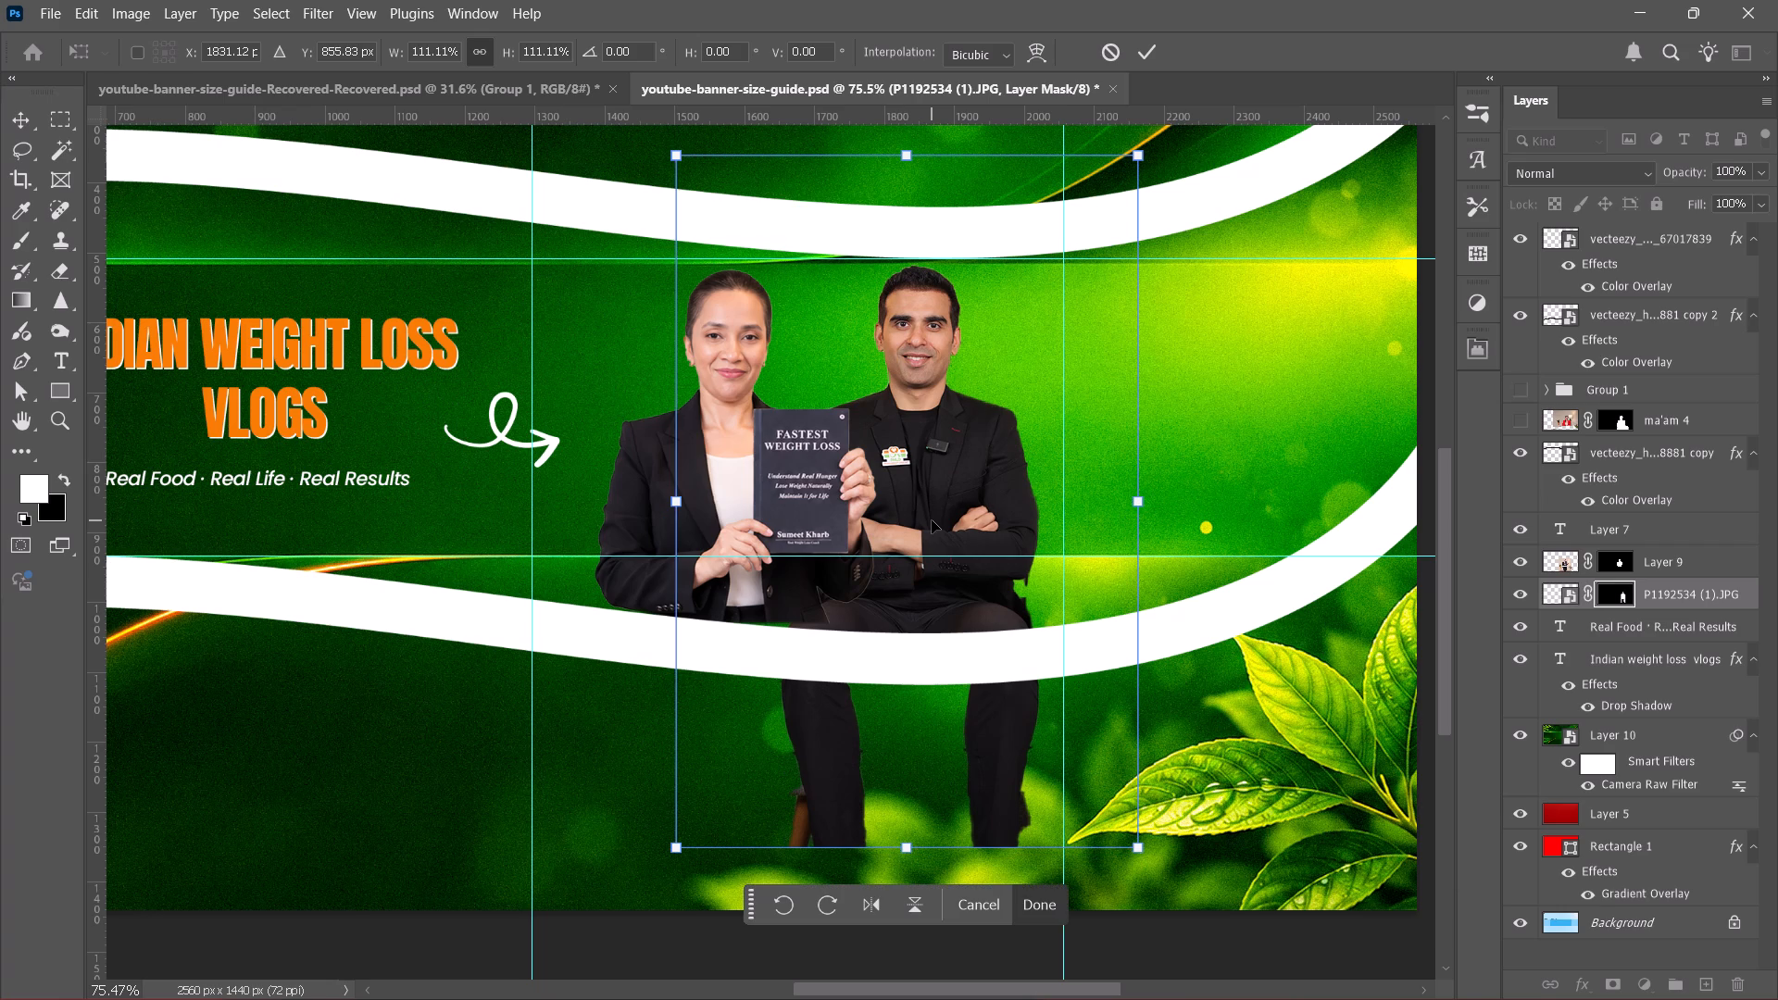
key("Right")
key("Right")
key("Right")
key("Right")
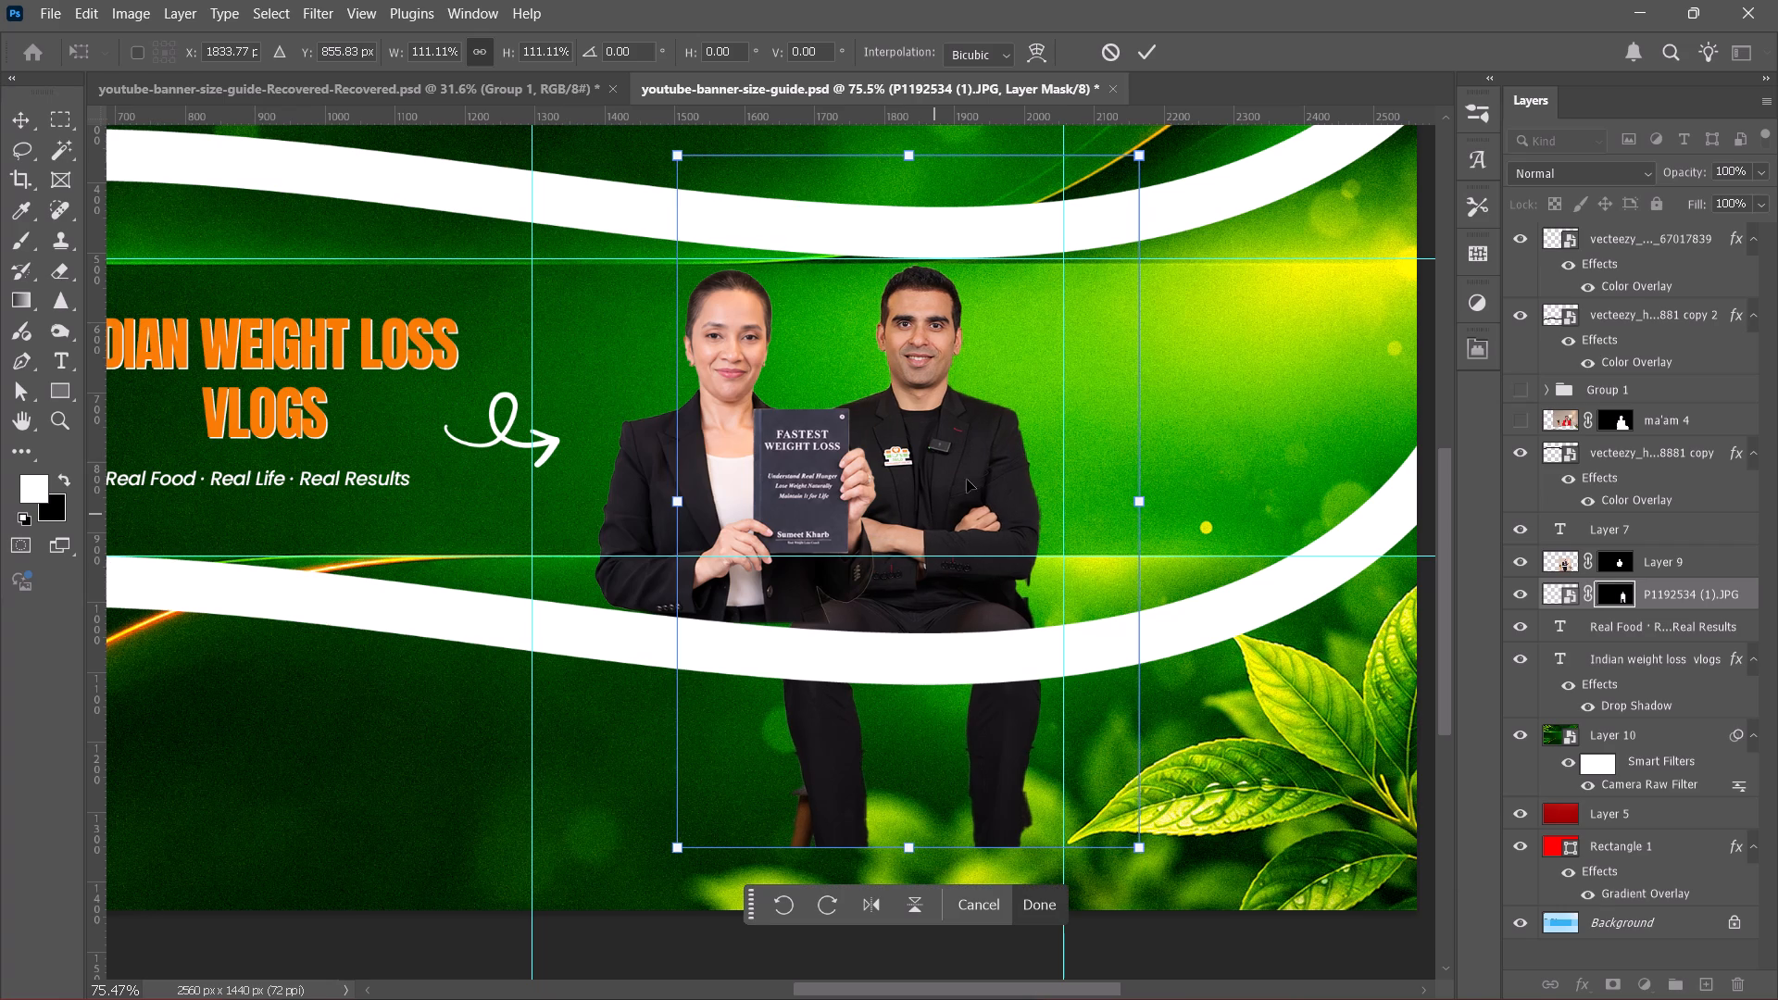
key("Right")
key("Right")
key("Right")
left_click(1154, 53)
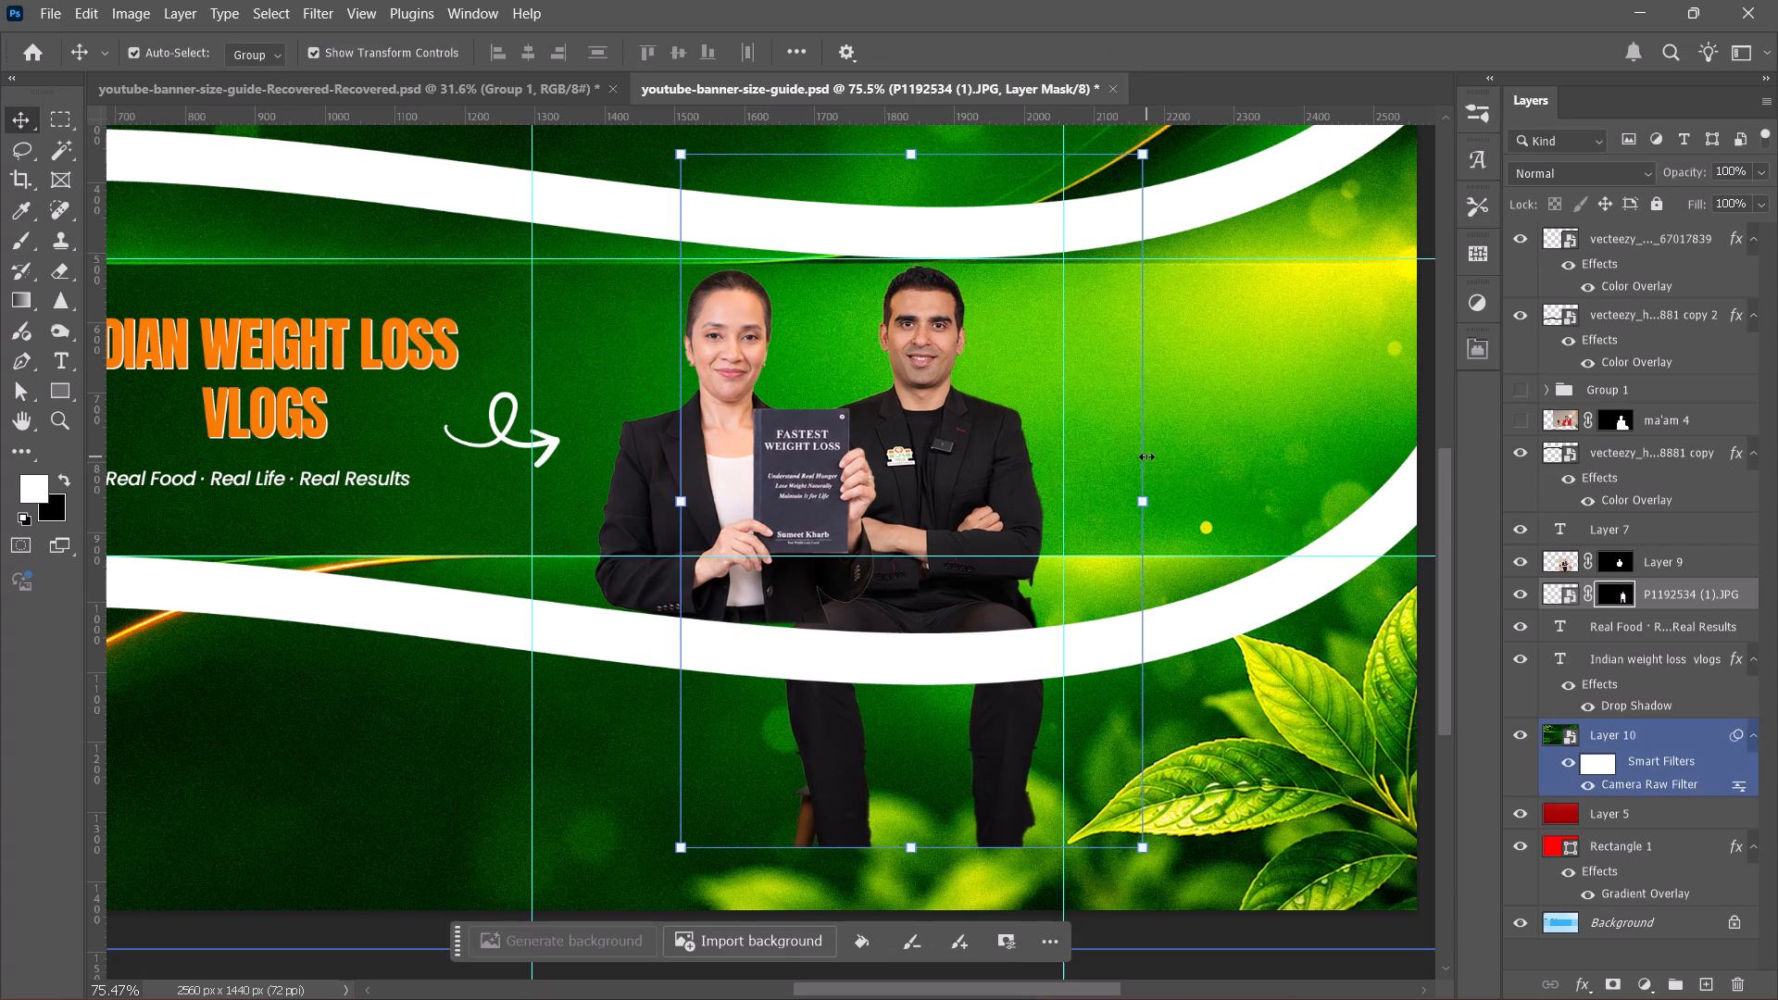
Restore the missing area beneath the man's outer elbow by painting white on his layer mask with a 32 px brush.
left_click(1183, 465)
scroll(970, 521, "up", 4, "alt")
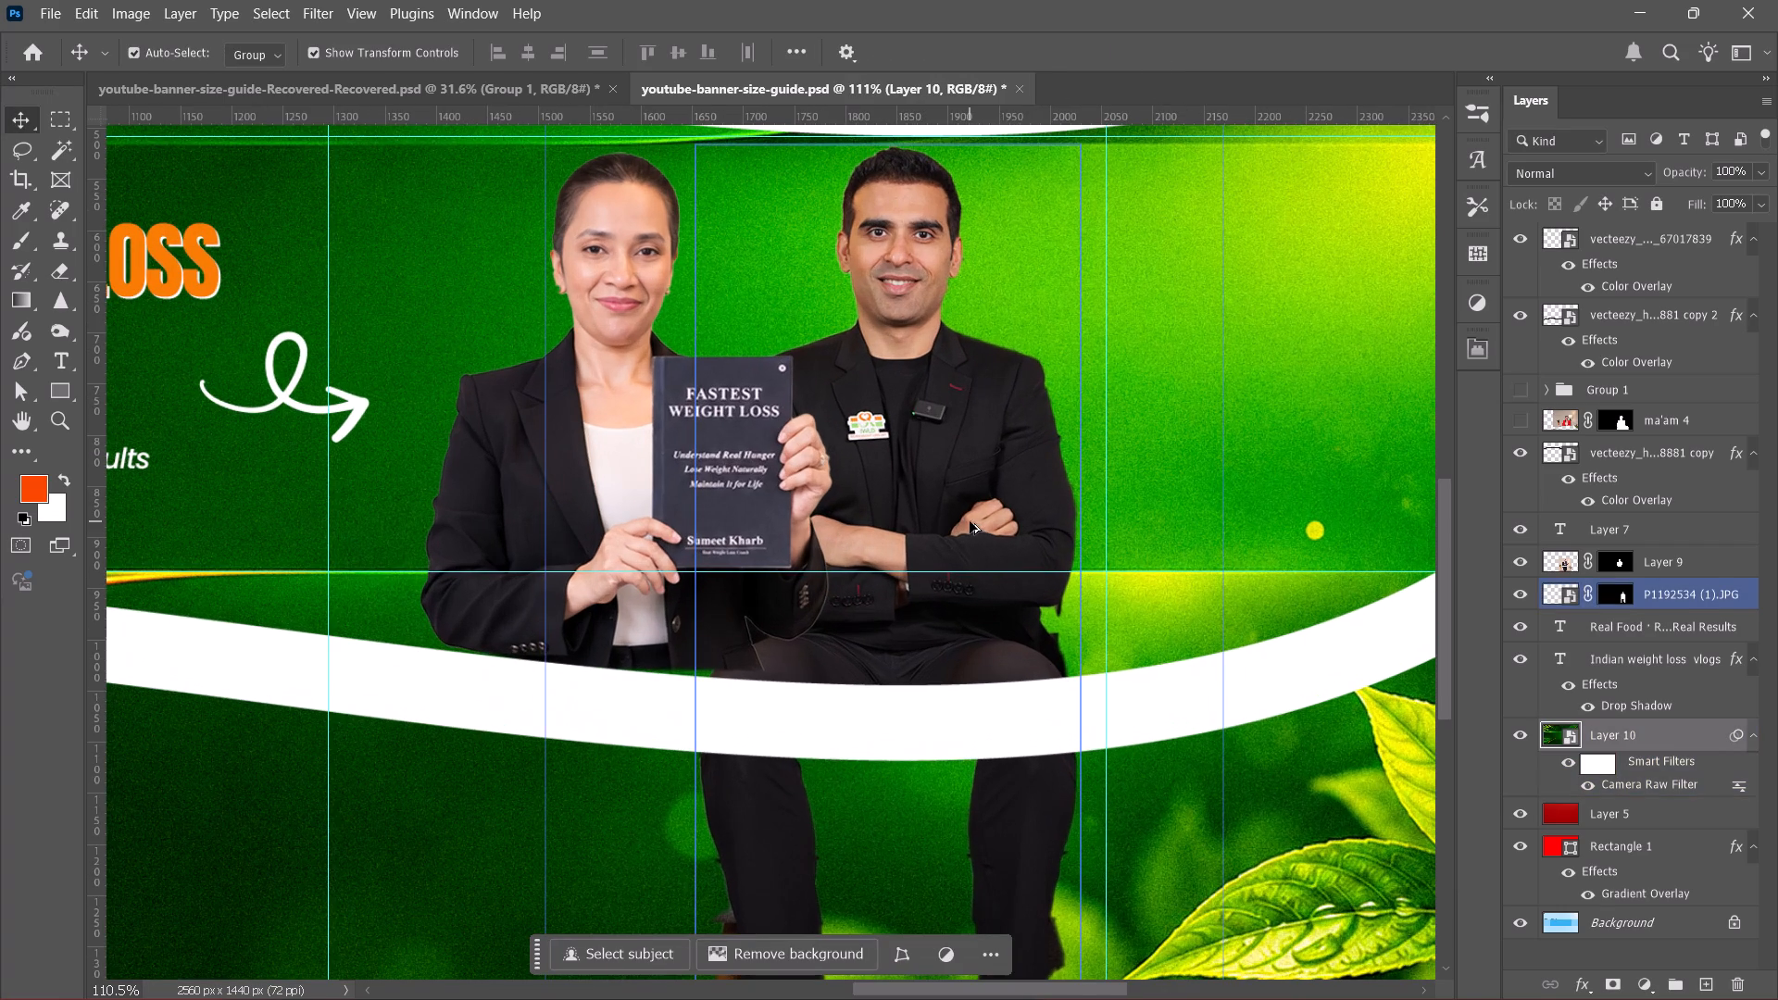
left_click(970, 521)
left_click(1602, 594)
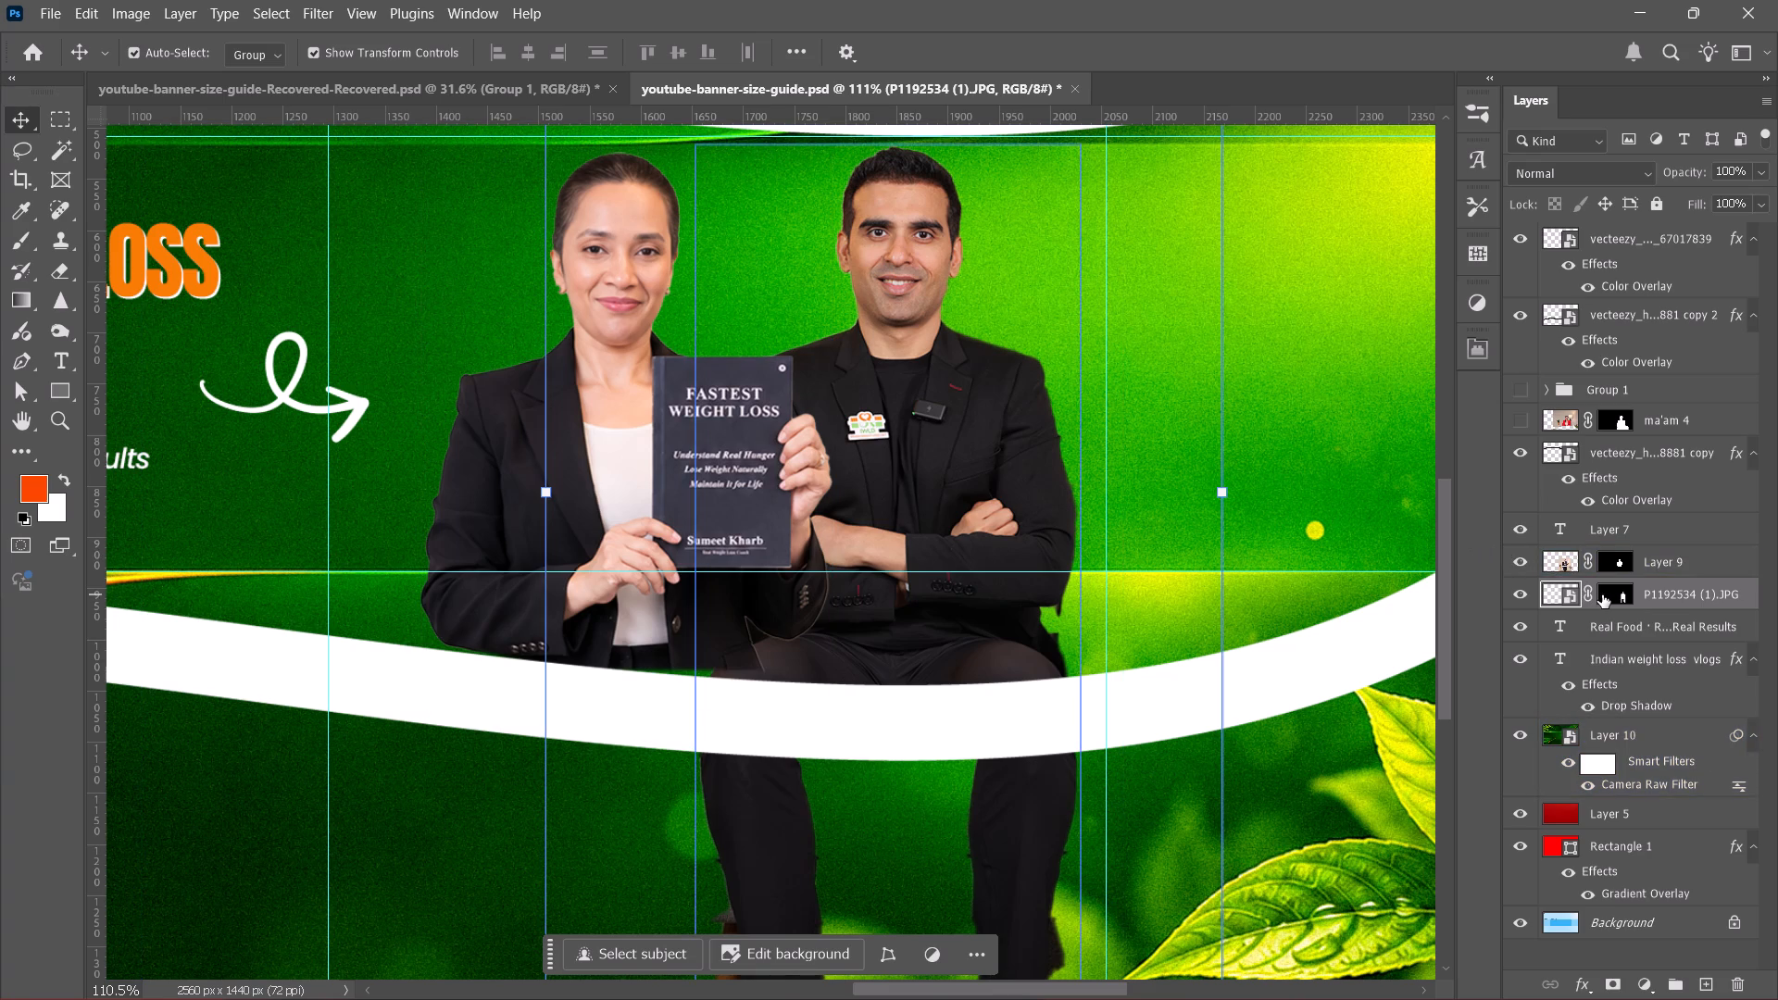
left_click(22, 235)
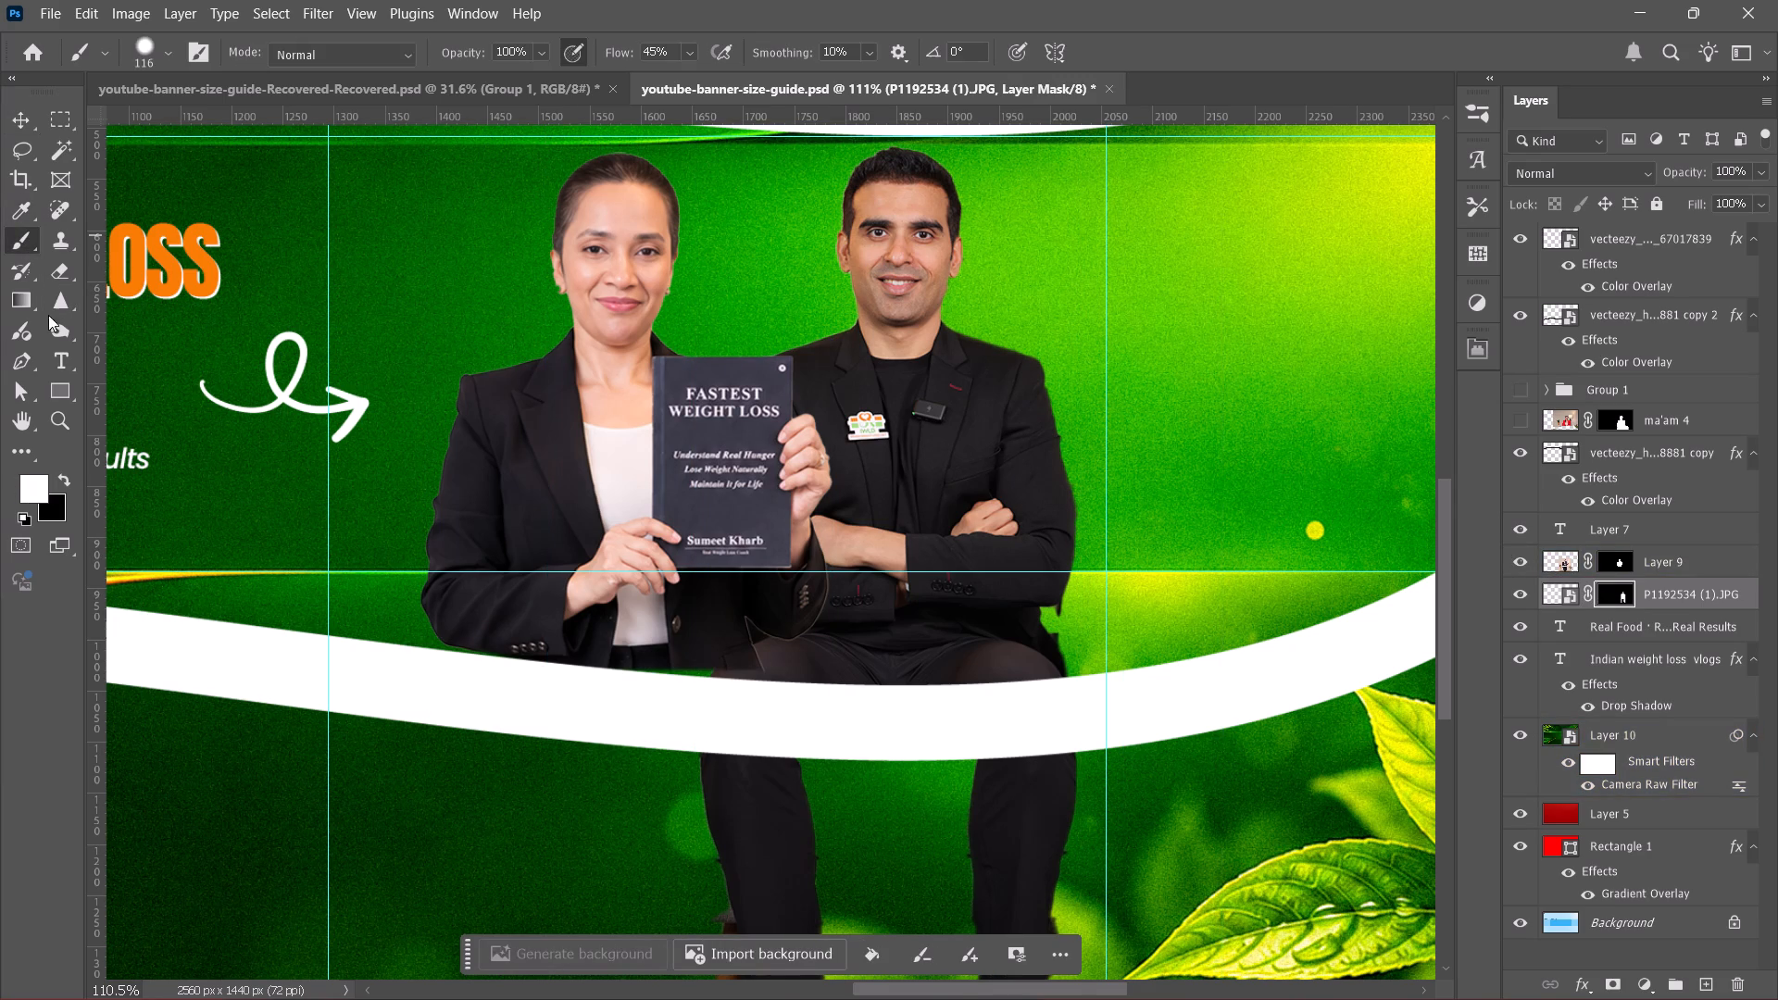
scroll(920, 508, "up", 9, "alt")
right_click_drag(1229, 394, 1110, 446, "alt")
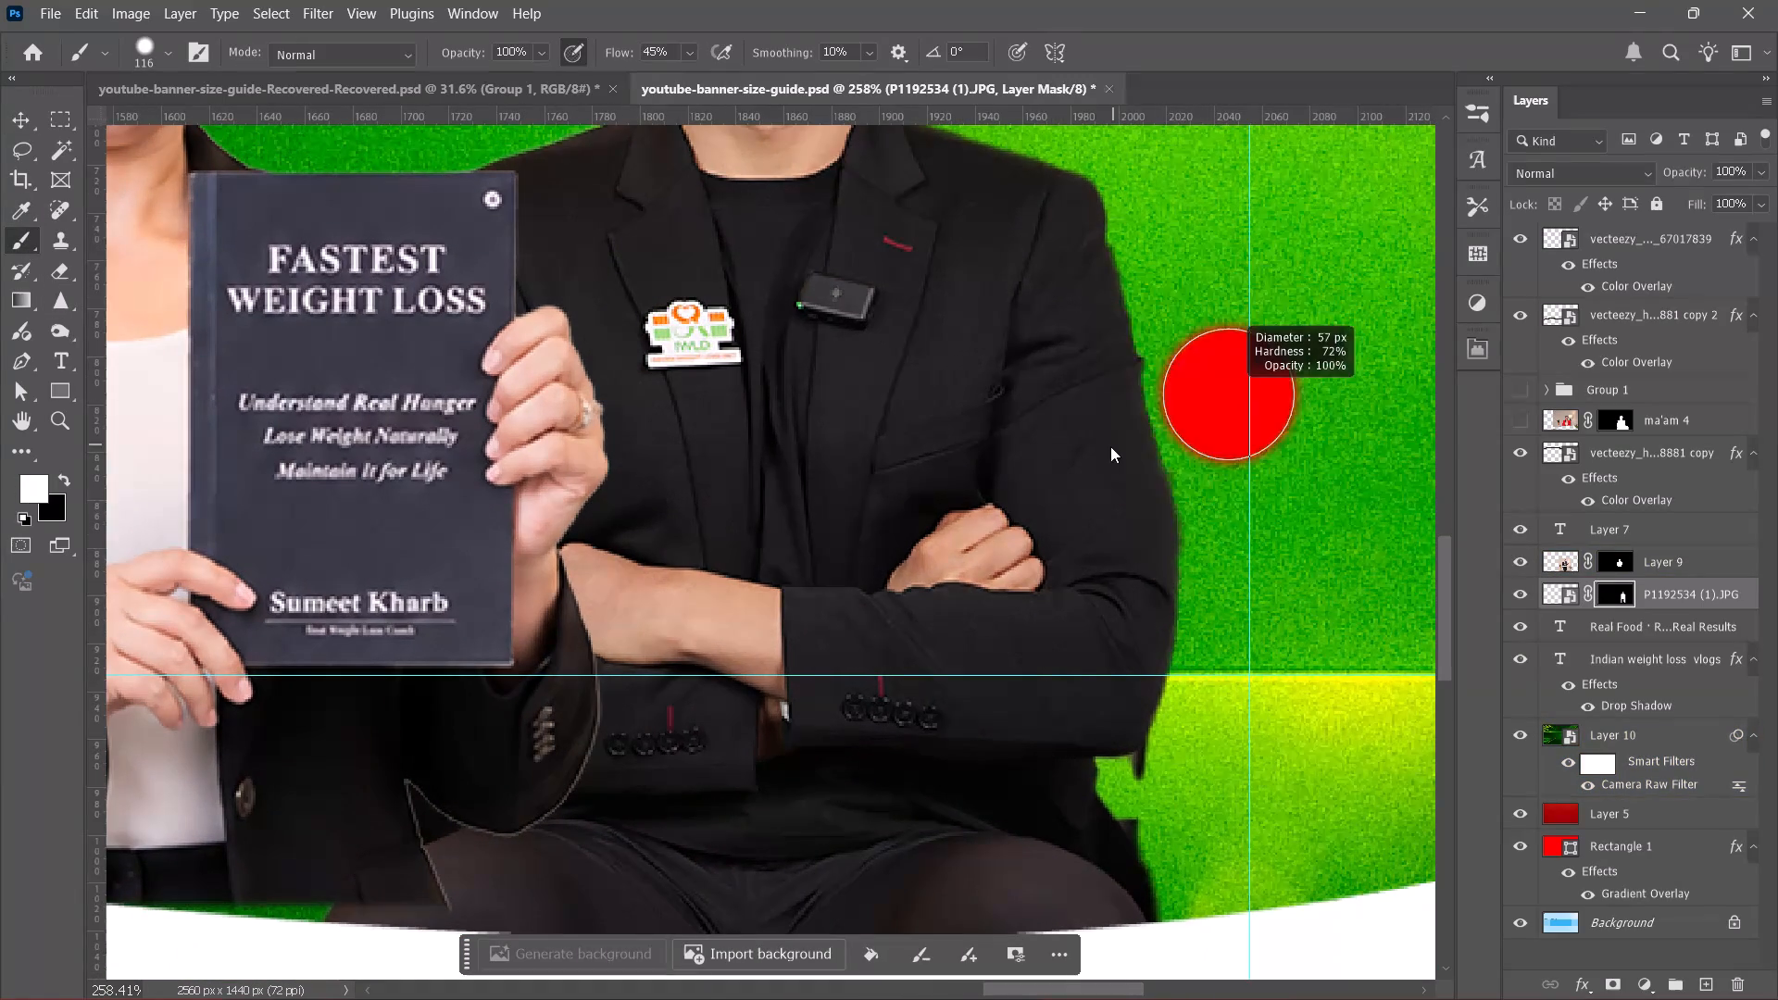
right_click_drag(1110, 446, 1073, 465, "alt")
key("space")
key("space")
key("space")
left_click_drag(1048, 642, 860, 344)
scroll(926, 482, "up", 8, "alt")
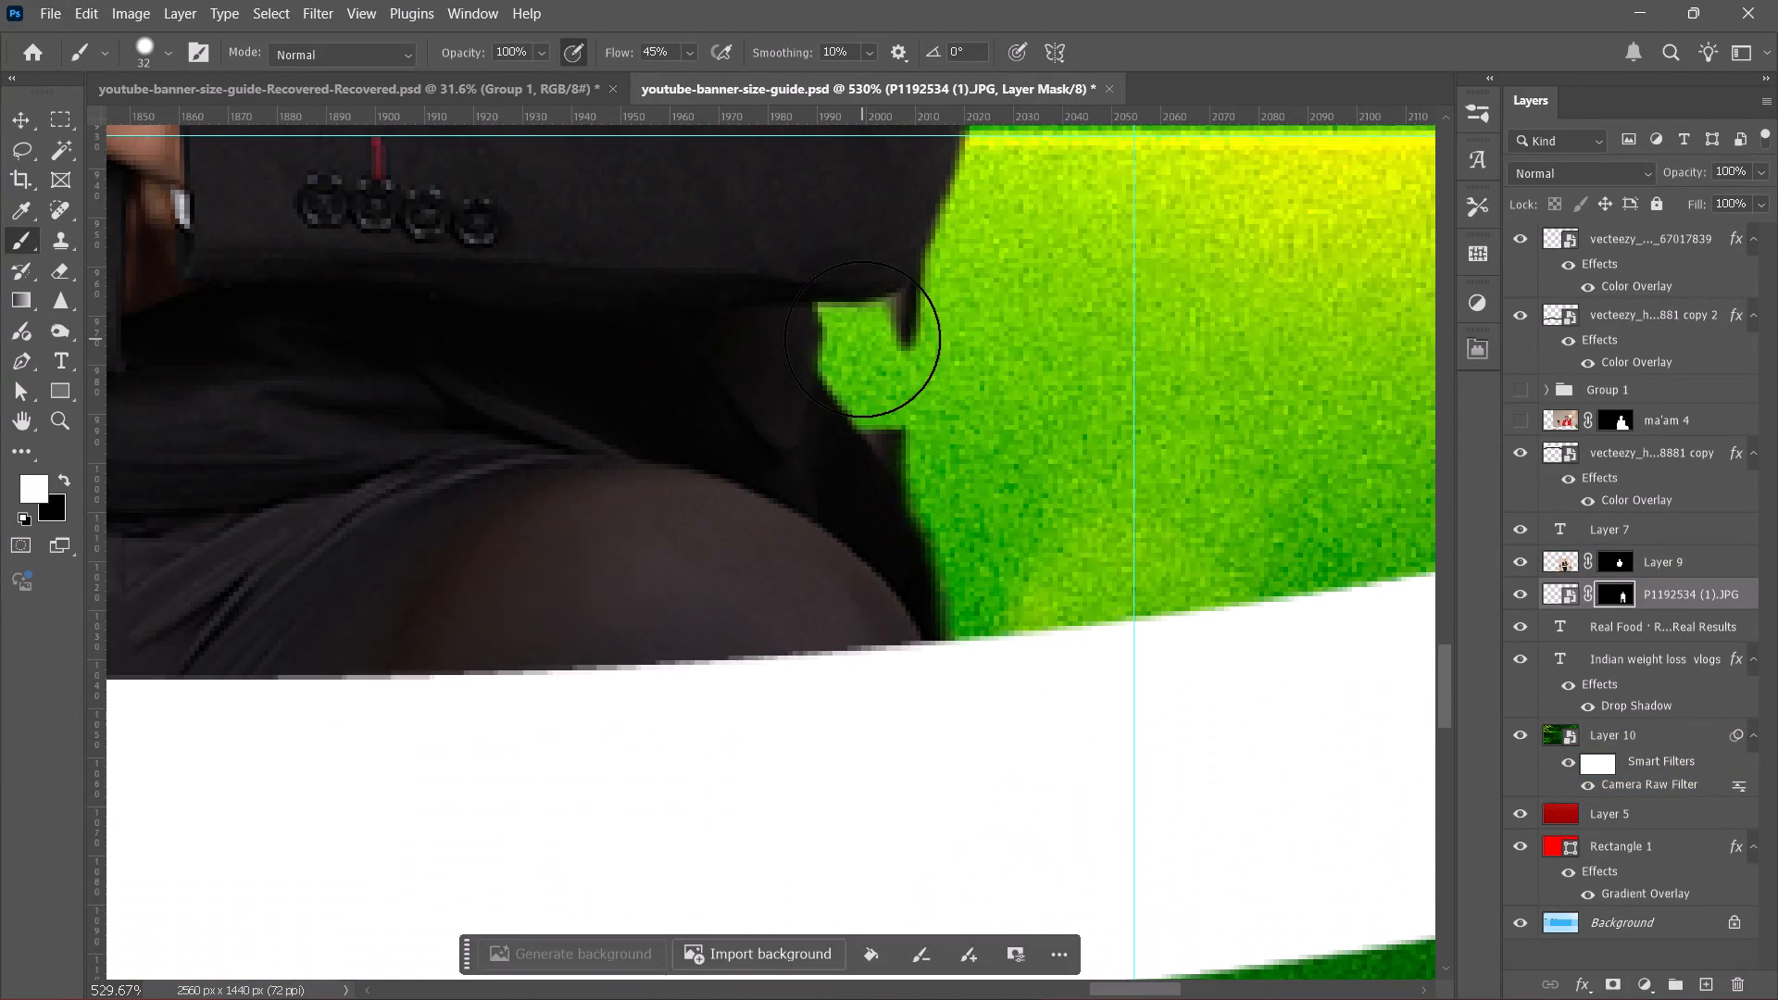
left_click_drag(862, 339, 817, 441)
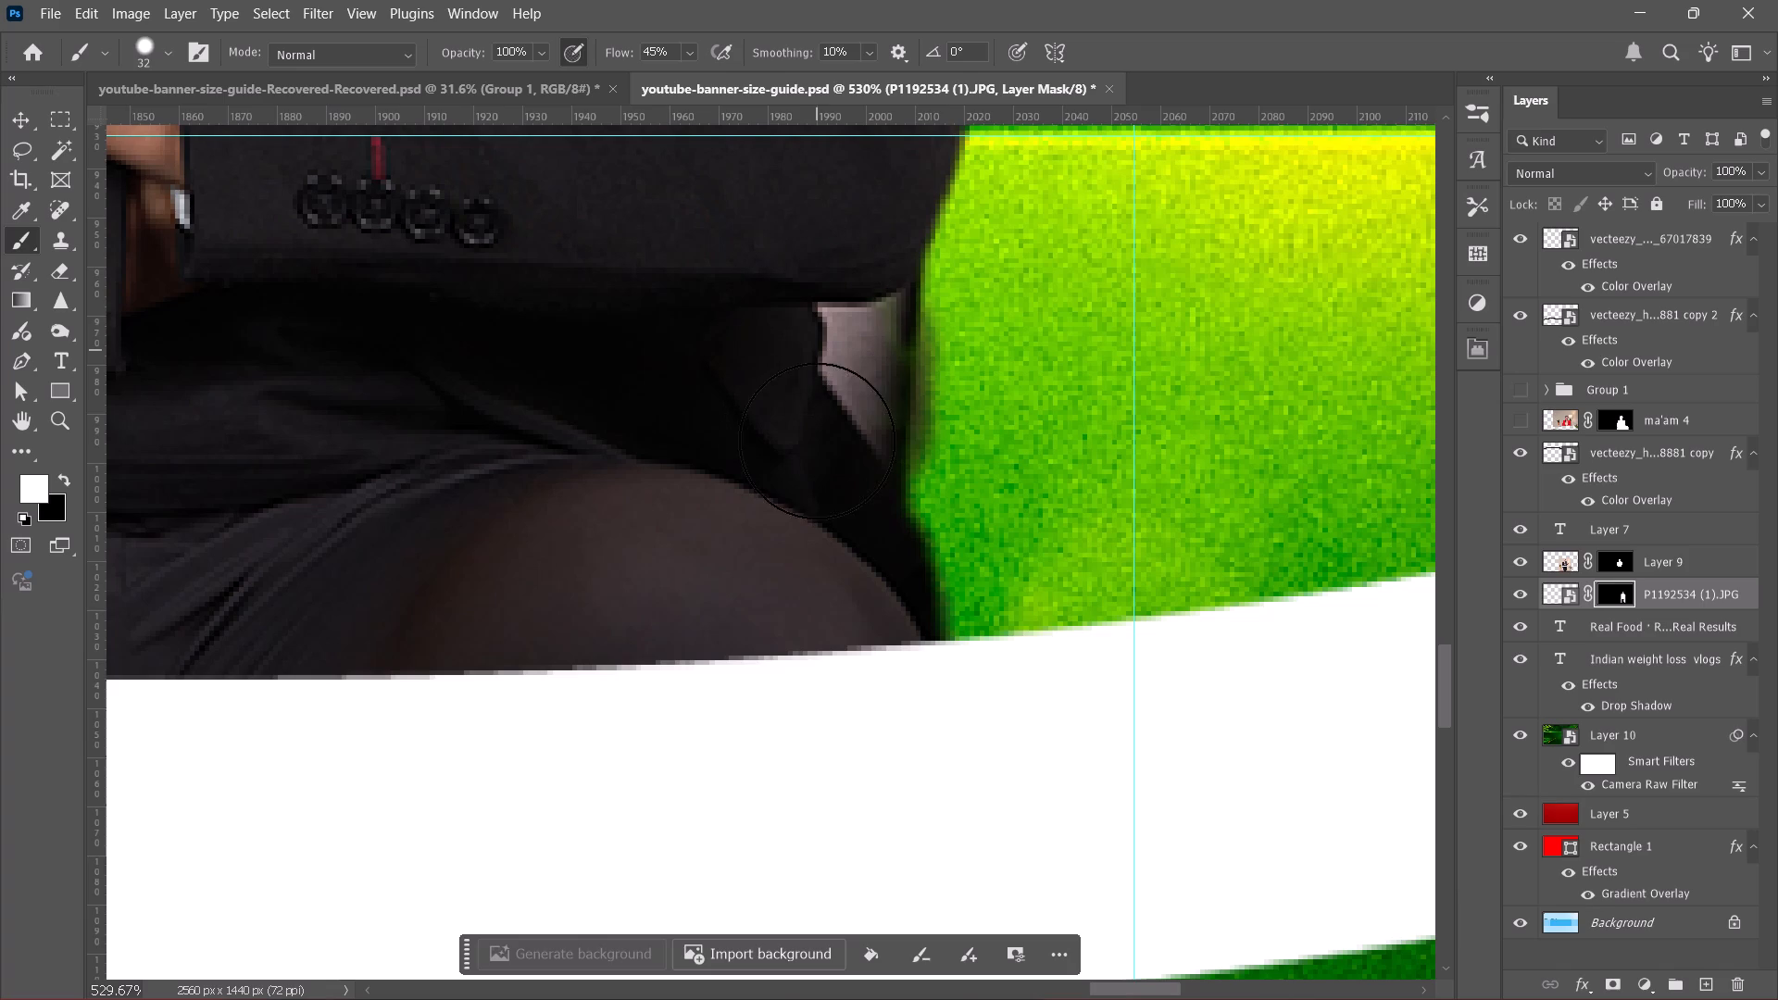
left_click_drag(817, 441, 820, 369)
triple_click(820, 358)
triple_click(820, 357)
scroll(811, 374, "down", 5, "alt")
scroll(809, 389, "up", 1, "alt")
scroll(808, 410, "down", 4, "alt")
Trim the bump along the man's outer upper sleeve by painting black on the mask with a 10 px brush.
key("space")
key("space")
key("space")
key("space")
key("space")
key("space")
key("space")
key("space")
key("space")
key("space")
key("space")
key("space")
key("space")
key("space")
key("space")
key("space")
key("space")
key("space")
key("space")
key("space")
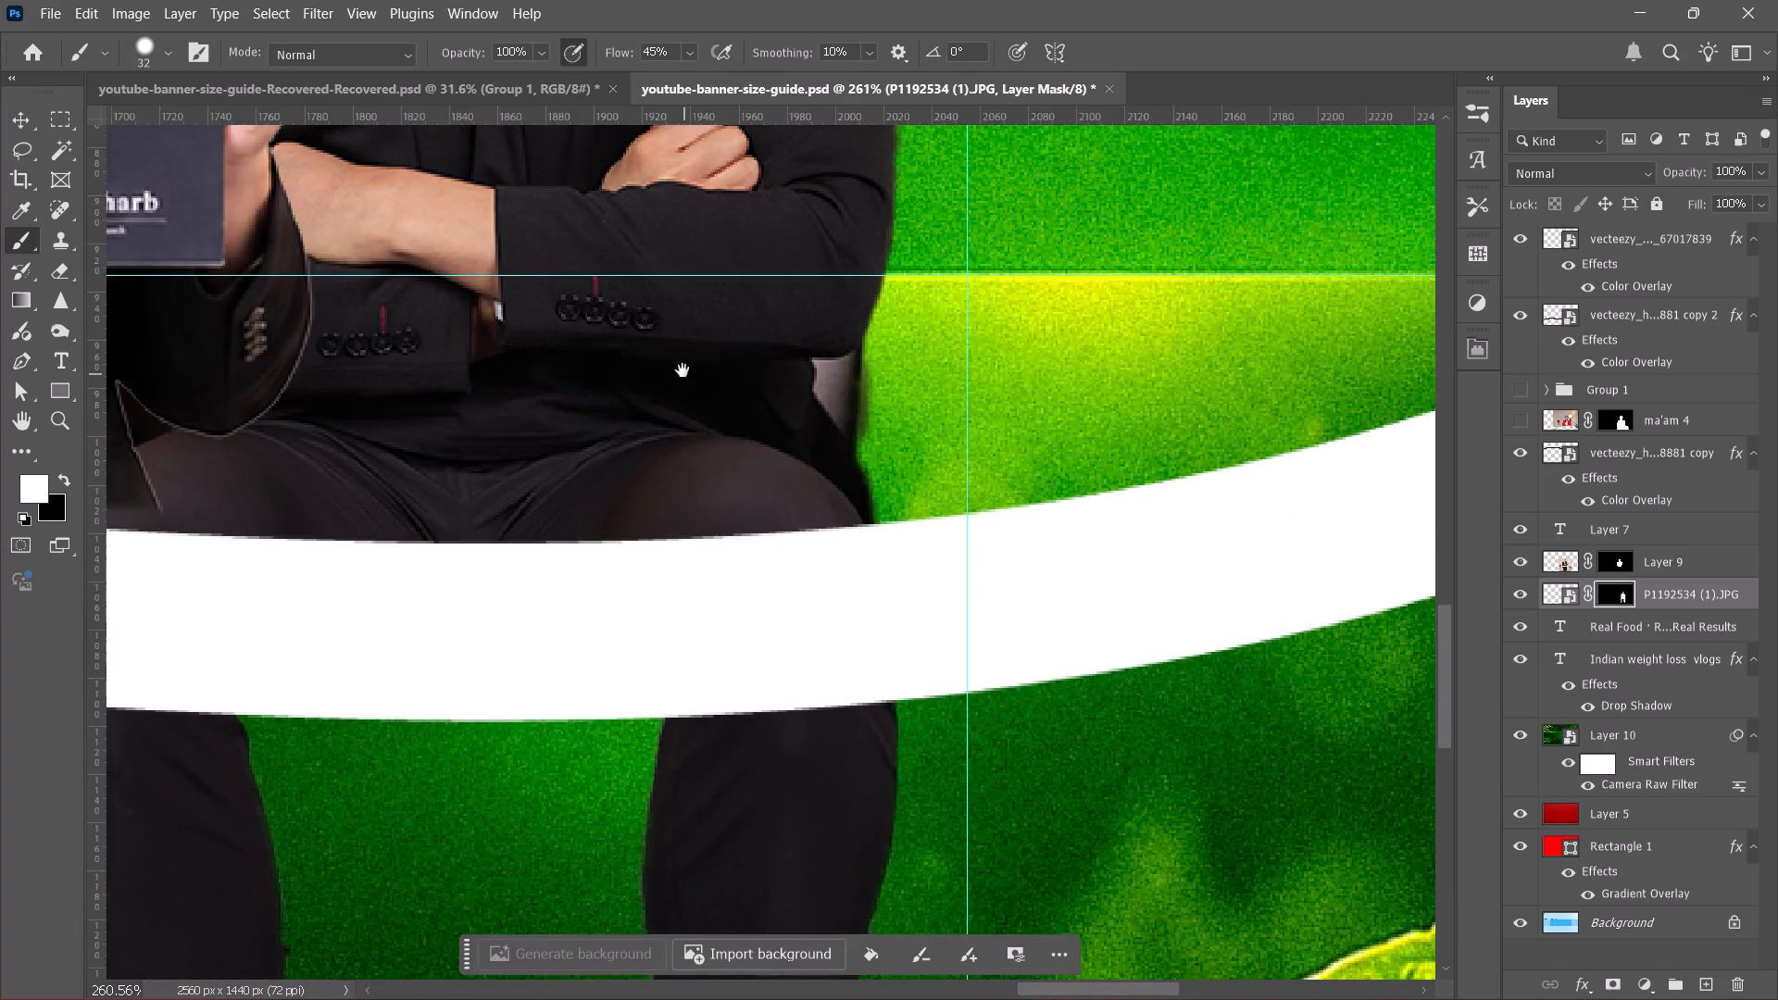
left_click_drag(682, 367, 847, 698)
left_click_drag(873, 449, 878, 605)
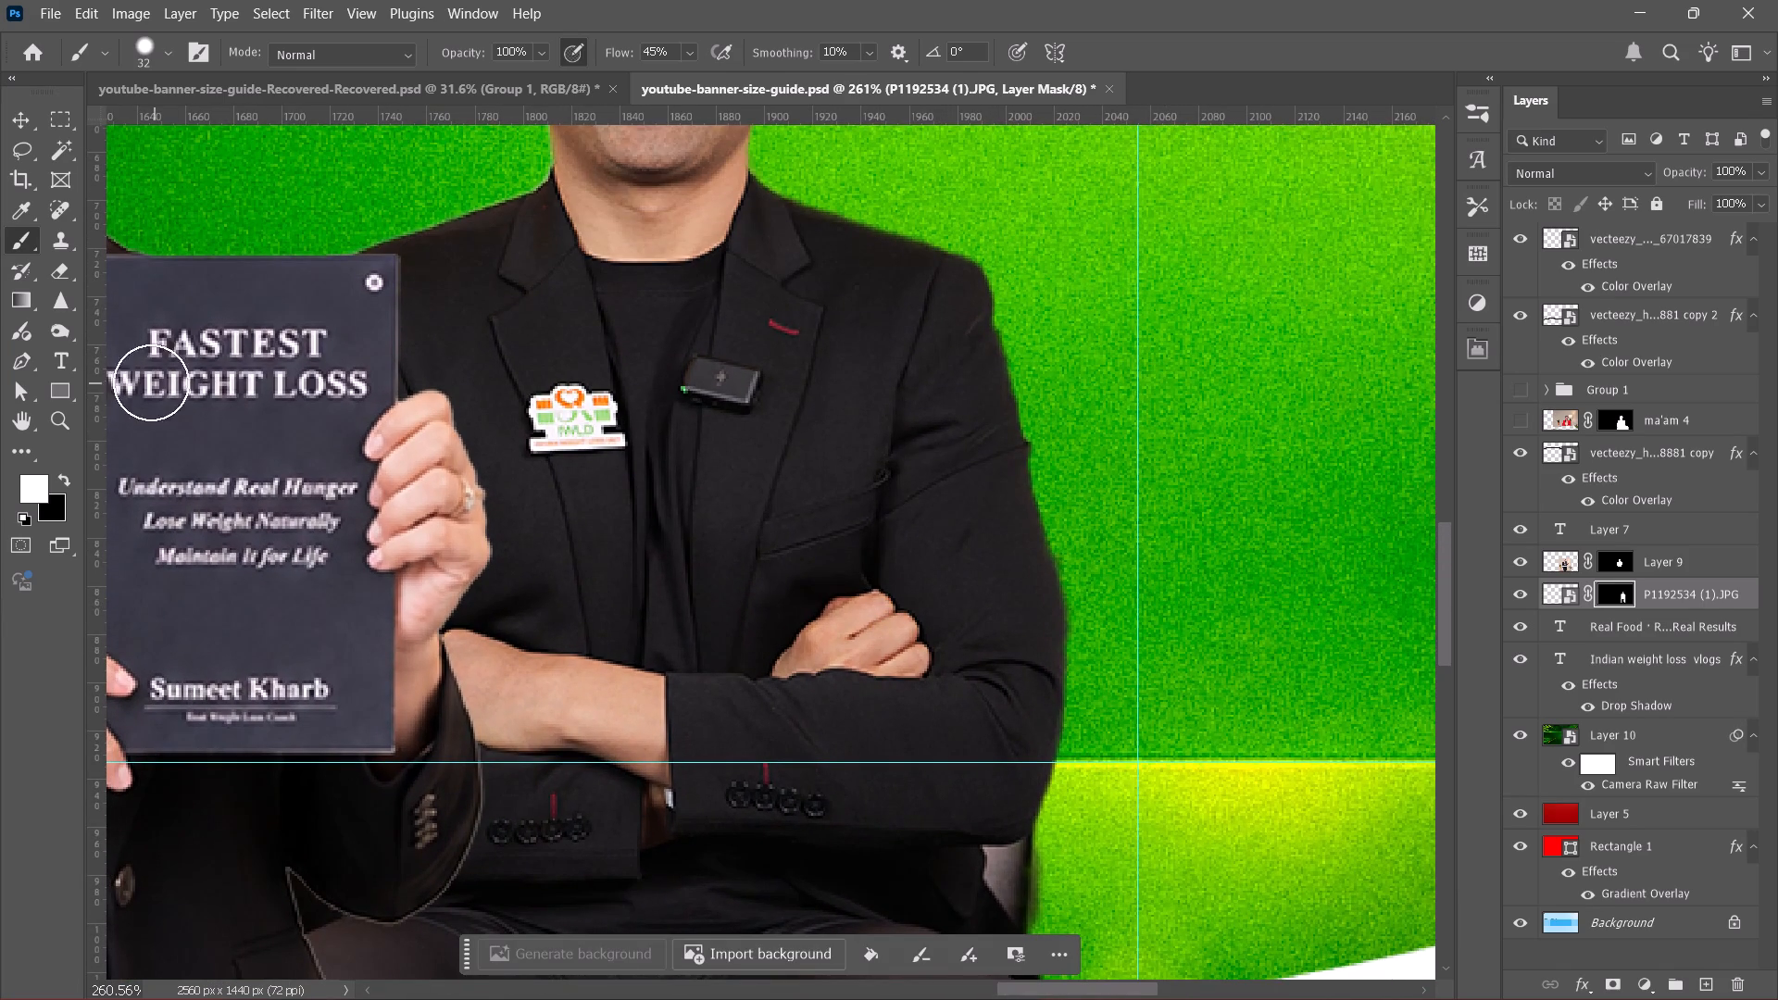
left_click(66, 483)
scroll(861, 628, "up", 12, "alt")
scroll(1081, 289, "down", 1, "alt")
scroll(1080, 288, "up", 2, "alt")
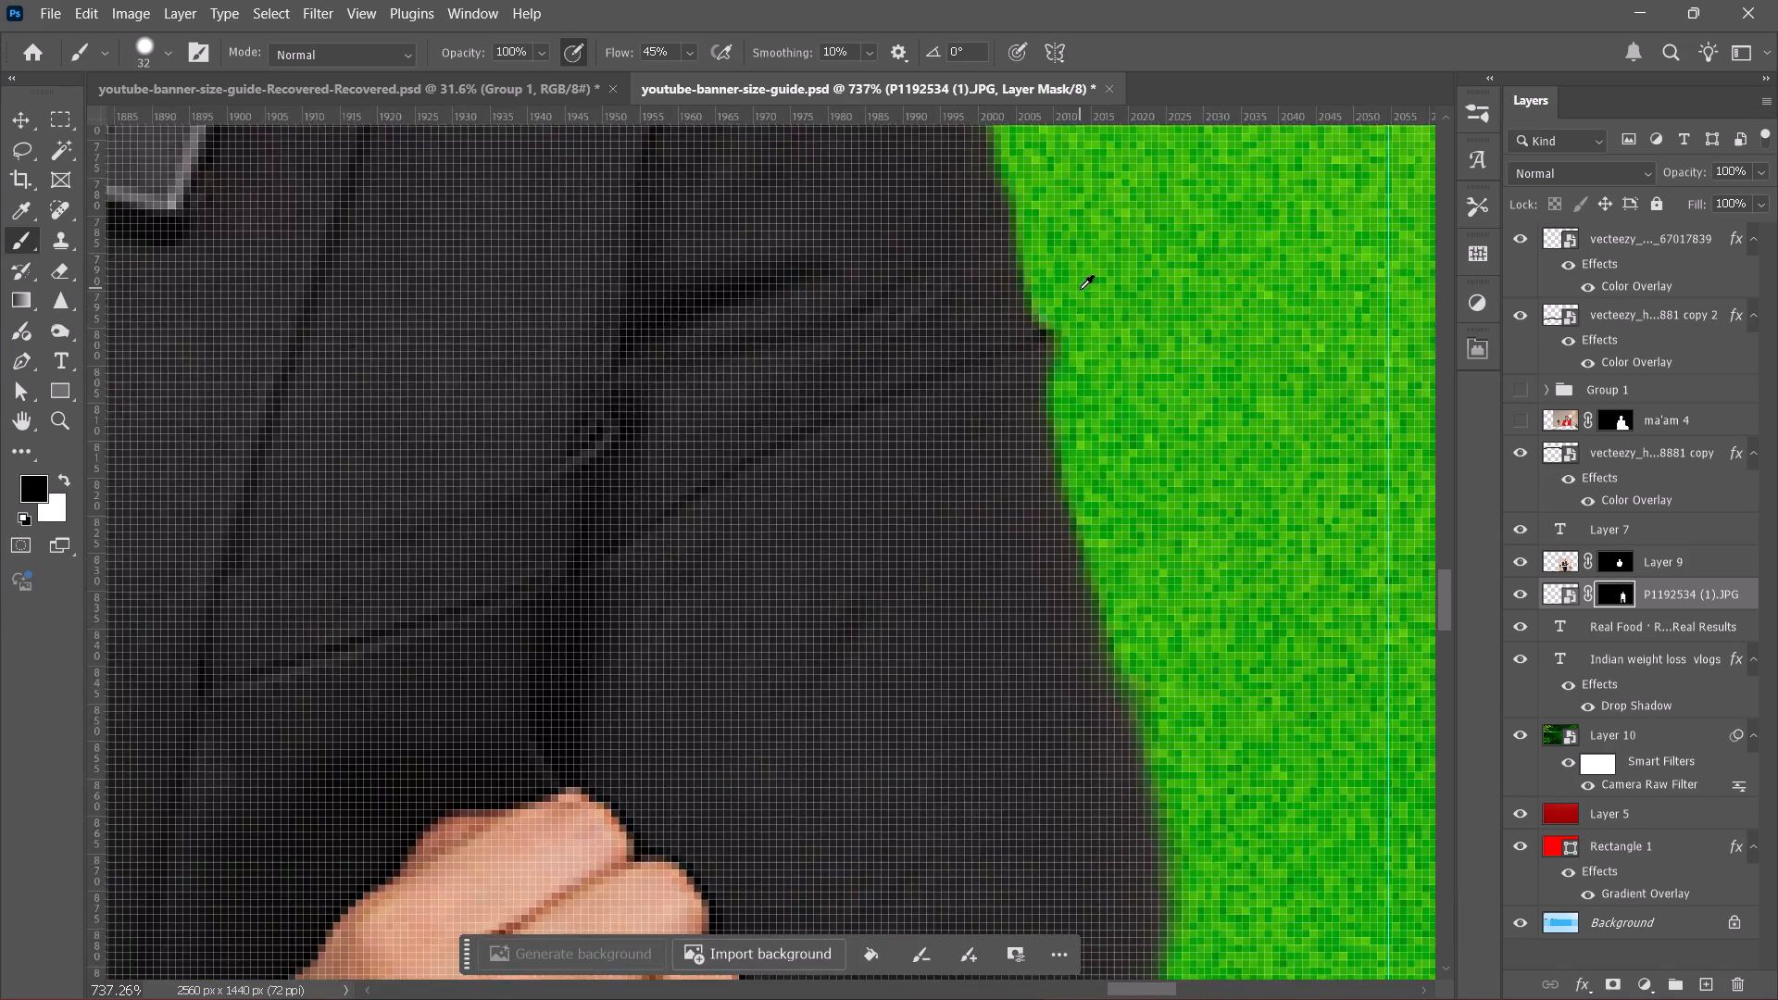
scroll(1080, 289, "up", 6, "alt")
right_click_drag(1104, 348, 905, 395, "alt")
left_click(1056, 337)
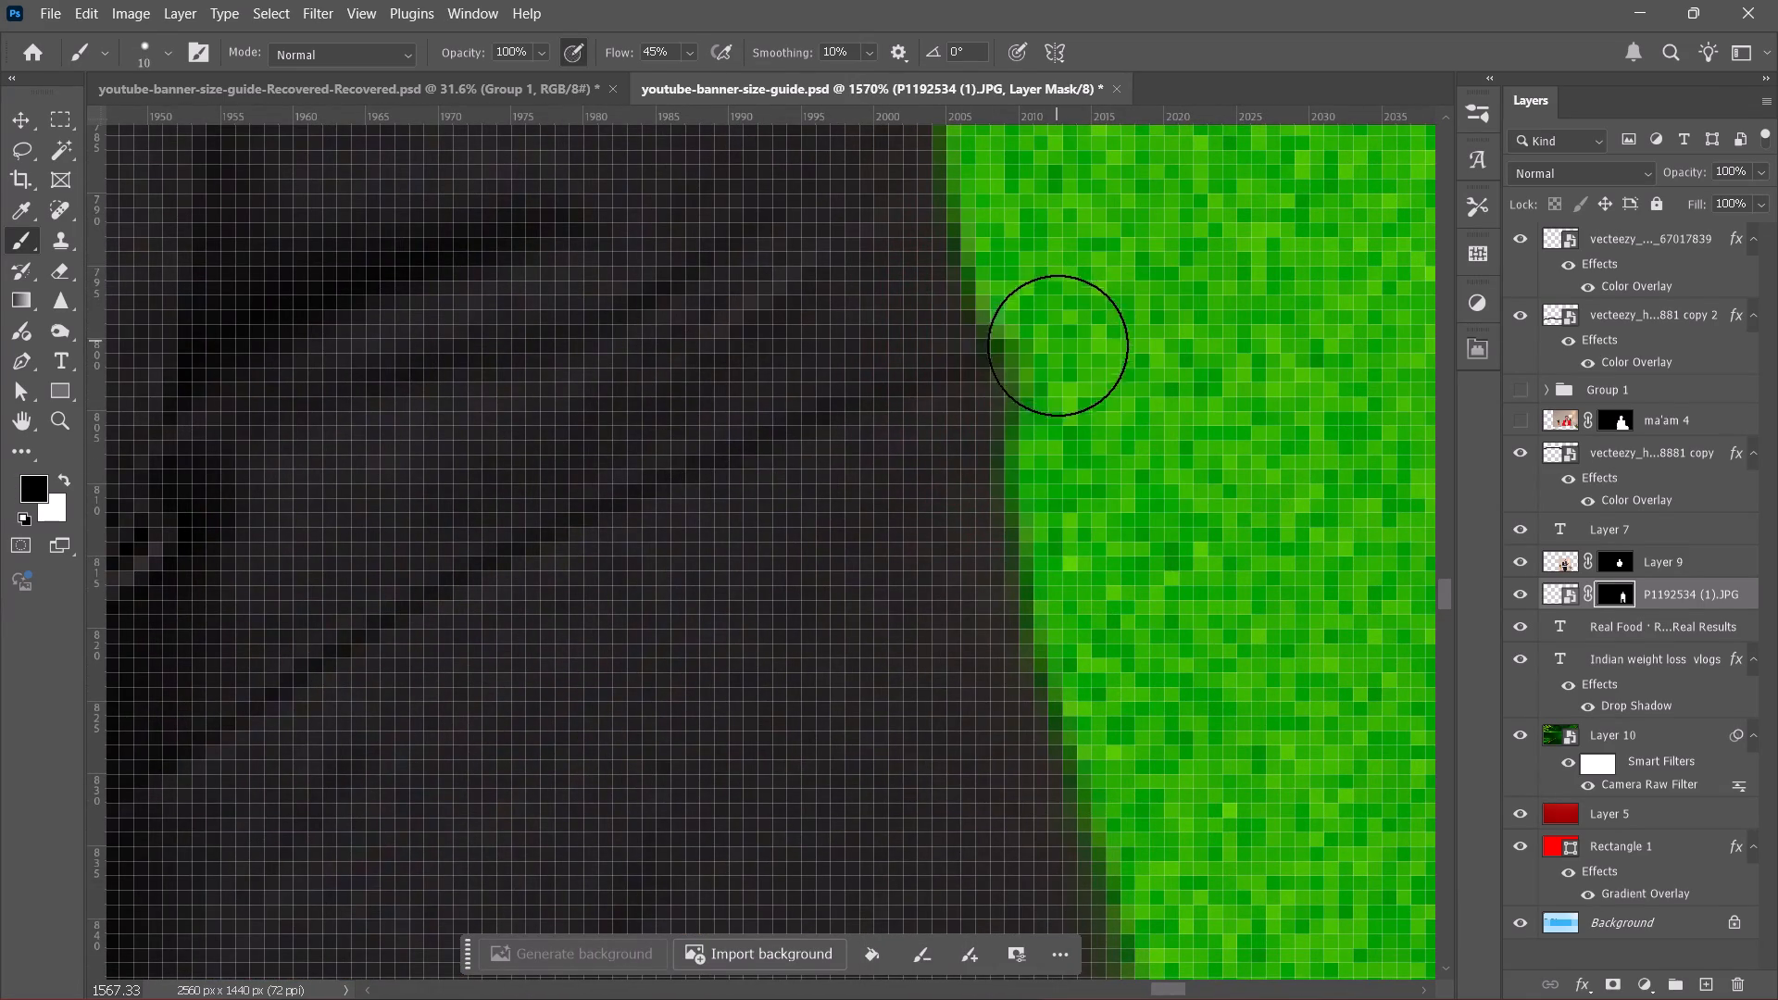
left_click(1059, 369)
left_click_drag(1059, 369, 1075, 397)
left_click_drag(1055, 329, 1103, 519)
key("space")
key("space")
key("space")
key("space")
key("space")
key("space")
key("space")
left_click_drag(1202, 570, 983, 235)
left_click_drag(1014, 501, 995, 605)
left_click_drag(977, 572, 1016, 708)
Clean the mask edge along the man's outer sleeve down to his elbow with the black brush.
scroll(1032, 697, "down", 6, "alt")
key("space")
key("space")
key("space")
left_click_drag(1052, 701, 903, 429)
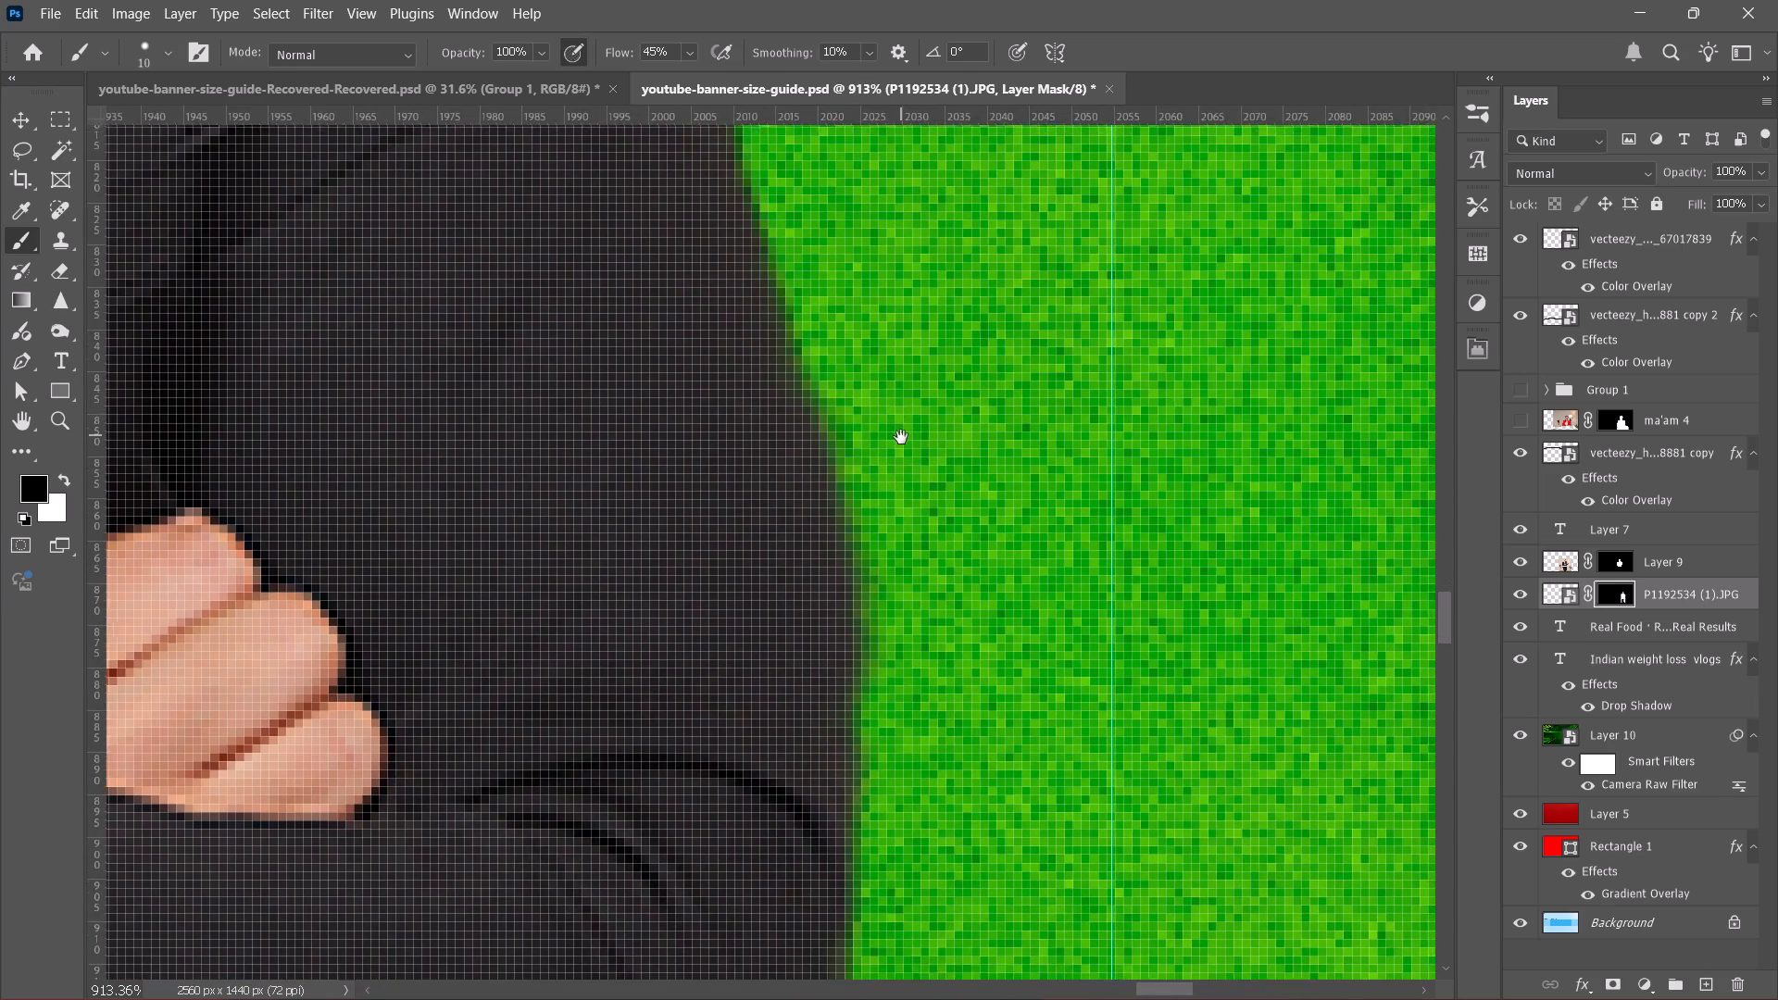
left_click_drag(901, 461, 826, 376)
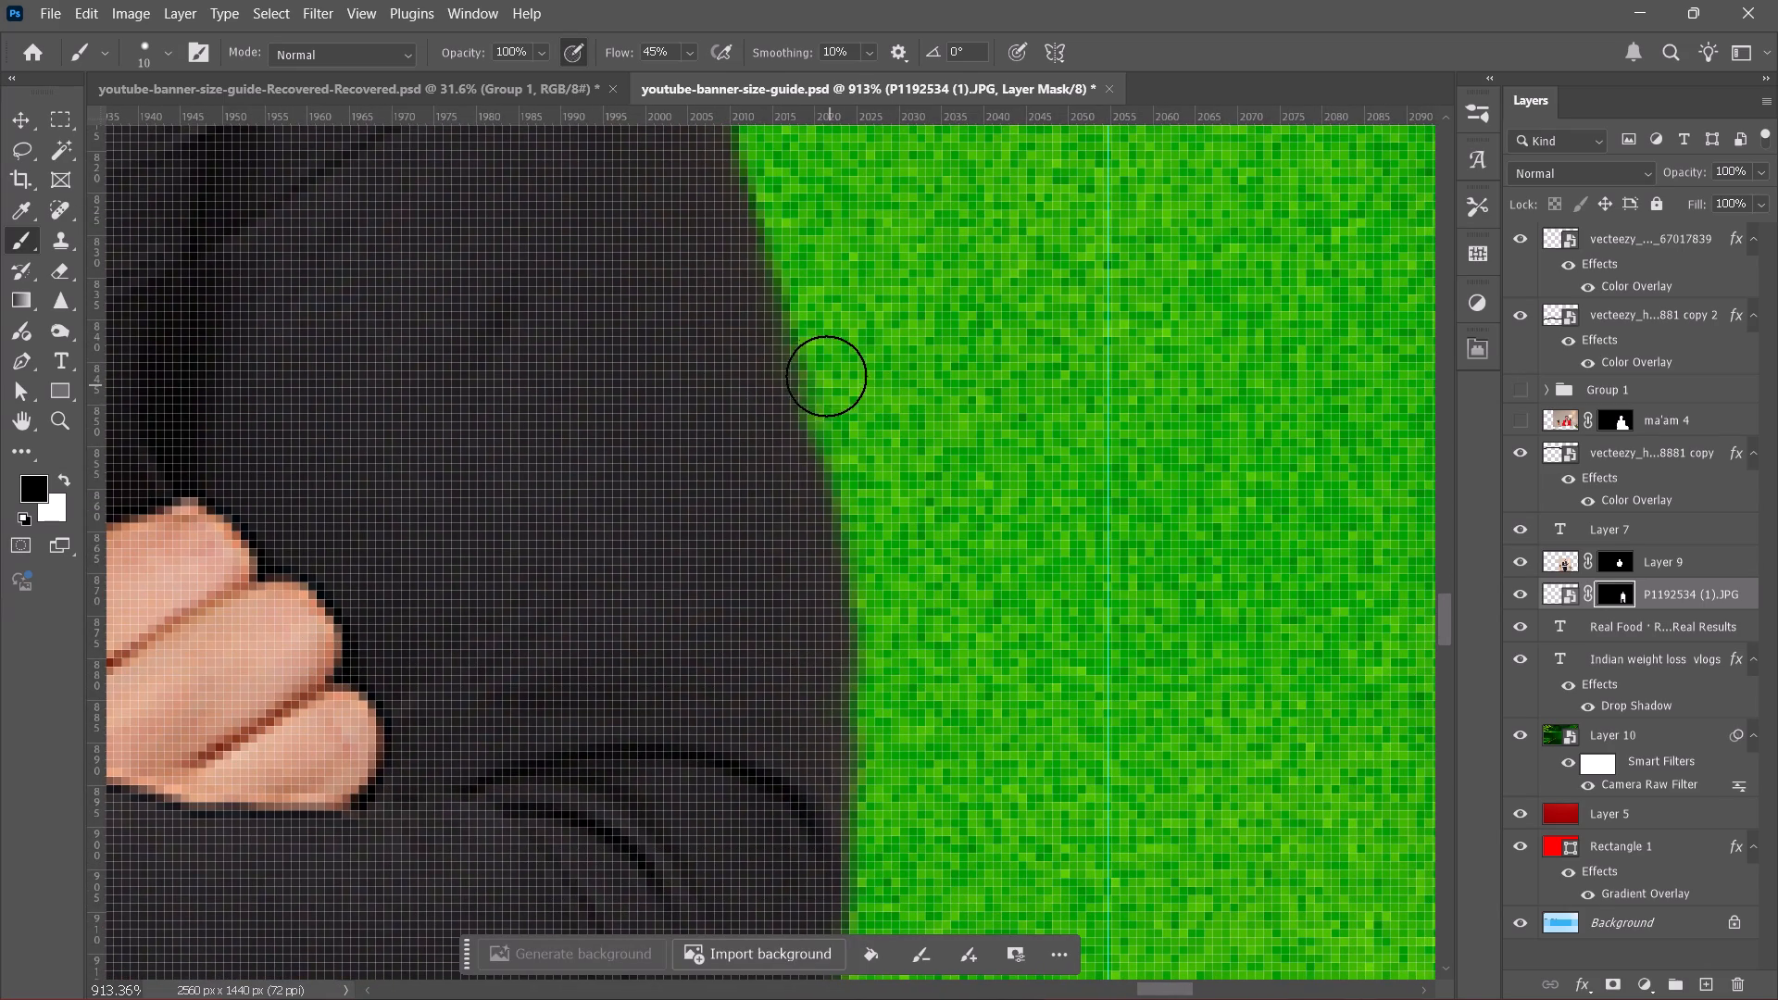
left_click_drag(826, 376, 824, 369)
left_click_drag(909, 625, 909, 807)
Tidy the restored mask edge beneath the man's elbow with the black brush.
scroll(1002, 600, "down", 5, "alt")
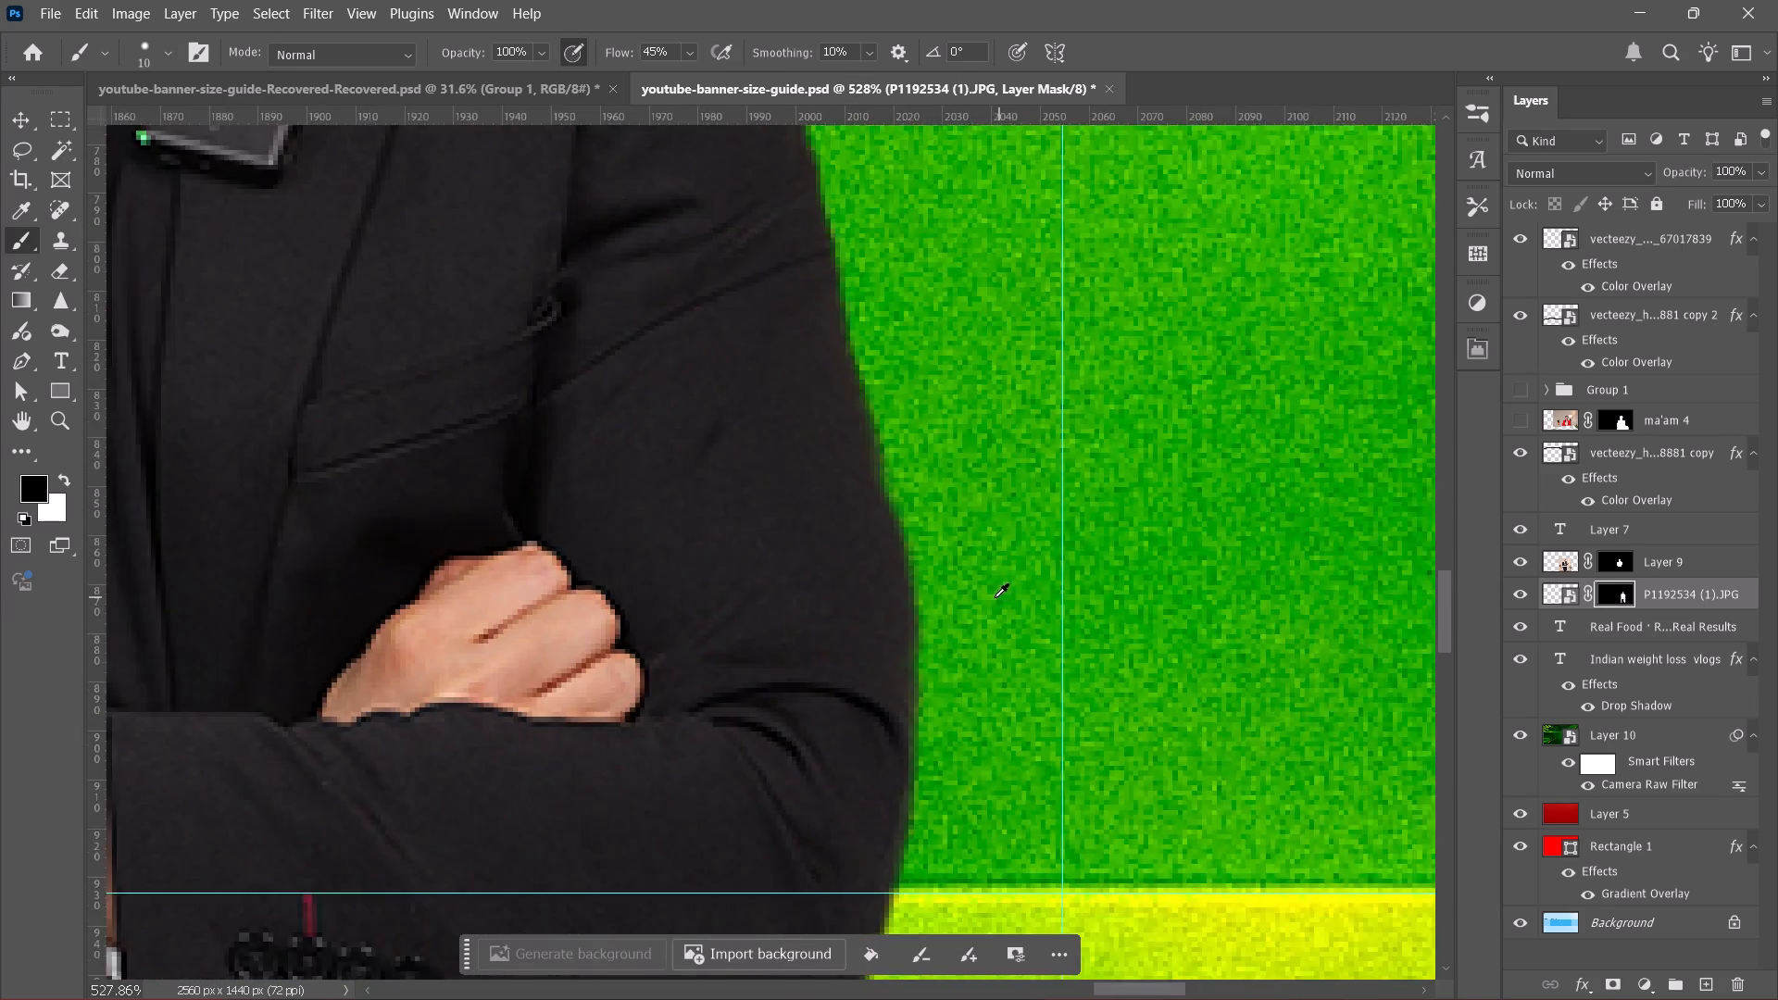
scroll(995, 597, "down", 6, "alt")
key("space")
key("space")
key("space")
key("space")
key("space")
key("space")
key("space")
key("space")
left_click_drag(958, 679, 910, 416)
scroll(900, 743, "up", 7, "alt")
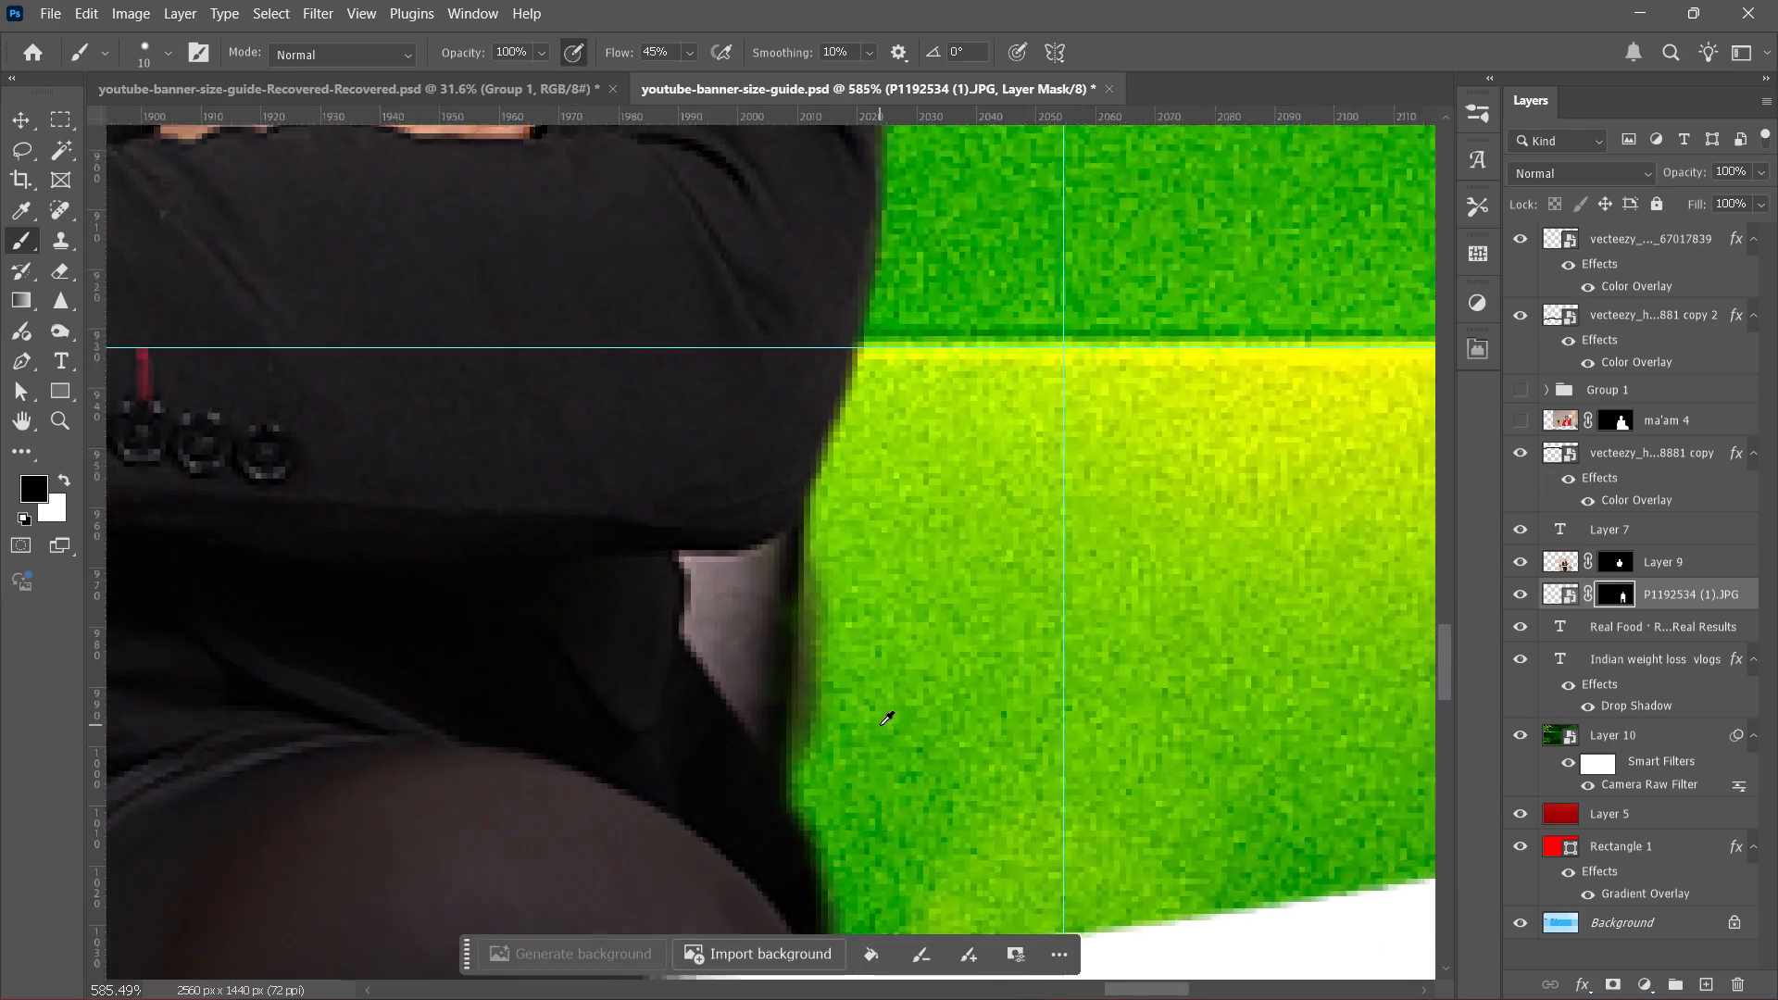
scroll(880, 725, "up", 6, "alt")
left_click_drag(808, 471, 793, 733)
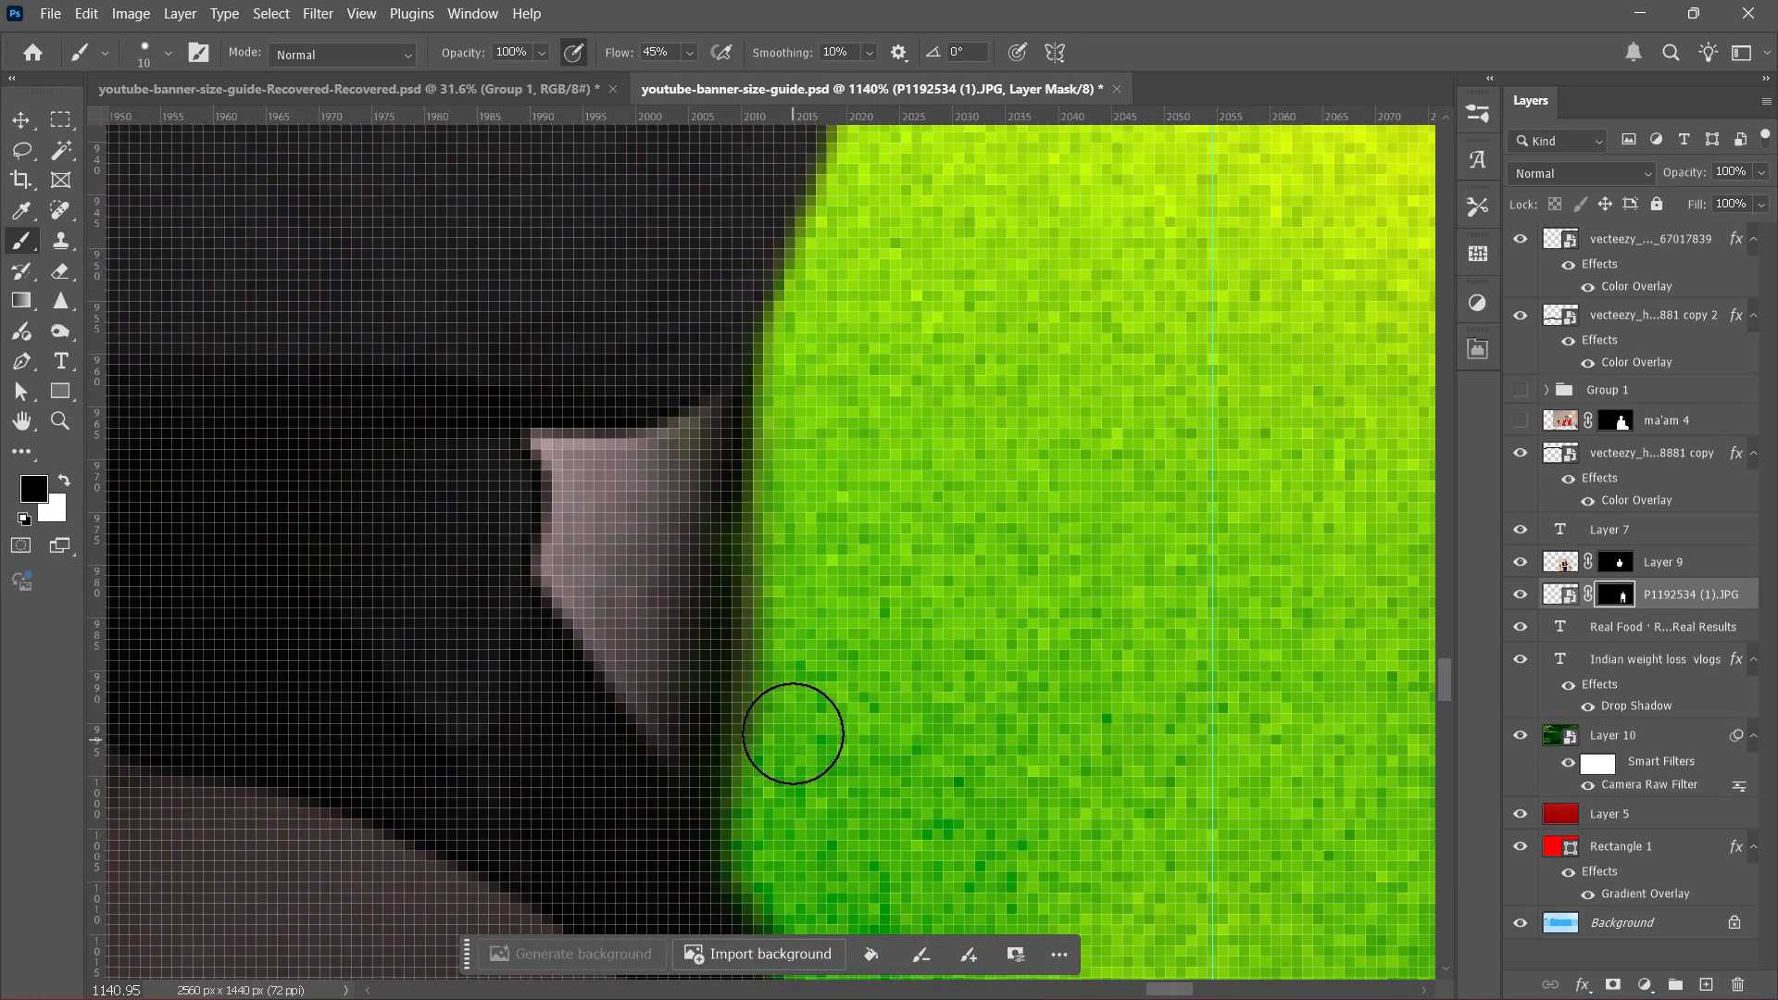
left_click_drag(793, 733, 793, 452)
Trim the mask edge from below the man's outer shoulder down the upper sleeve with the black brush.
scroll(820, 438, "down", 7, "alt")
scroll(840, 457, "up", 1, "alt")
scroll(841, 459, "down", 9, "alt")
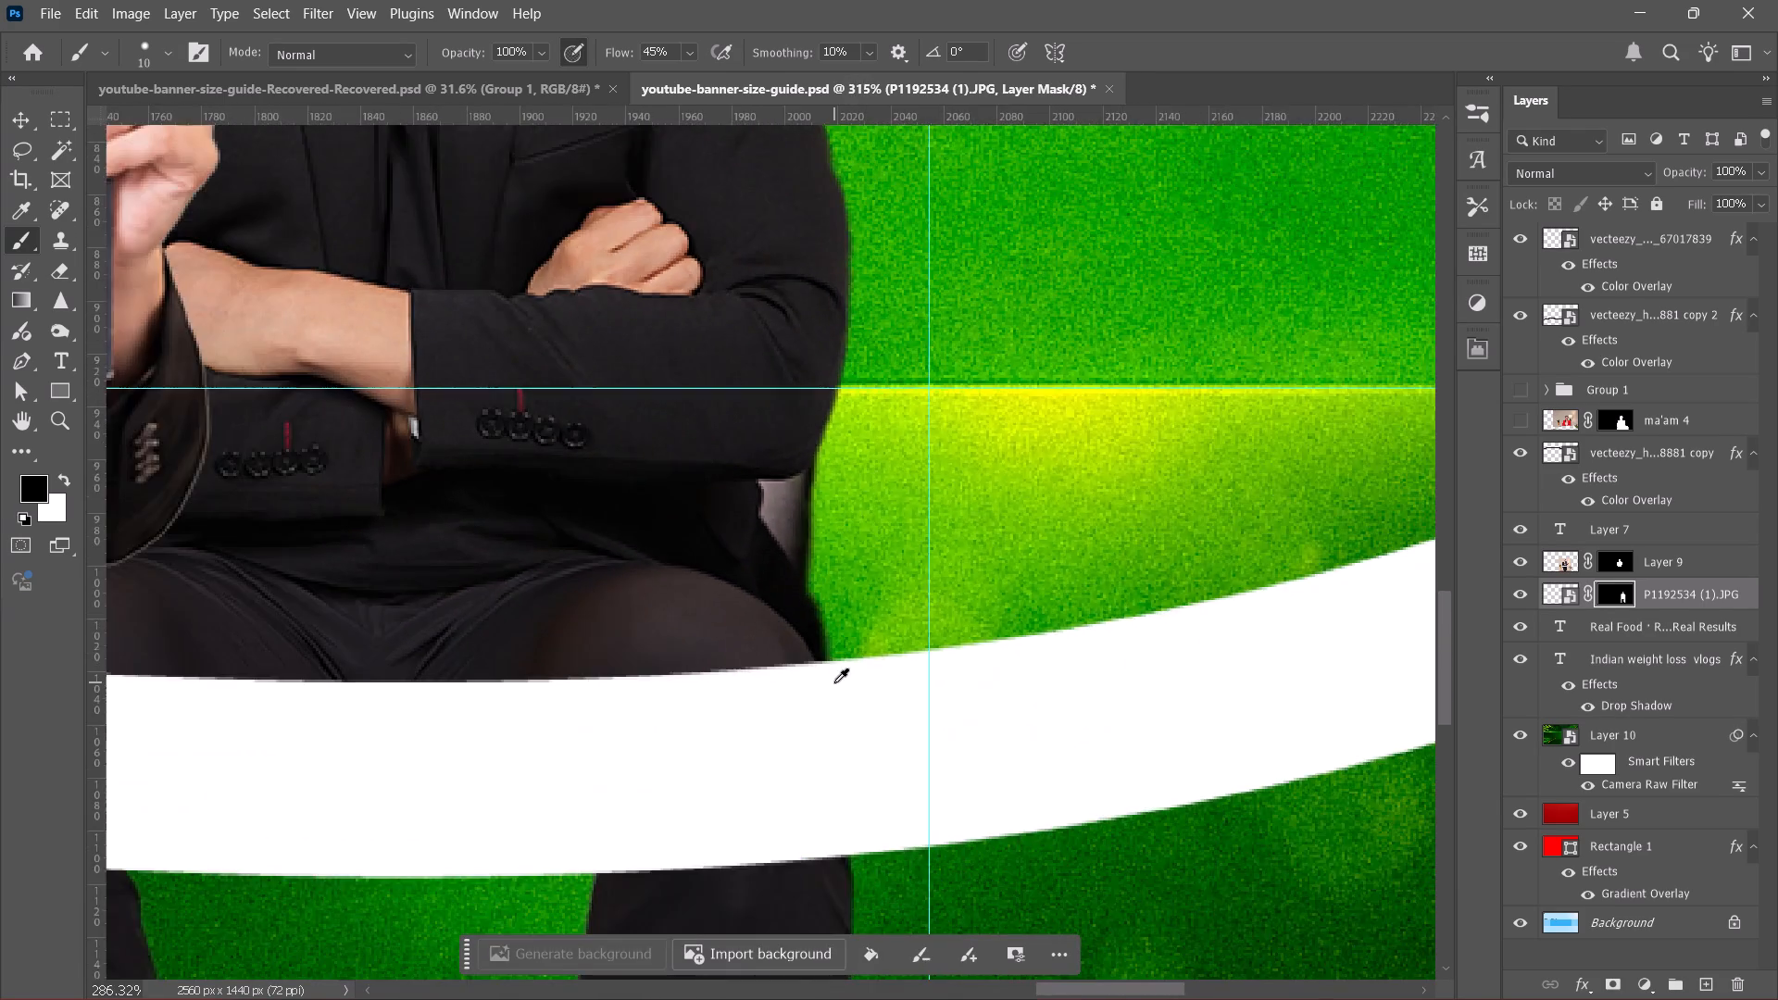
scroll(833, 683, "up", 4, "alt")
scroll(831, 675, "down", 11, "alt")
key("space")
key("space")
key("space")
key("space")
key("space")
key("space")
key("space")
key("space")
key("space")
key("space")
key("space")
left_click_drag(602, 398, 760, 685)
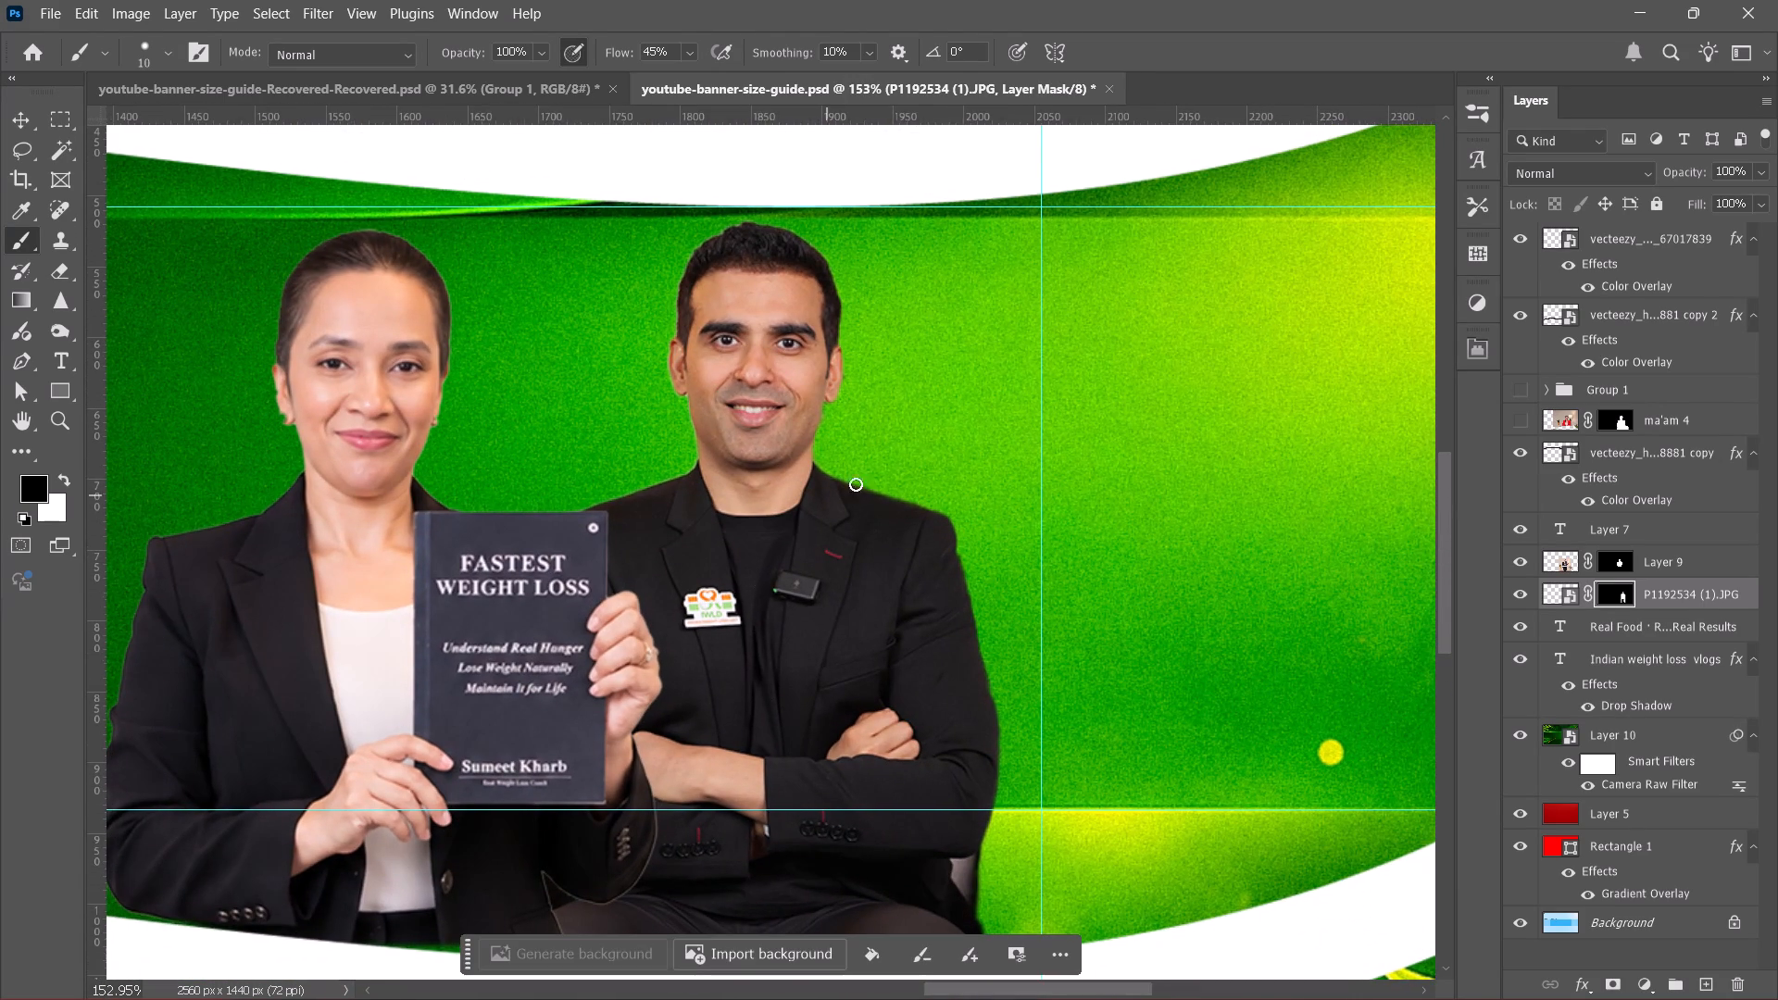
scroll(1008, 559, "up", 17, "alt")
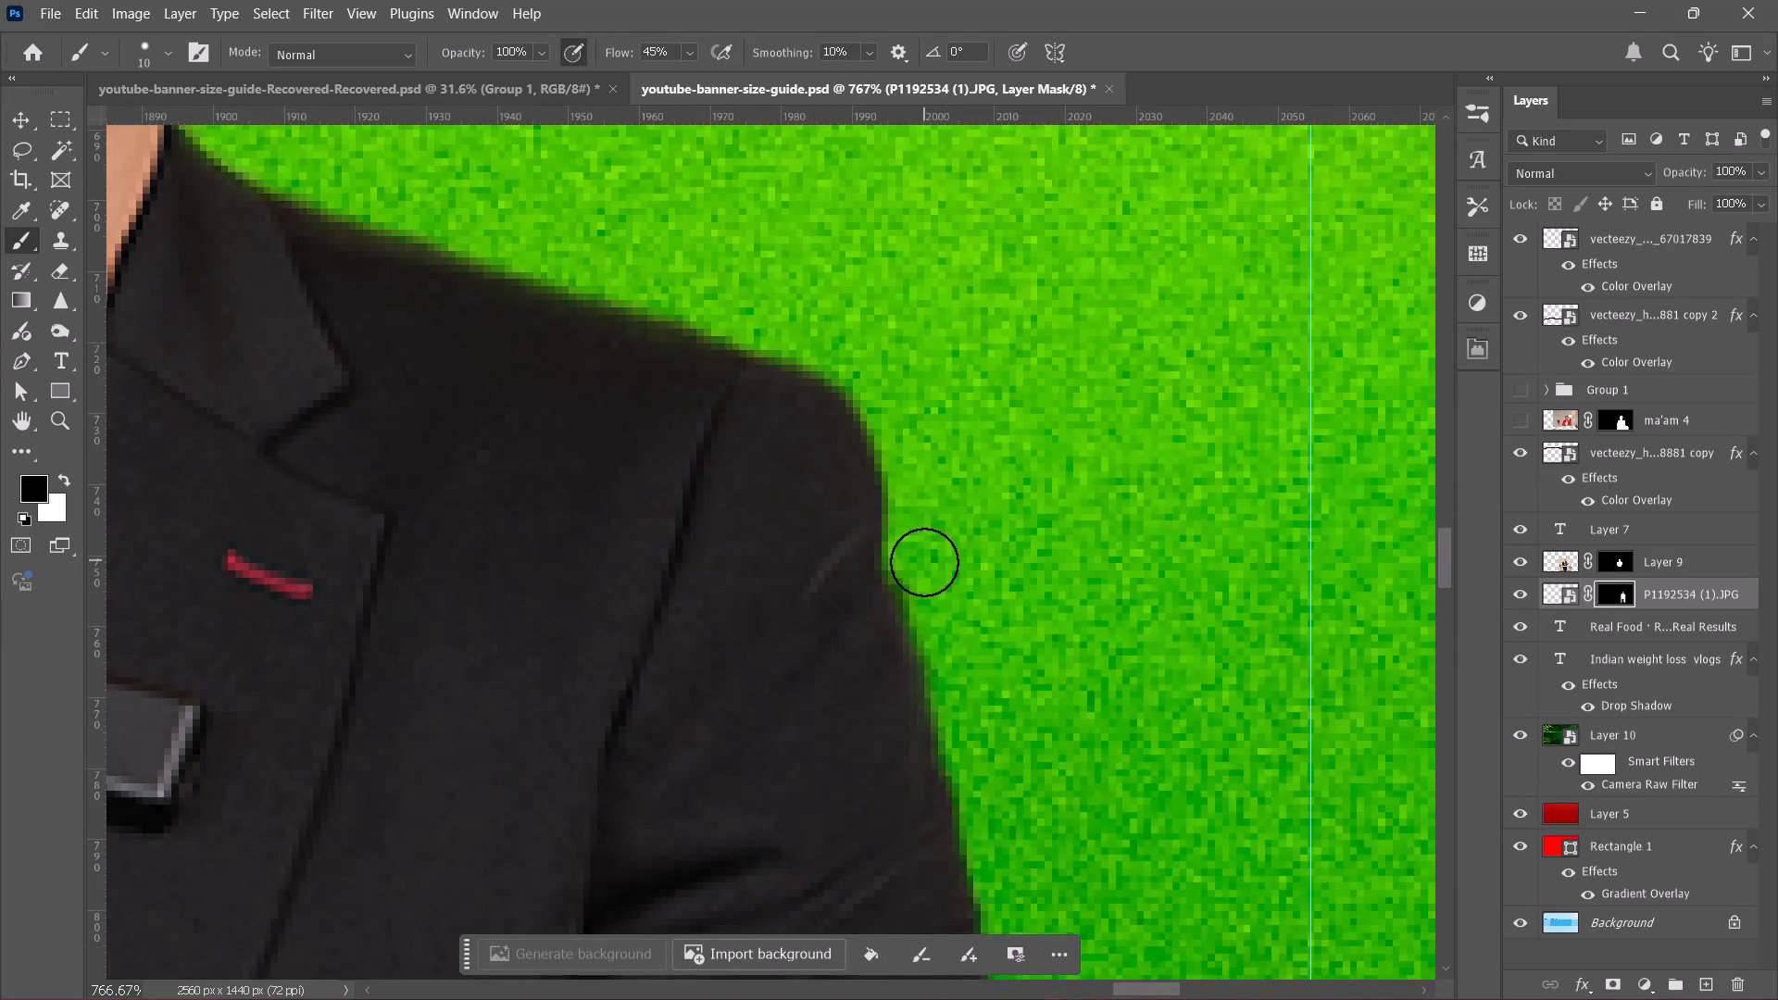
left_click_drag(924, 571, 998, 844)
Clean the mask edge beside the man's outer ear, jaw and neck with the black brush.
key("space")
key("space")
key("space")
key("space")
key("space")
key("space")
key("space")
key("space")
key("space")
key("space")
key("space")
key("space")
key("space")
key("space")
key("space")
key("space")
key("space")
key("space")
key("space")
key("space")
left_click_drag(858, 451, 1040, 775)
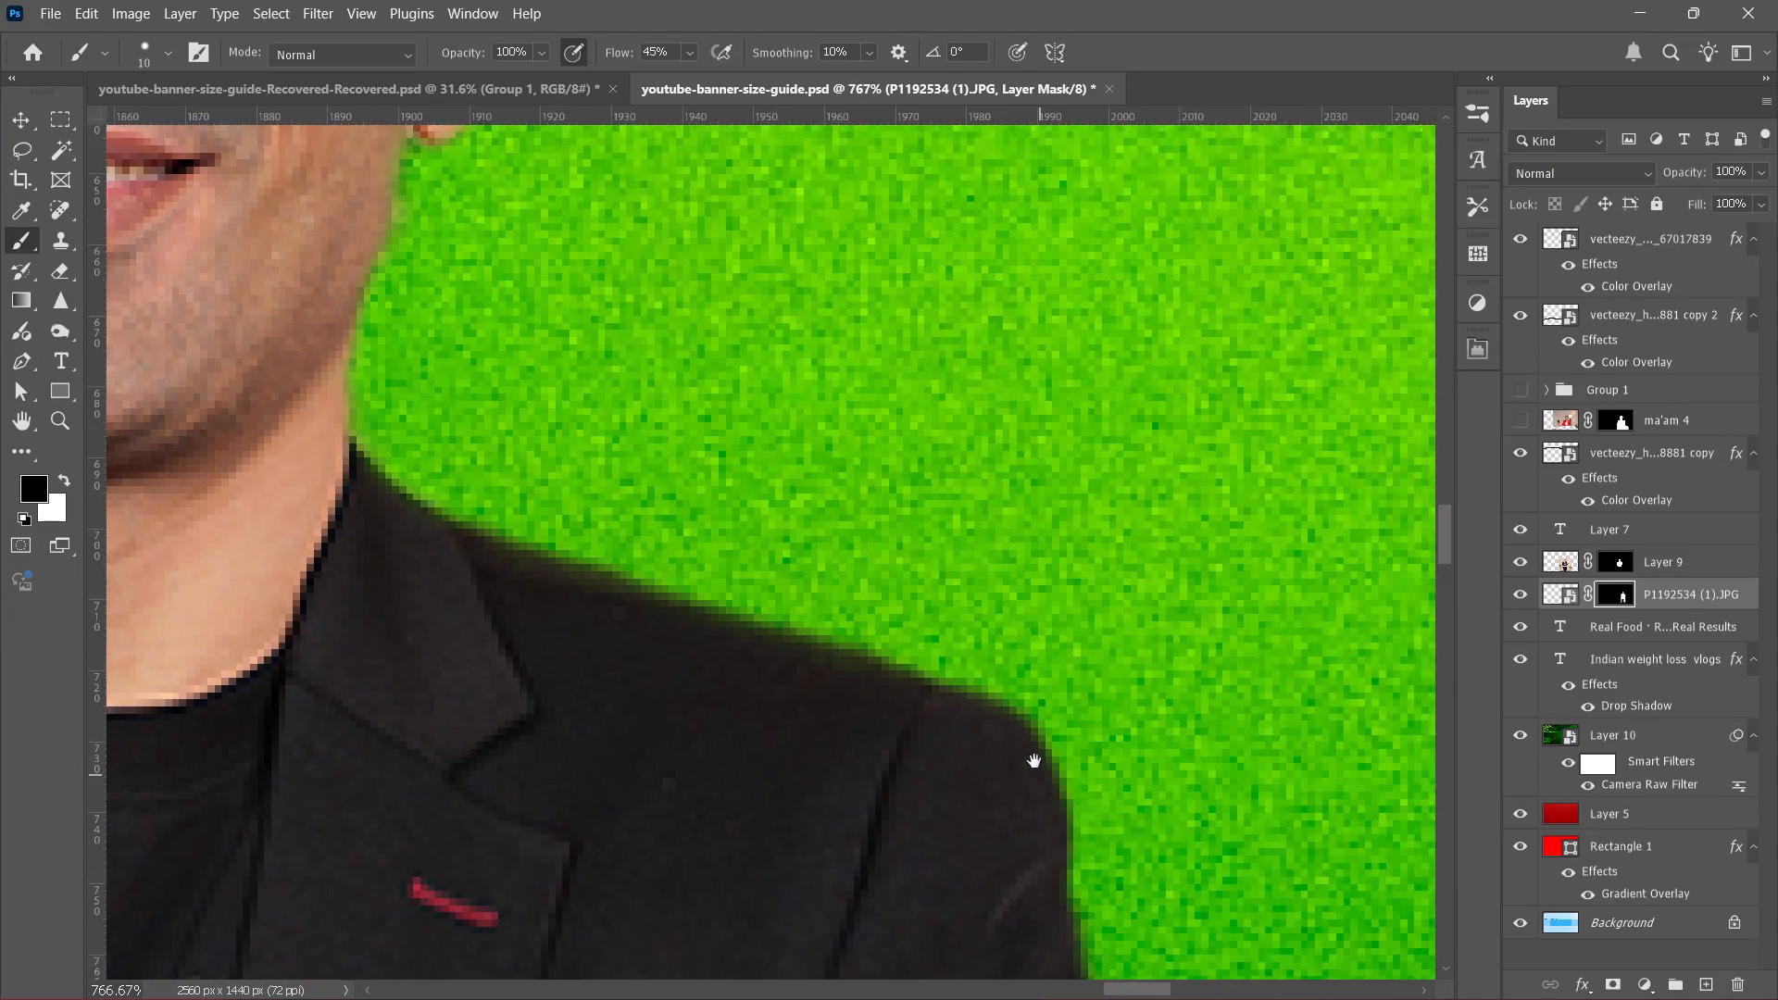
left_click_drag(464, 317, 644, 556)
left_click(756, 317)
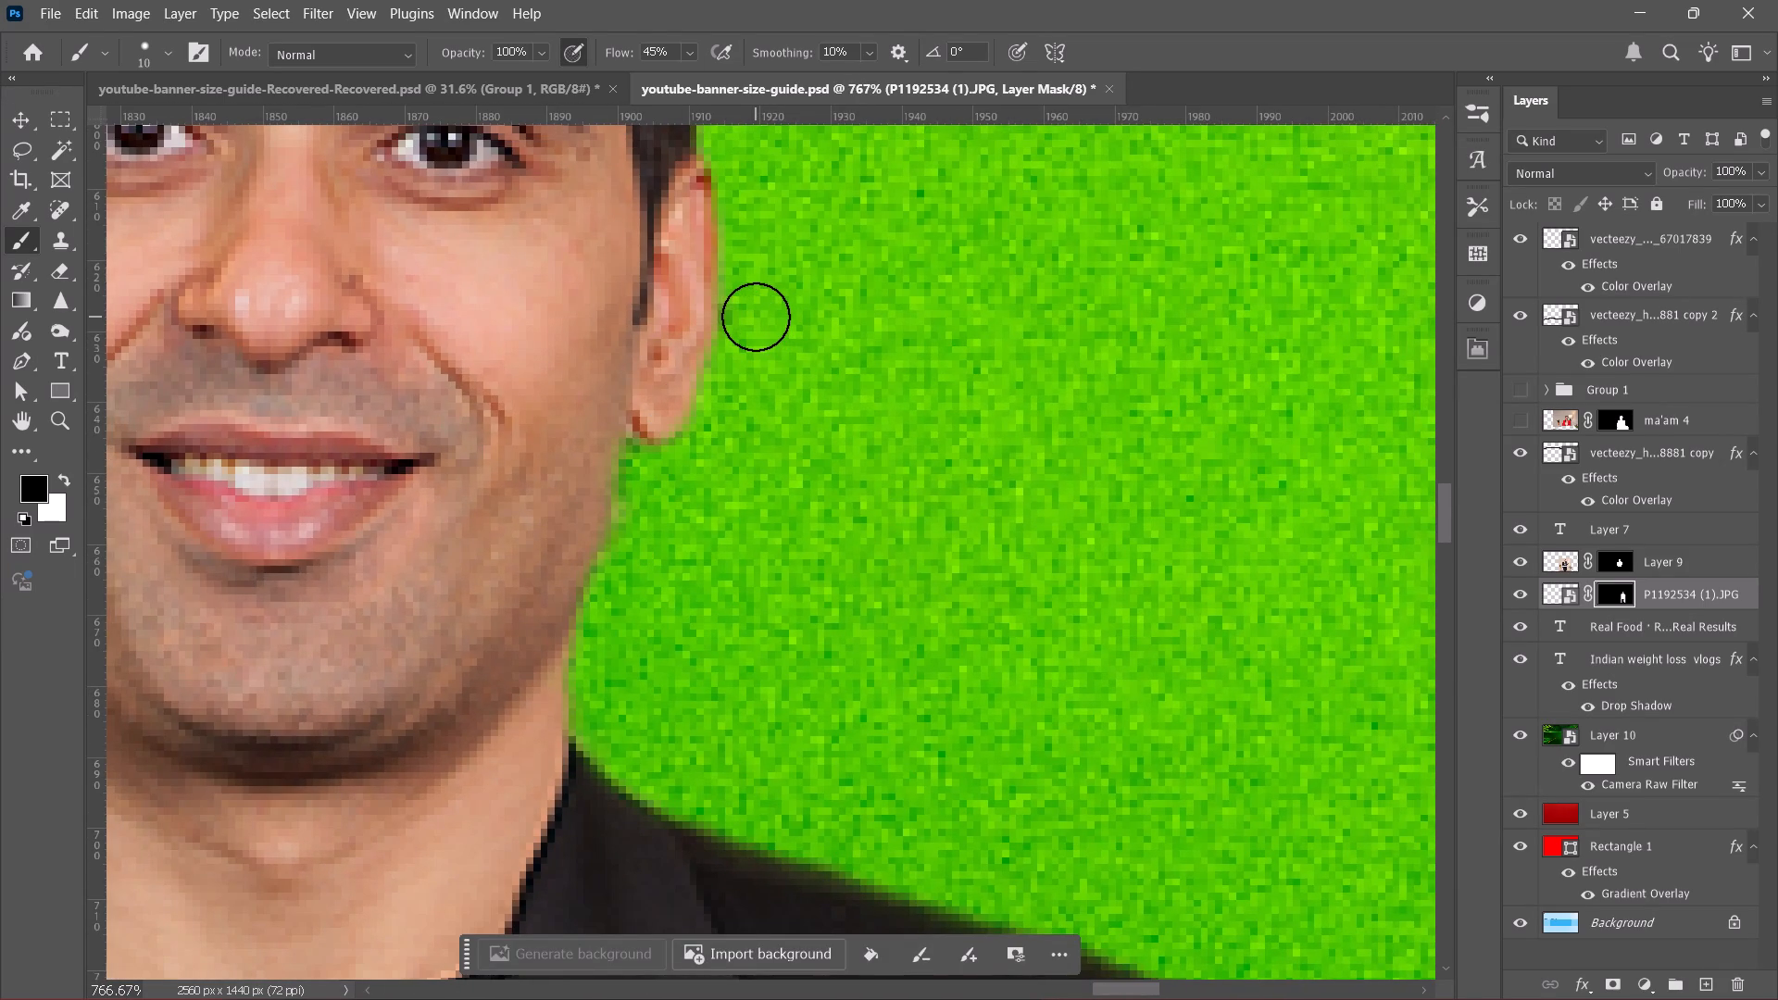
triple_click(756, 317)
left_click_drag(650, 519, 643, 575)
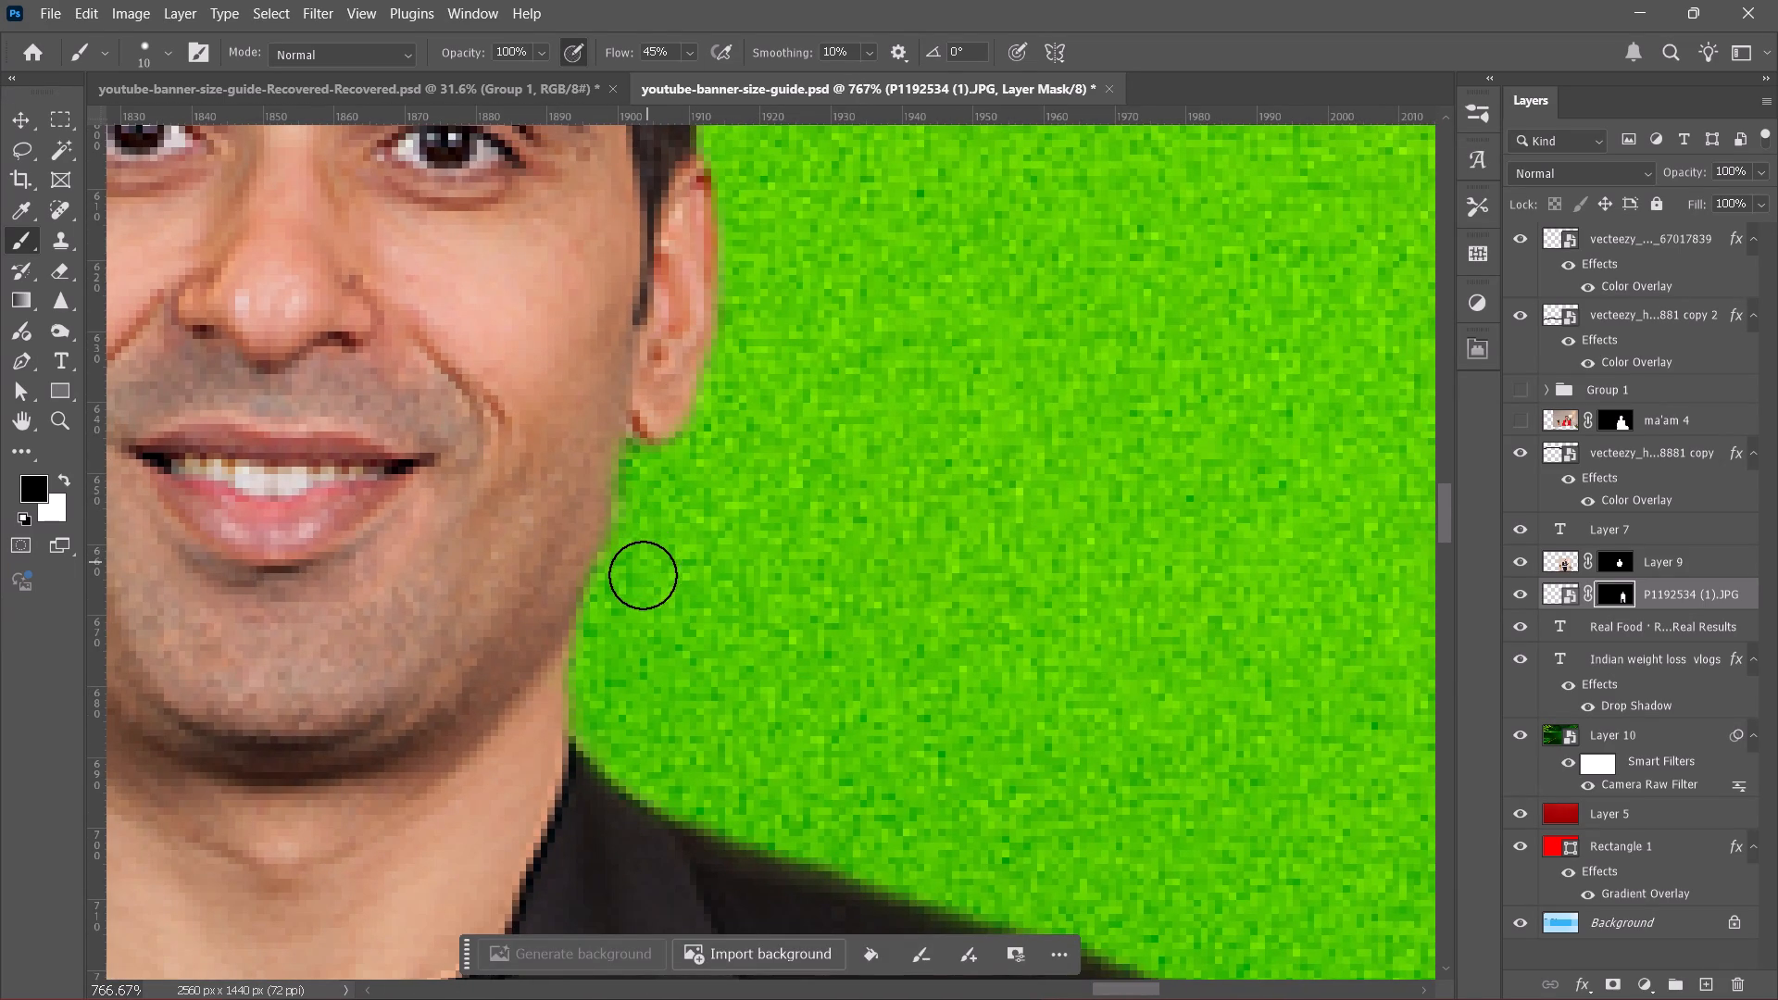
left_click_drag(643, 575, 621, 595)
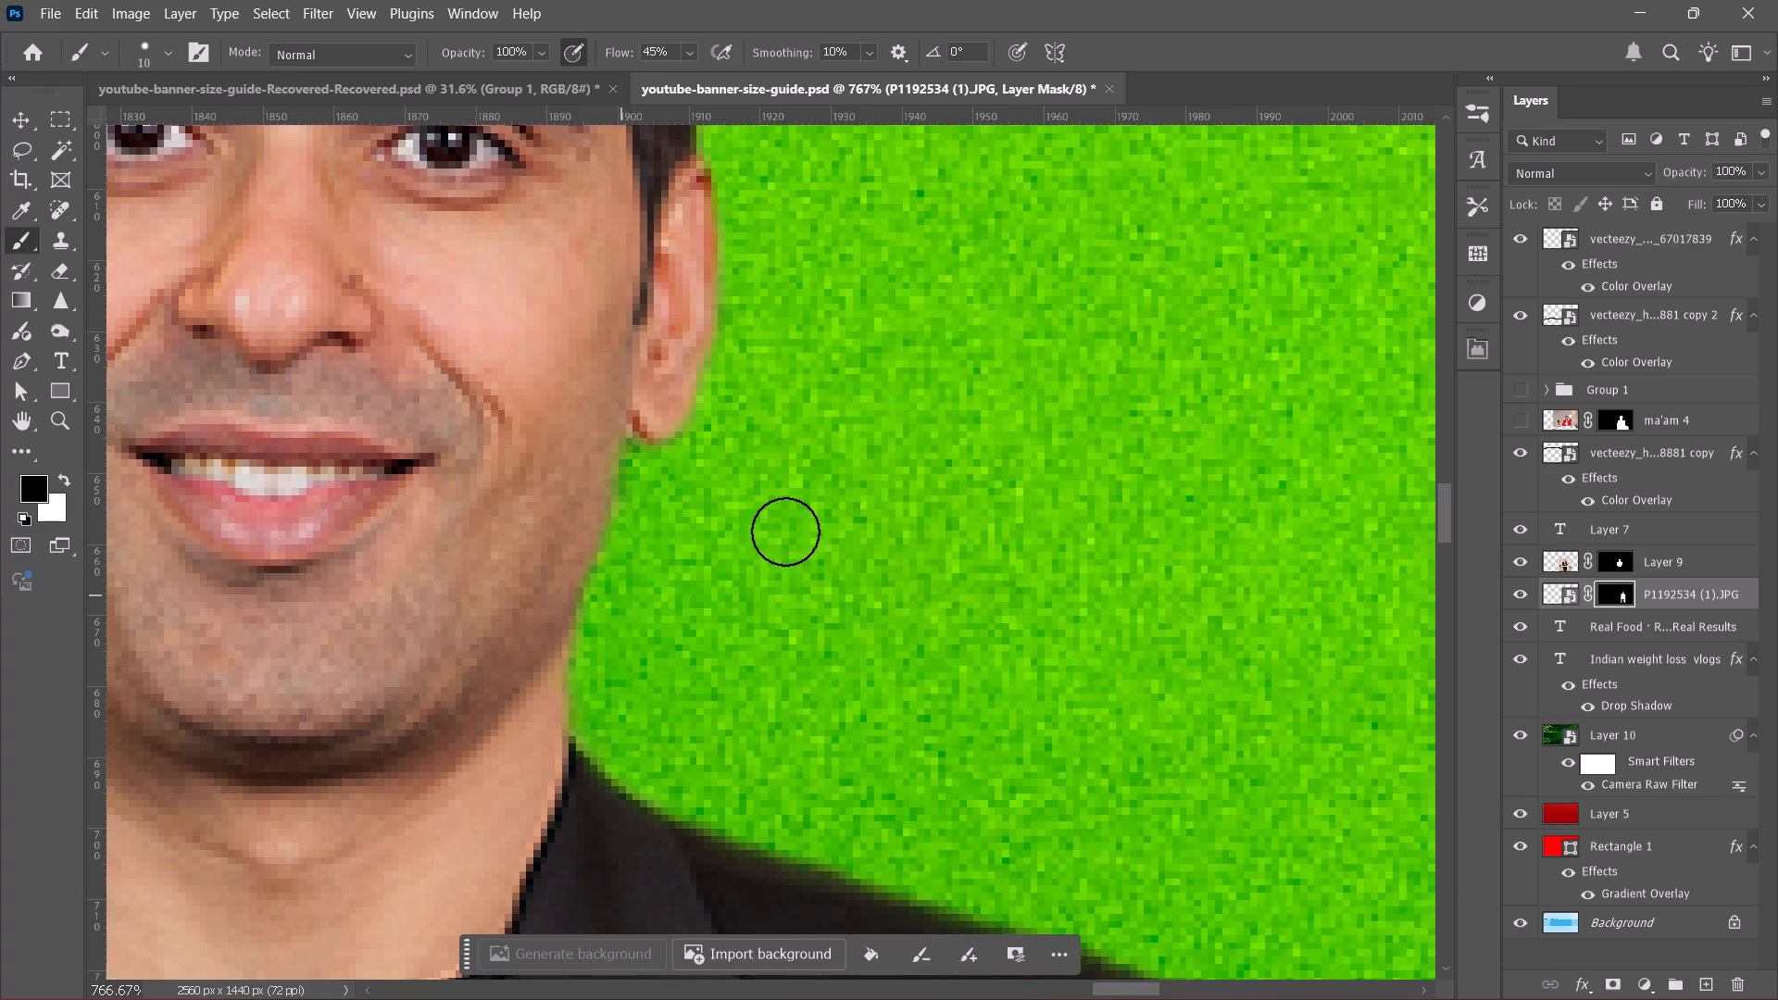
Examine the man's cut-out edges around his head and jacket, and his fit beside the woman in the banner.
scroll(786, 531, "down", 5, "alt")
key("space")
key("space")
key("space")
key("space")
key("space")
key("space")
key("space")
left_click_drag(780, 256, 910, 507)
scroll(482, 545, "down", 2)
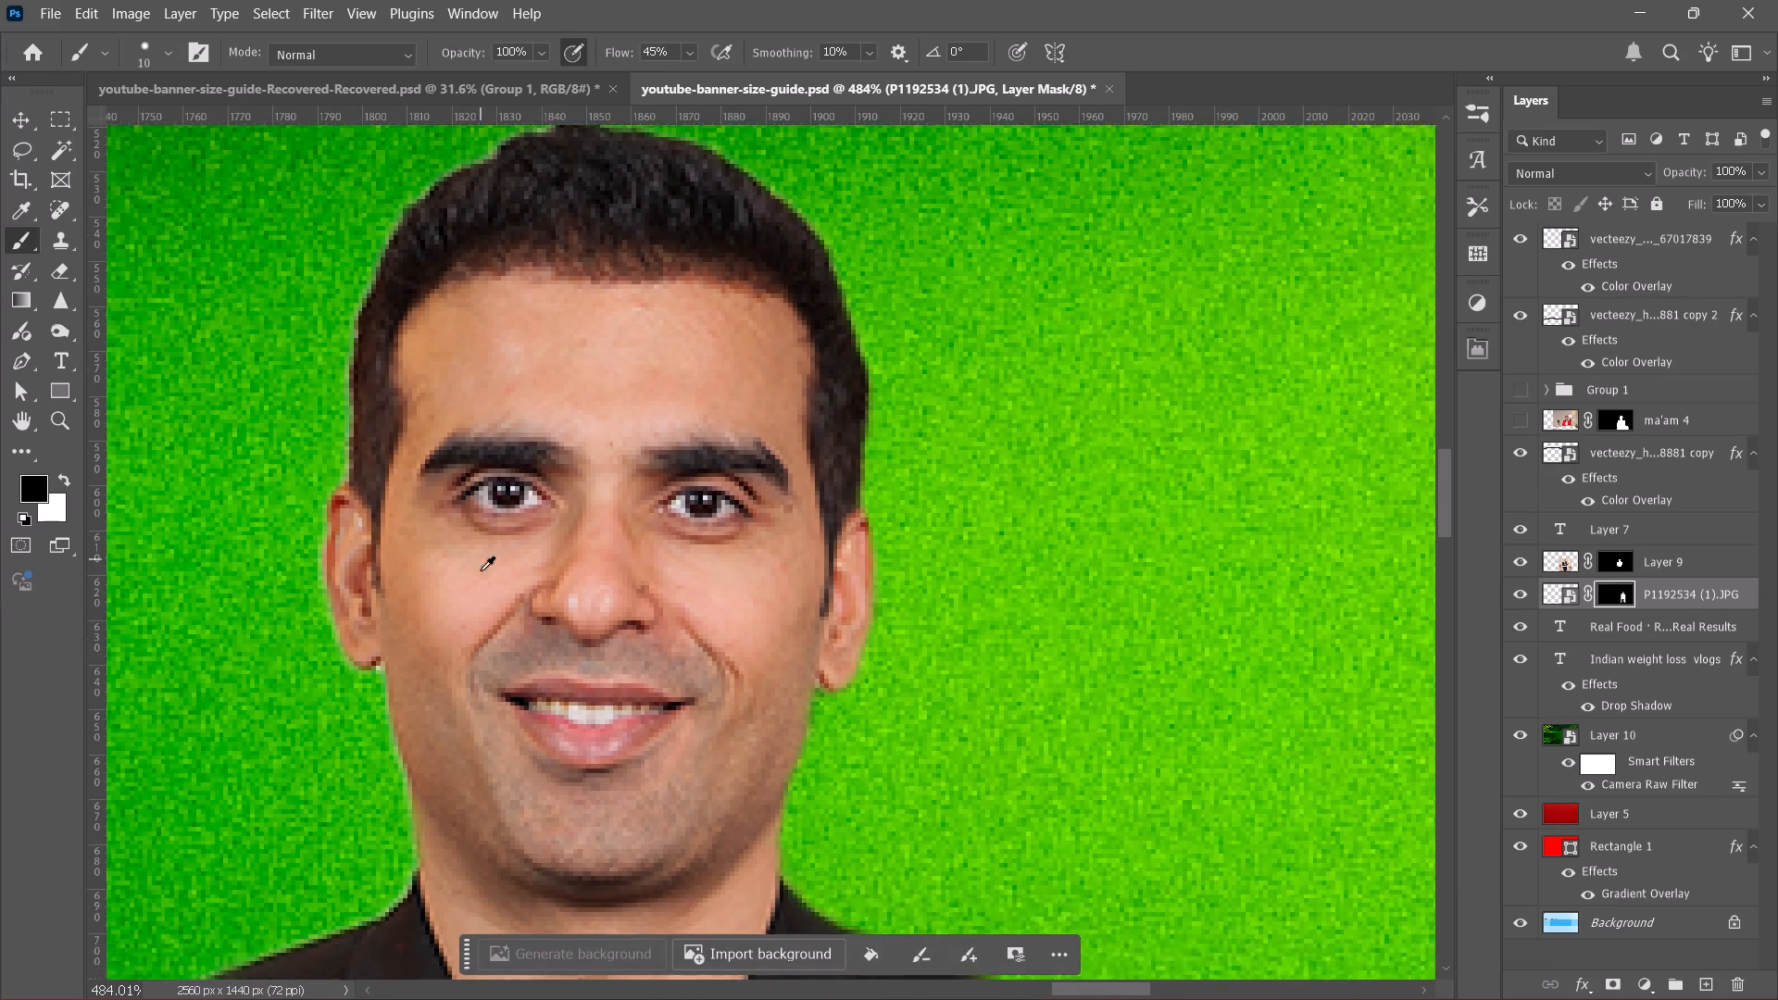
scroll(481, 570, "down", 10)
key("space")
key("space")
key("space")
key("space")
left_click_drag(579, 762, 809, 383)
scroll(792, 391, "down", 5)
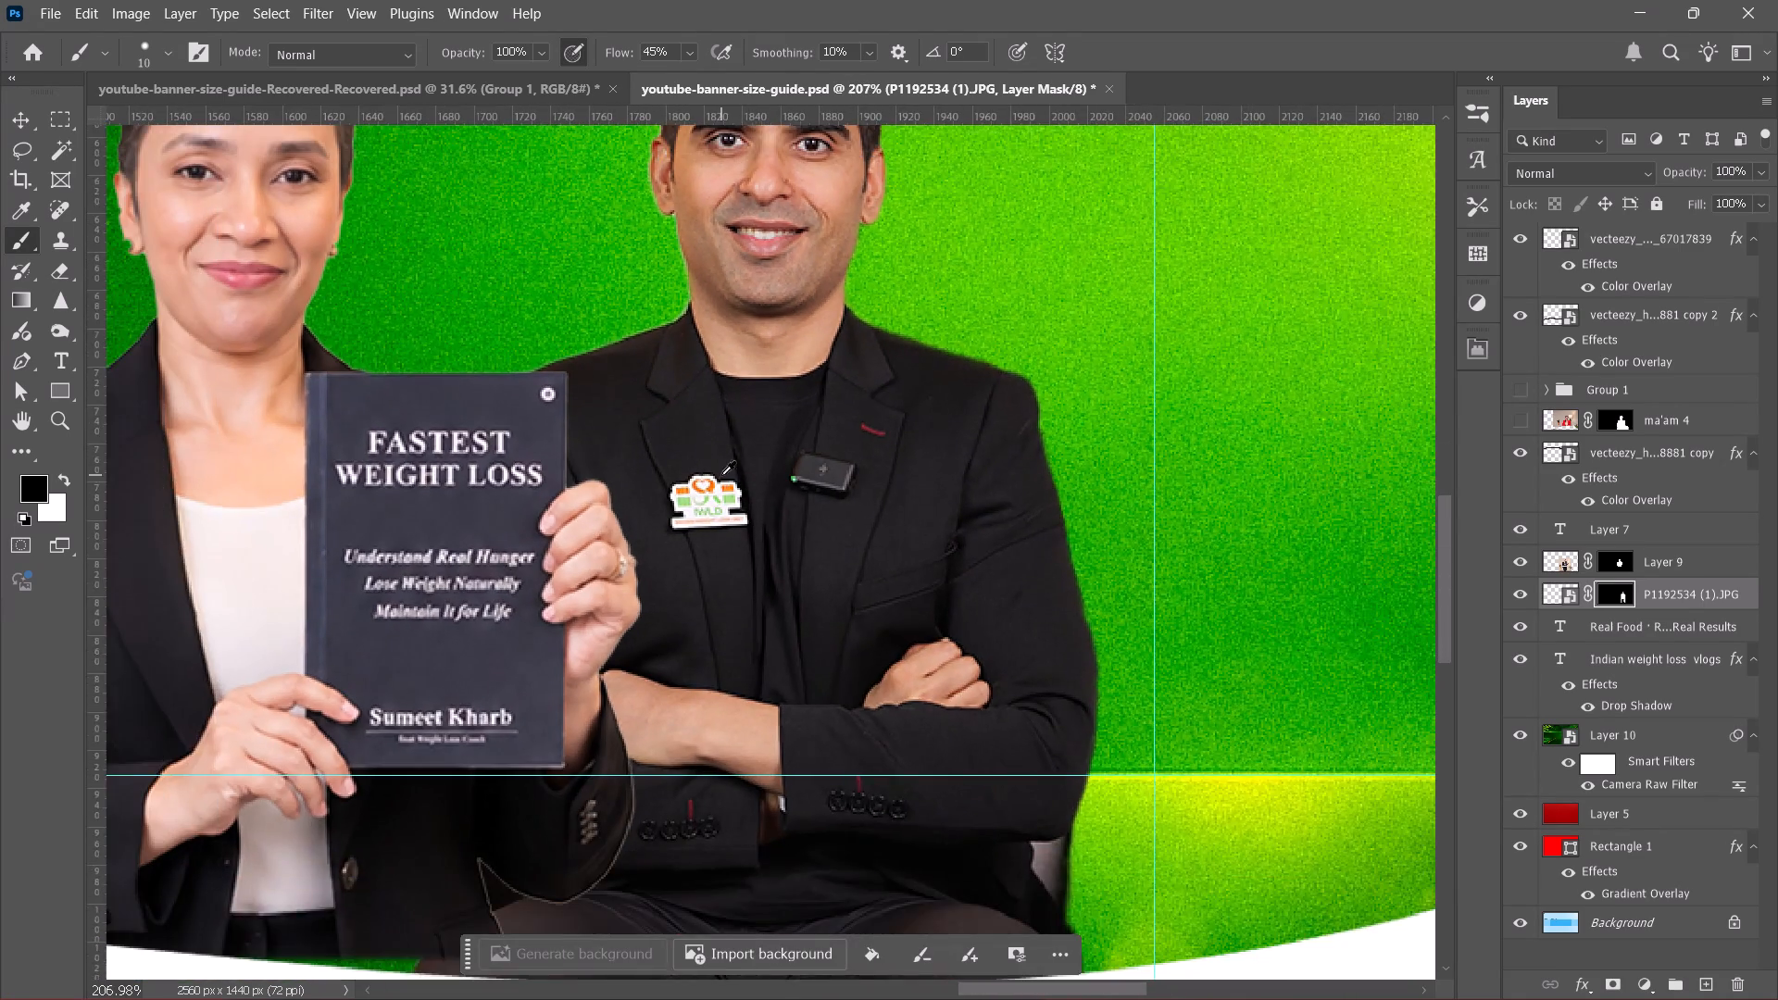
scroll(711, 503, "down", 8, "alt")
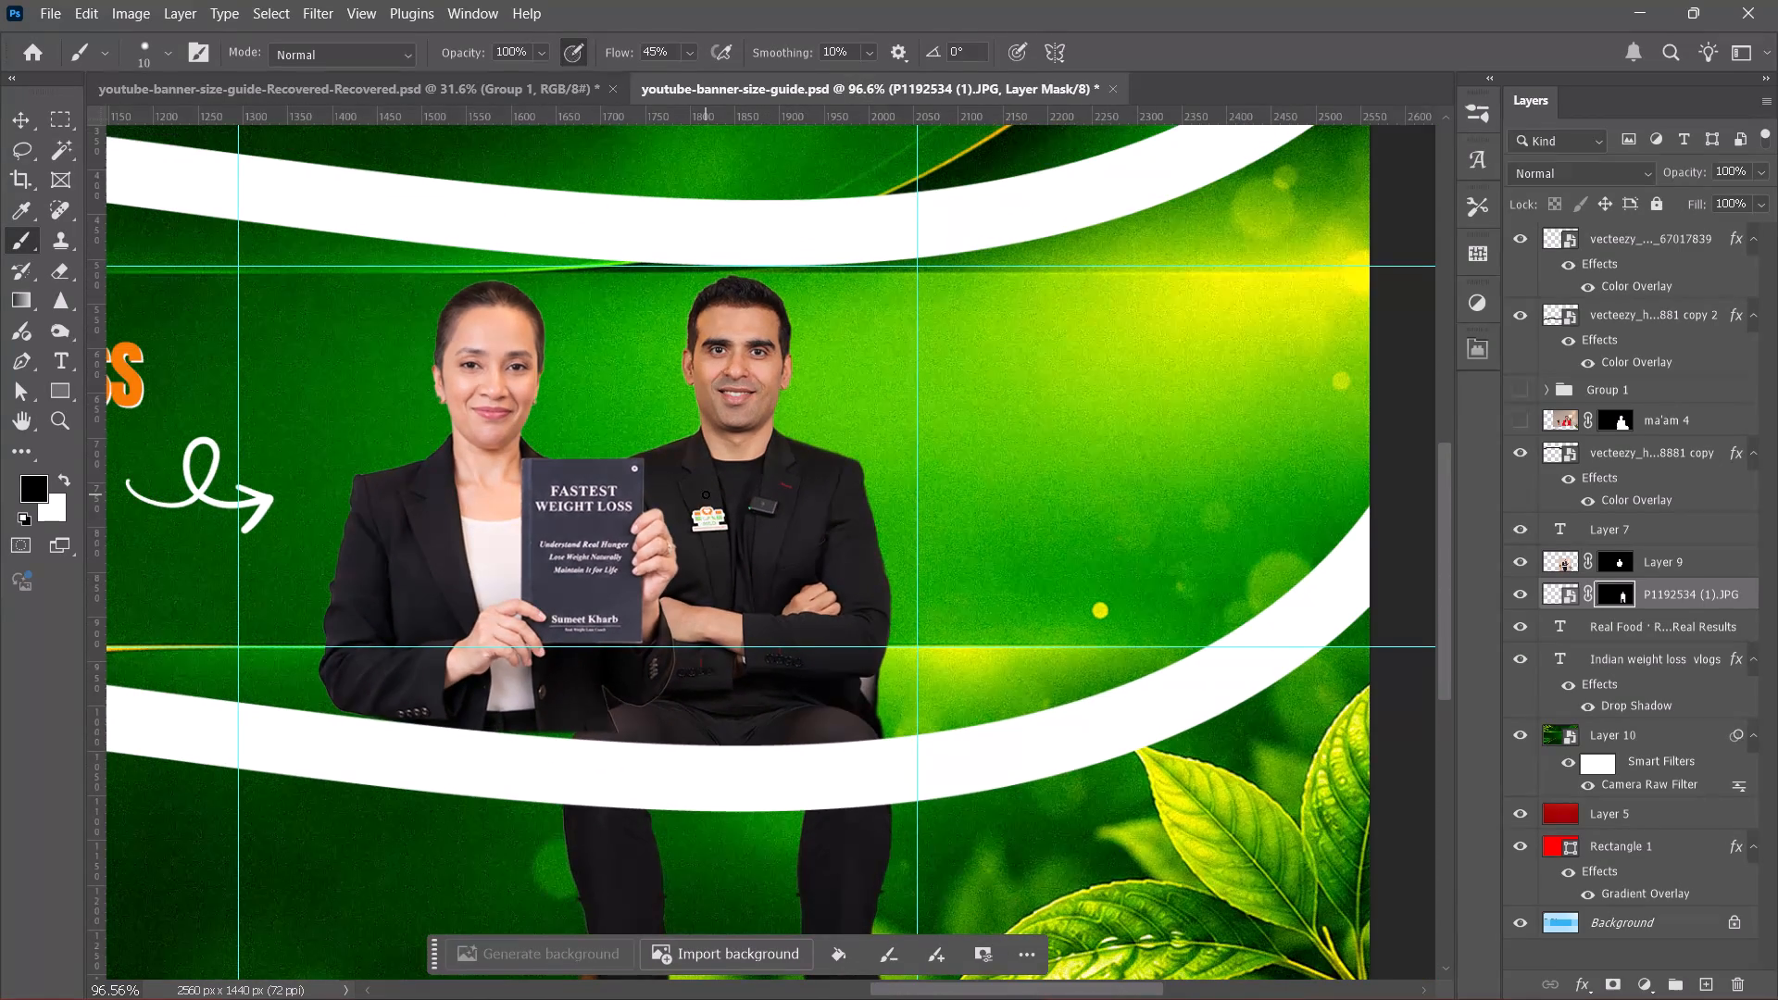
scroll(706, 494, "down", 3)
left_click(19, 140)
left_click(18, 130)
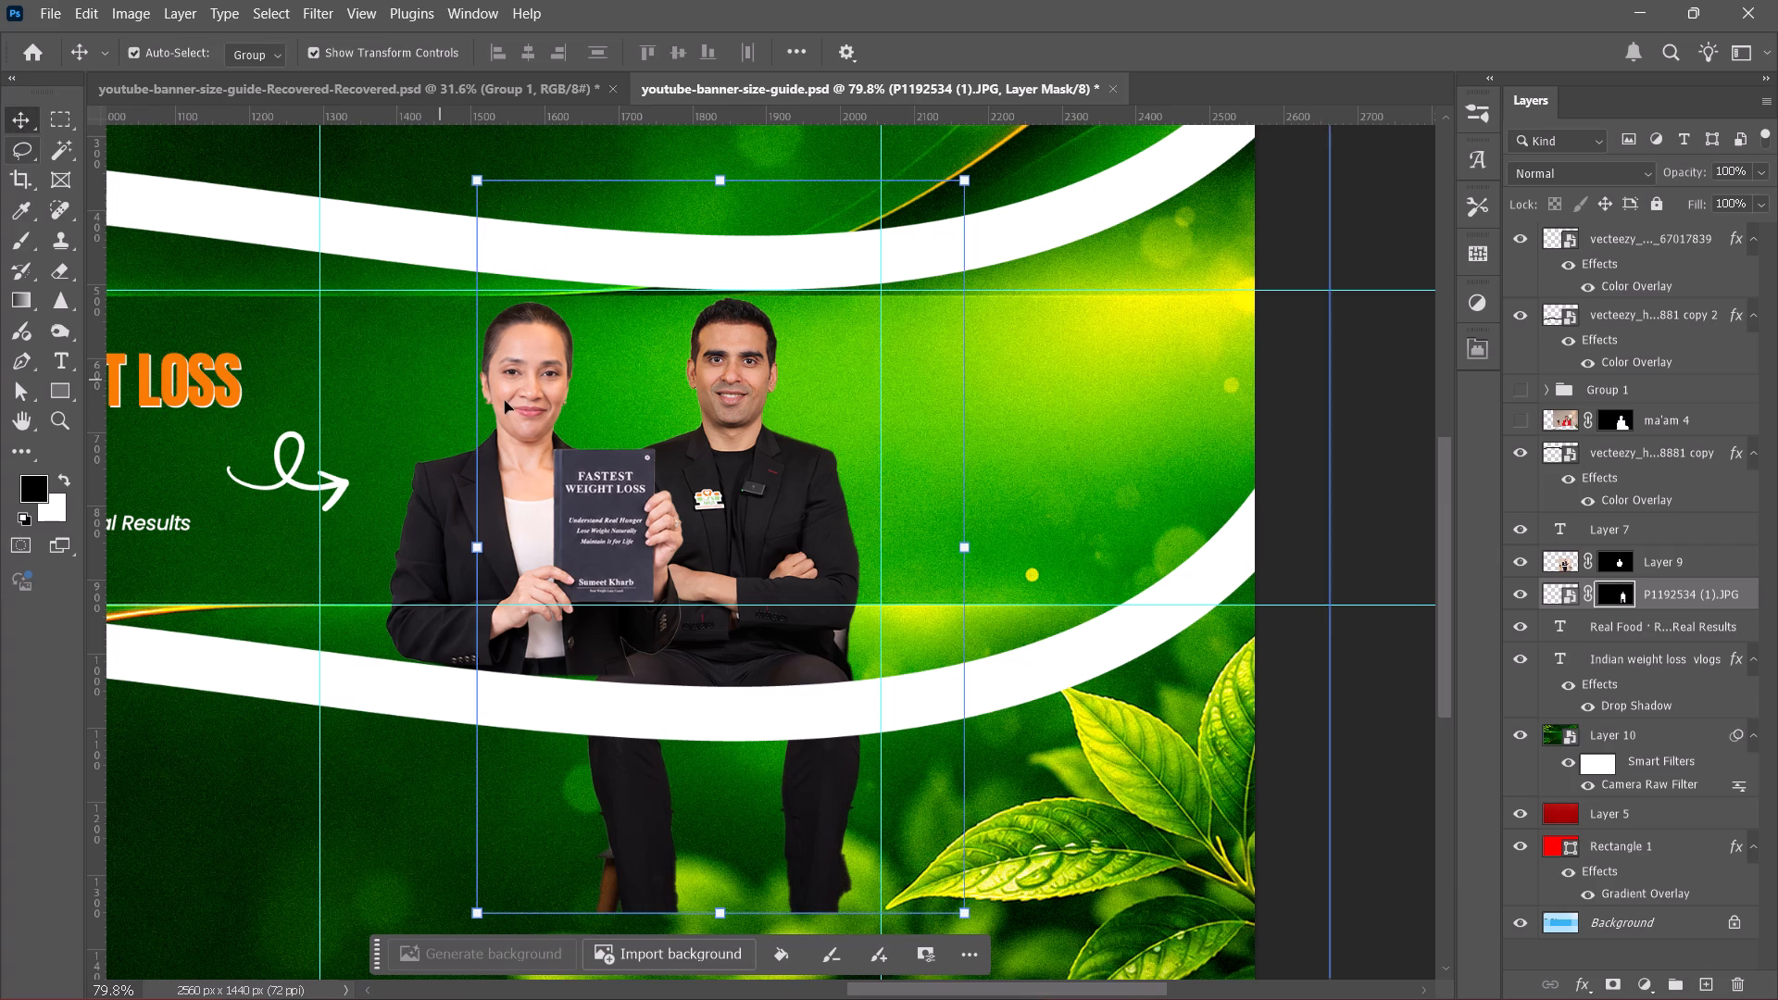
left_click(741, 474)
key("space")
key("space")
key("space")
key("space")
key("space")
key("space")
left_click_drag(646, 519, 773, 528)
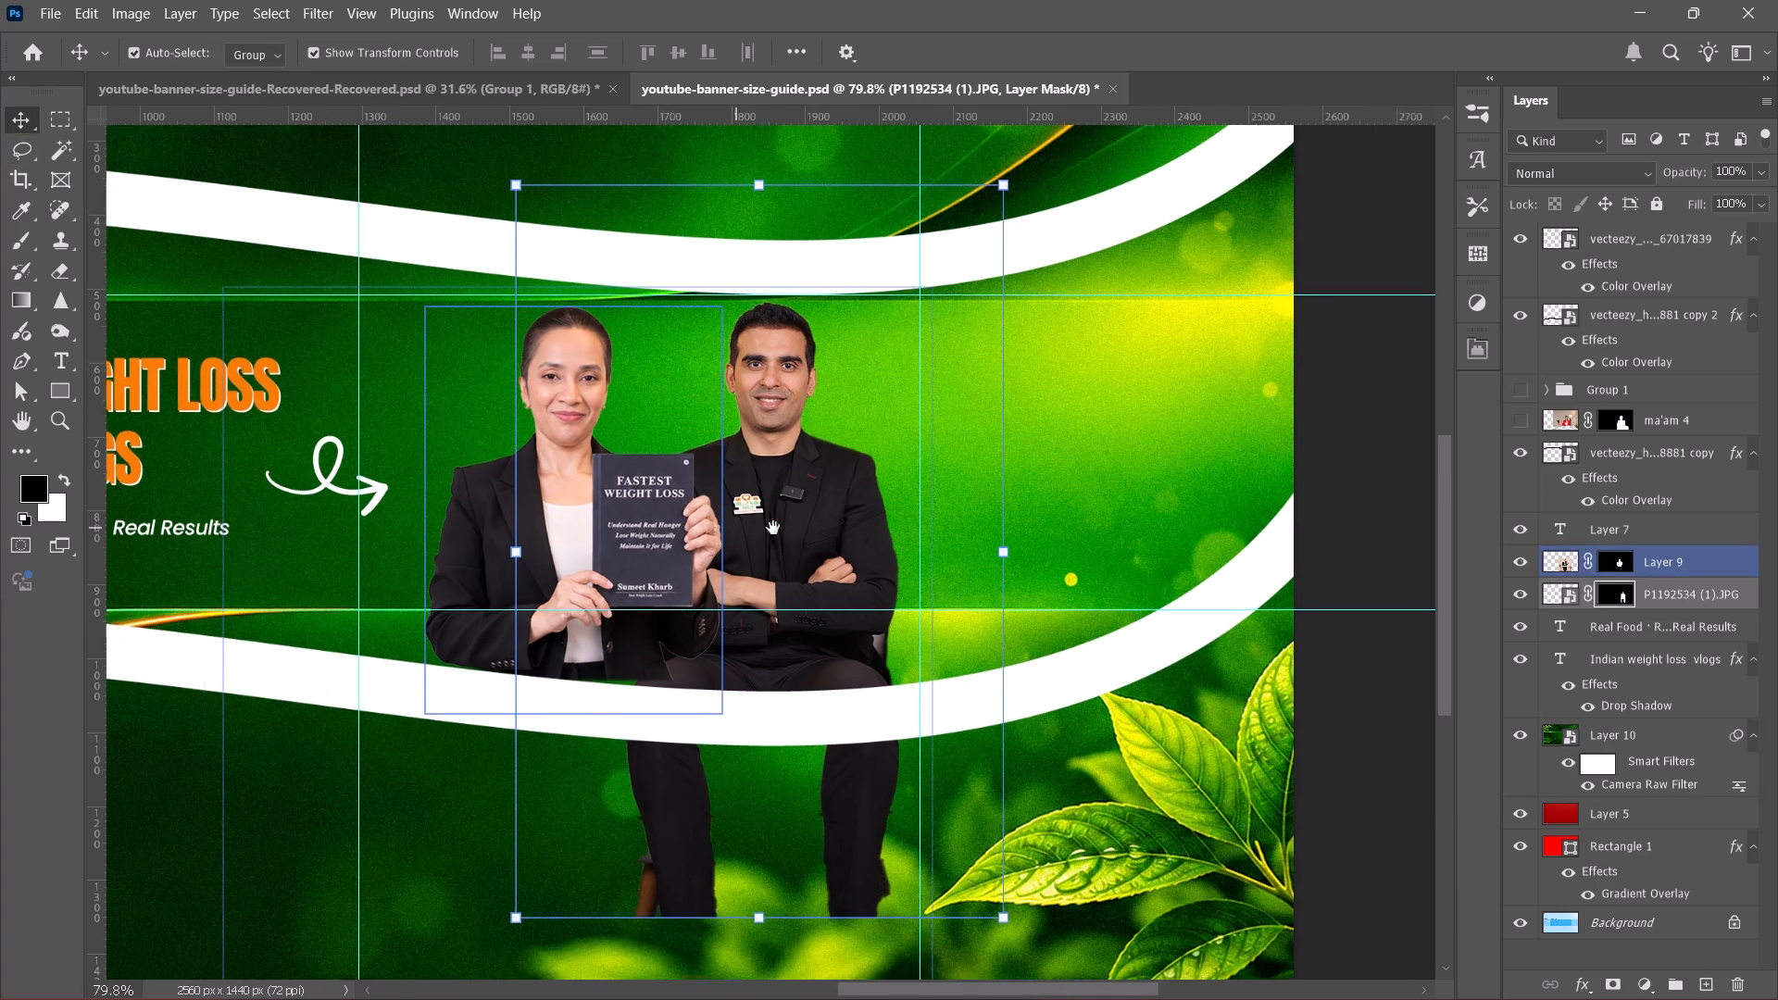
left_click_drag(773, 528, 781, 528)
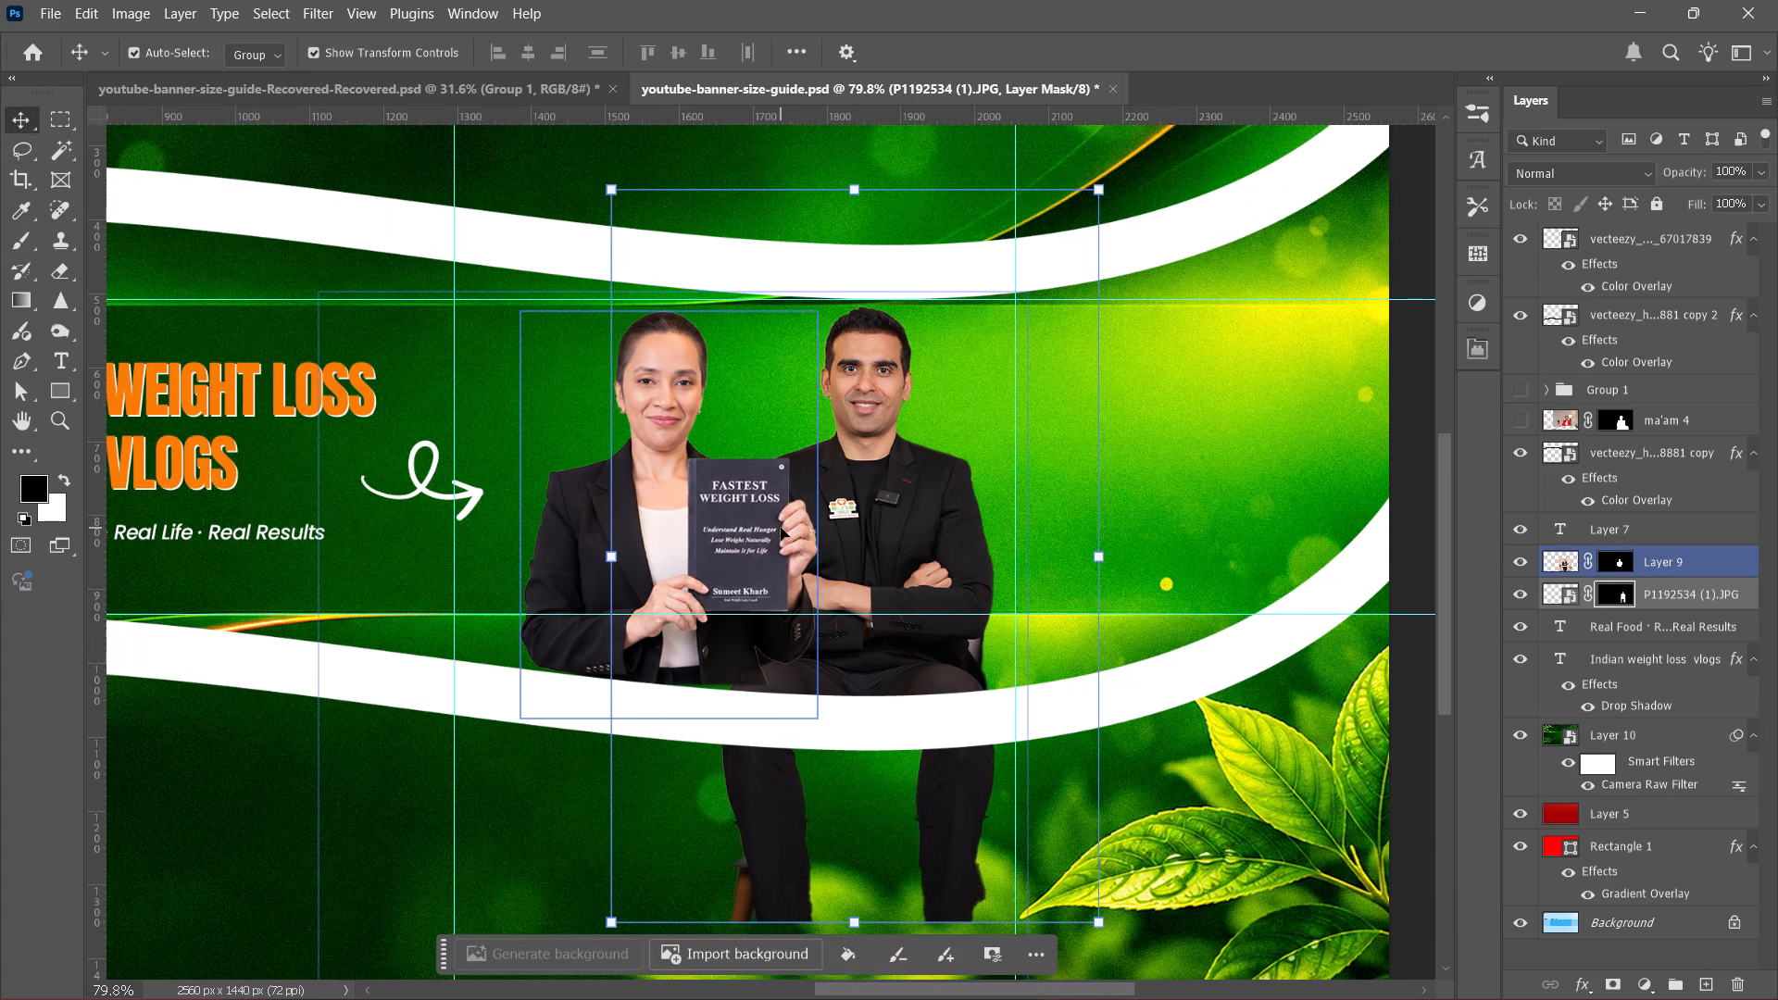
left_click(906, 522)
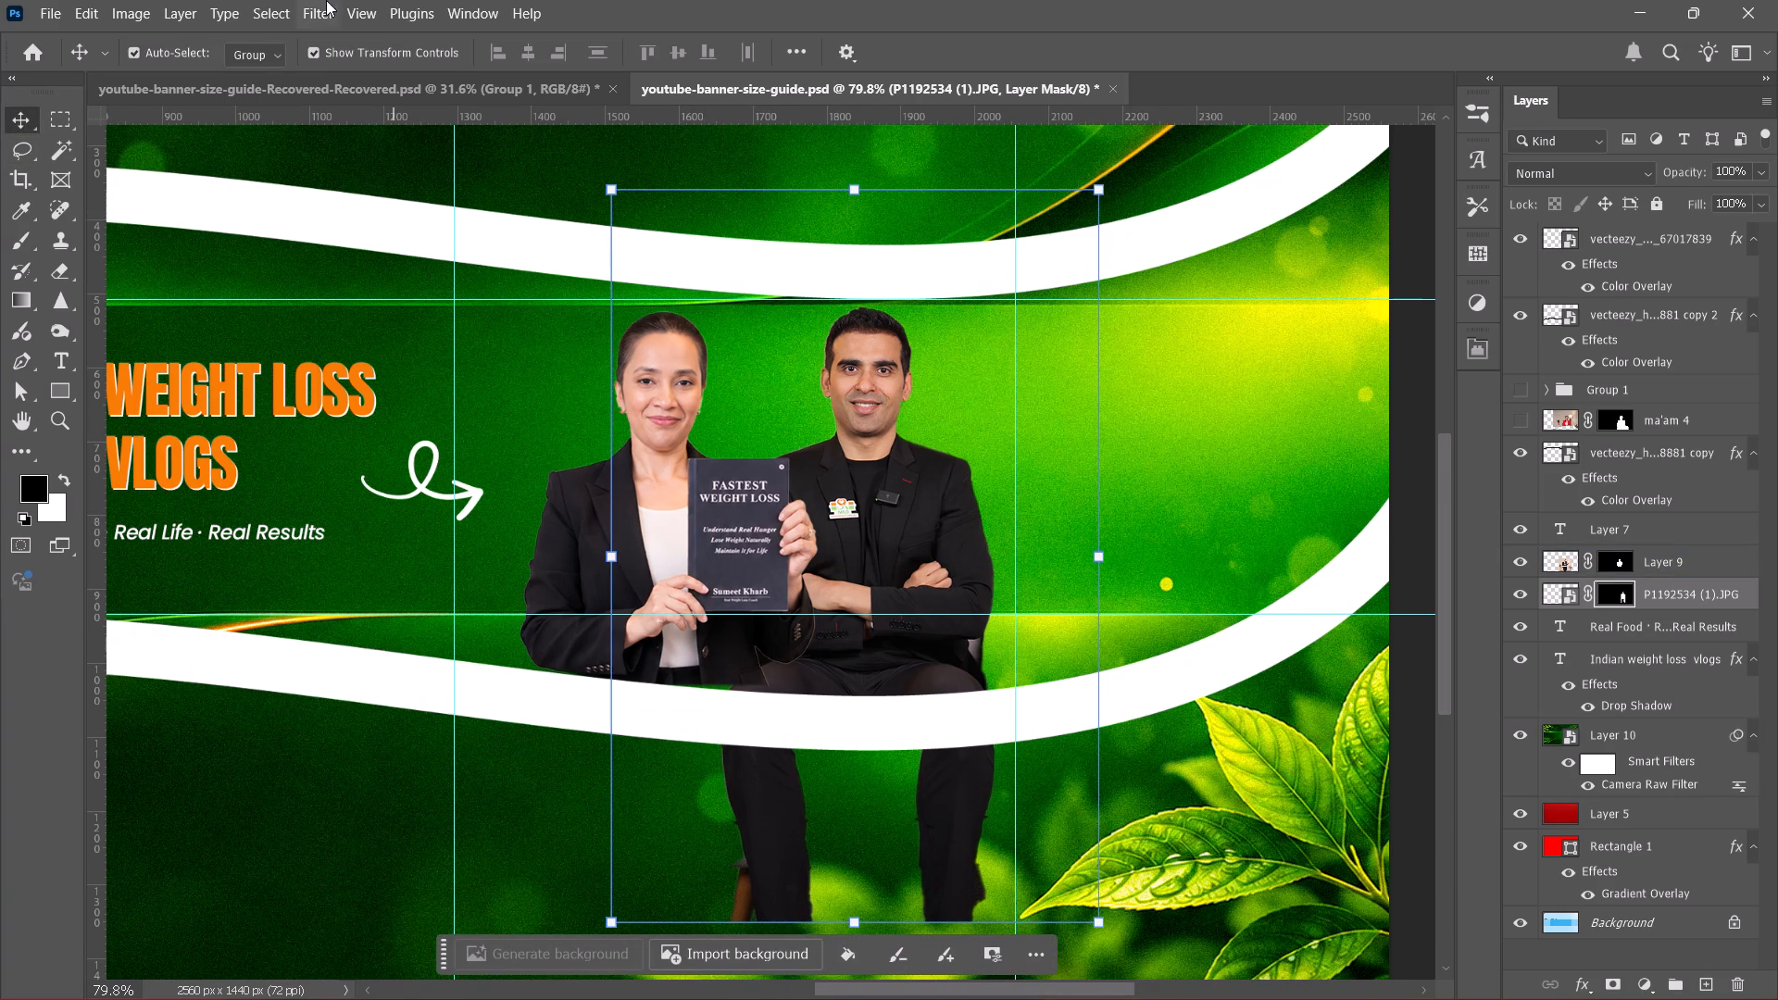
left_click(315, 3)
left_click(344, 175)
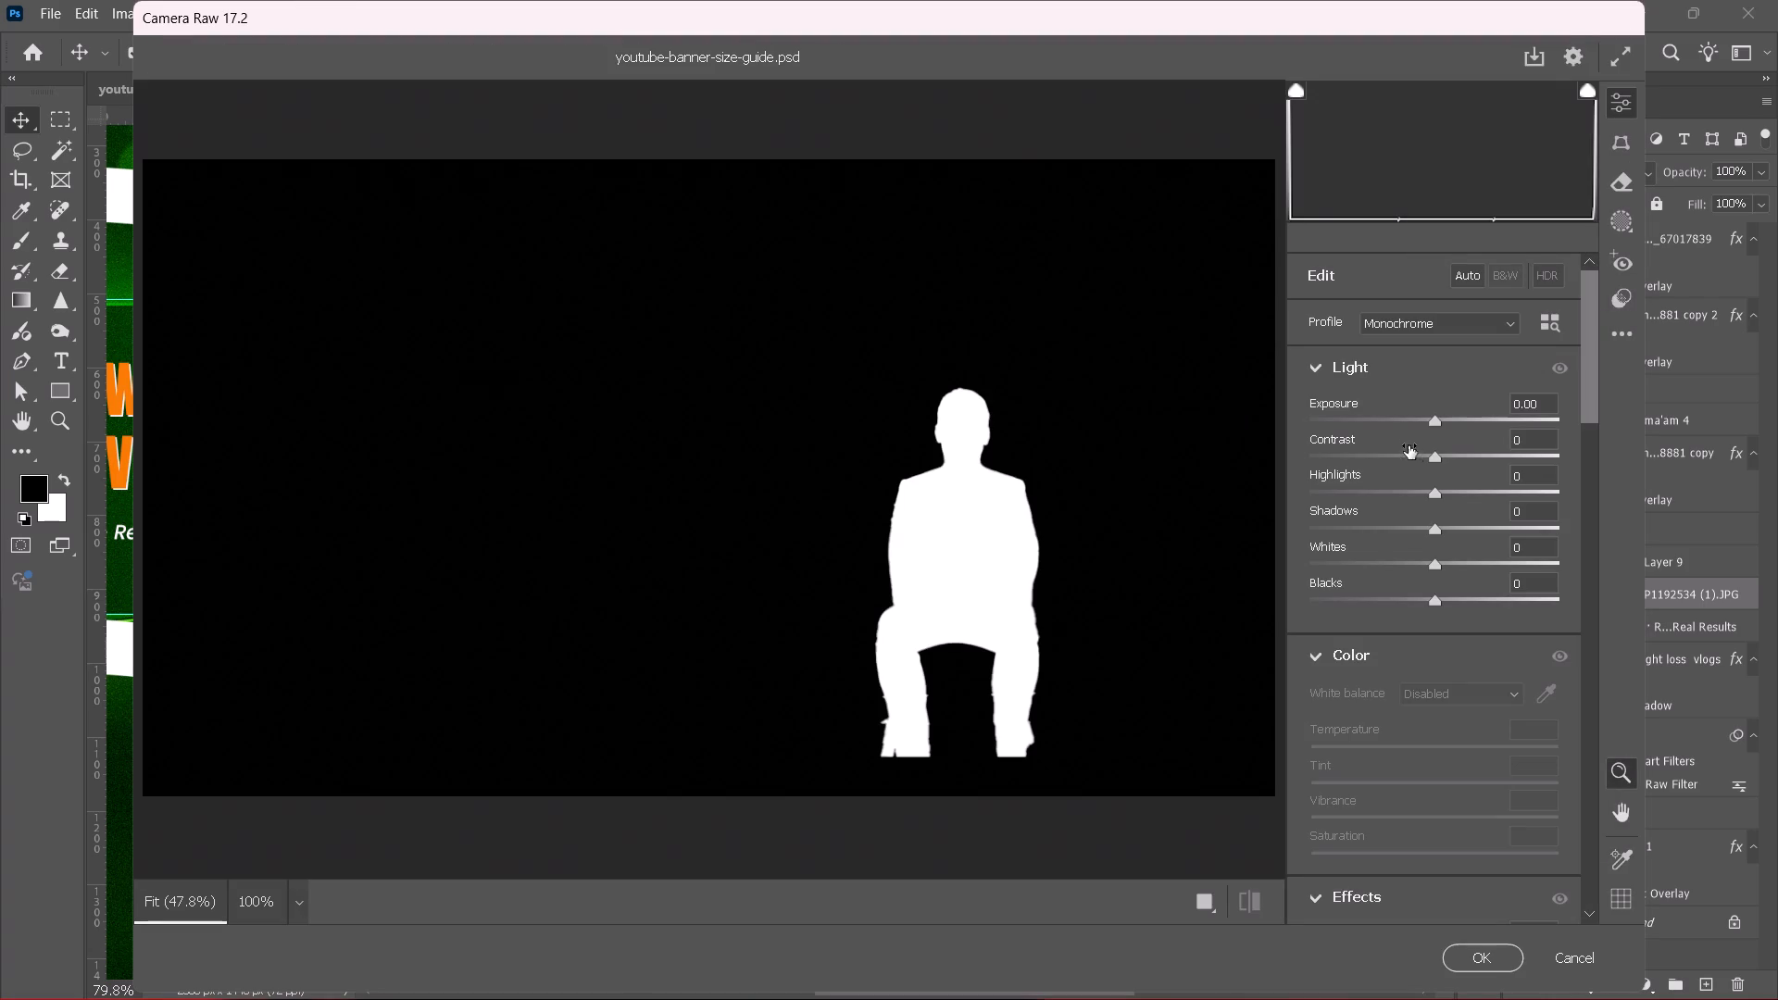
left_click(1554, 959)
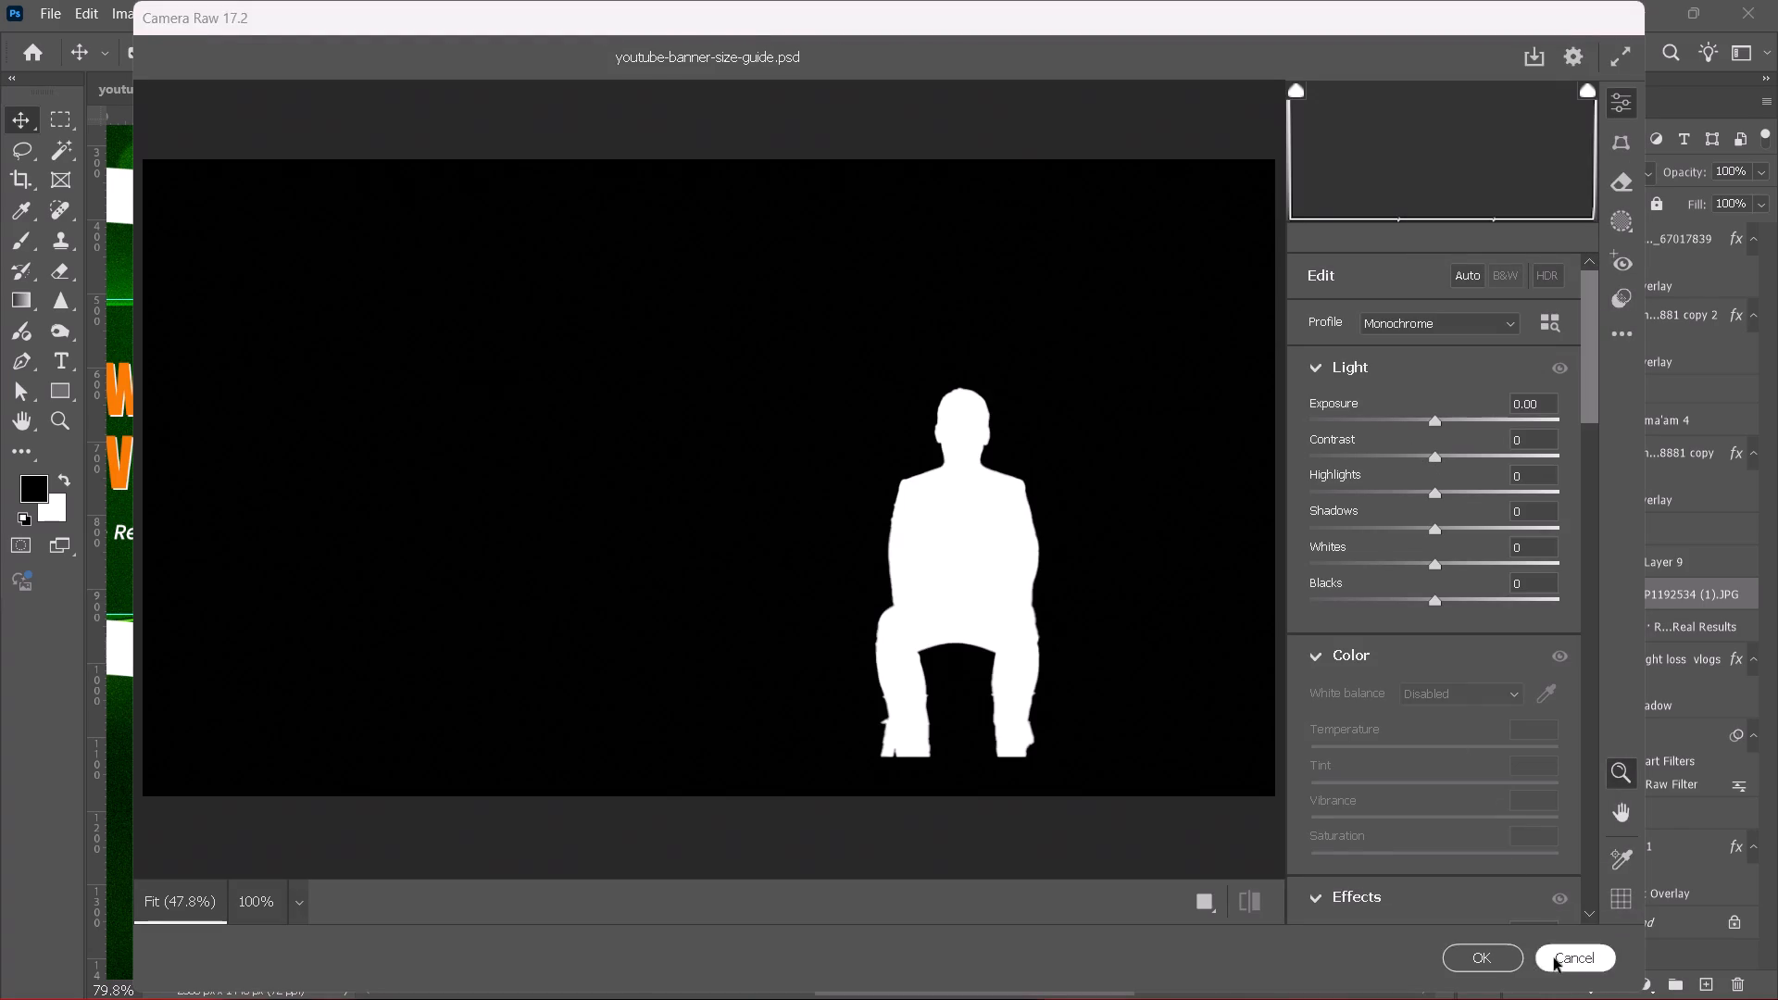
Adjust the man's photo with the Camera Raw Filter, raising exposure, setting contrast to +7 and increasing vibrance.
left_click(1564, 597)
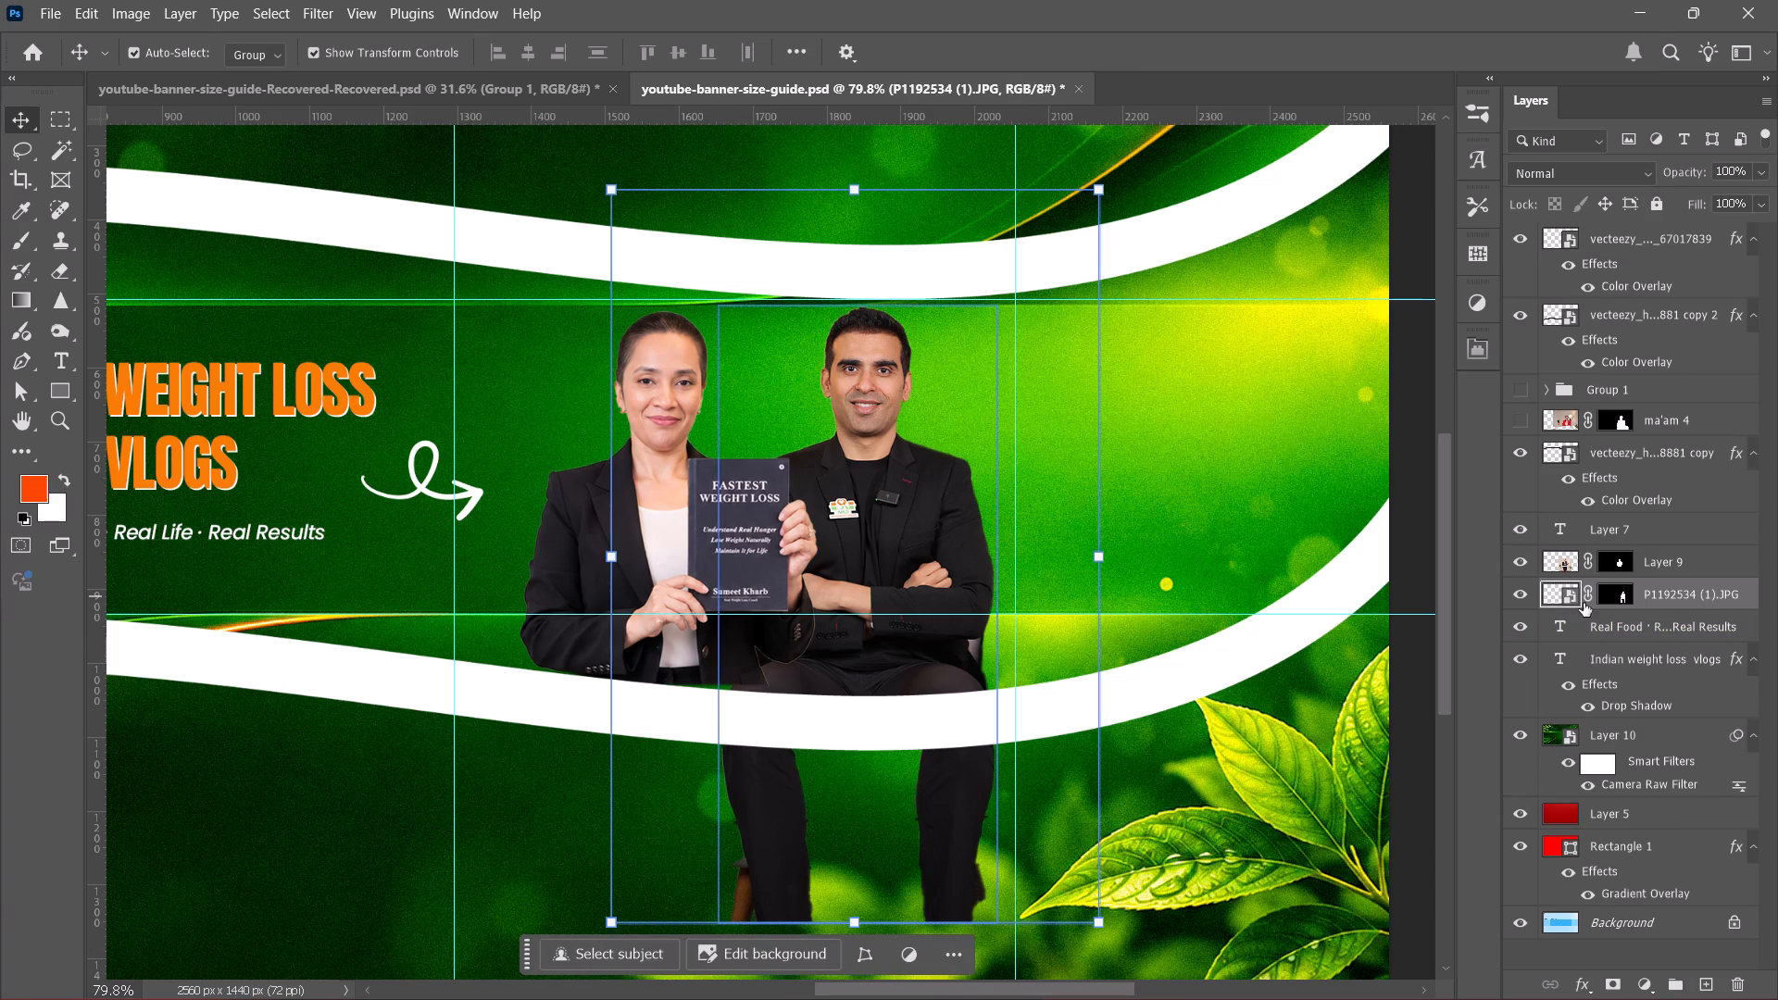
right_click(1676, 603)
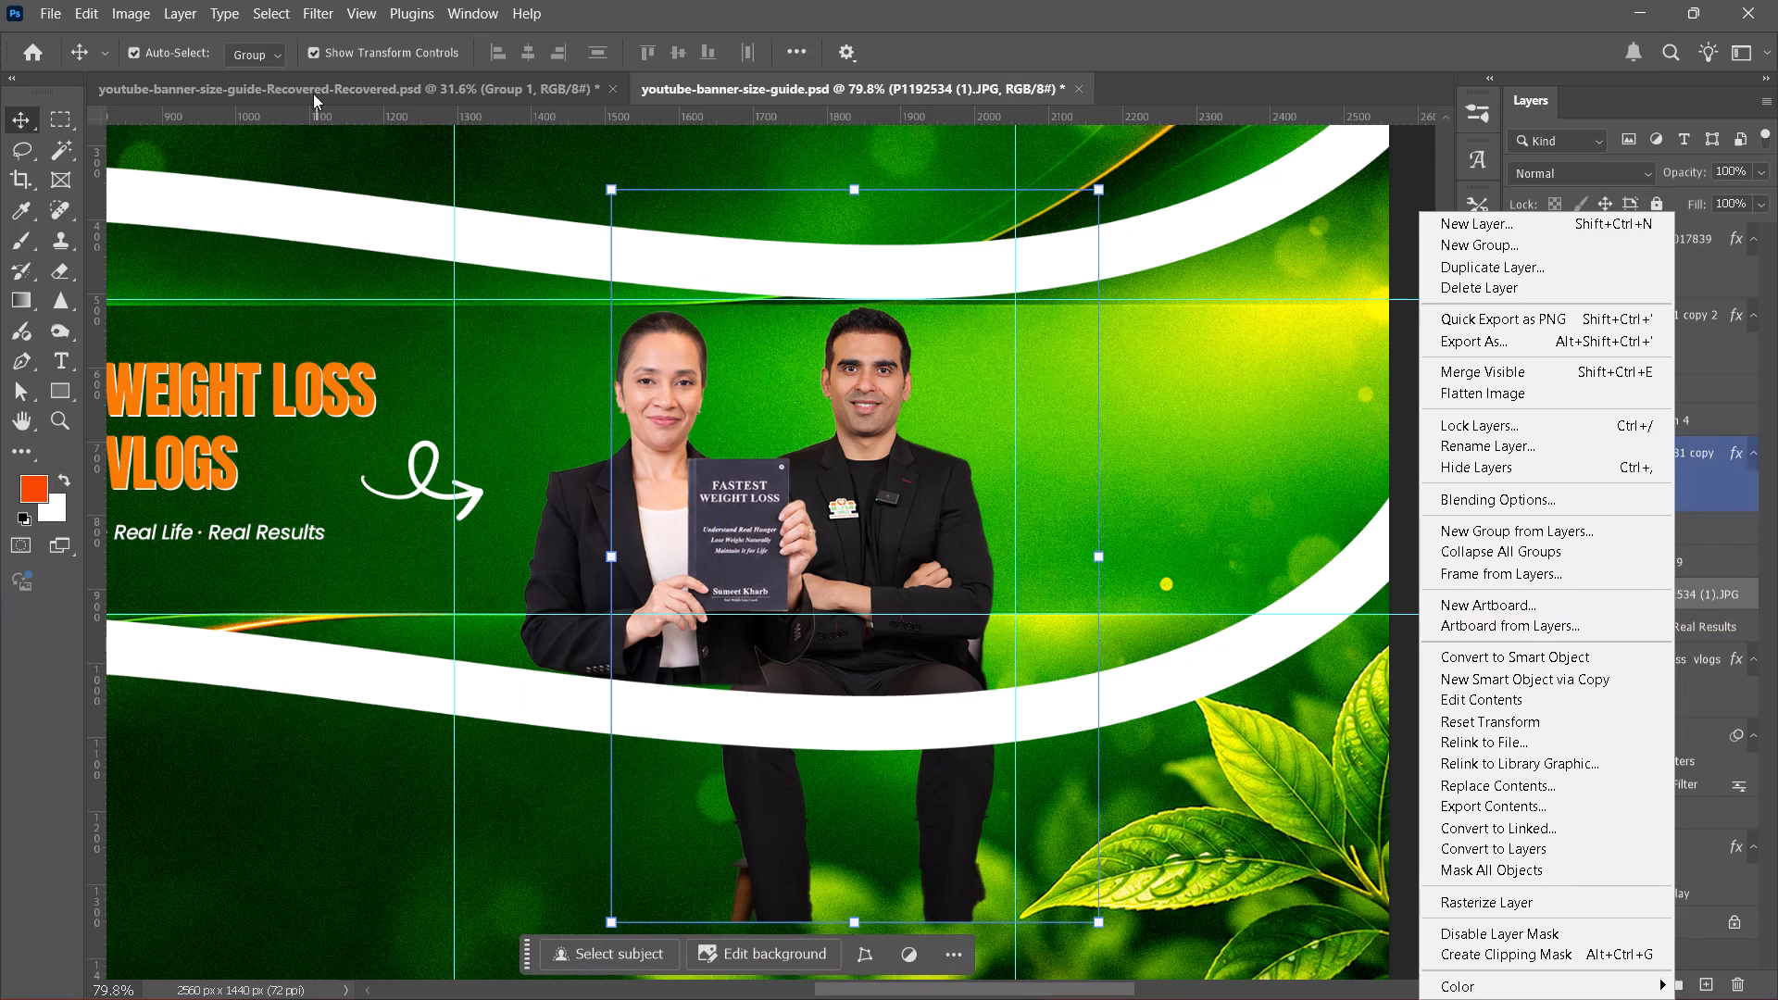
left_click(316, 10)
left_click(297, 0)
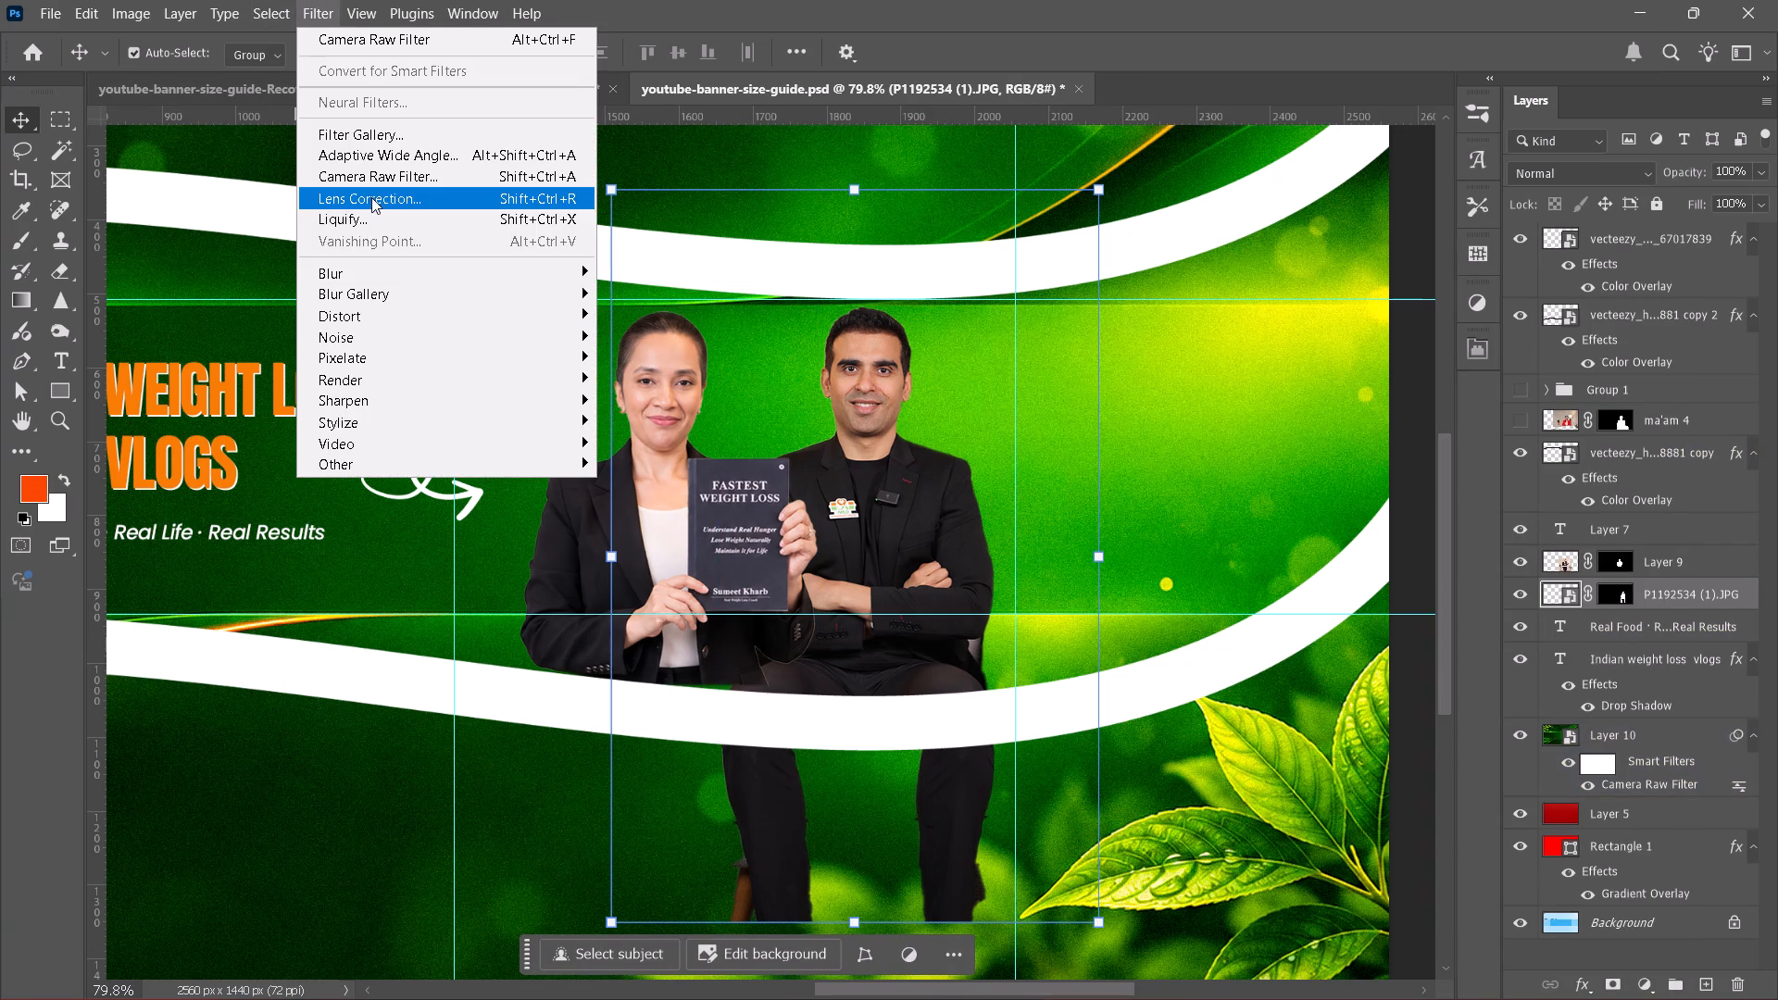
left_click(375, 184)
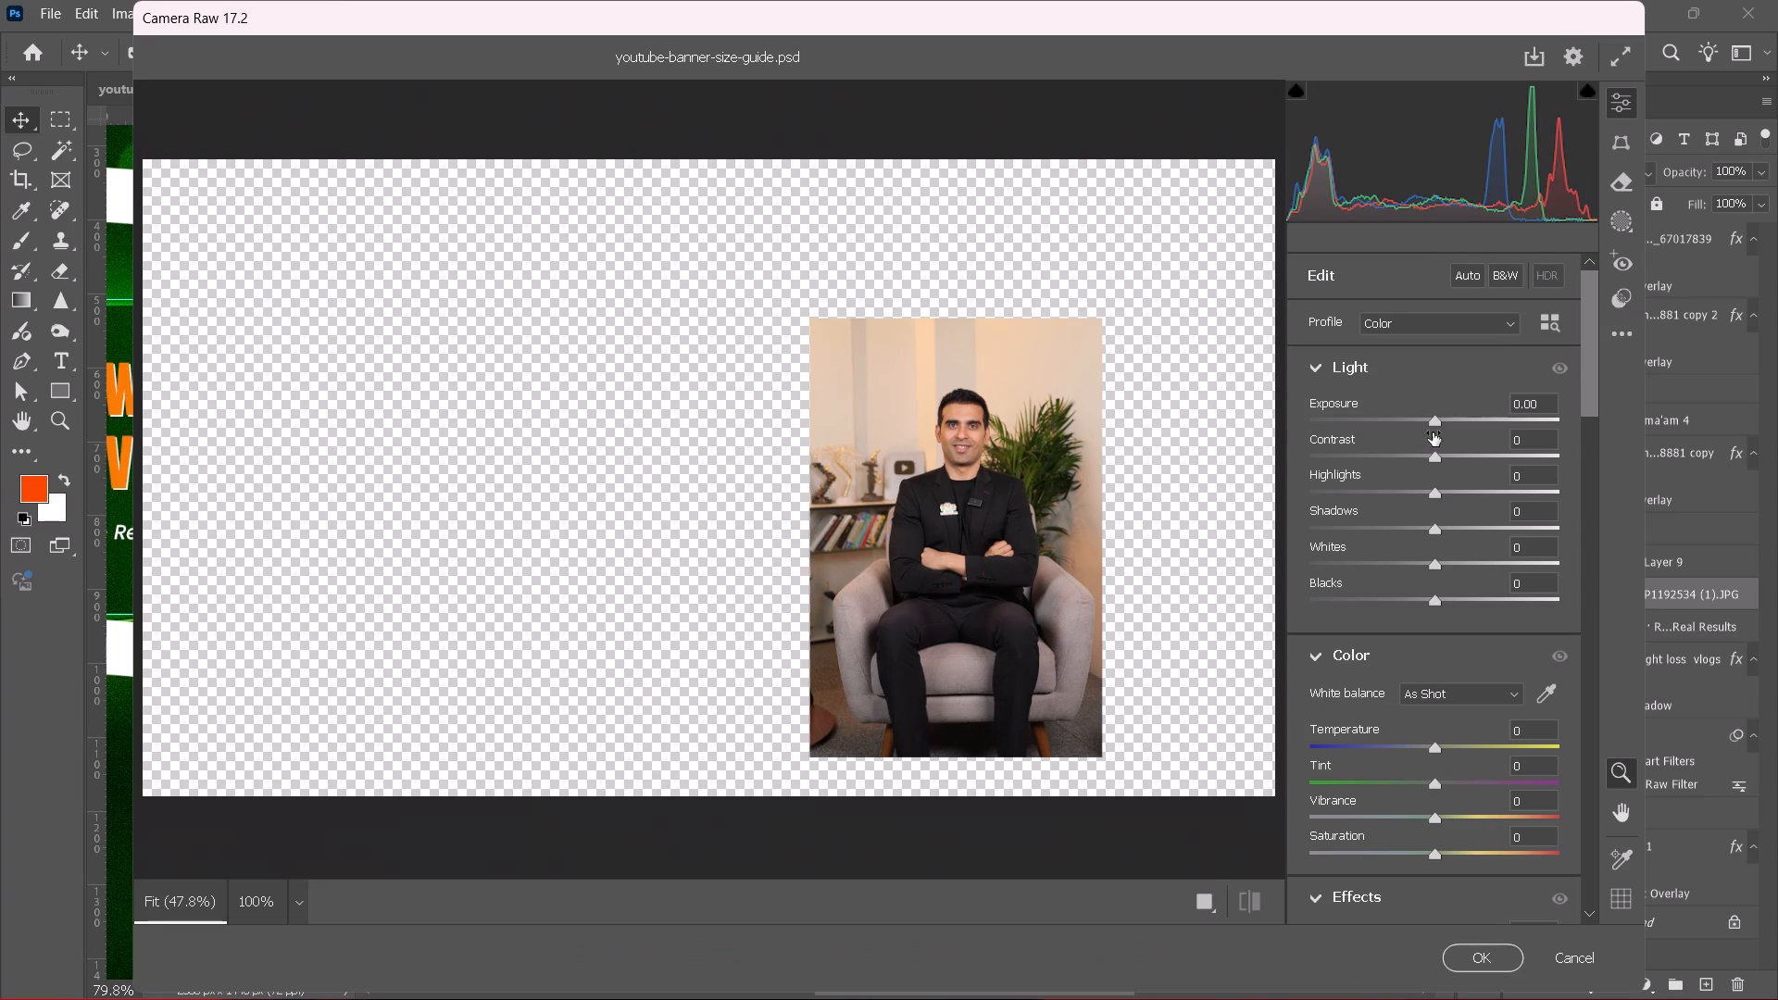
left_click(1438, 425)
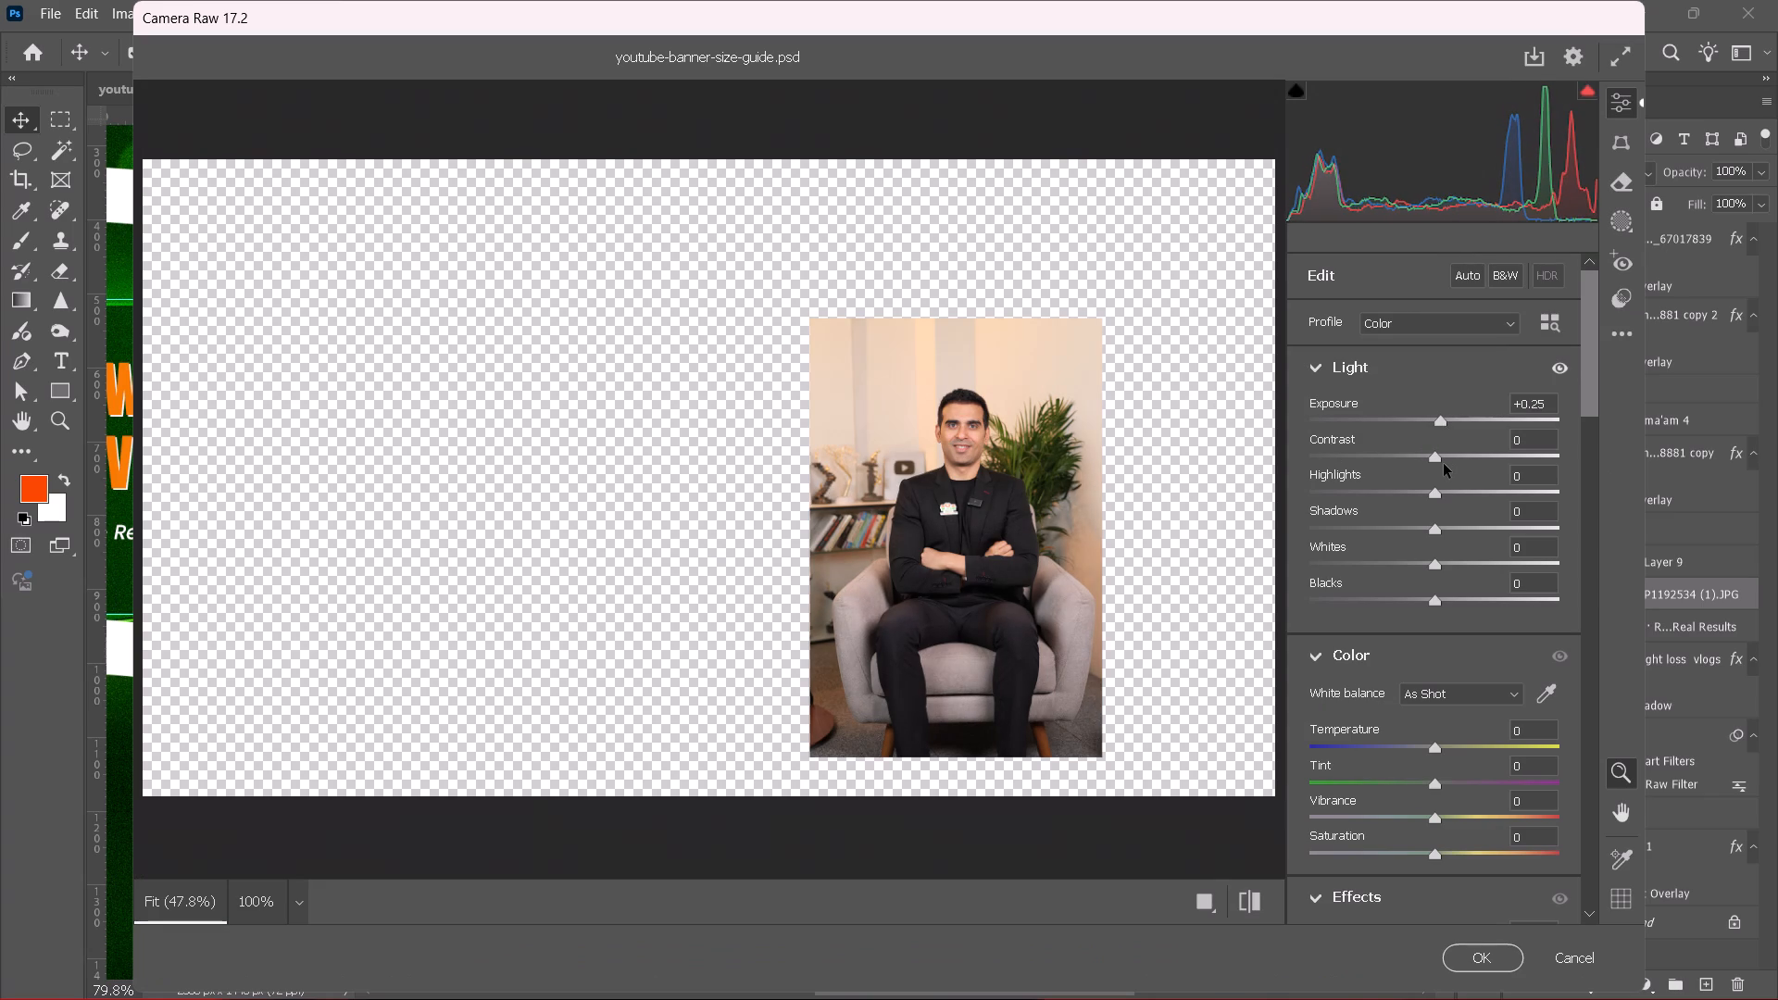
left_click(1444, 464)
left_click(1440, 456)
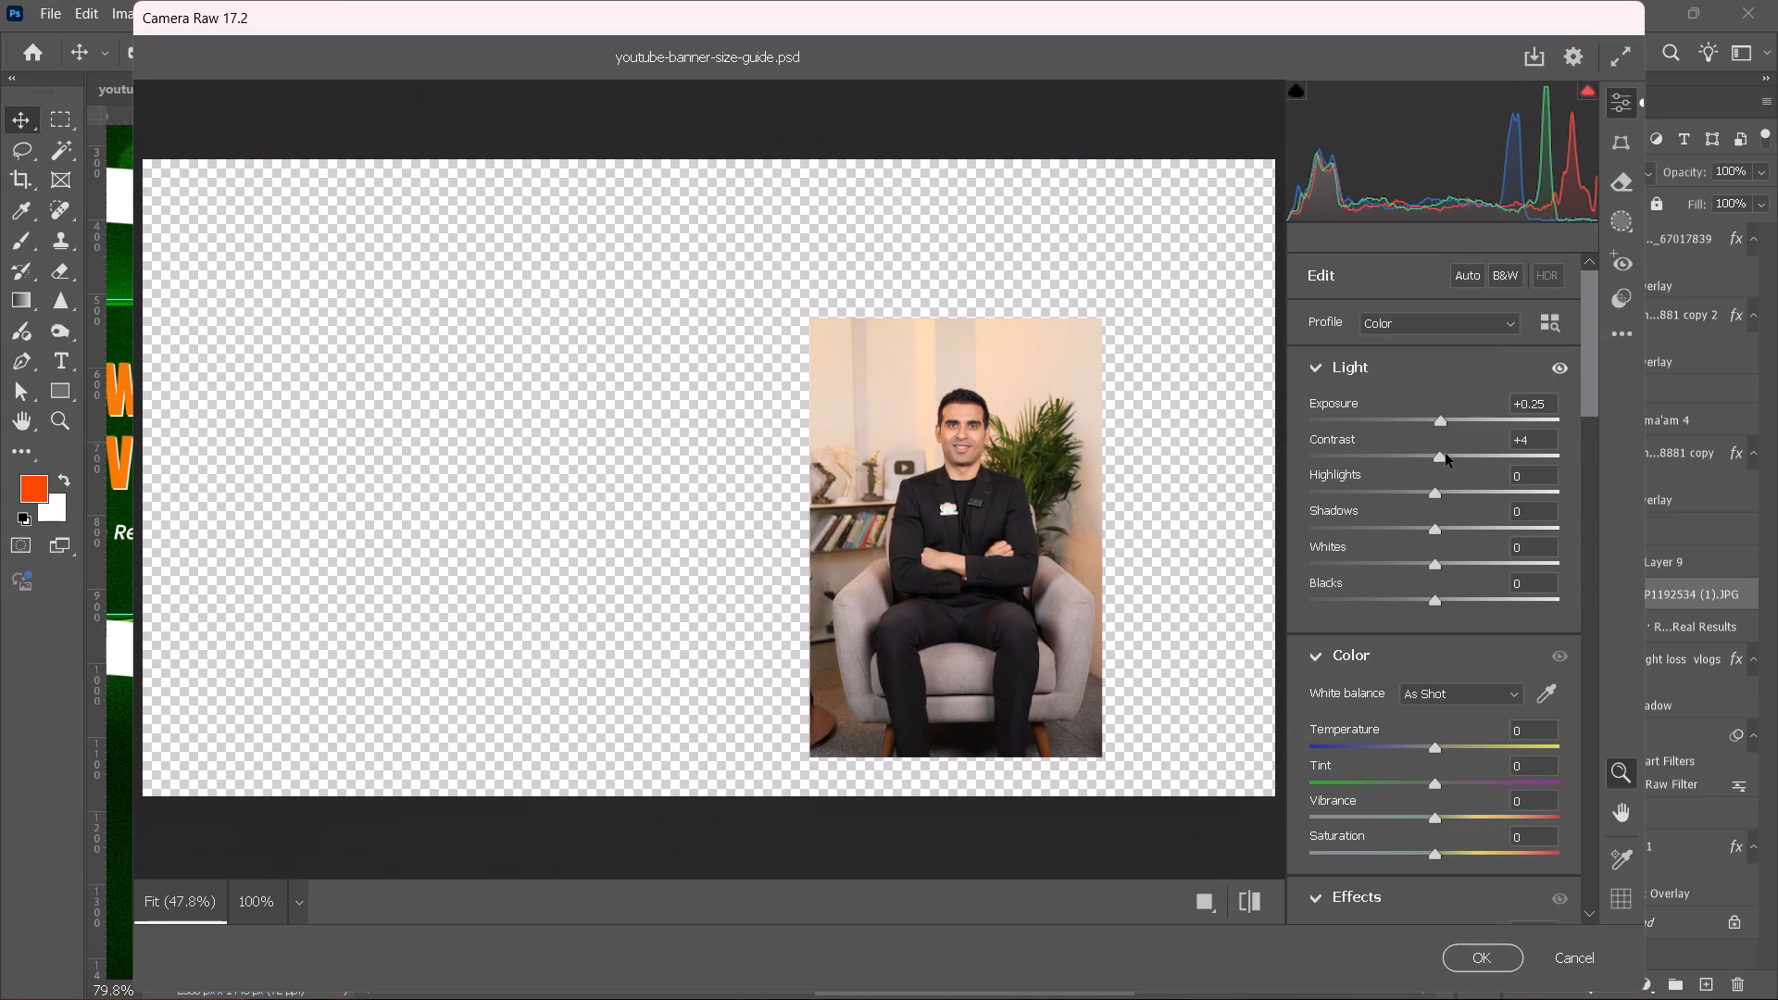
left_click(1448, 422)
left_click(1448, 422)
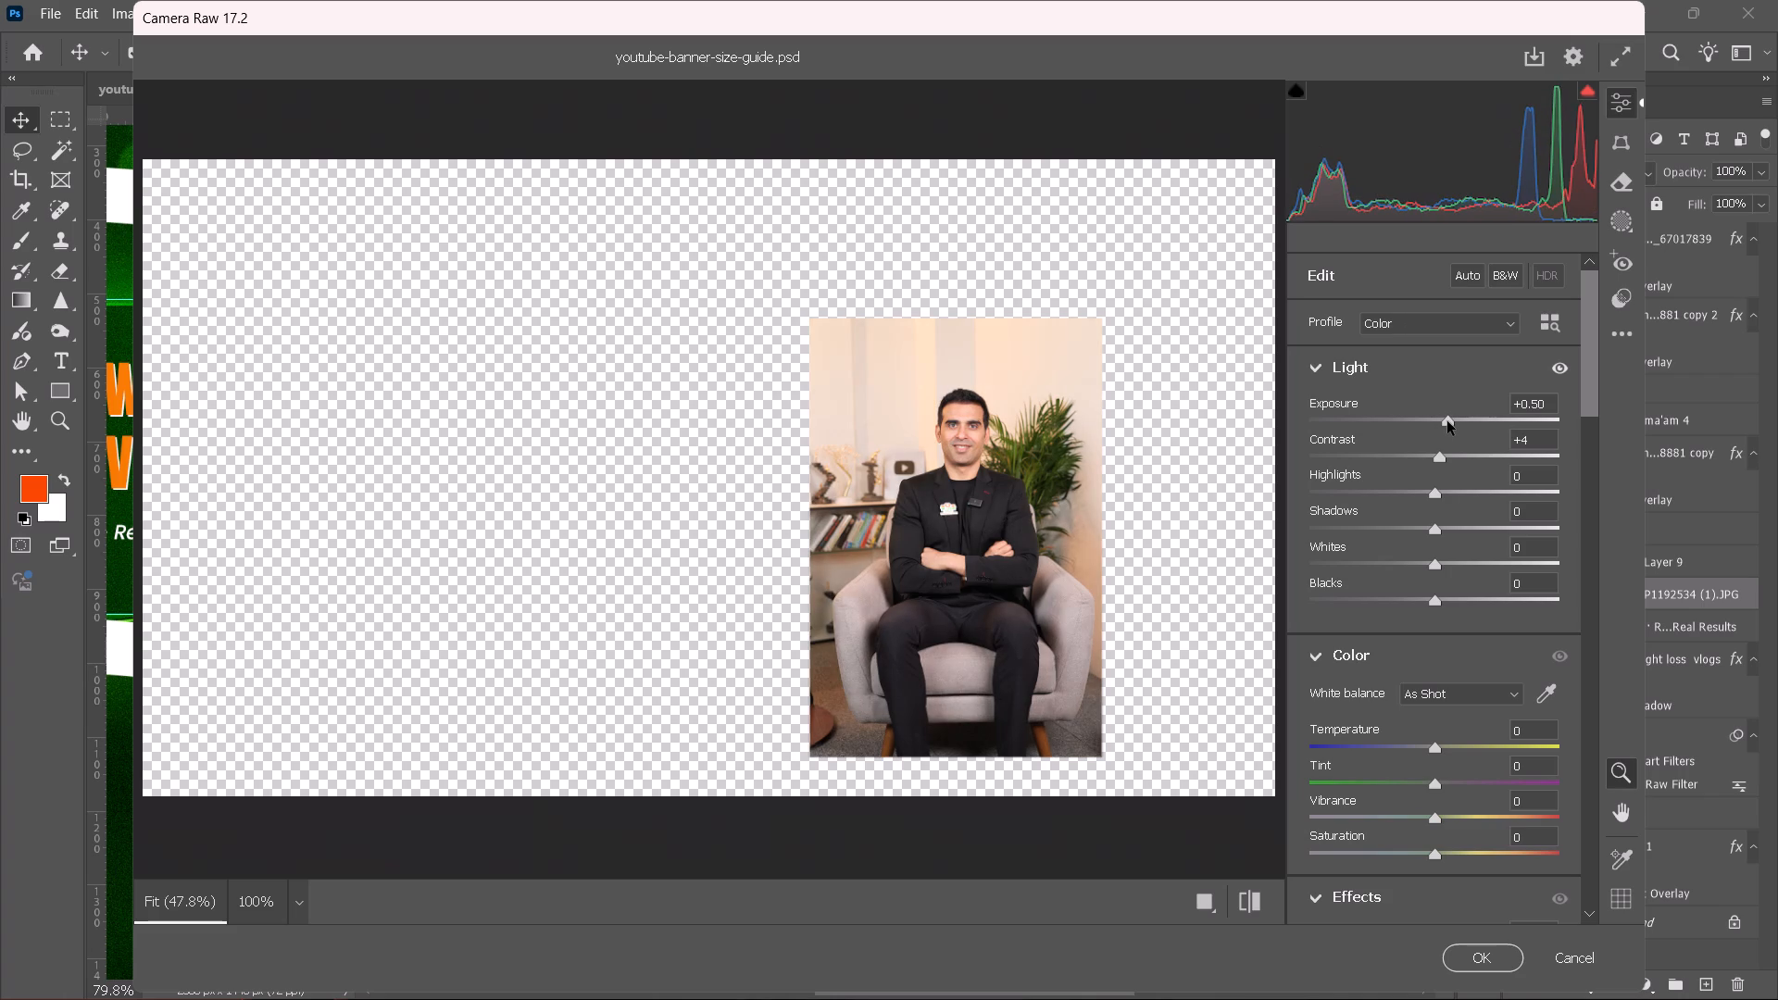
left_click(1442, 456)
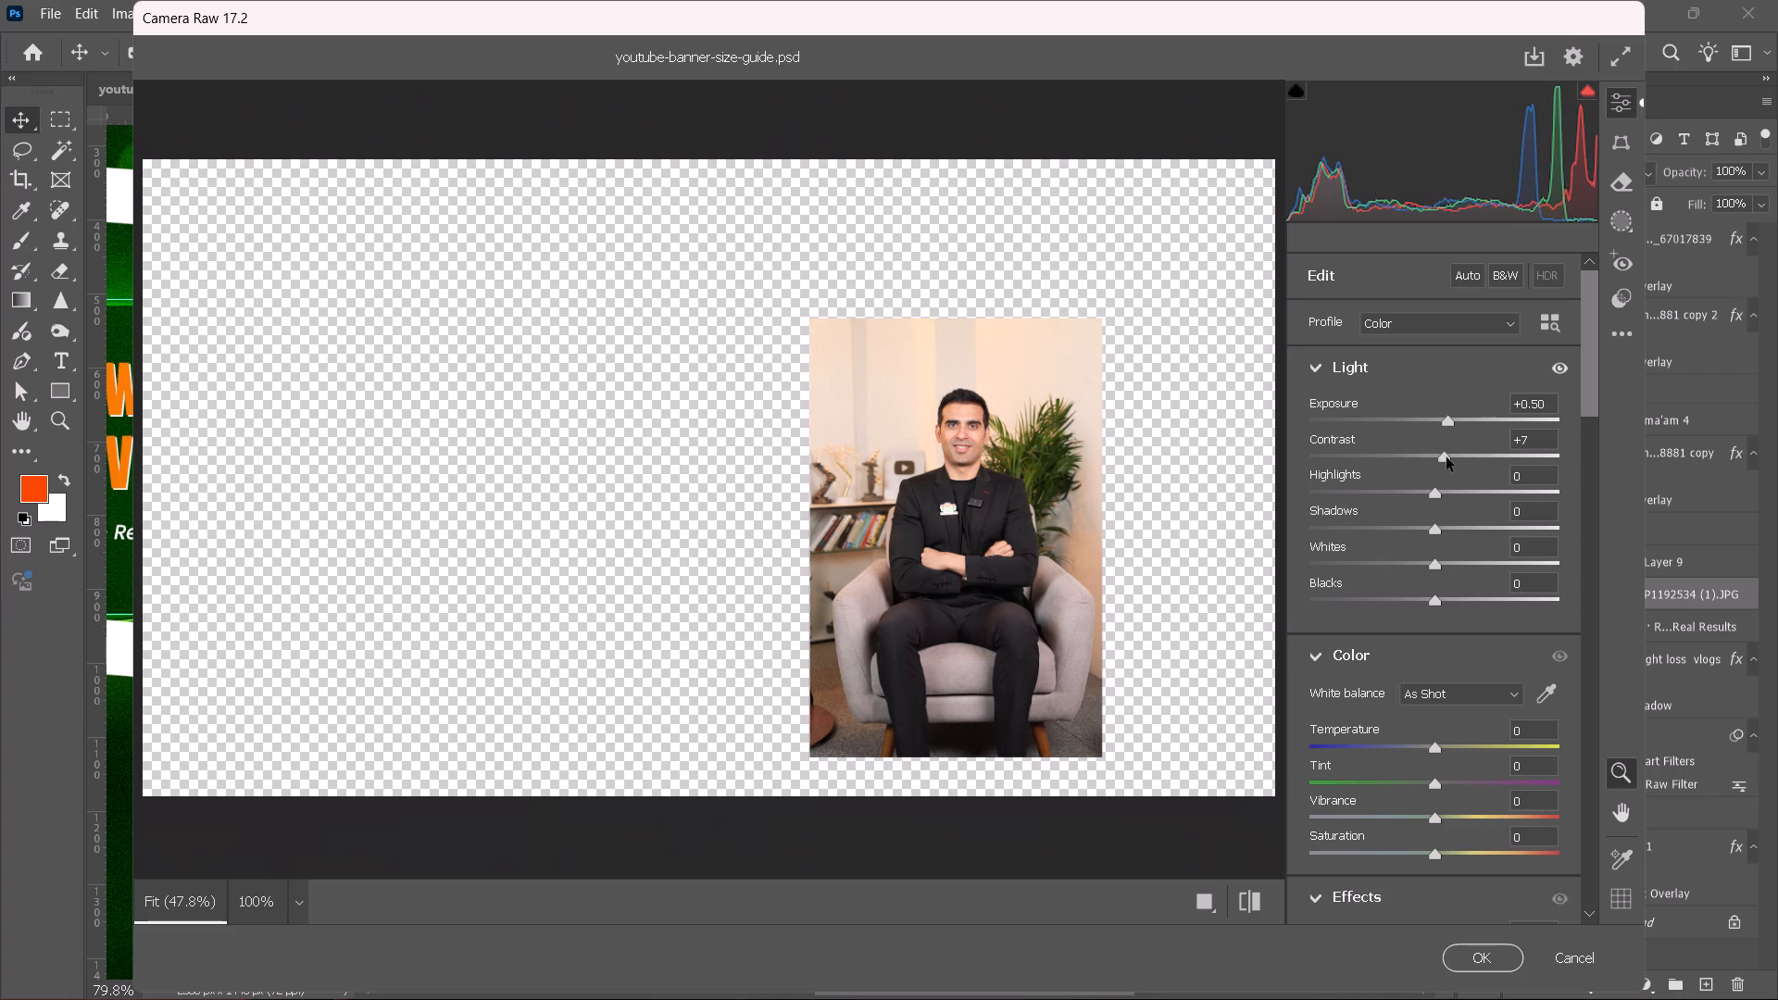
left_click_drag(1444, 823, 1458, 823)
left_click_drag(1444, 421, 1441, 430)
left_click(1469, 957)
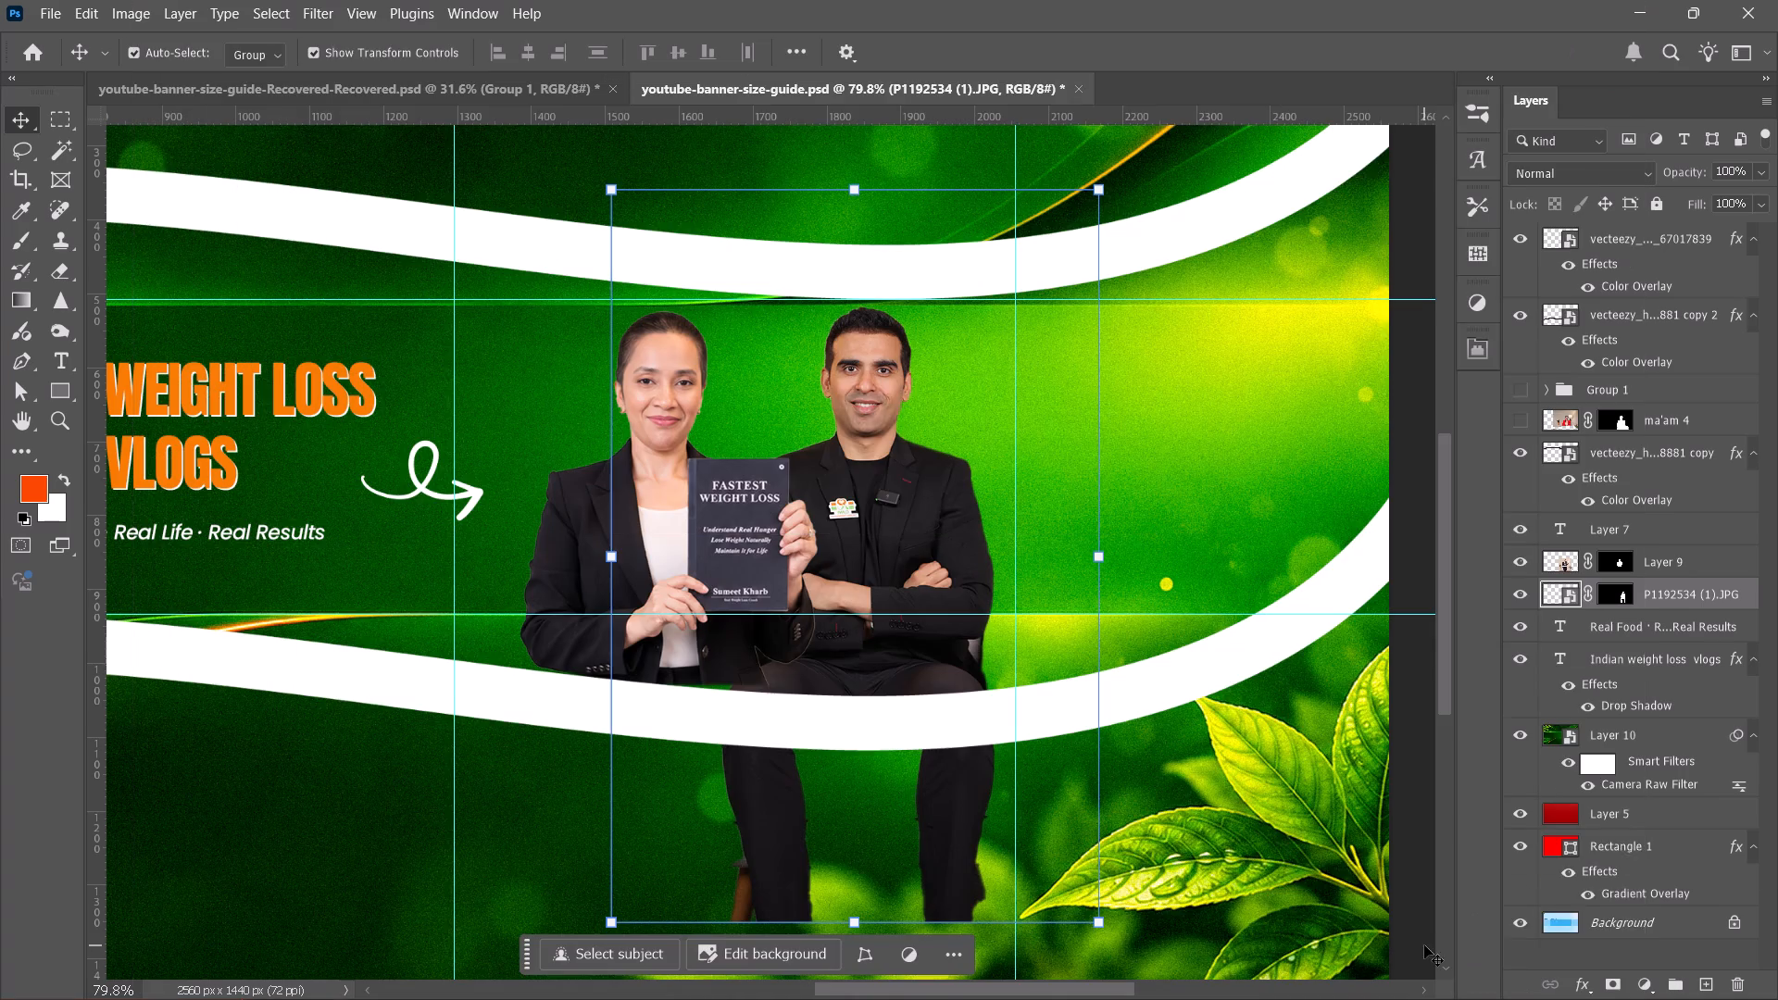
Examine the whole banner composition, checking the adjusted man against the woman, the title and the white waves.
left_click(1402, 648)
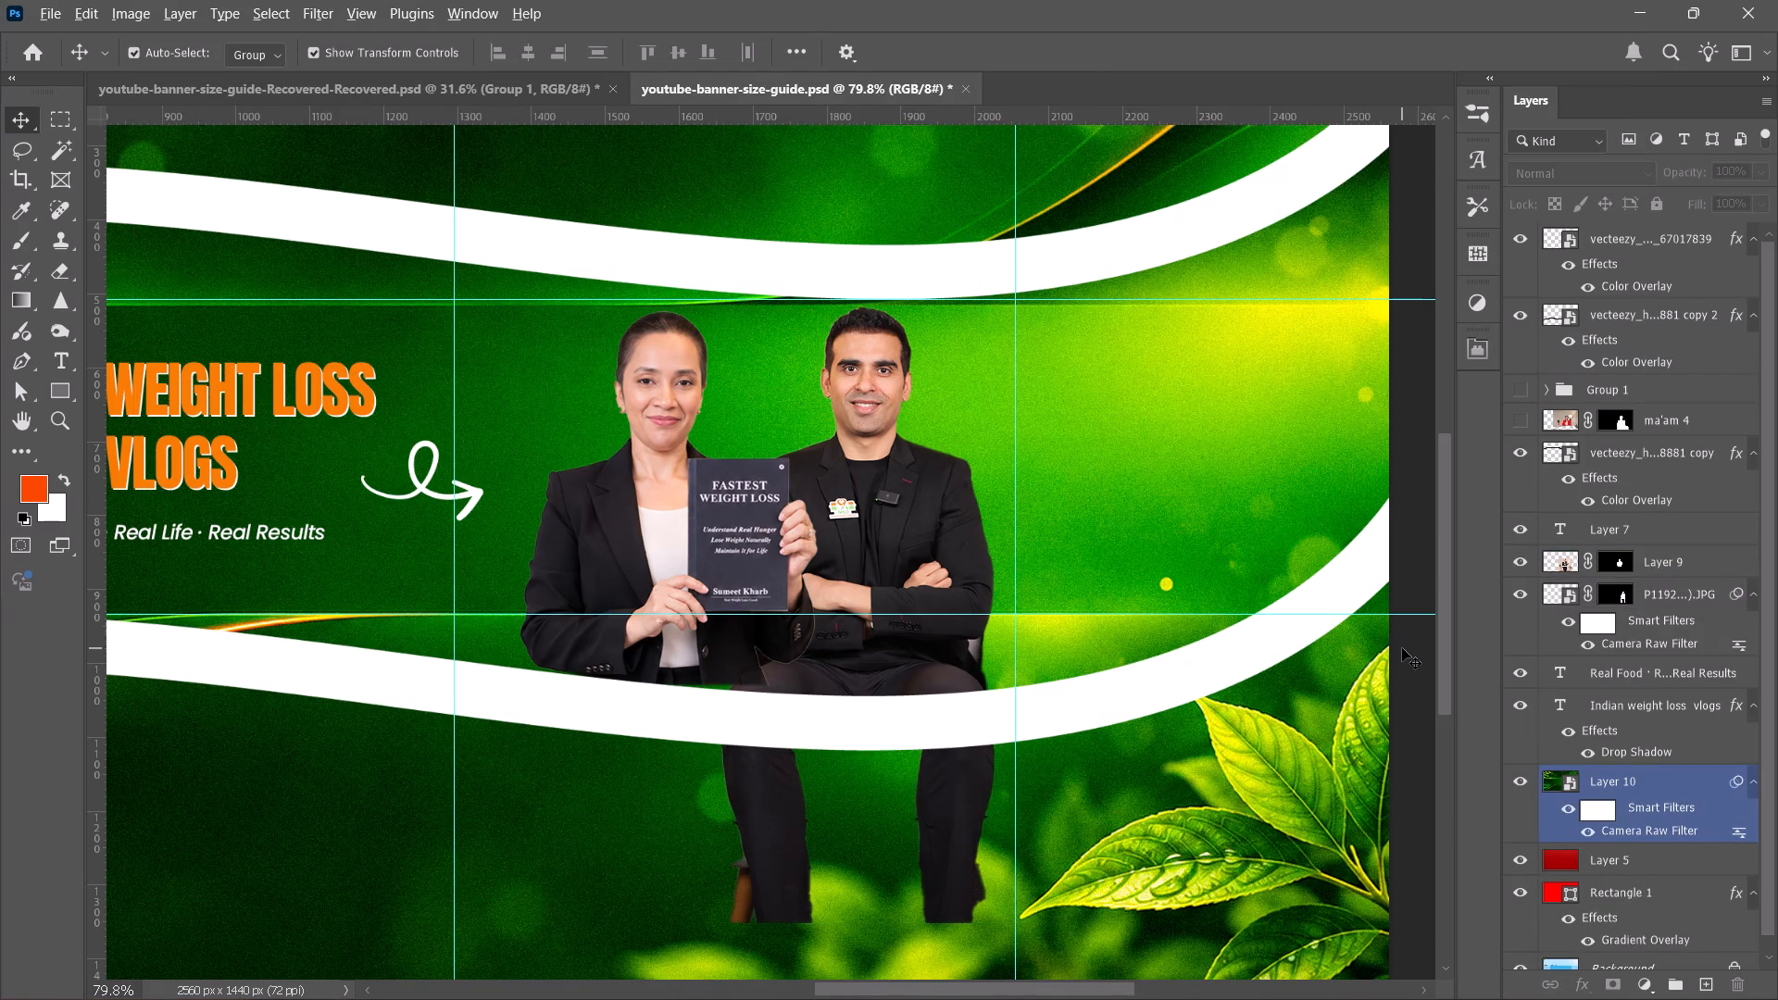
scroll(1402, 648, "down", 3, "alt")
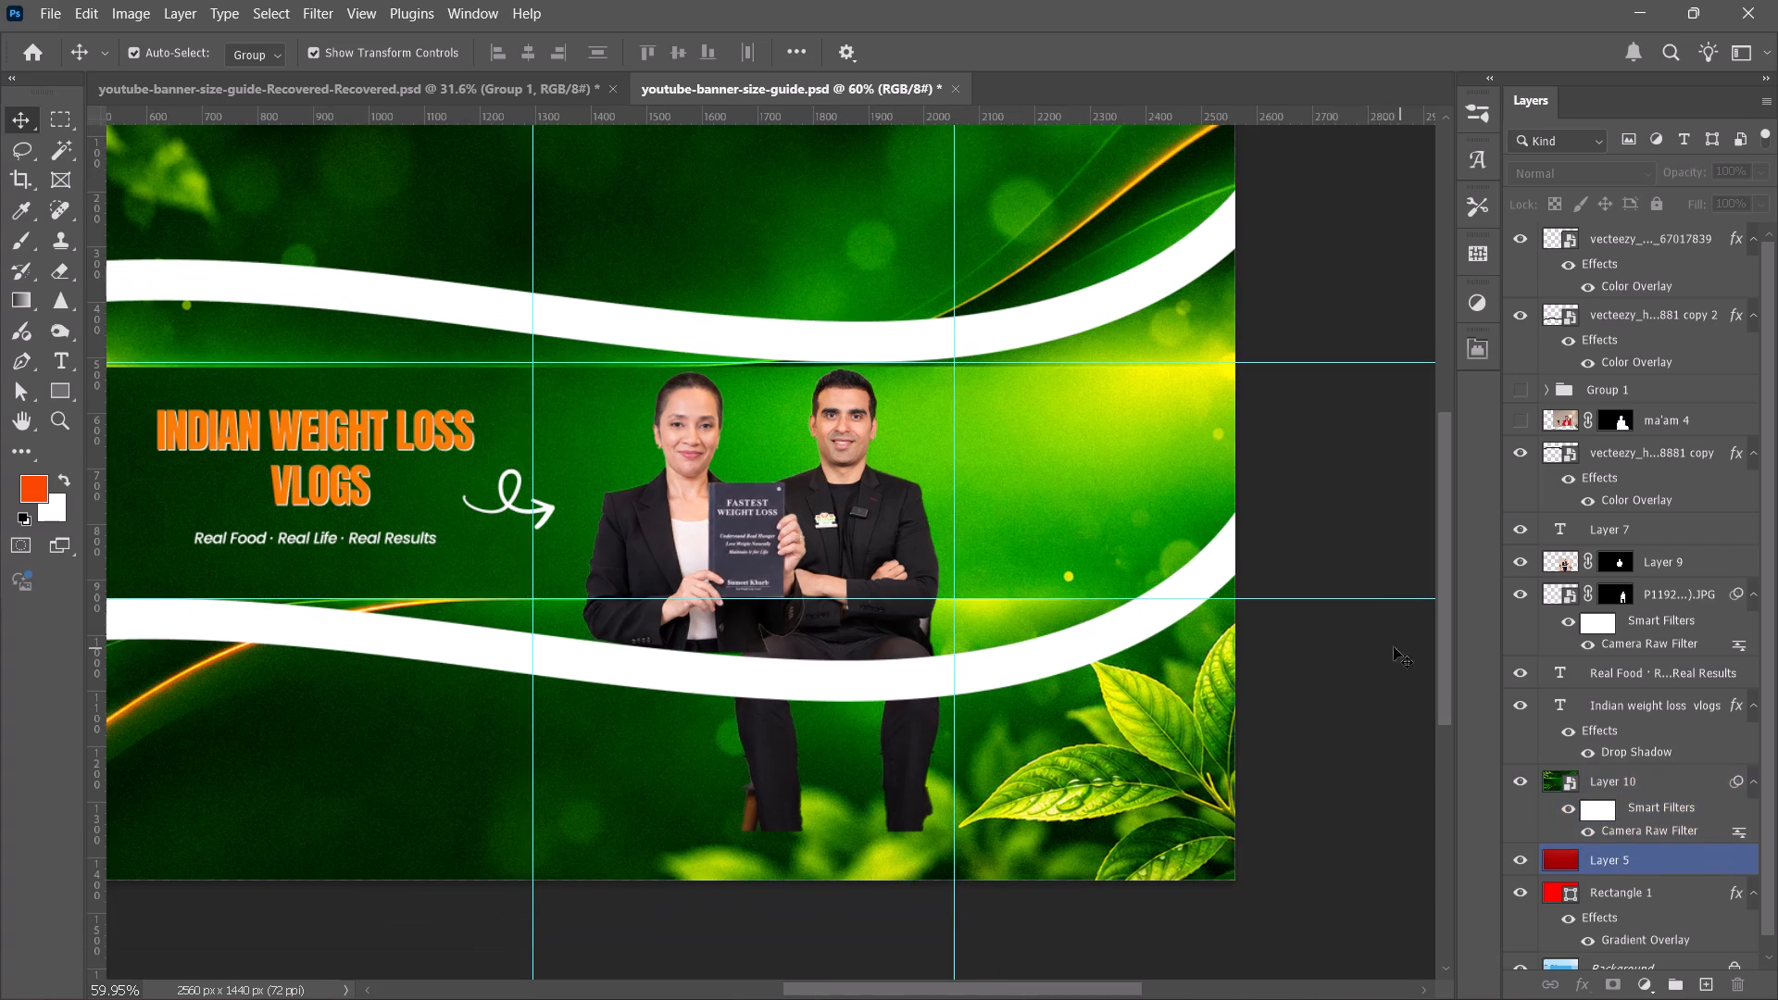
key("space")
key("space")
key("space")
key("space")
key("space")
key("space")
key("space")
key("space")
key("space")
key("space")
key("space")
key("space")
key("space")
key("space")
key("space")
left_click_drag(1263, 652, 1406, 639)
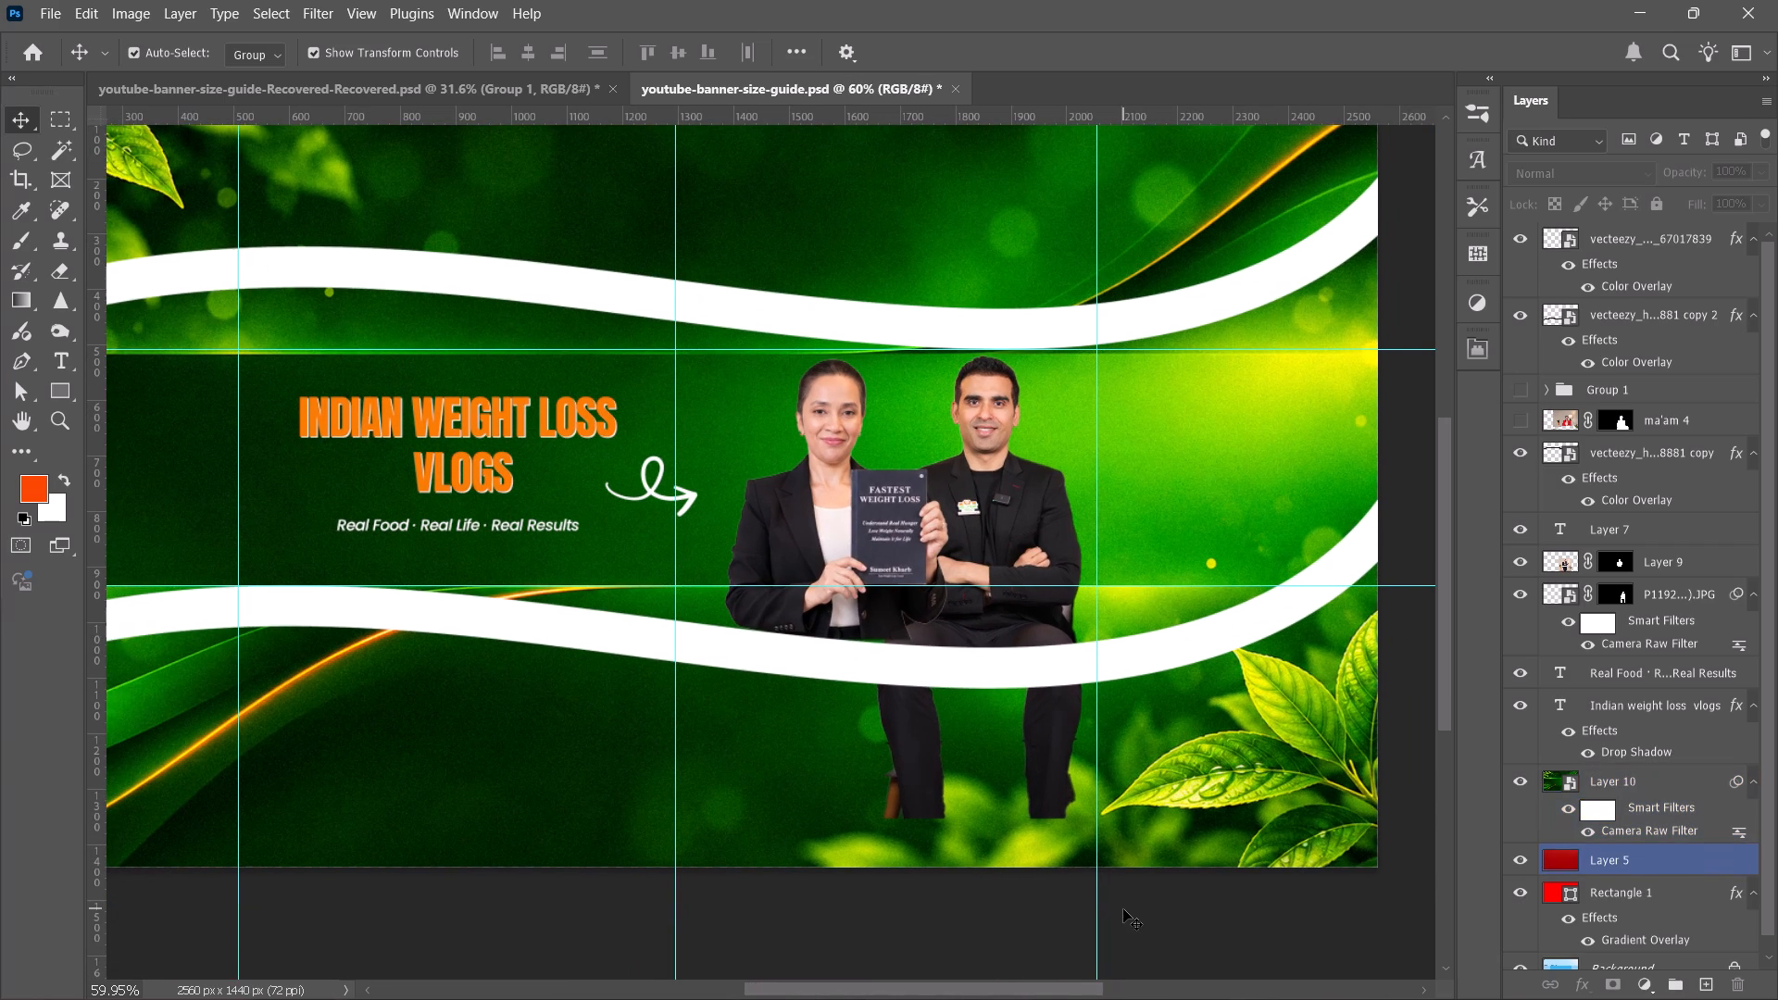
left_click(1123, 909)
key("space")
key("space")
key("space")
key("space")
key("space")
key("space")
key("space")
left_click_drag(895, 918, 1022, 918)
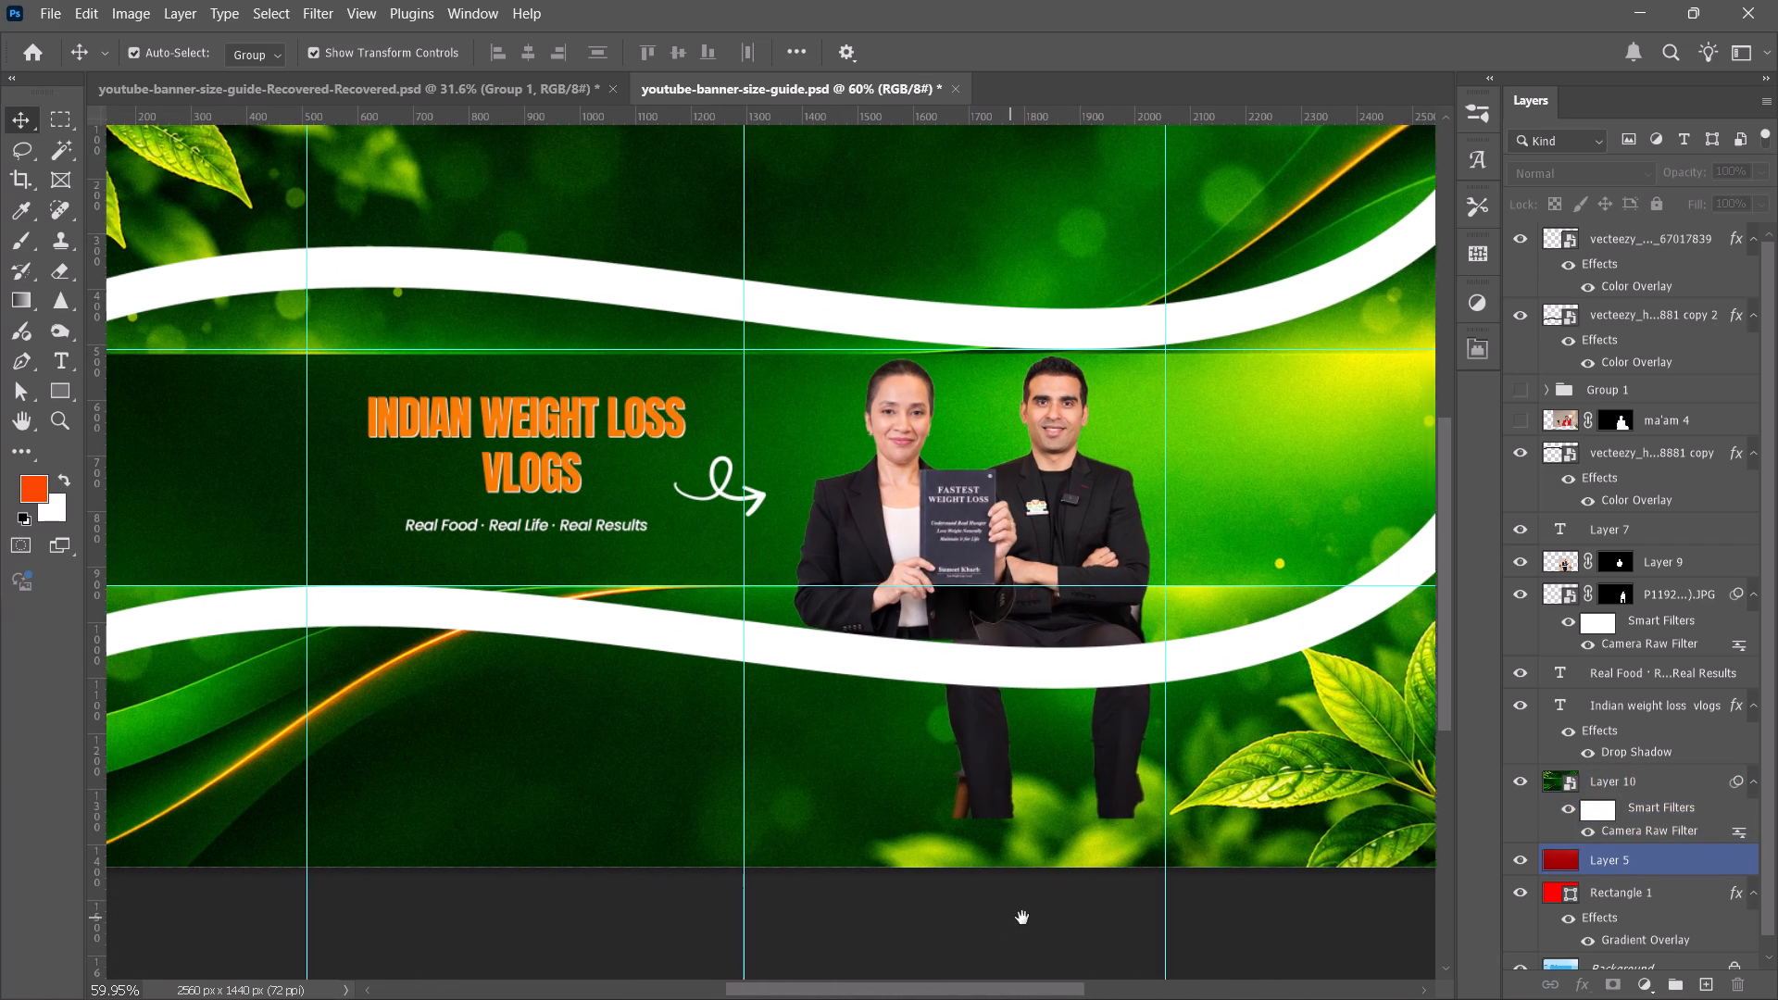
left_click_drag(1022, 918, 1028, 918)
scroll(1028, 918, "down", 2, "alt")
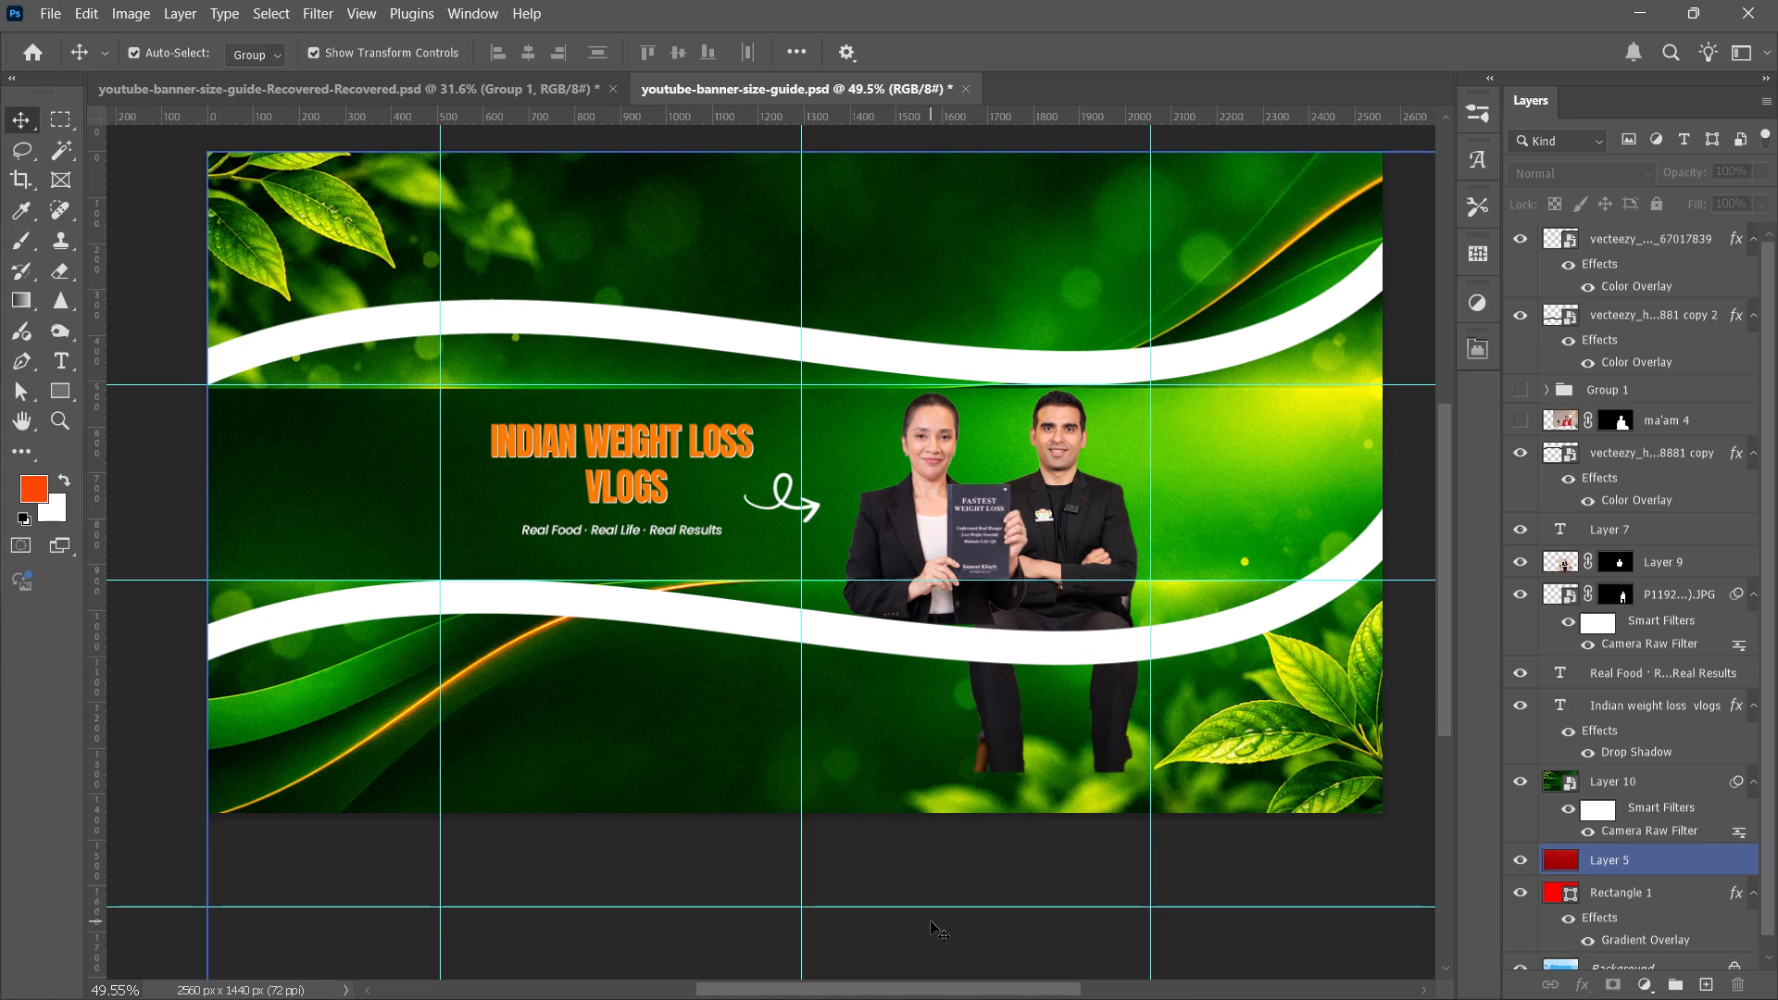
Scale the green leaf background image to 105.61% with its proportions kept.
left_click(915, 855)
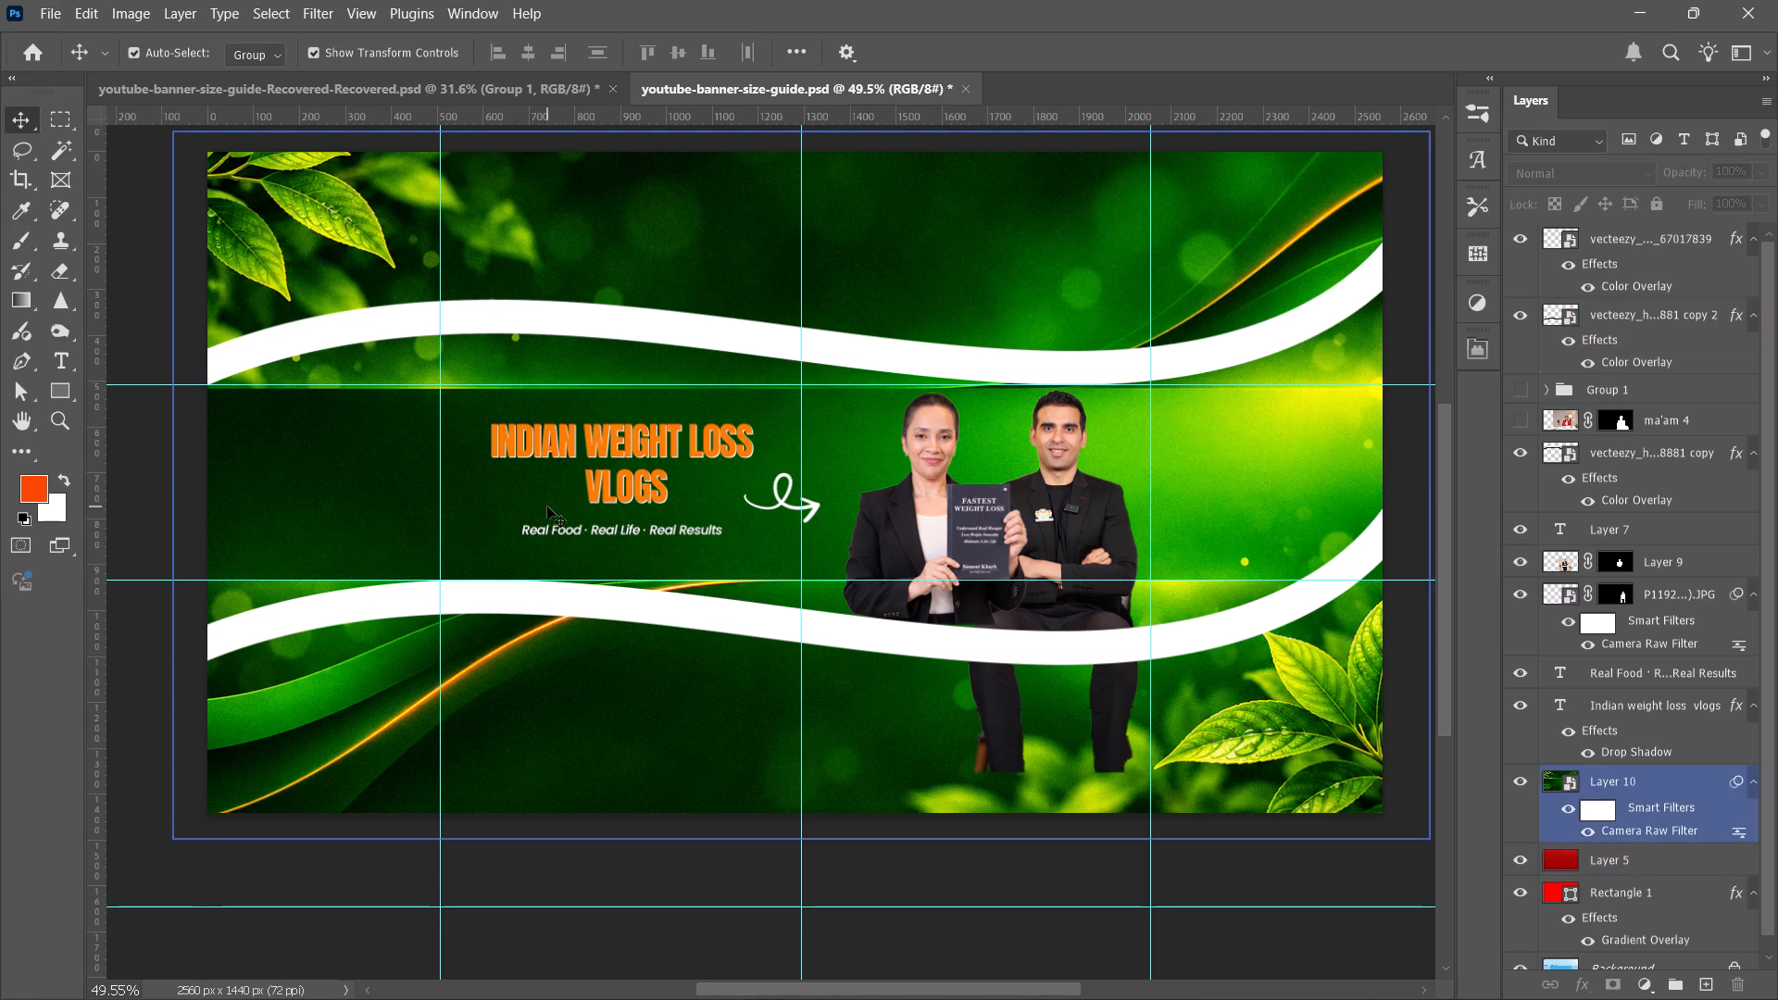
left_click(545, 506)
scroll(958, 385, "down", 3, "alt")
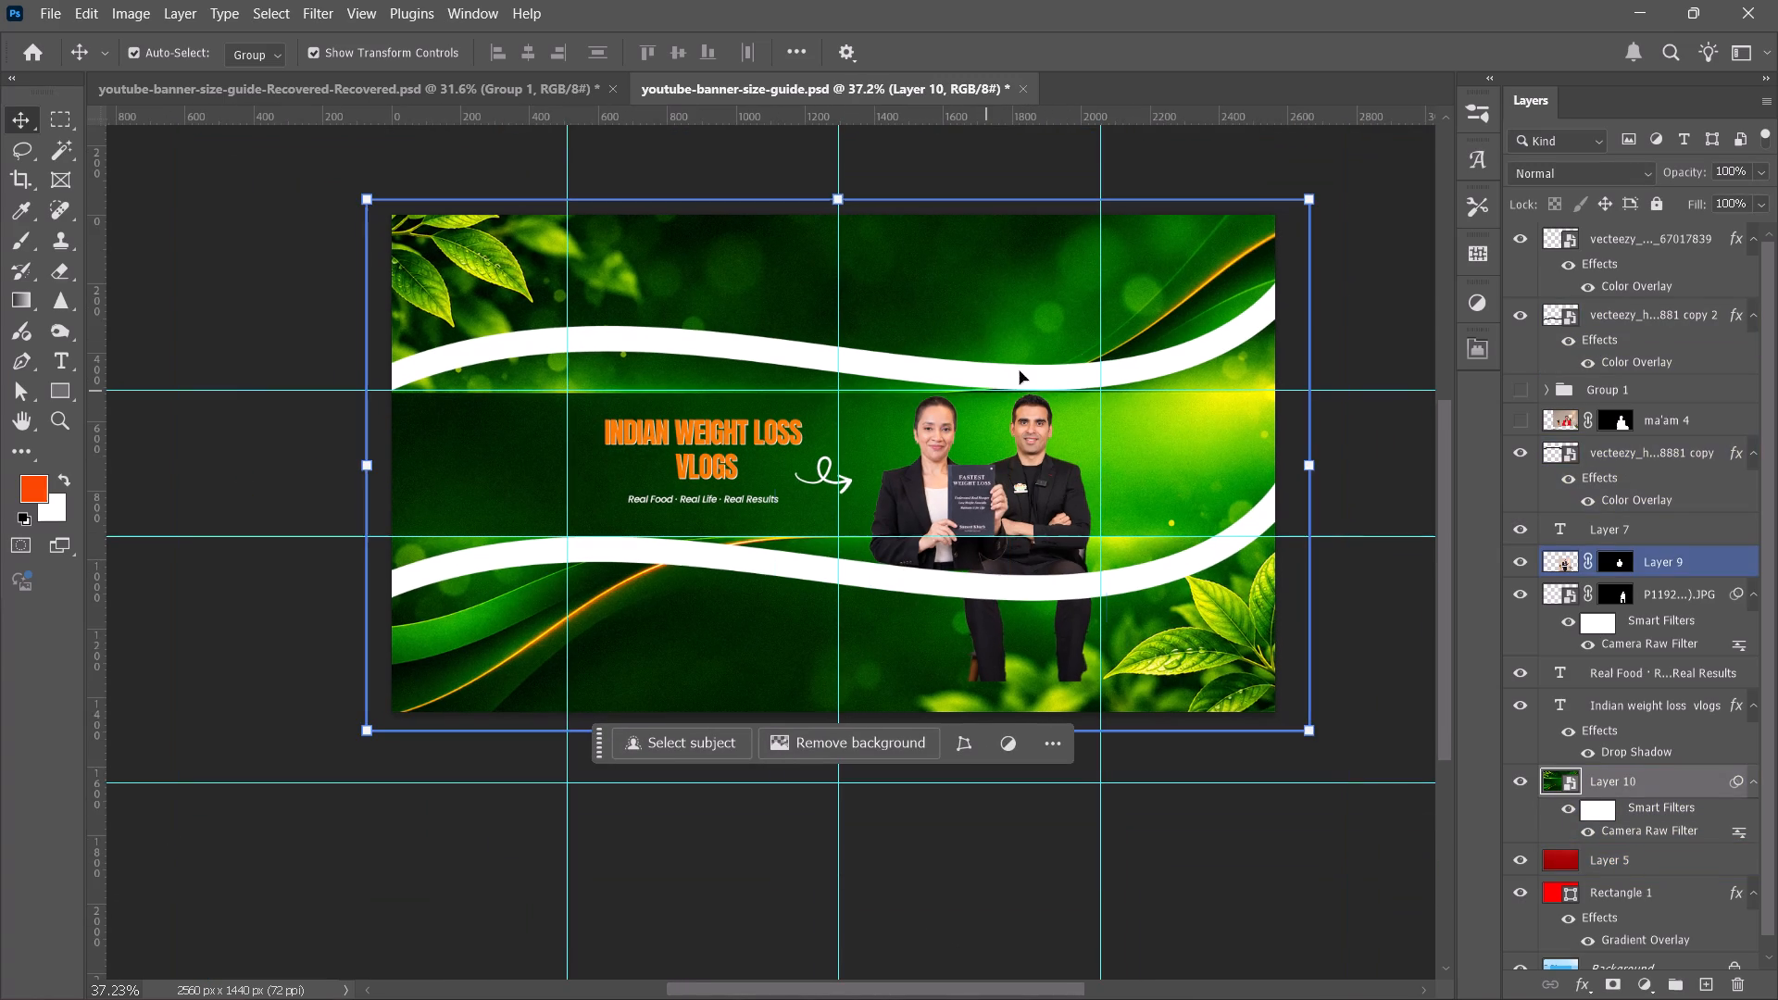
left_click(1313, 203)
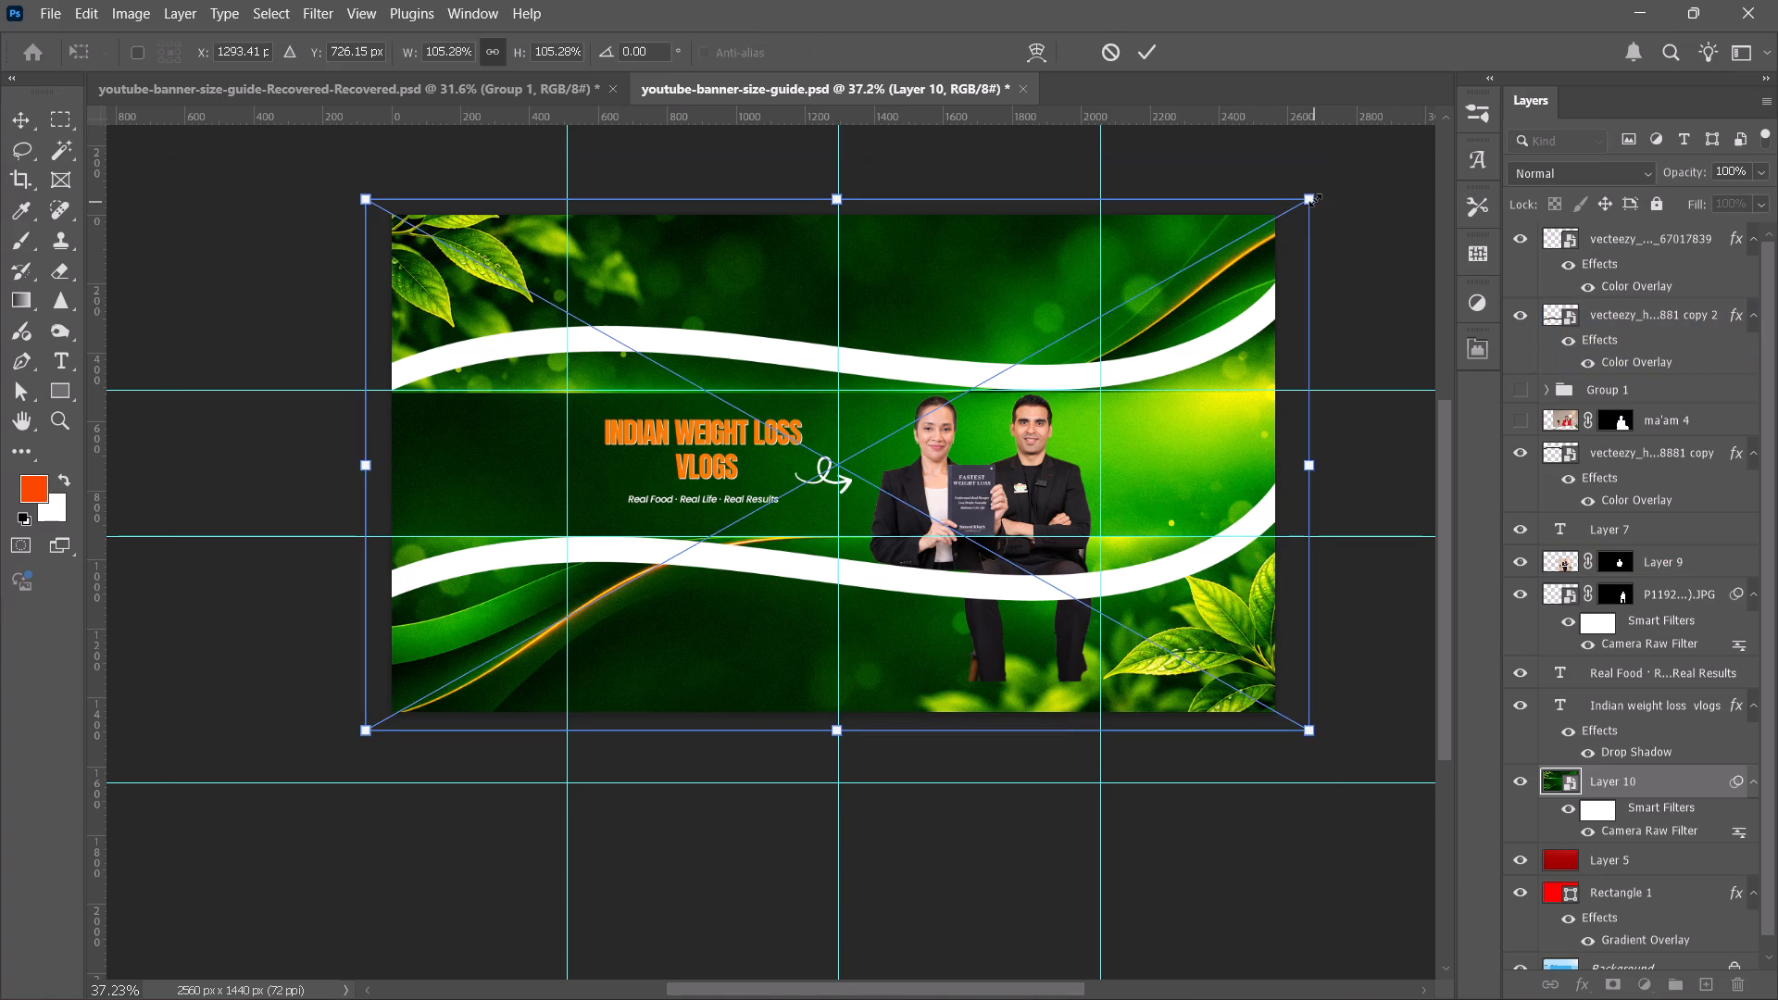
left_click(1153, 44)
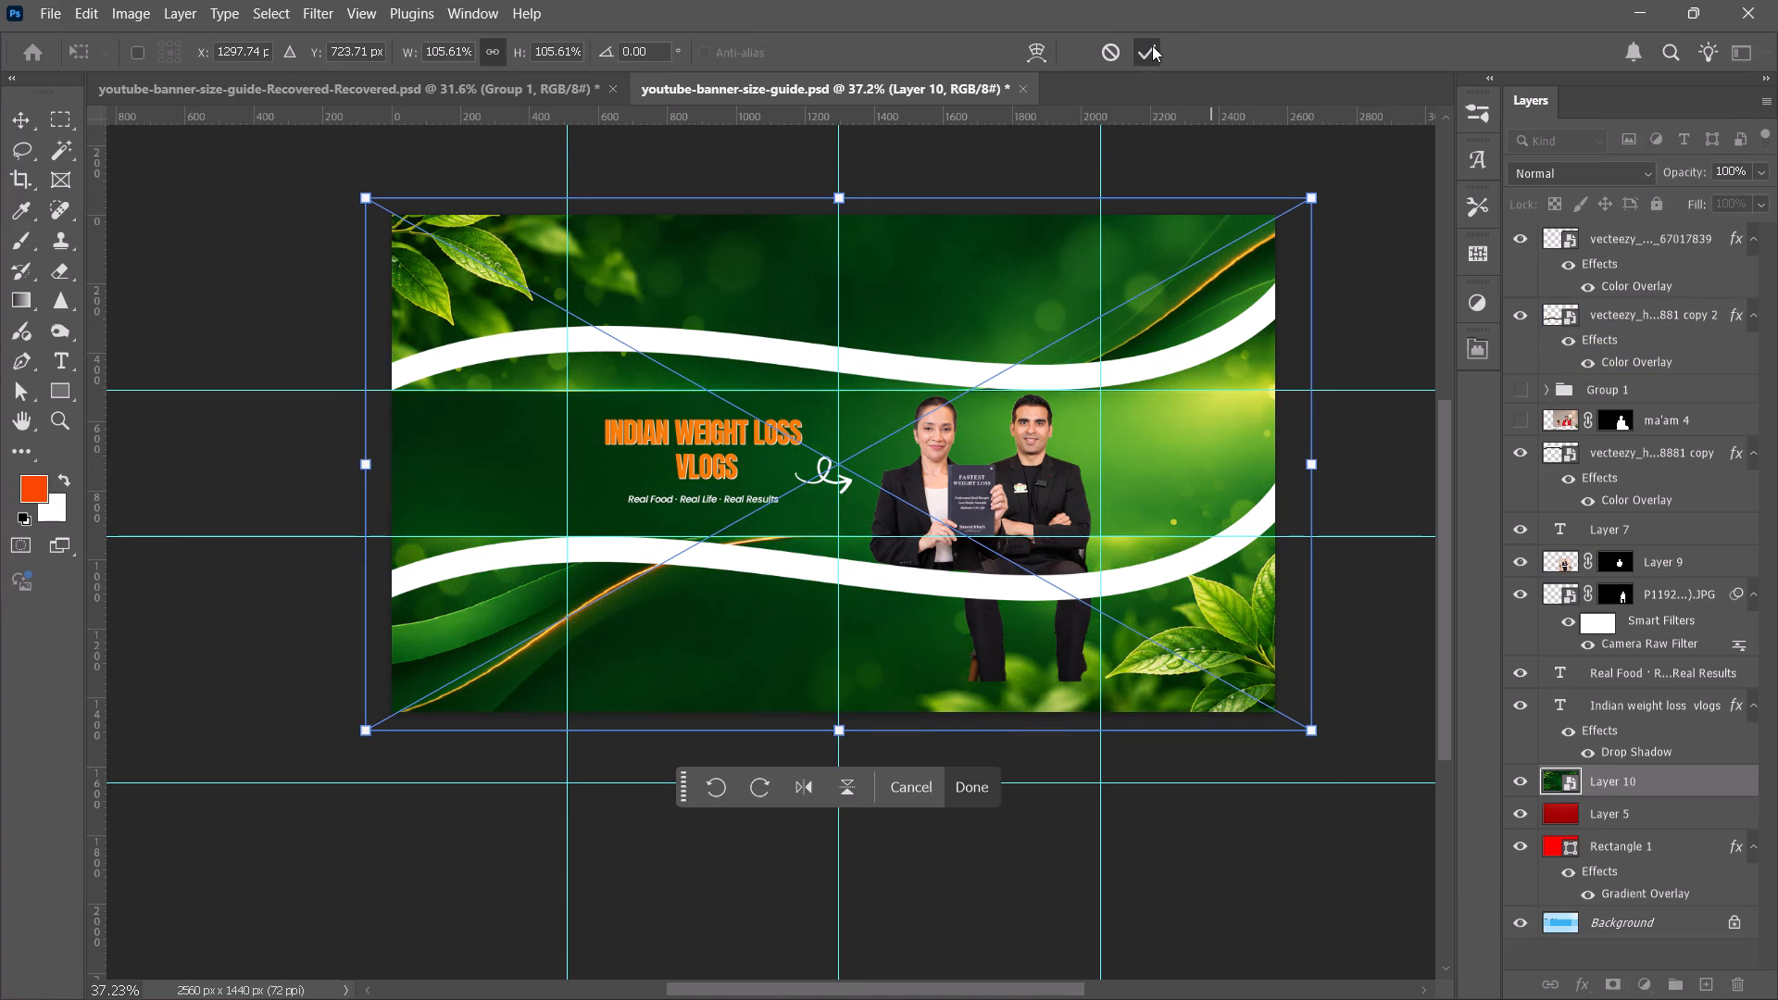
left_click(1372, 496)
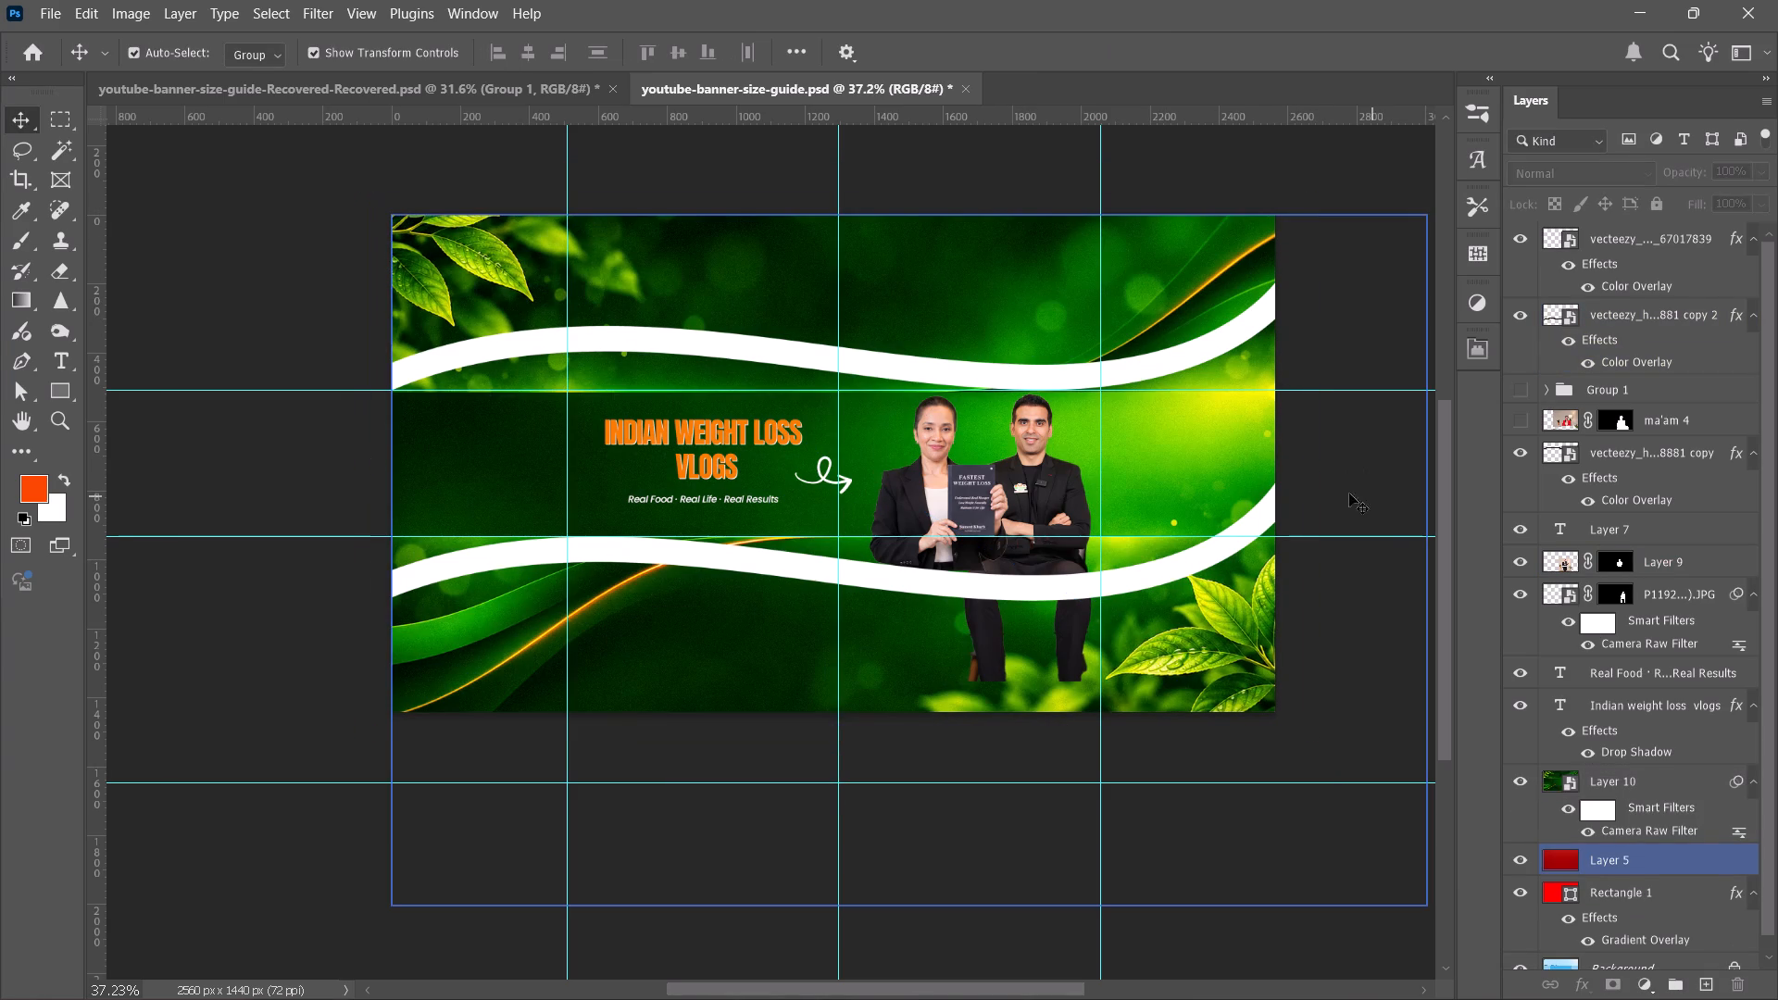
Target the man's layer mask with the Brush tool enlarged to 109 px.
scroll(935, 476, "up", 4, "alt")
scroll(712, 520, "down", 4, "alt")
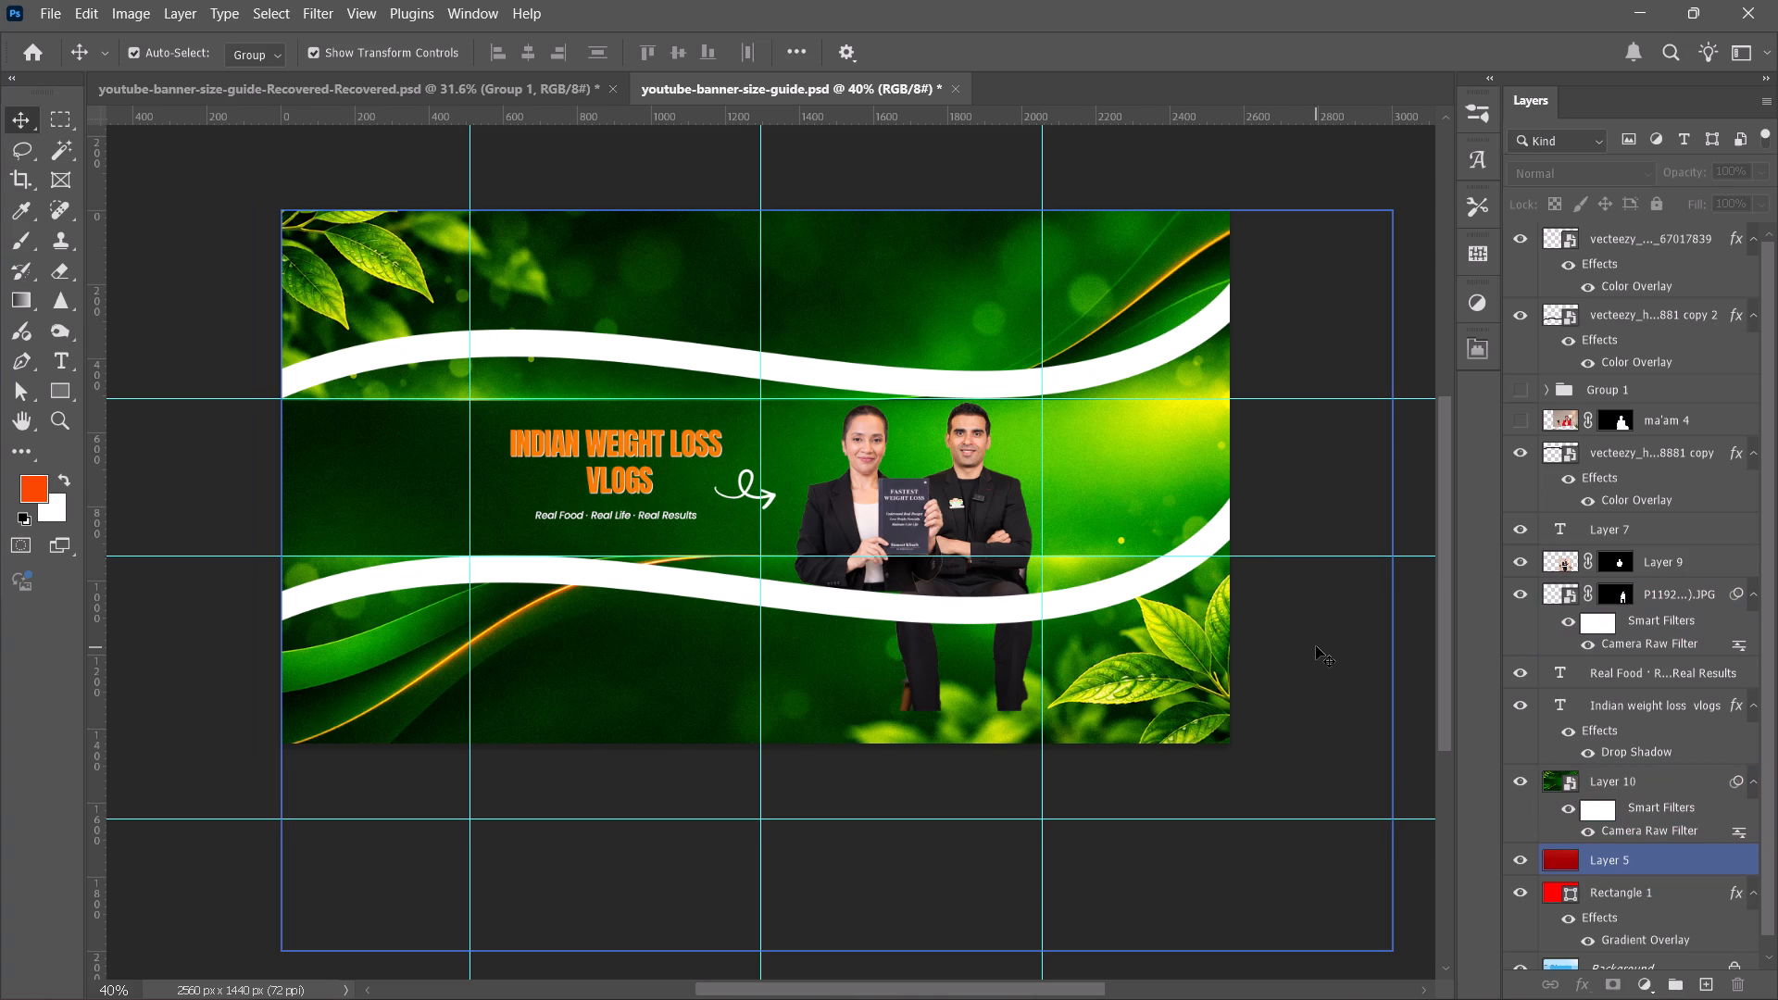
left_click(961, 789)
left_click(910, 656)
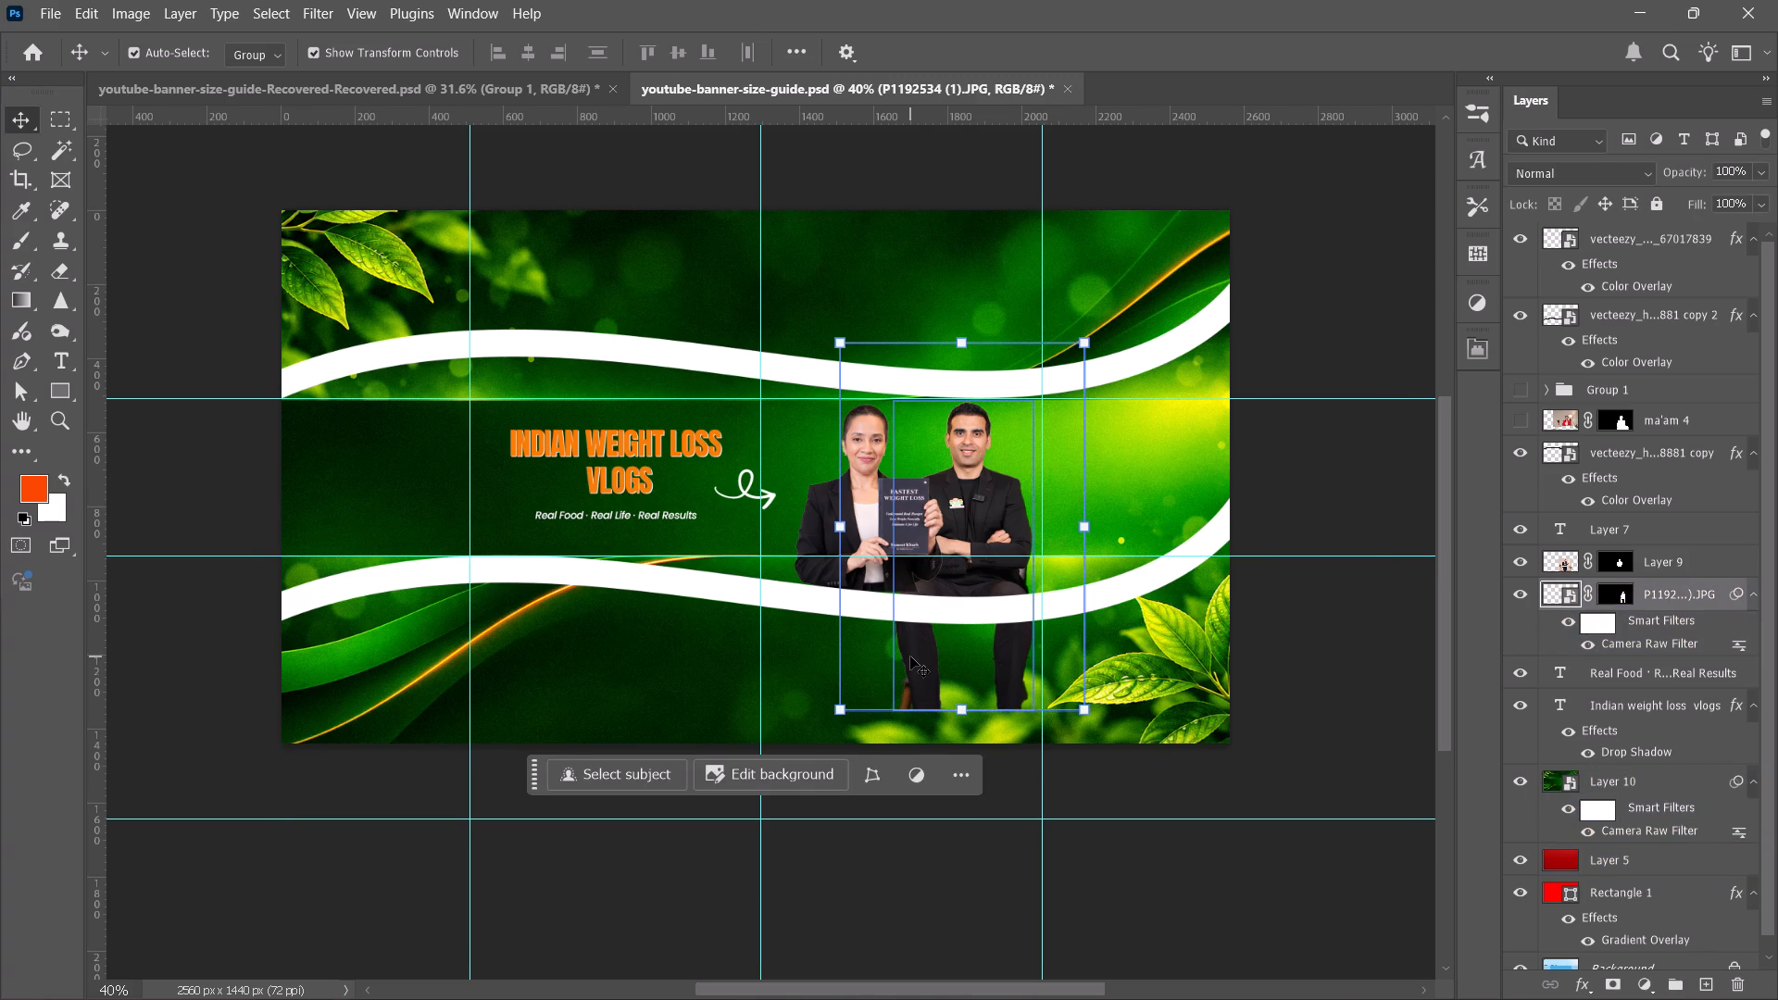
left_click(1624, 600)
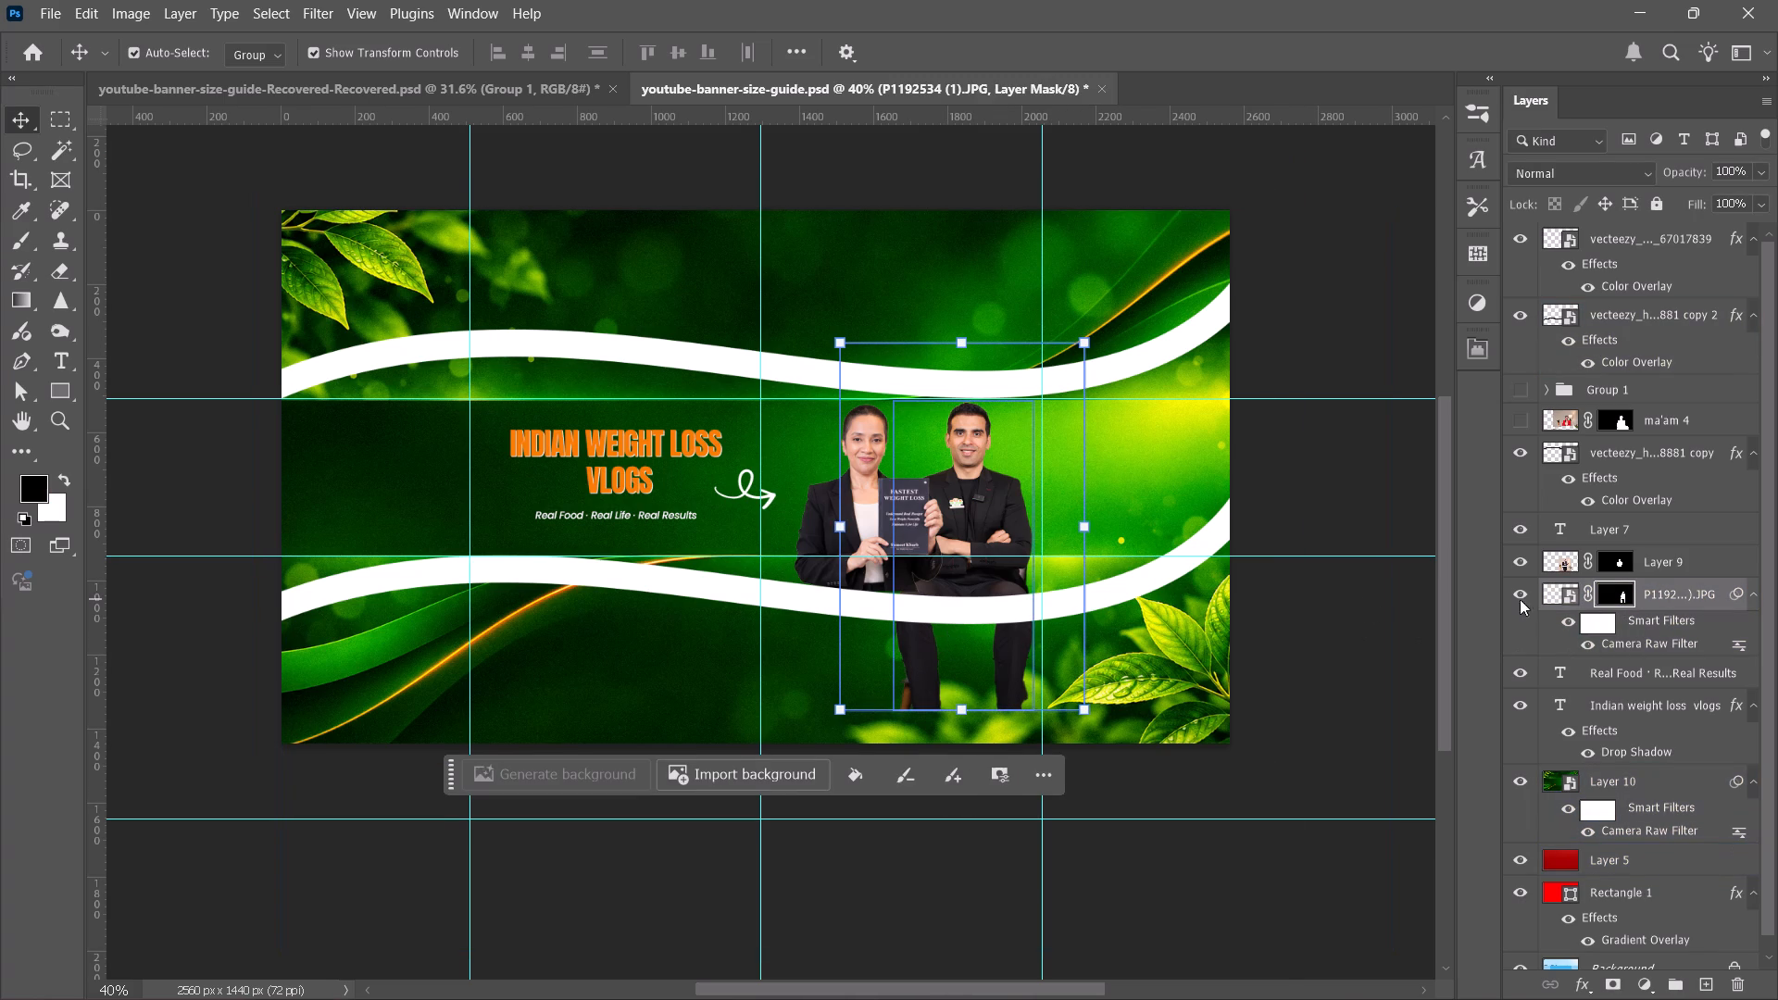
left_click(19, 238)
scroll(1087, 679, "up", 12, "alt")
scroll(853, 595, "up", 5, "alt")
right_click_drag(851, 593, 880, 600, "alt")
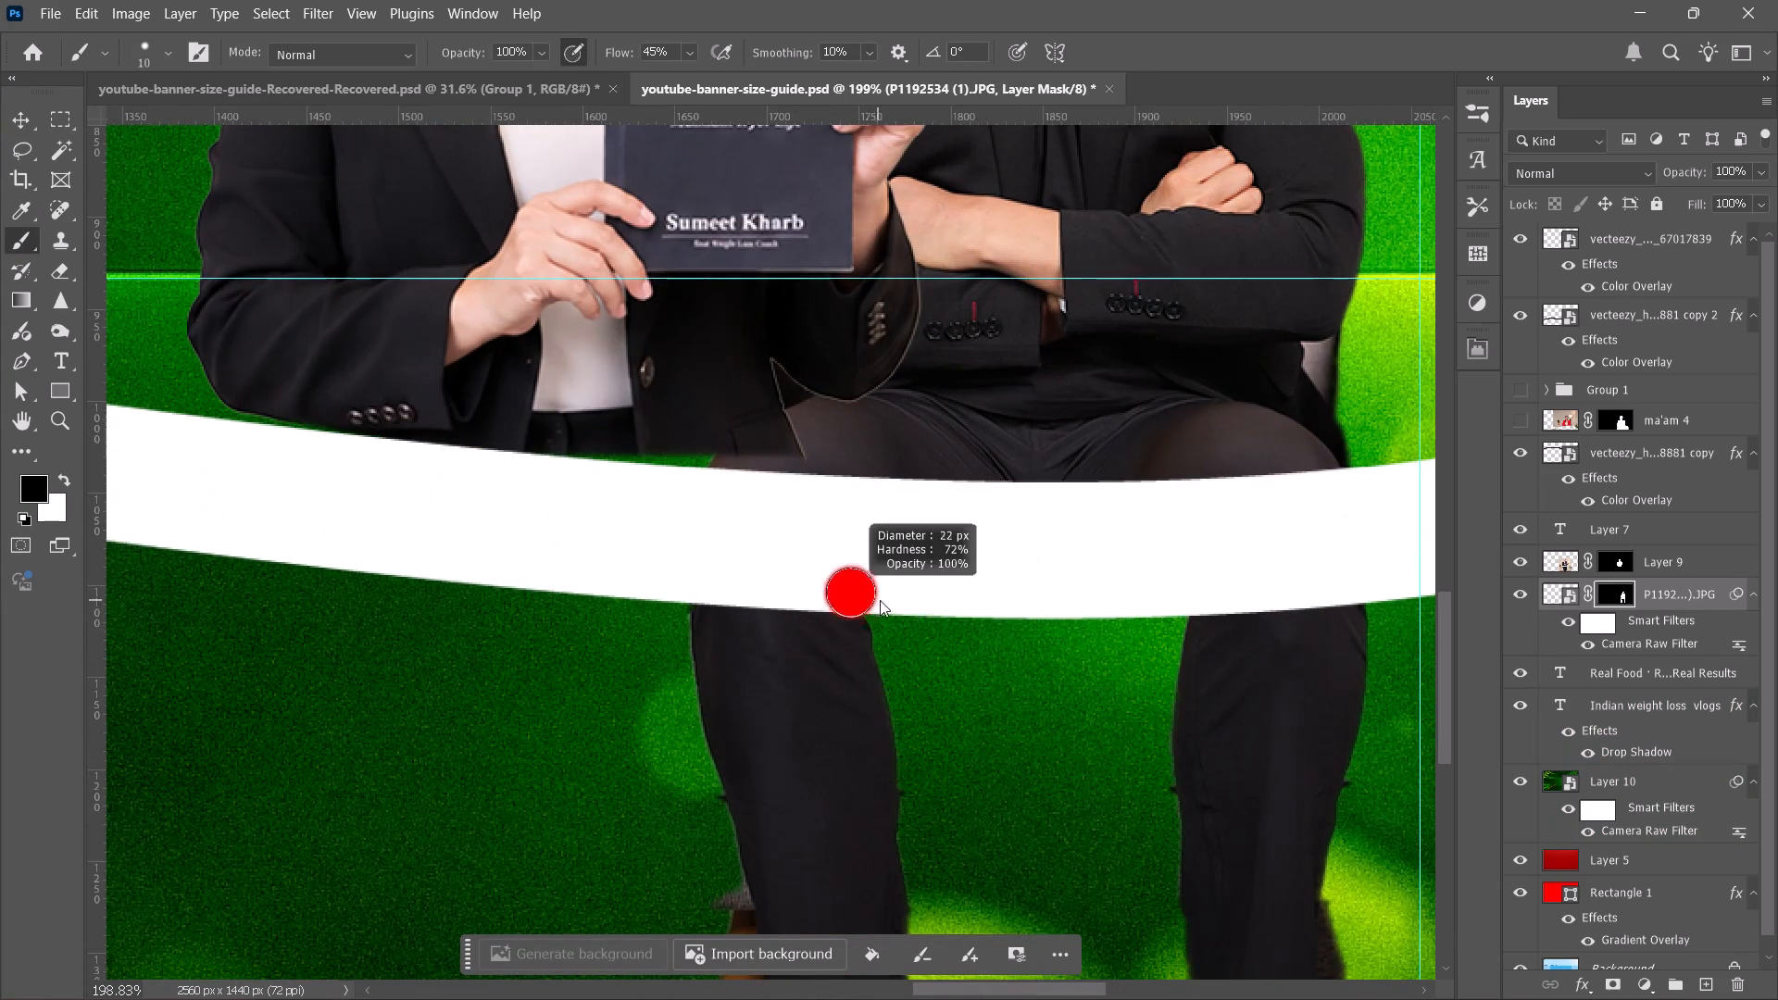
right_click_drag(880, 600, 975, 615, "alt")
scroll(1046, 689, "down", 4, "alt")
key("space")
key("space")
key("space")
key("space")
key("space")
key("space")
left_click_drag(1039, 737, 988, 653)
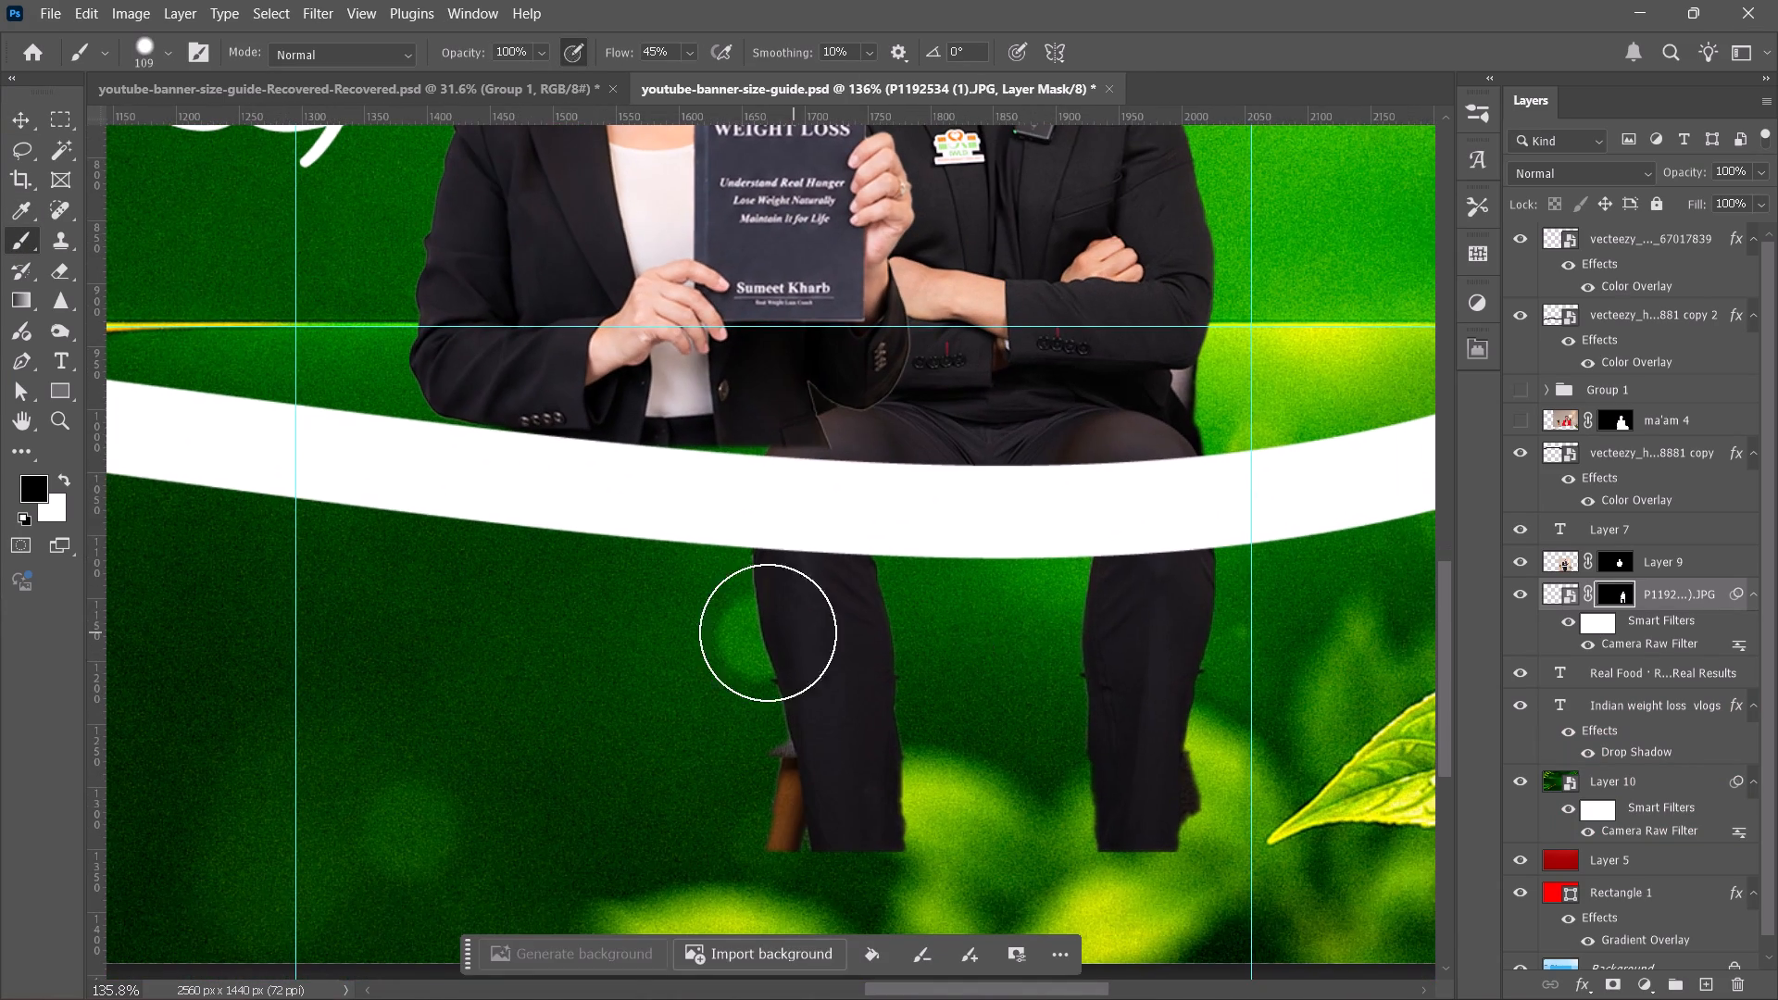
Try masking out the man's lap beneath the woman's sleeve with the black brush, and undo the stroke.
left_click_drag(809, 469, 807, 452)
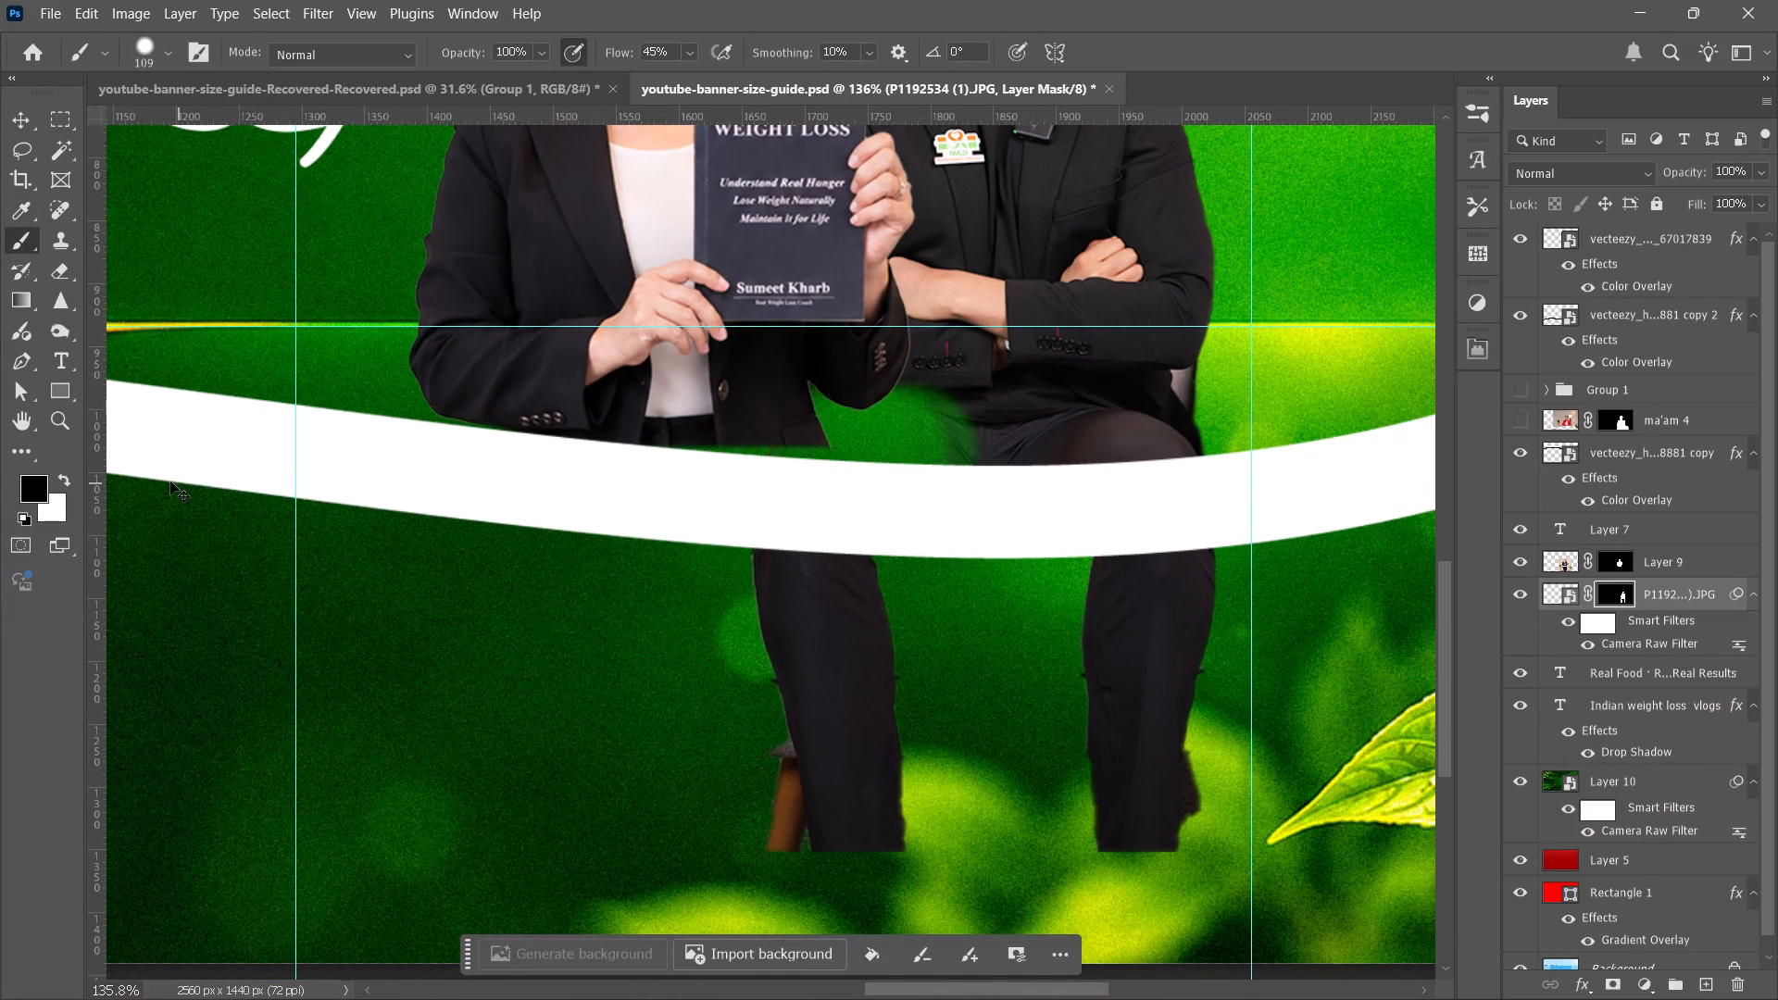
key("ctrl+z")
Restore the man's lap and the gap beneath the woman's jacket and sleeve by painting white on his layer mask.
left_click(63, 481)
left_click_drag(684, 431, 723, 431)
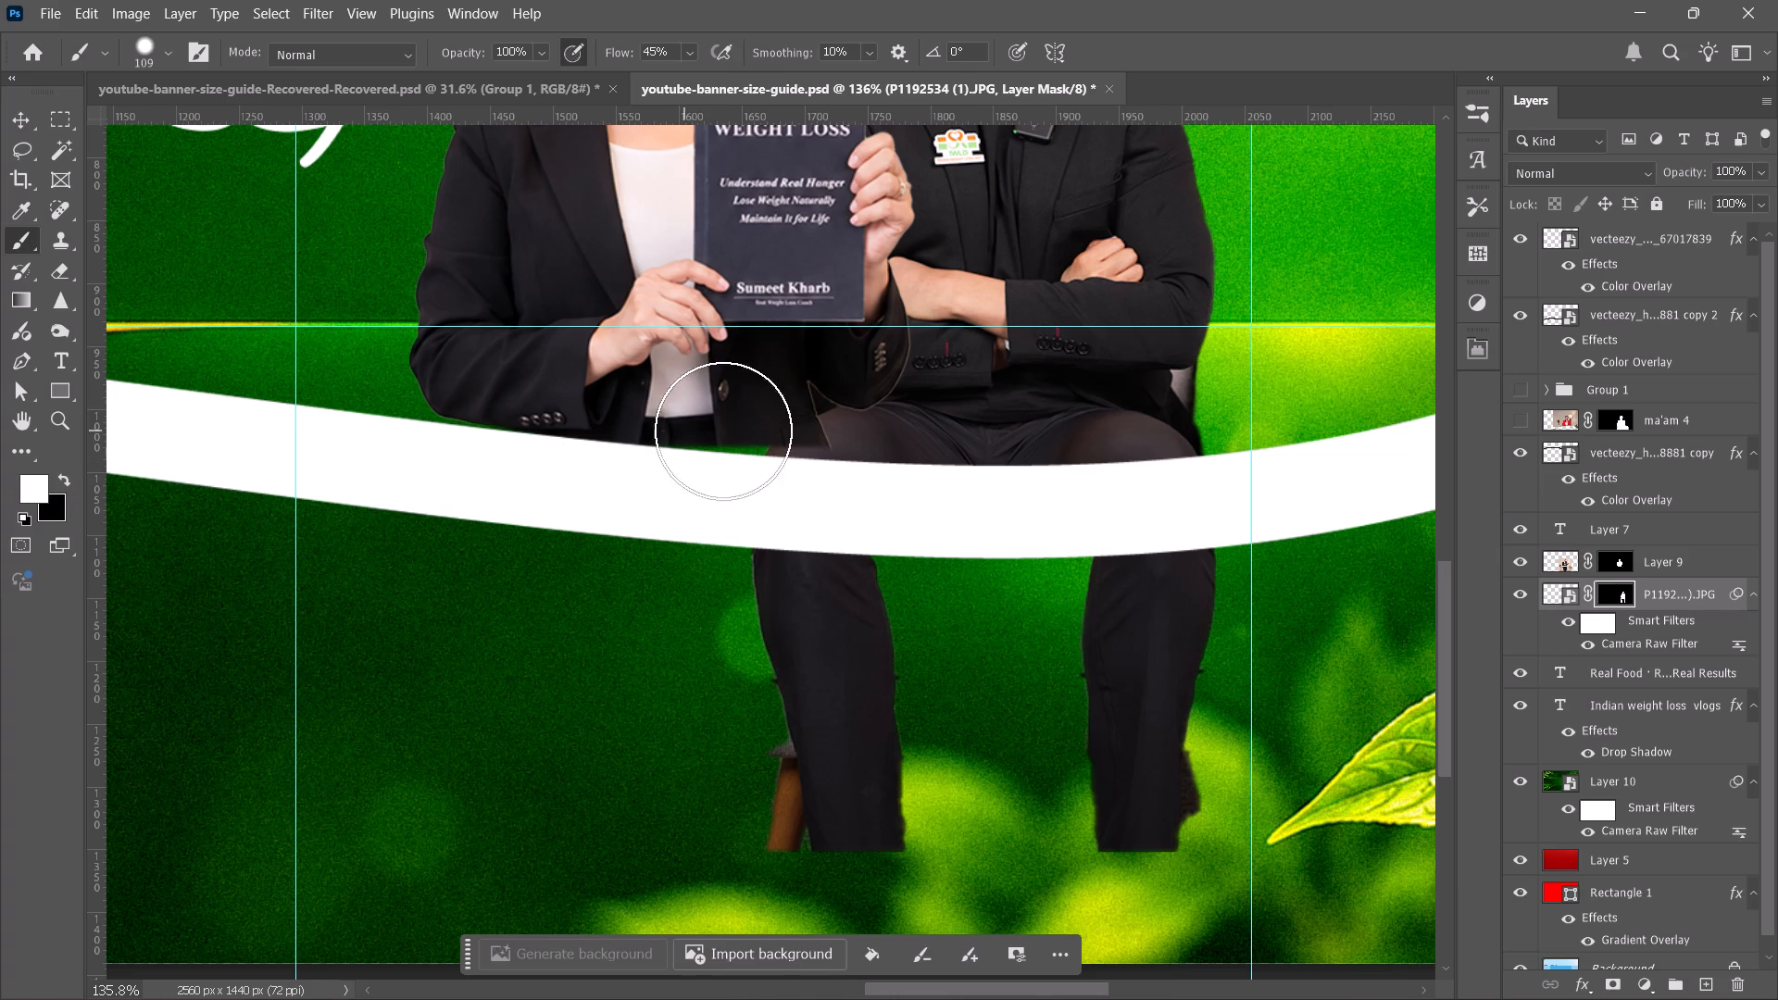
left_click_drag(723, 431, 868, 468)
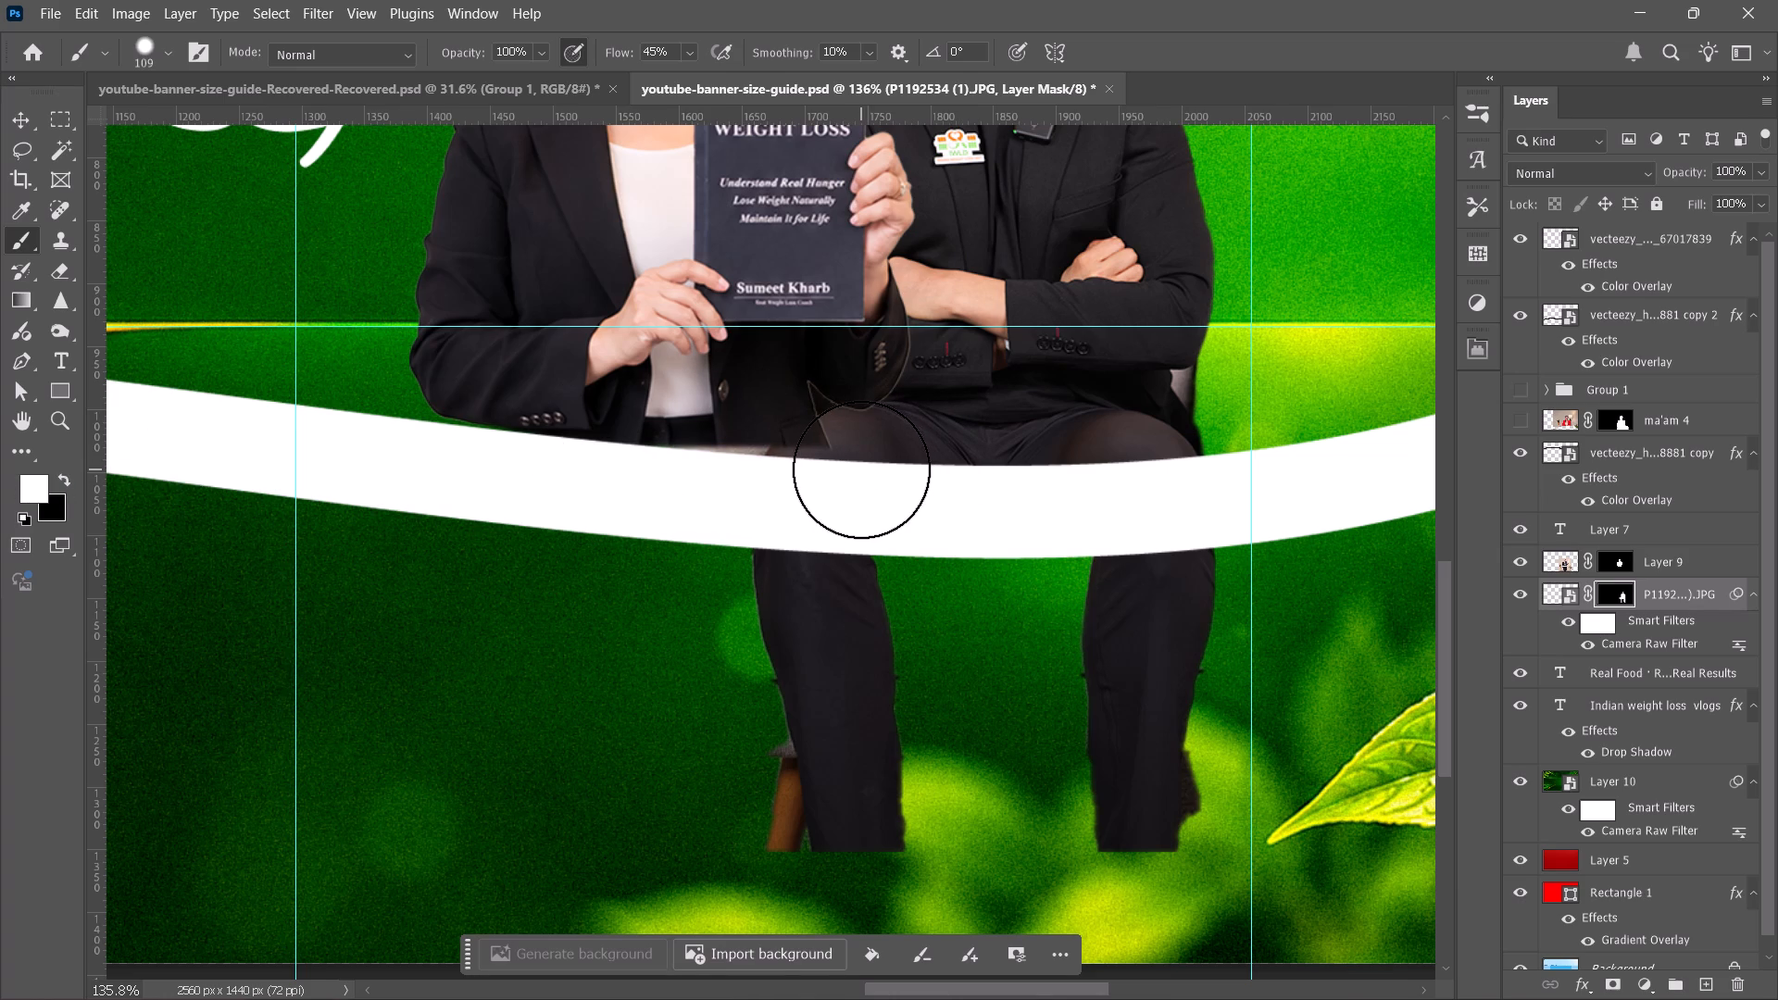
left_click_drag(858, 459, 828, 473)
left_click(833, 465)
left_click(853, 440)
triple_click(853, 445)
triple_click(853, 445)
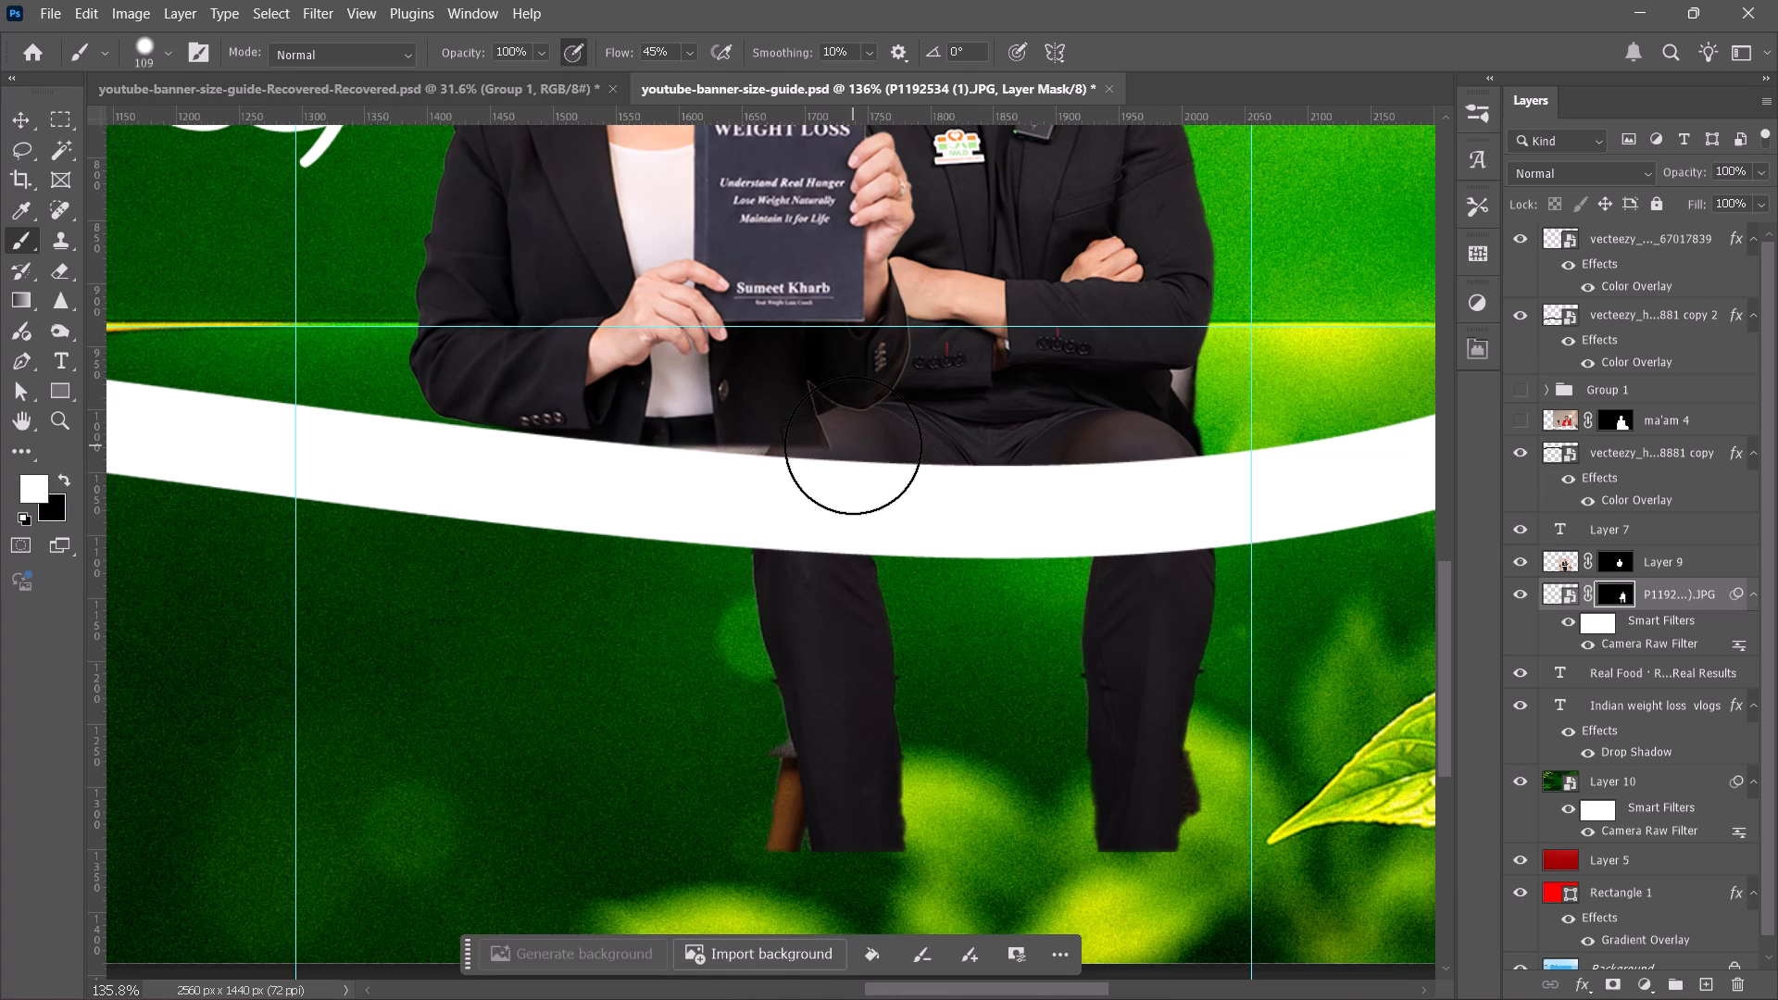
triple_click(853, 445)
Mask out the man's legs and the chair below the lower white wave with the black brush at 107 px.
right_click(851, 445, "alt")
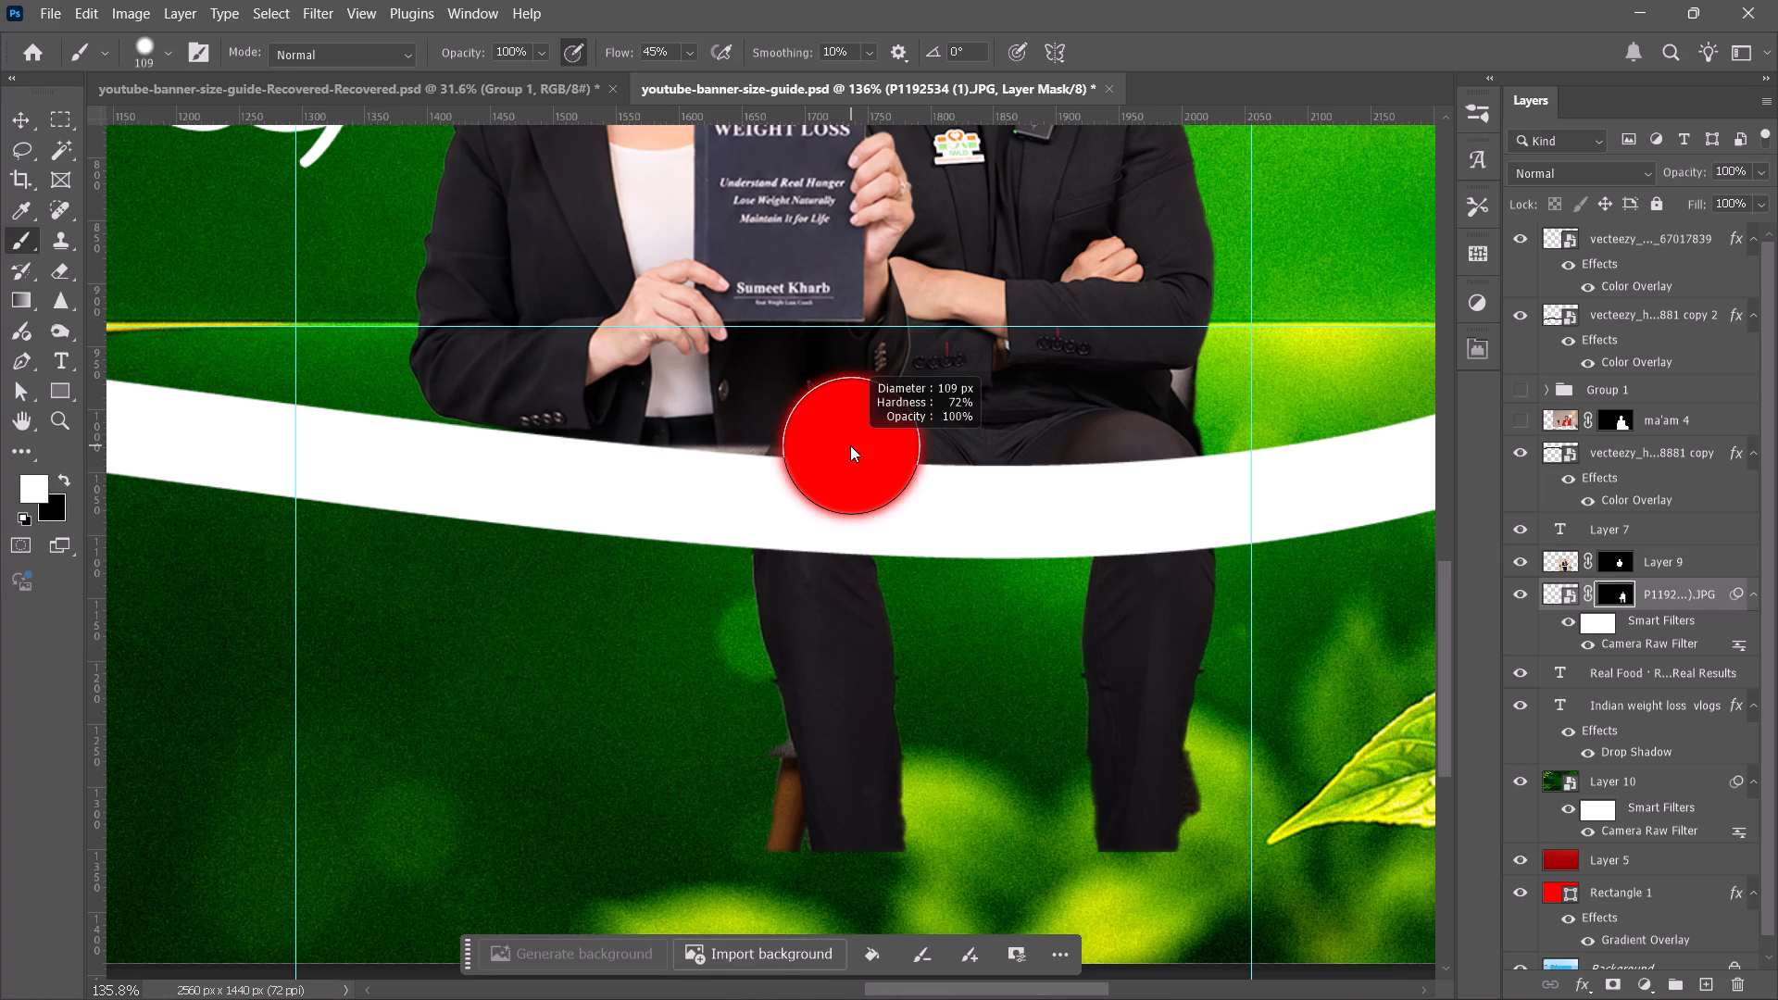
left_click_drag(839, 635, 857, 670)
key("ctrl+z")
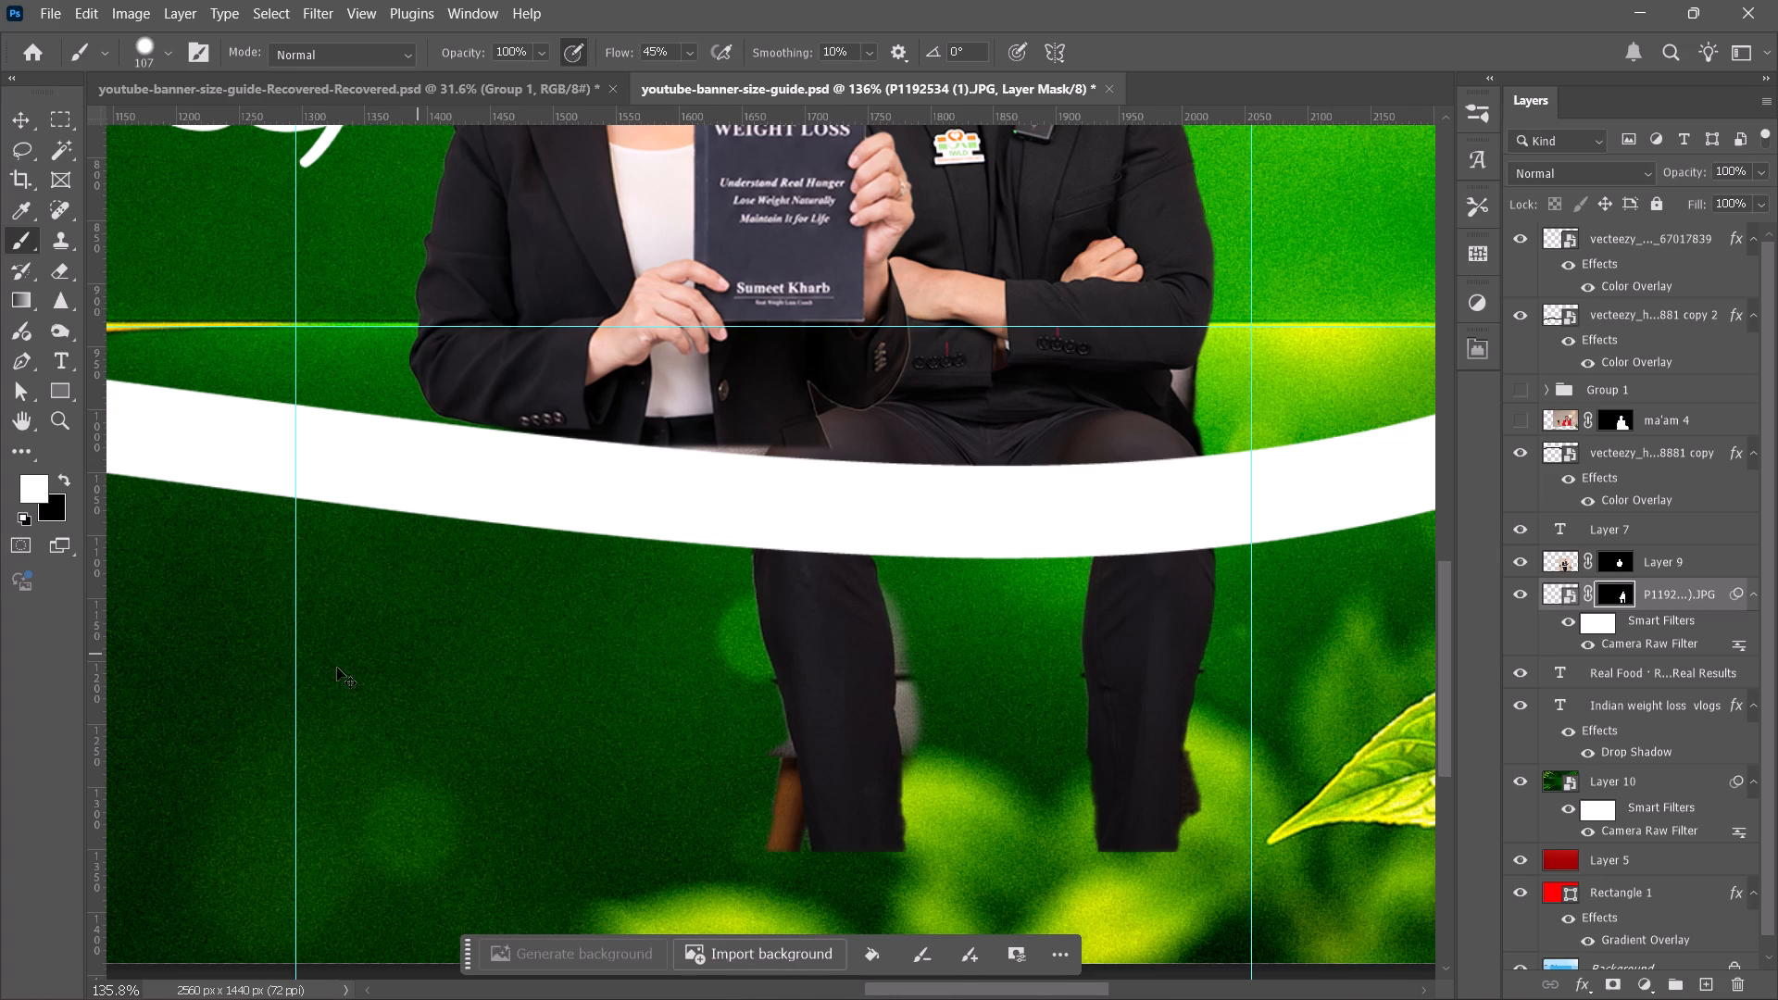
left_click(67, 481)
left_click_drag(682, 705, 1025, 725)
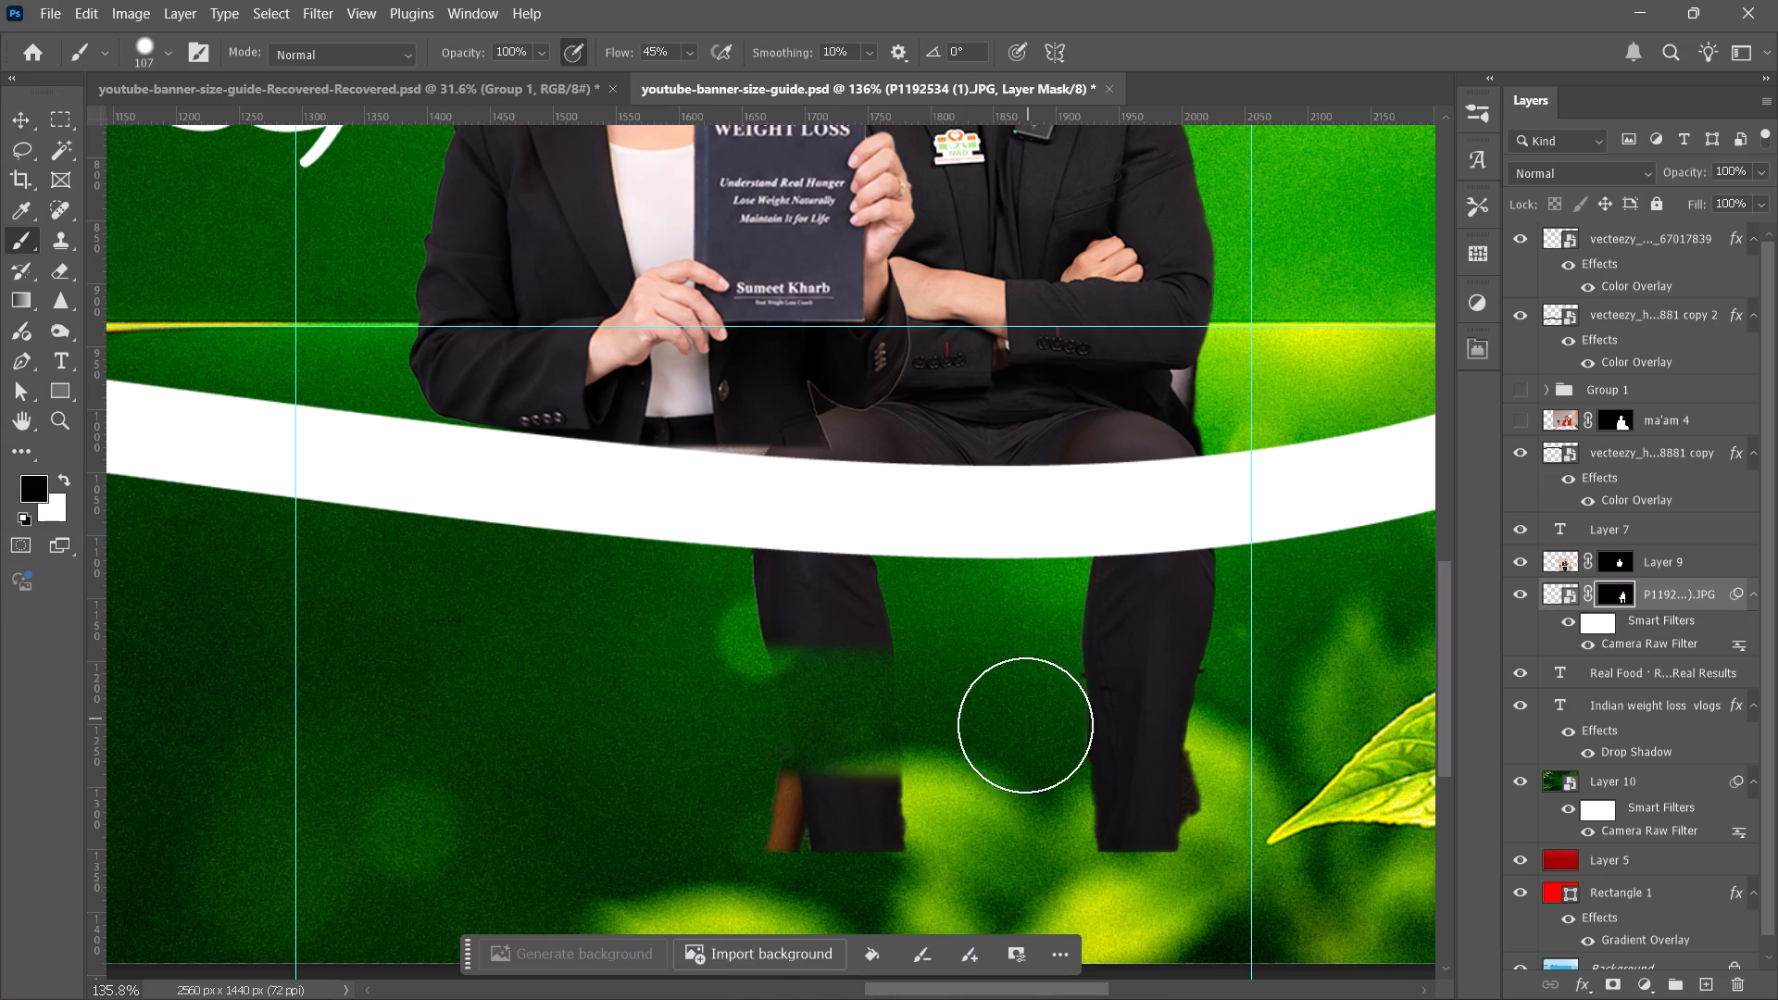
left_click_drag(1025, 725, 1209, 767)
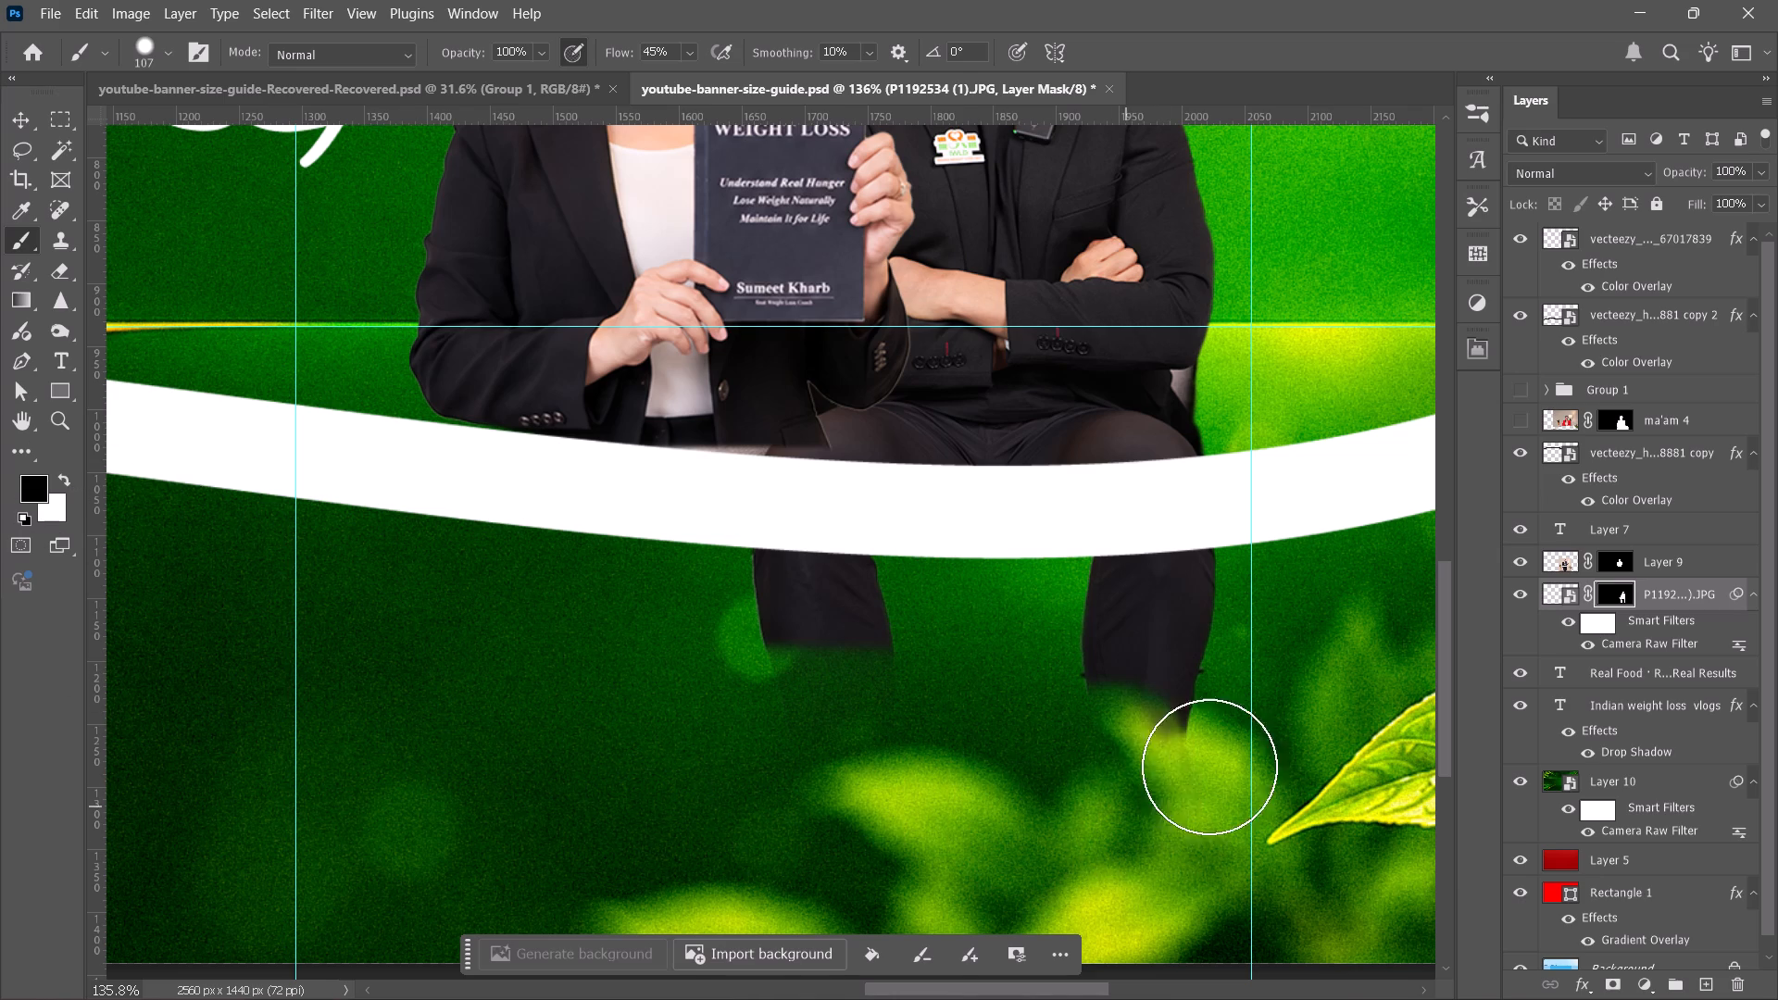
left_click_drag(1209, 767, 613, 676)
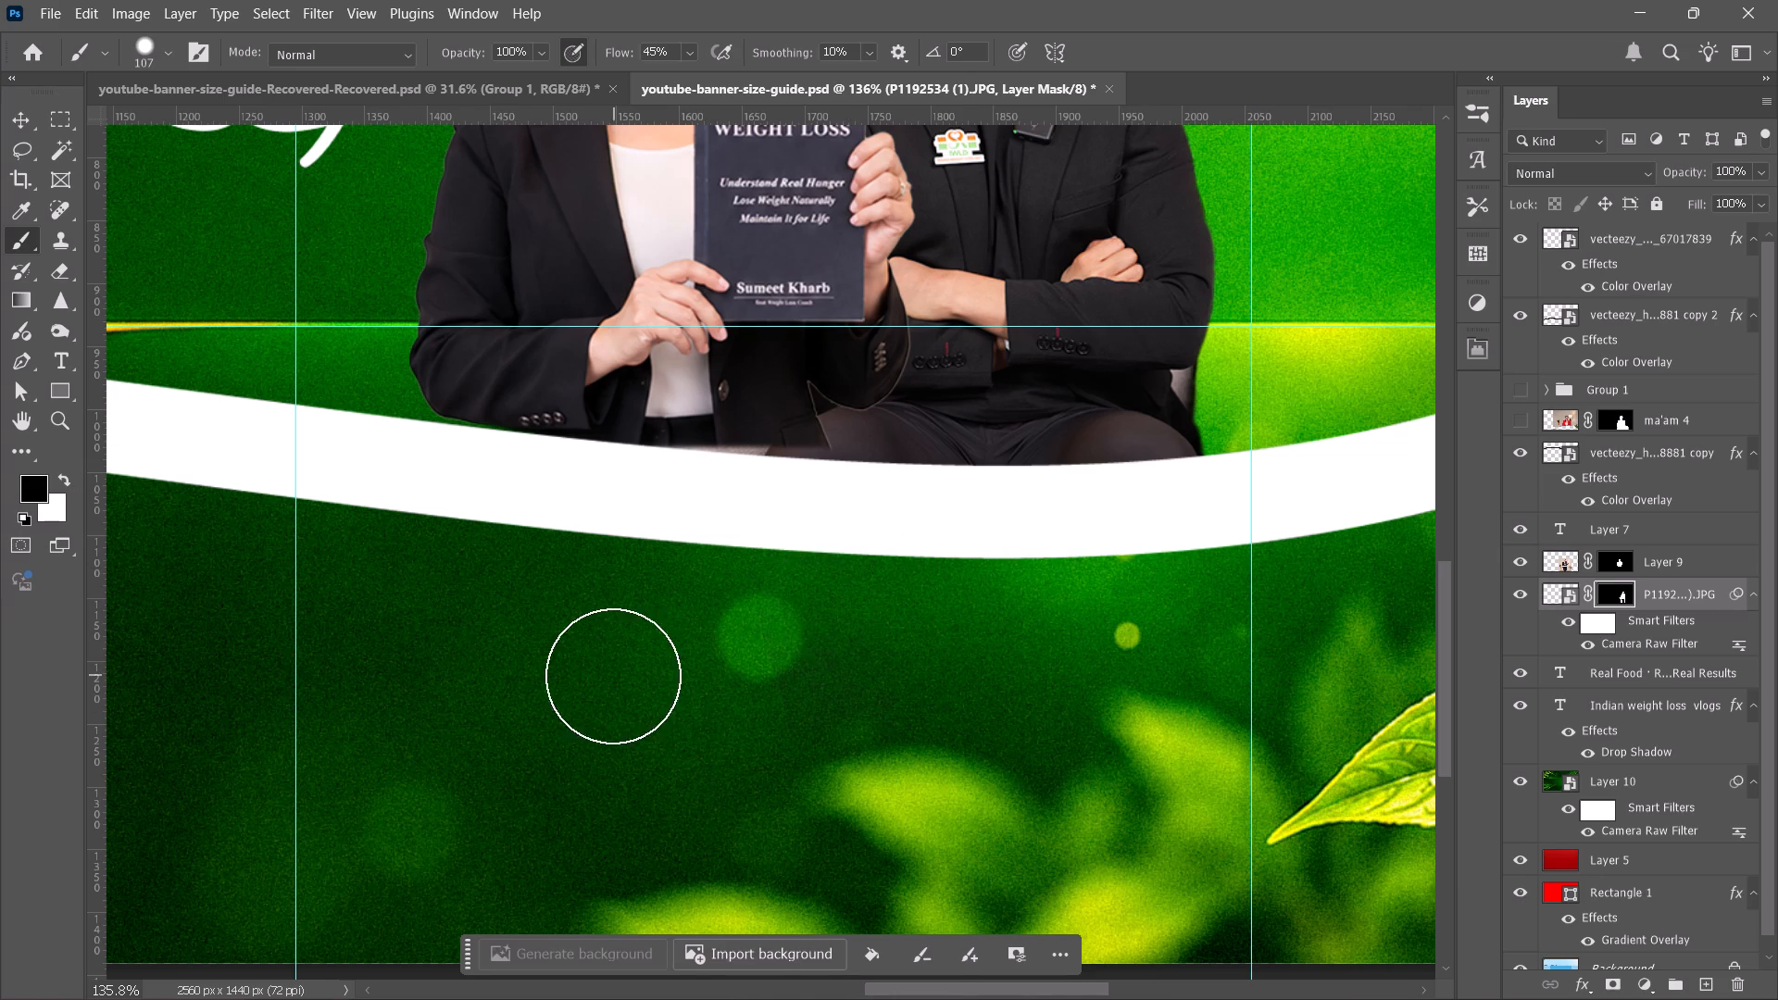
left_click_drag(613, 676, 1028, 573)
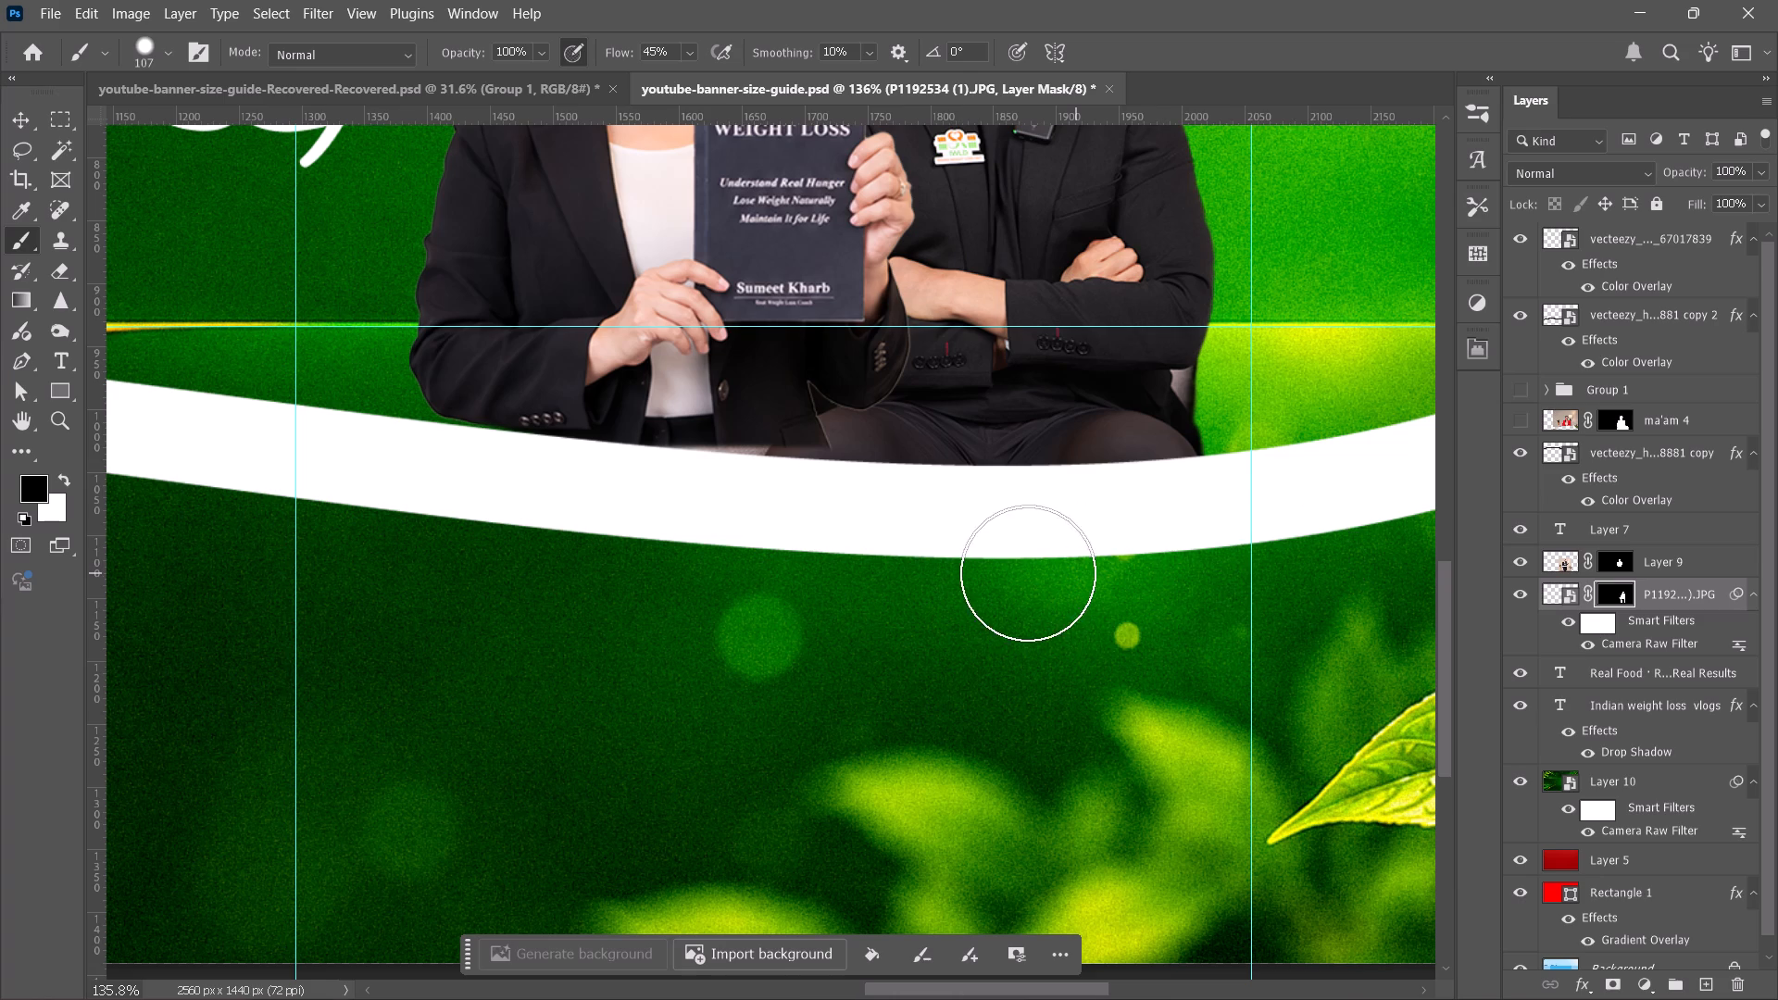
left_click_drag(1028, 573, 1314, 325)
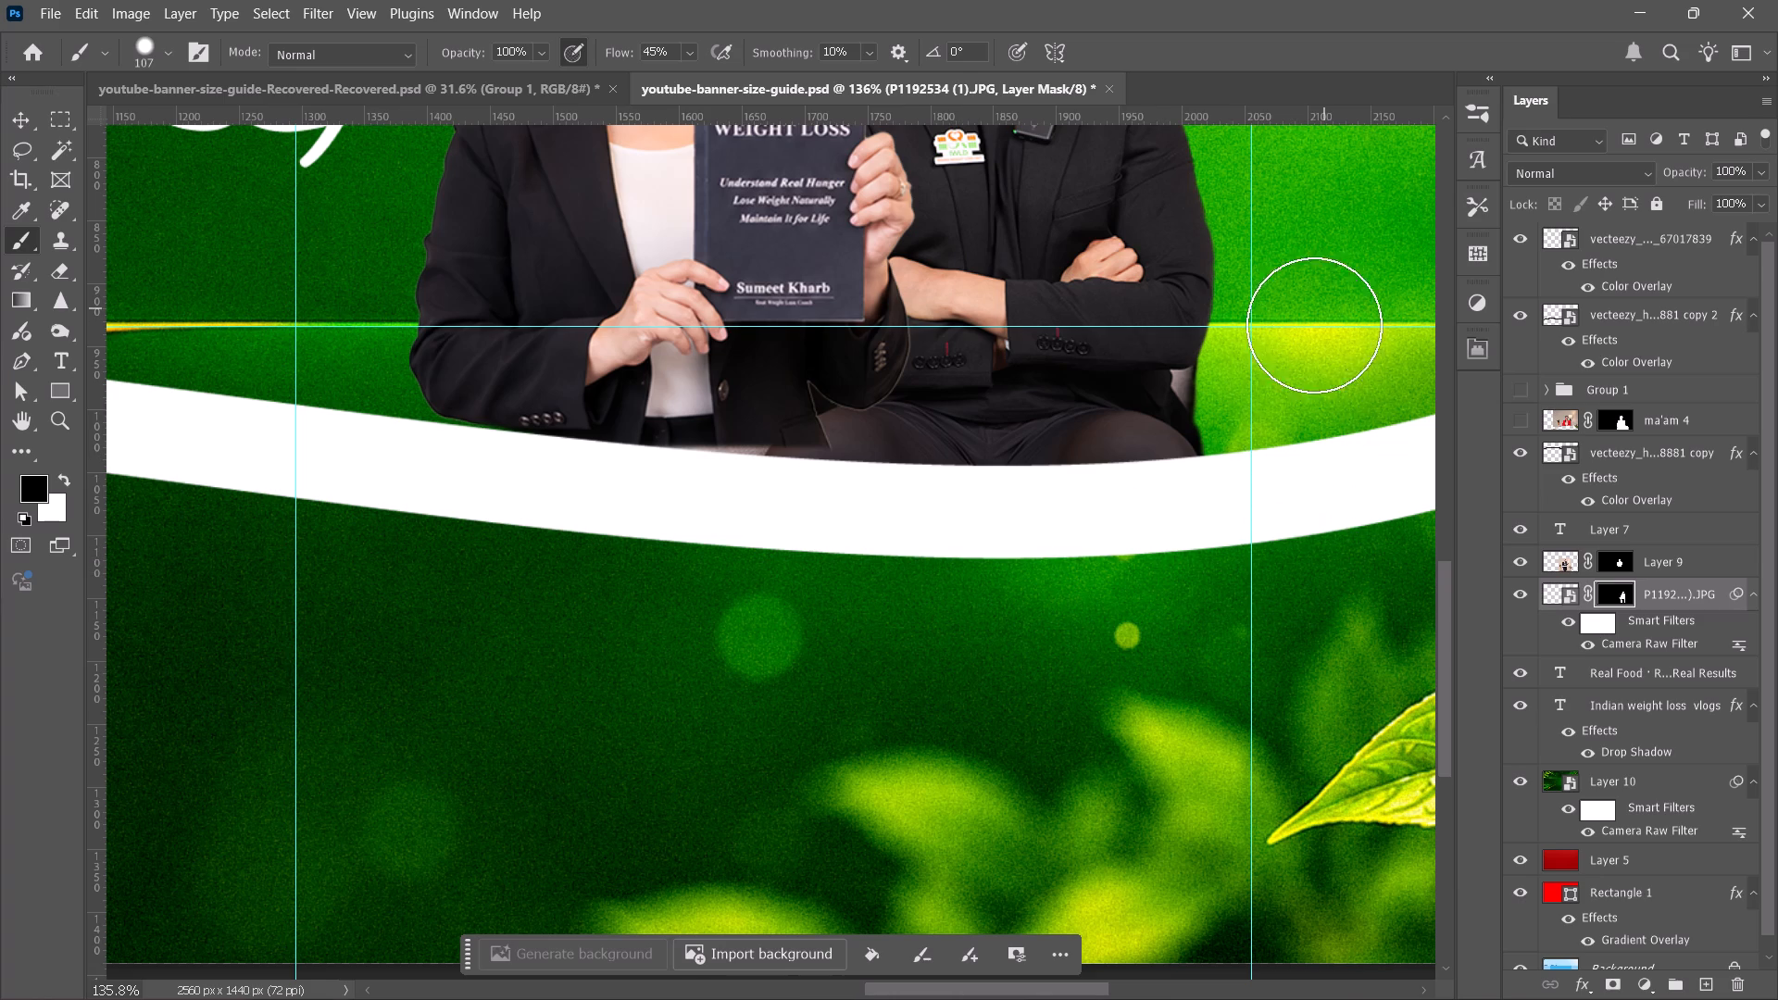
left_click_drag(1314, 325, 1318, 480)
Move the lower white wave to the right so it covers the bottom edges of the woman and man.
scroll(855, 664, "down", 7, "alt")
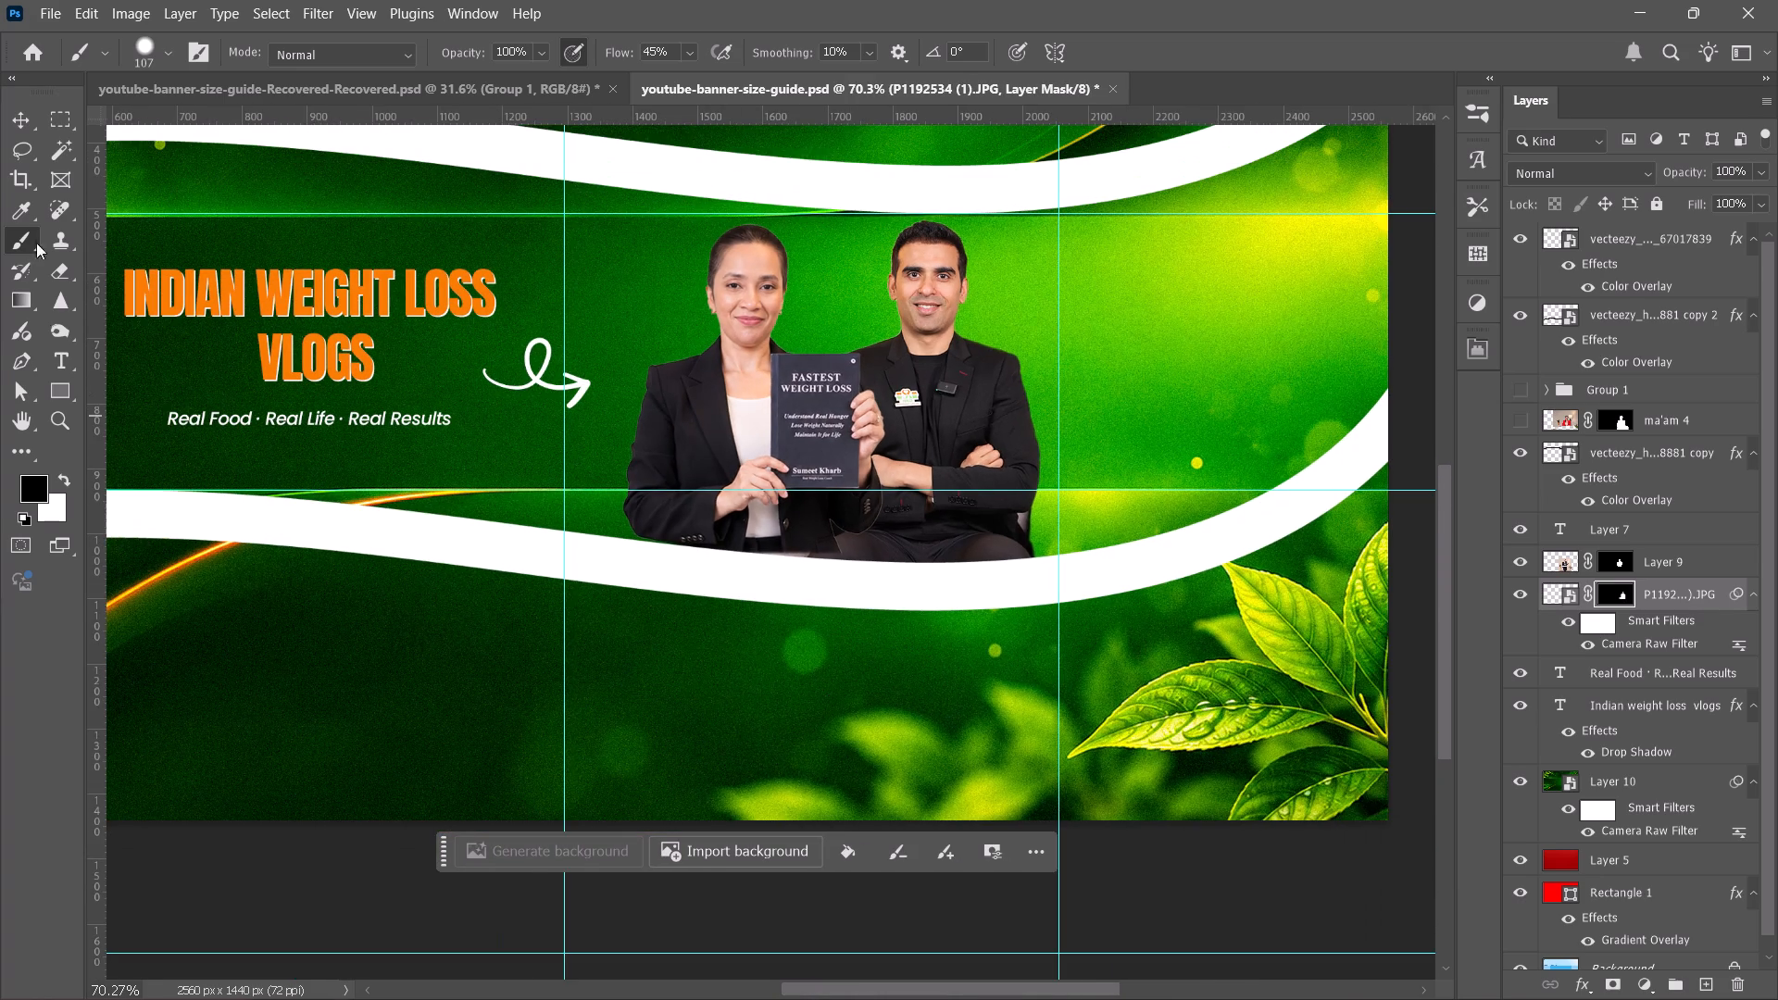
left_click(23, 113)
scroll(584, 484, "down", 4, "alt")
left_click_drag(585, 514, 620, 518)
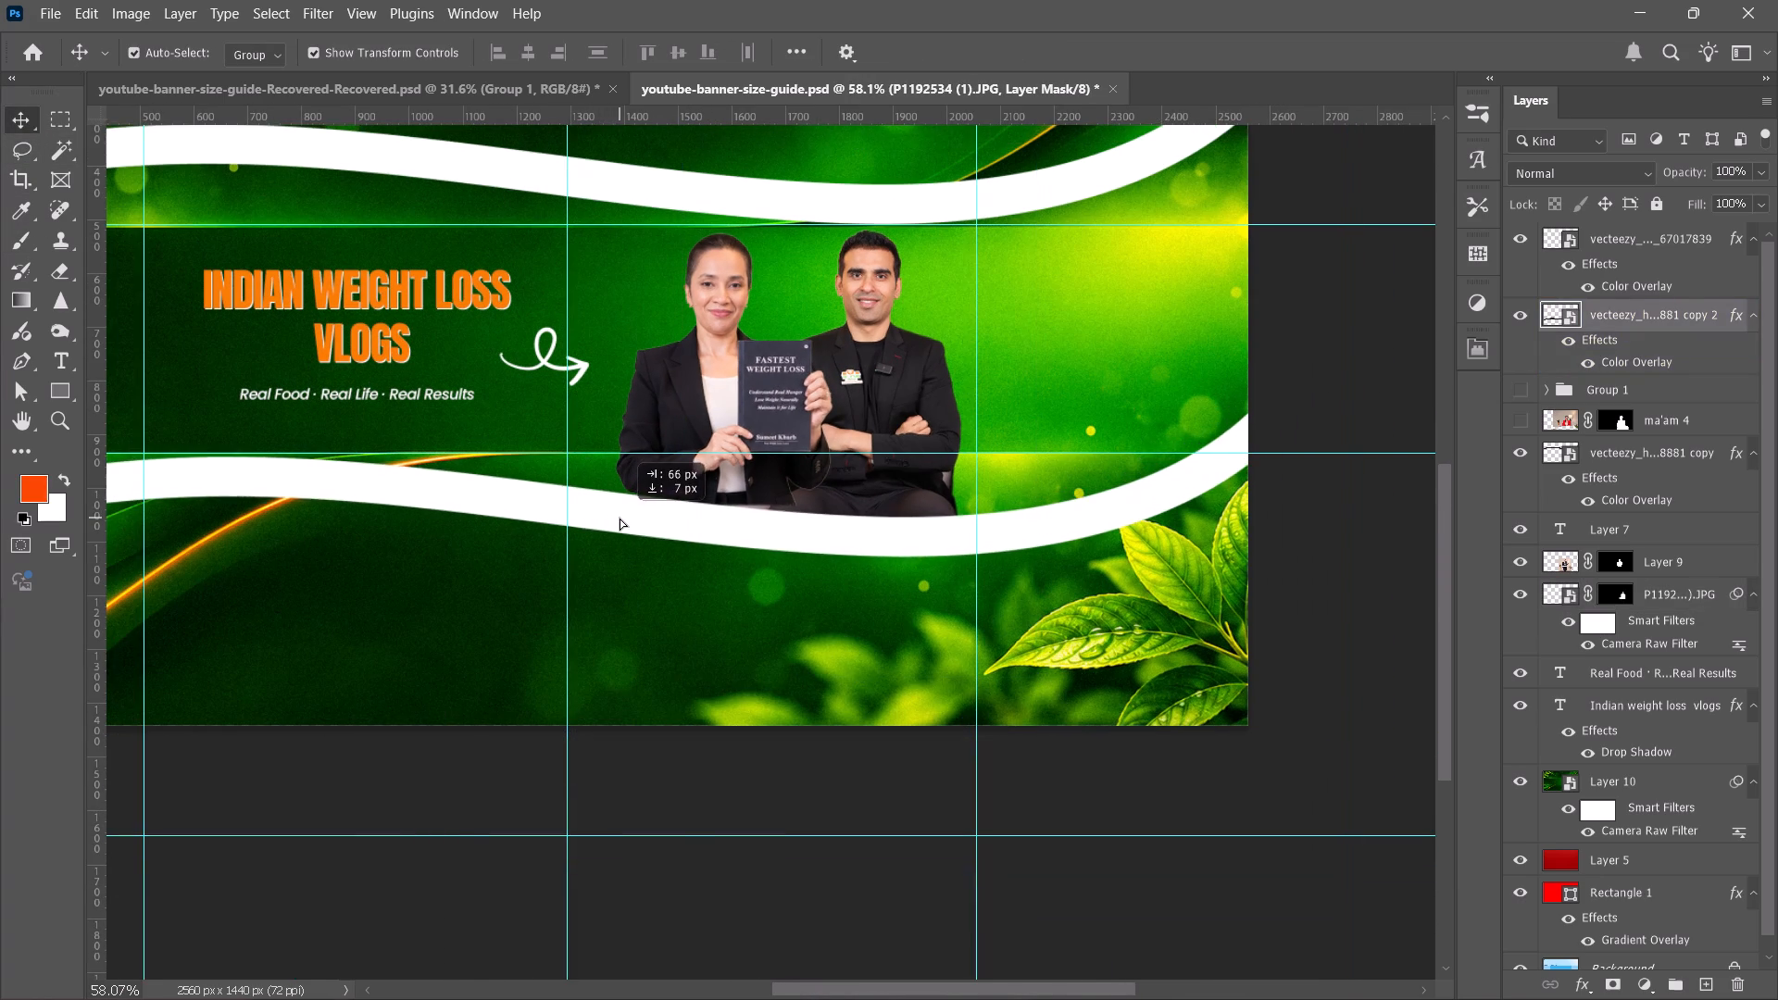
left_click_drag(620, 518, 657, 515)
left_click(1345, 636)
Examine the two people up close and the whole banner composition with the moved lower wave.
scroll(798, 513, "up", 5, "alt")
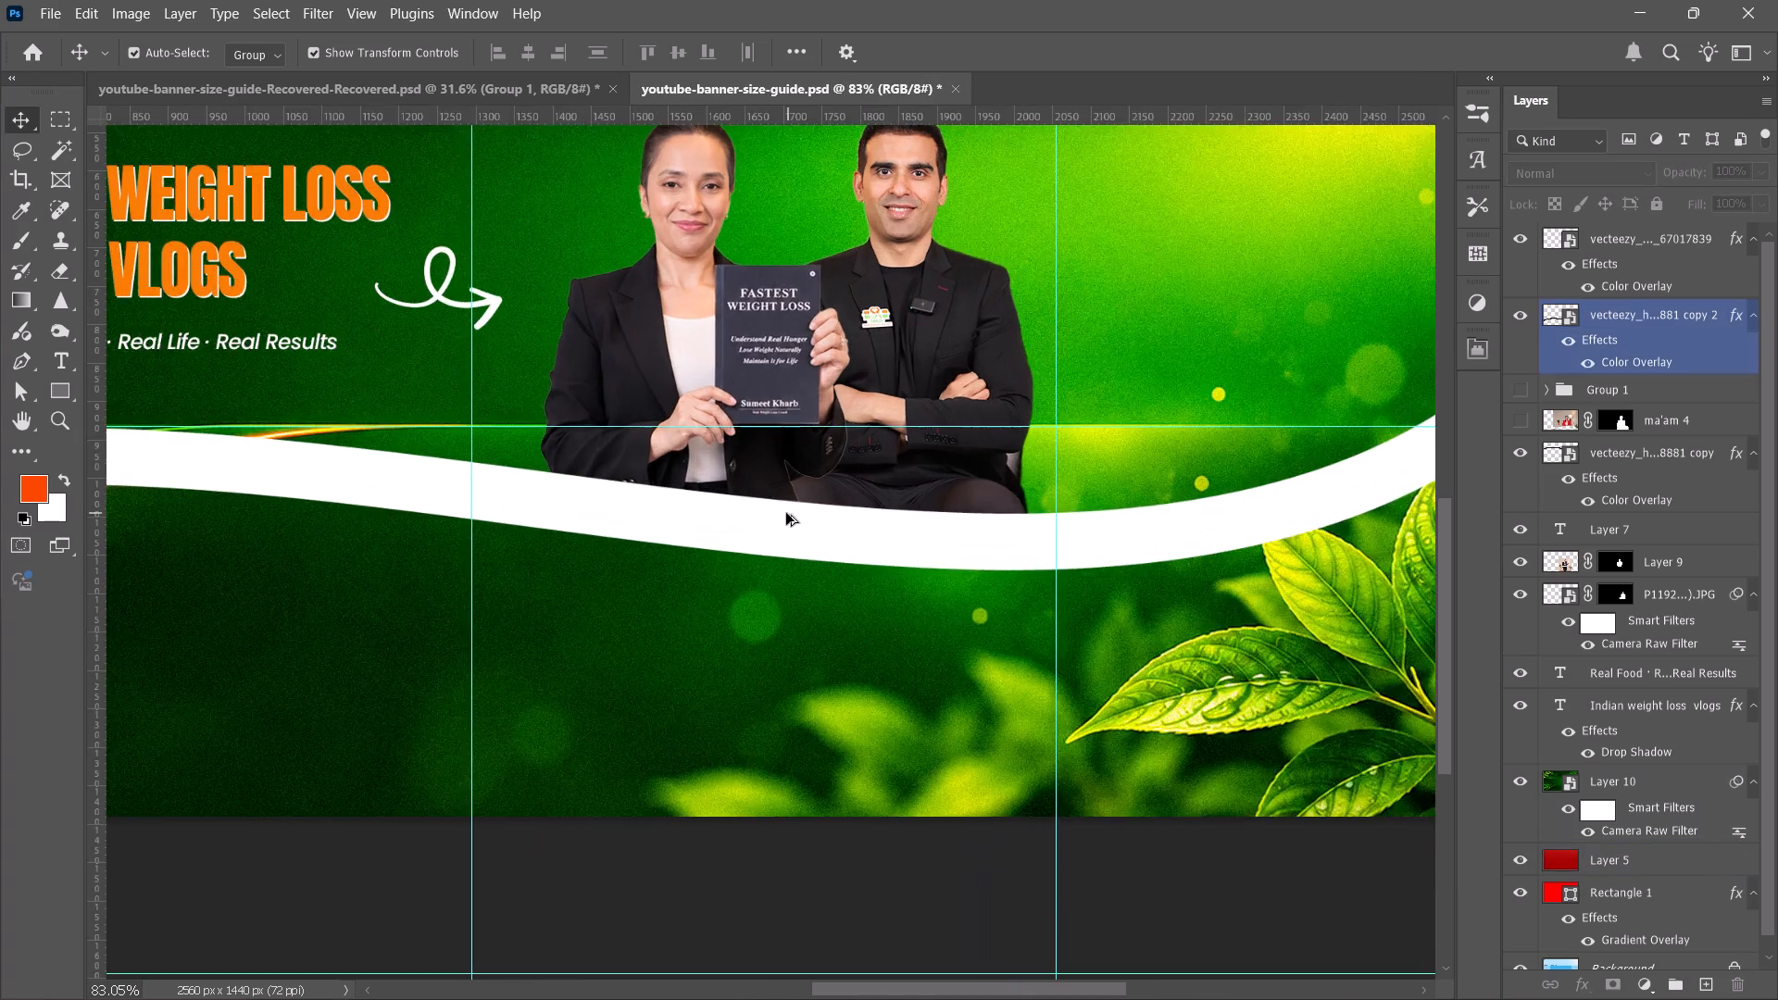
scroll(786, 513, "up", 4, "alt")
scroll(945, 458, "down", 9, "alt")
key("space")
key("space")
key("space")
key("space")
key("space")
key("space")
key("space")
key("space")
key("space")
key("space")
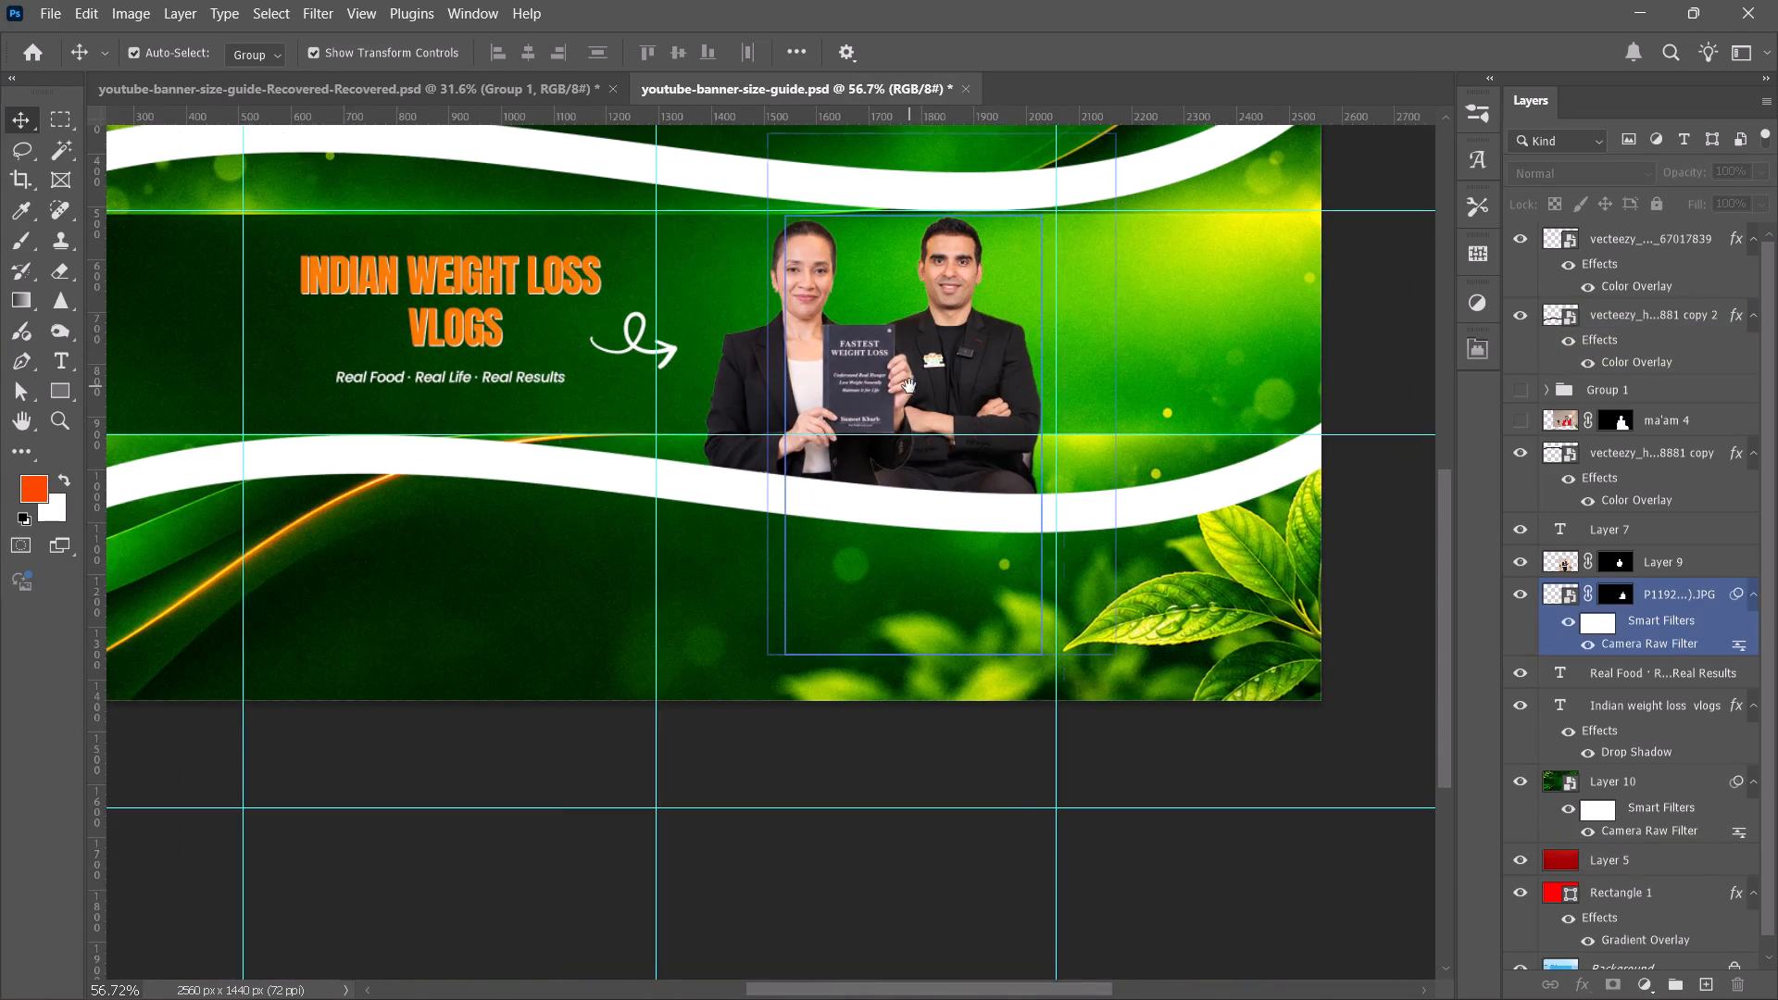
left_click_drag(909, 385, 933, 469)
scroll(940, 363, "up", 8, "alt")
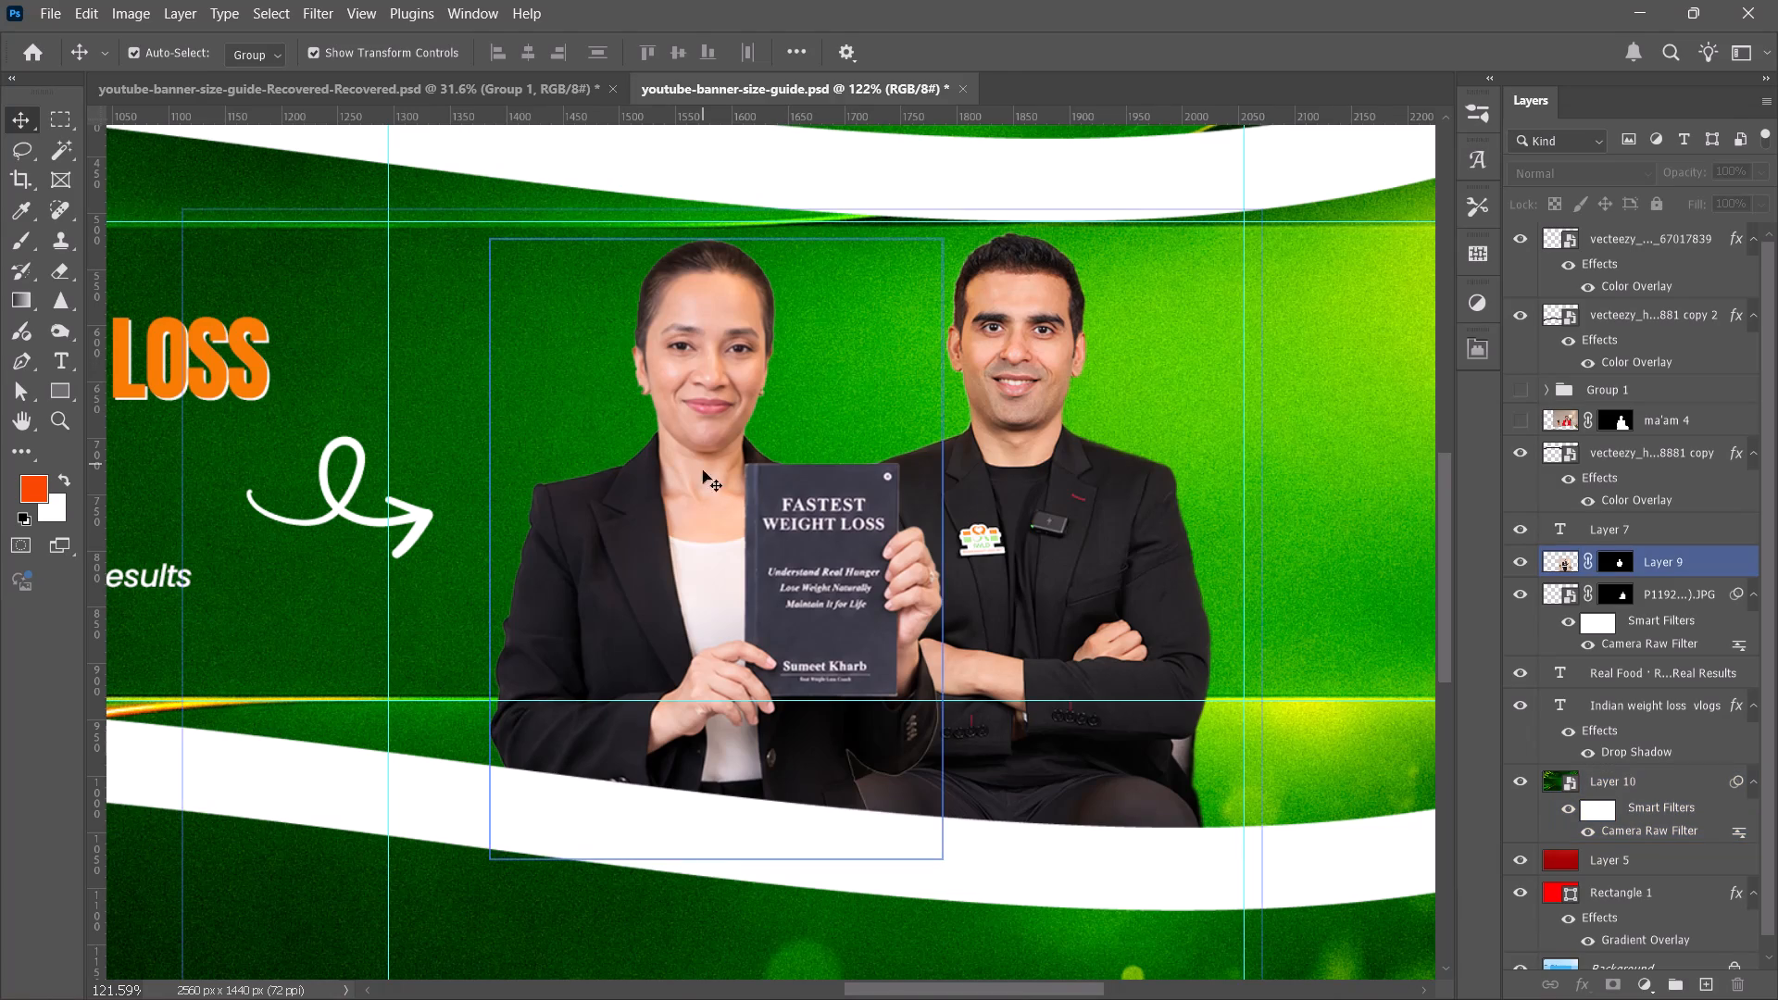
scroll(694, 522, "down", 9, "alt")
left_click(1266, 669)
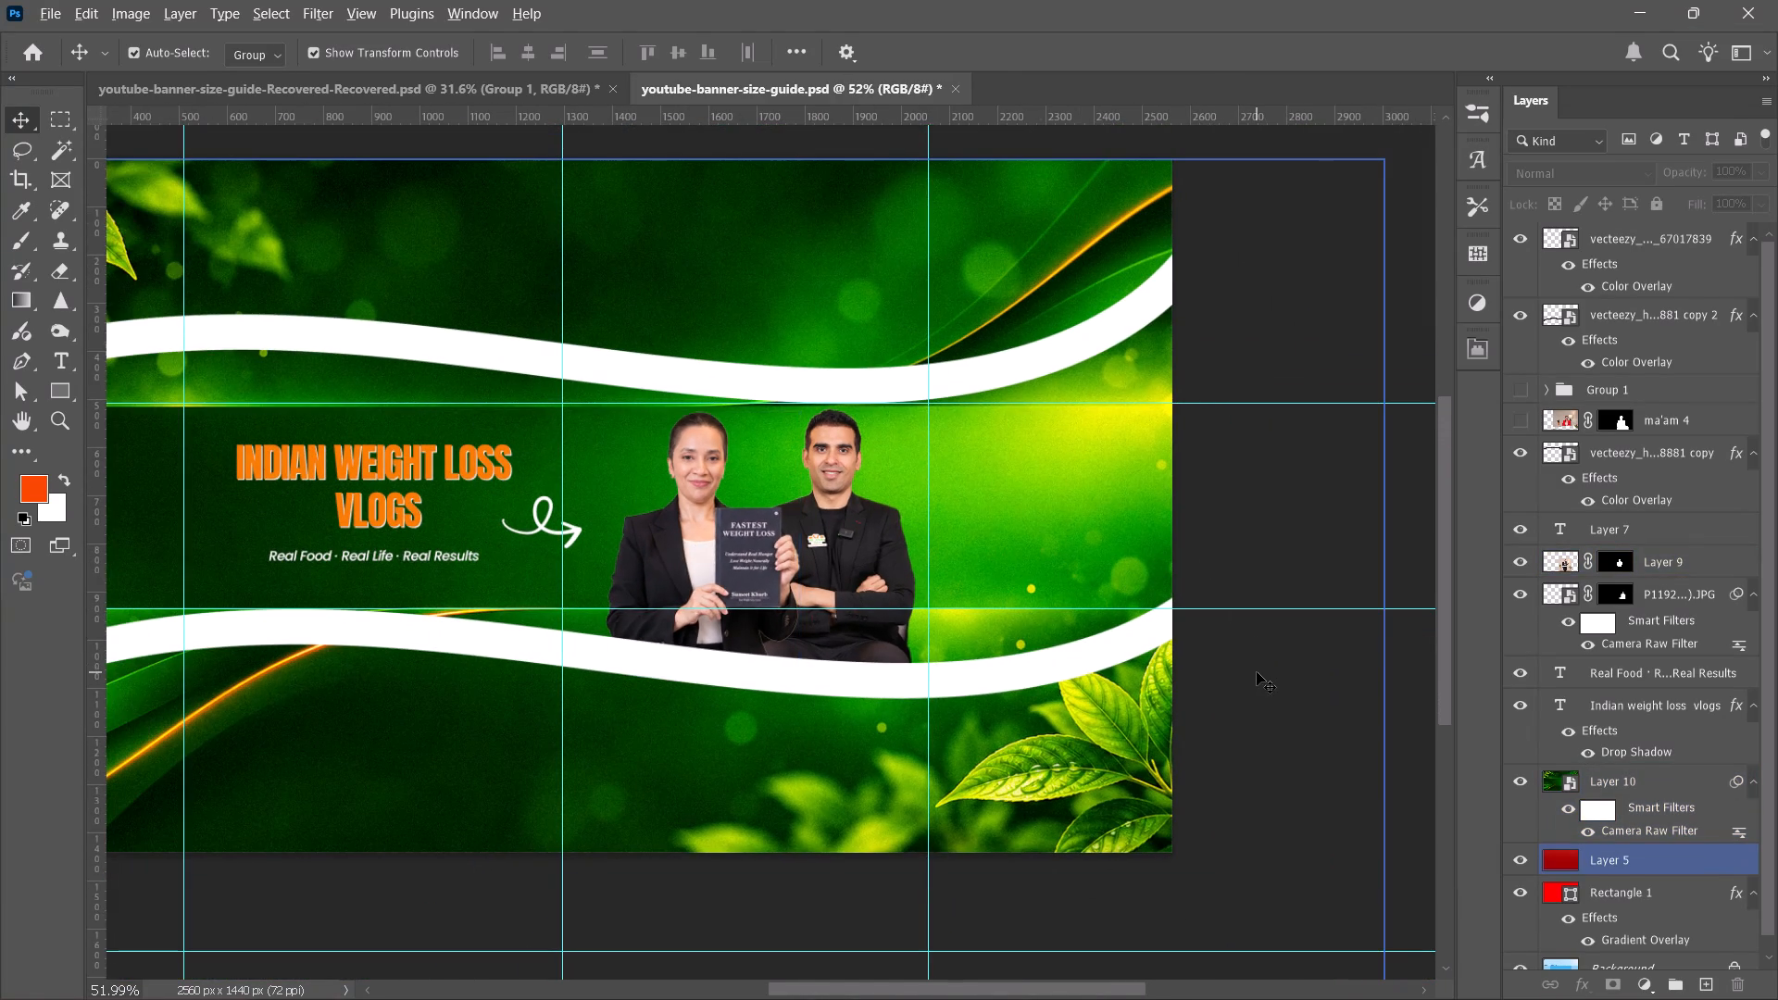
scroll(1257, 672, "down", 4, "alt")
key("space")
key("space")
key("space")
key("space")
key("space")
key("space")
left_click_drag(1227, 675, 1247, 673)
left_click(1346, 682)
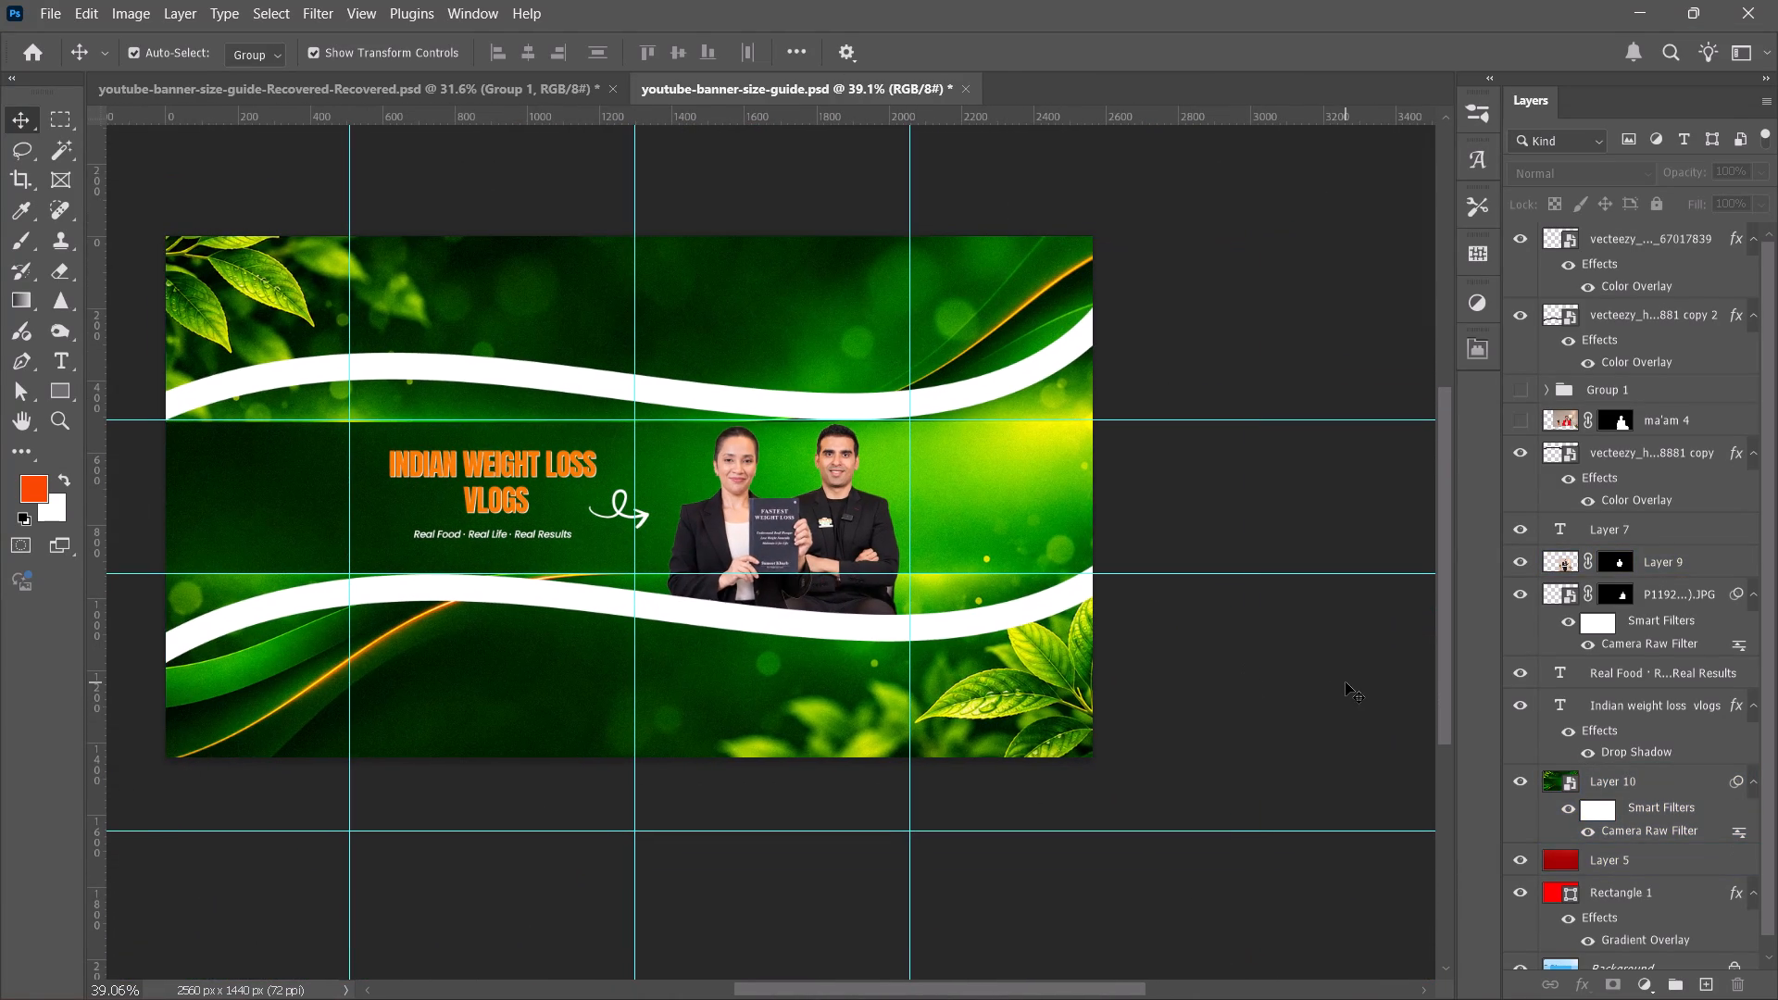
left_click(1290, 666)
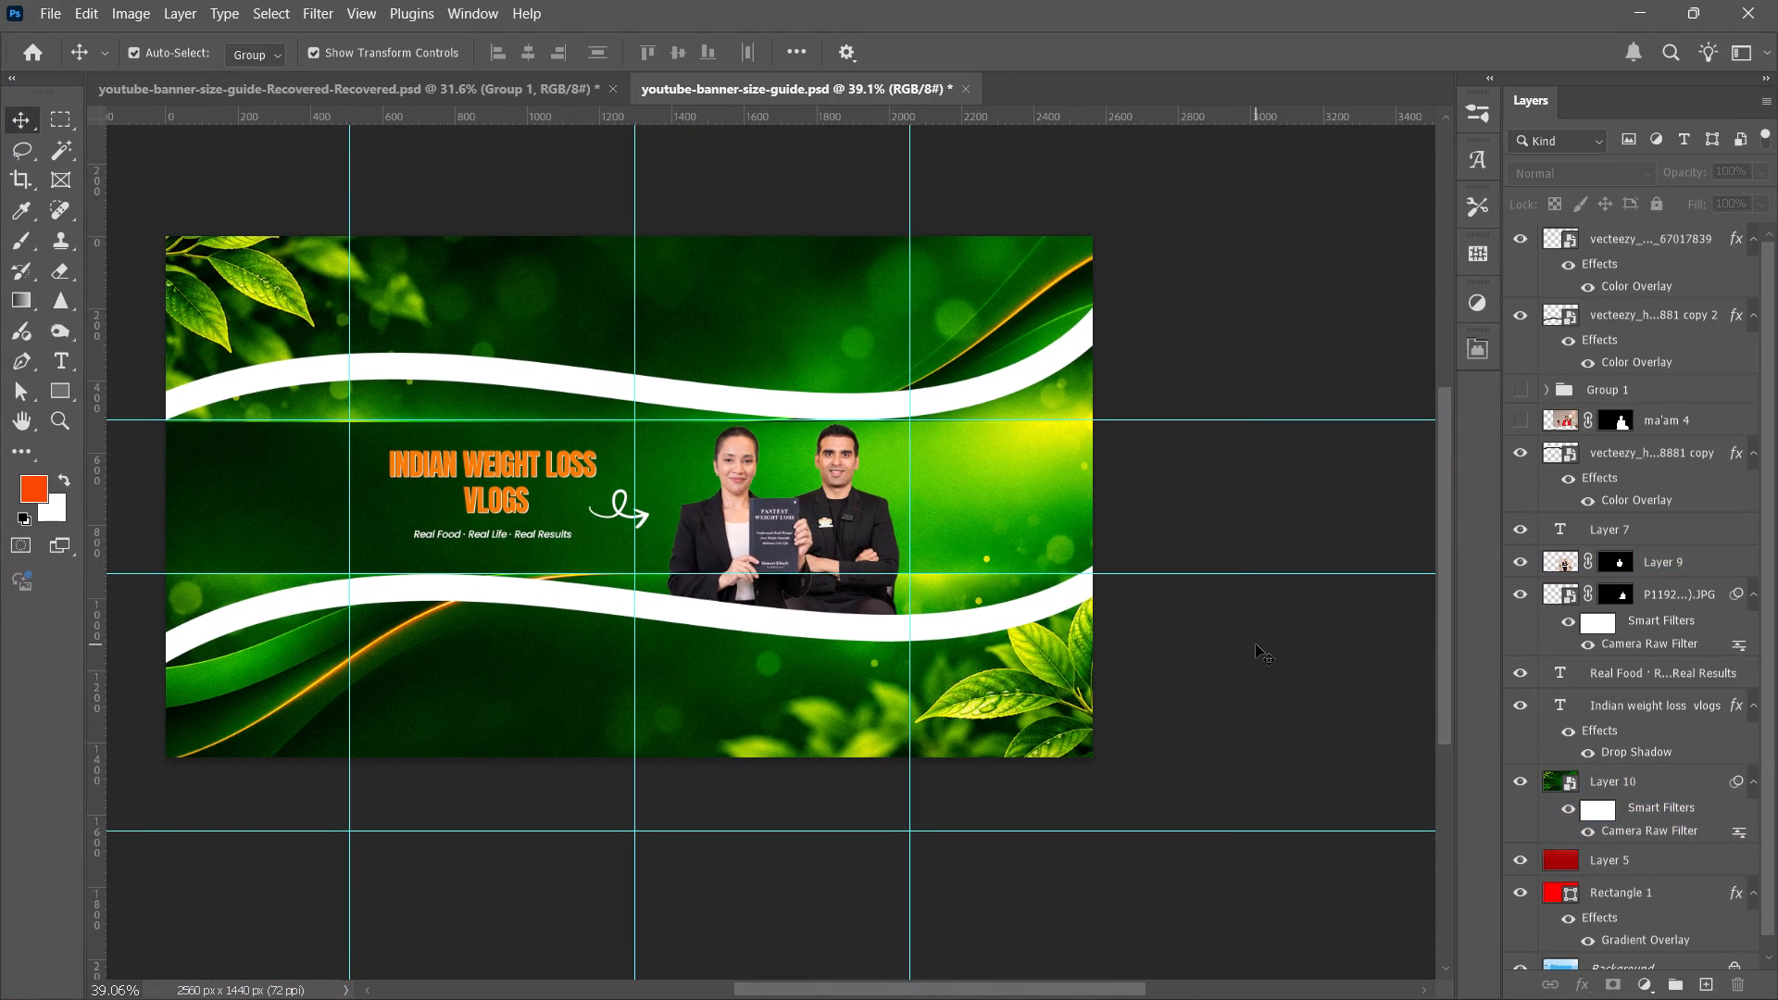
left_click(1256, 644)
Export the banner as a PNG at 2560 x 1440 px with Export As, proceeding to the save location.
left_click(46, 0)
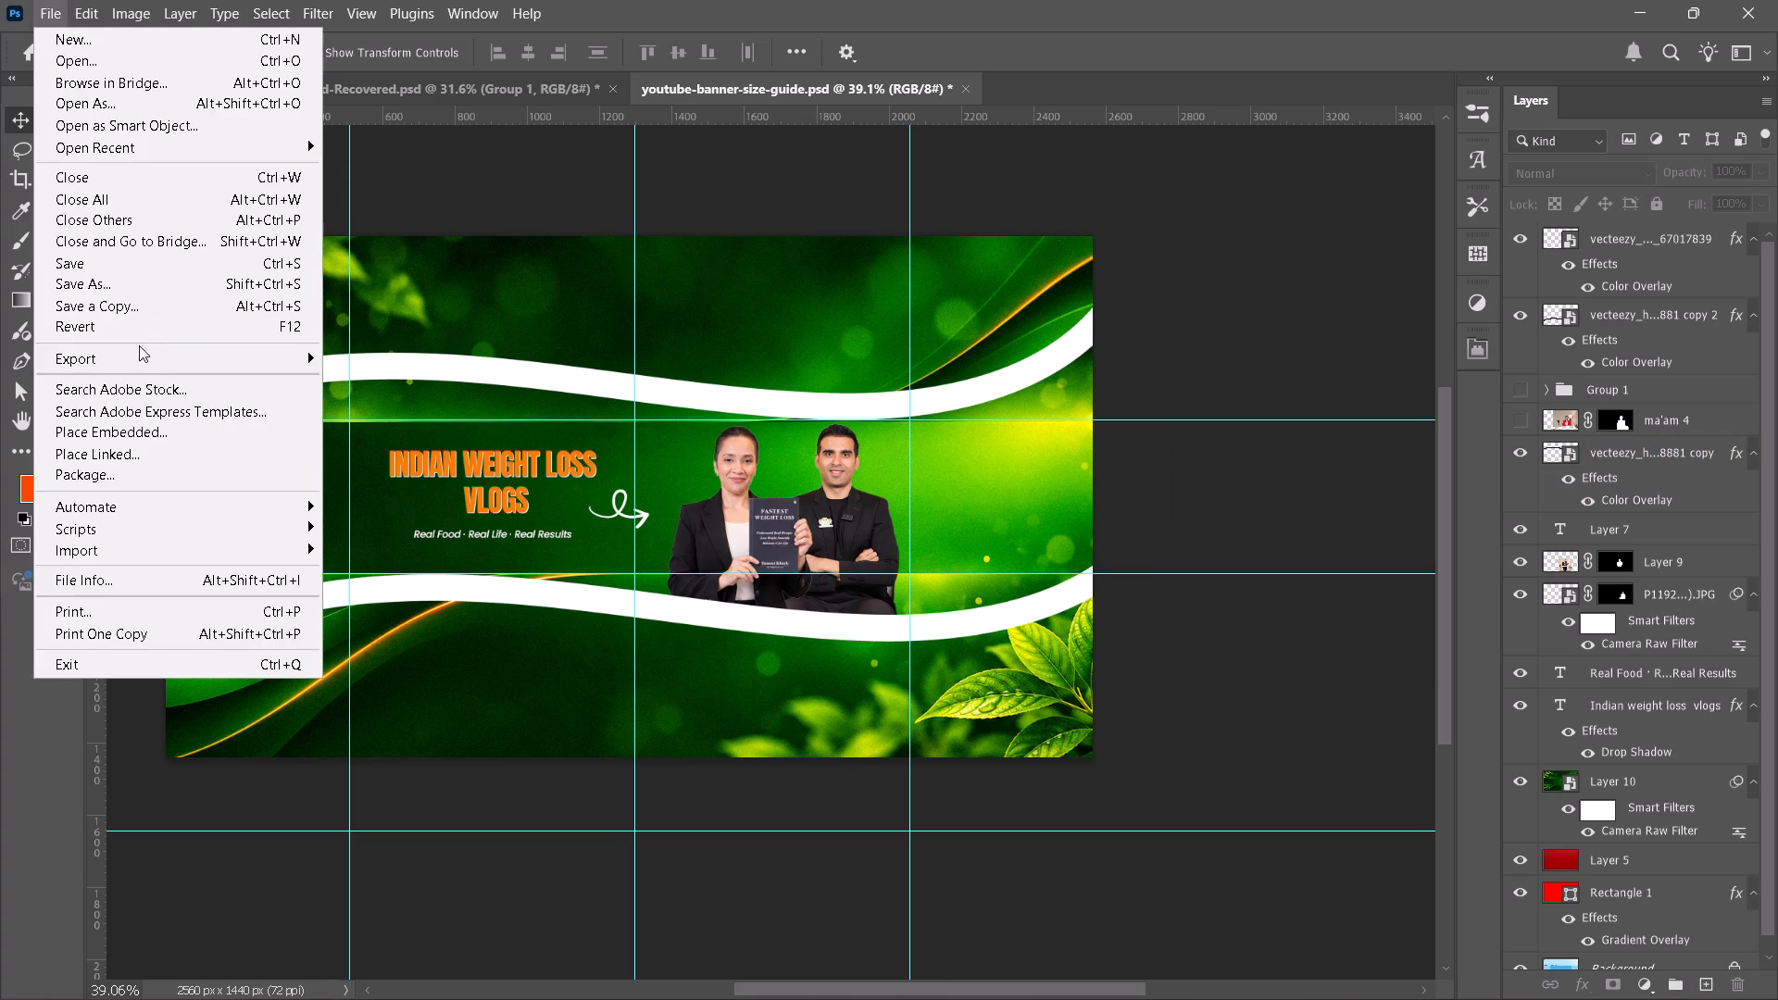
left_click(139, 355)
left_click(369, 382)
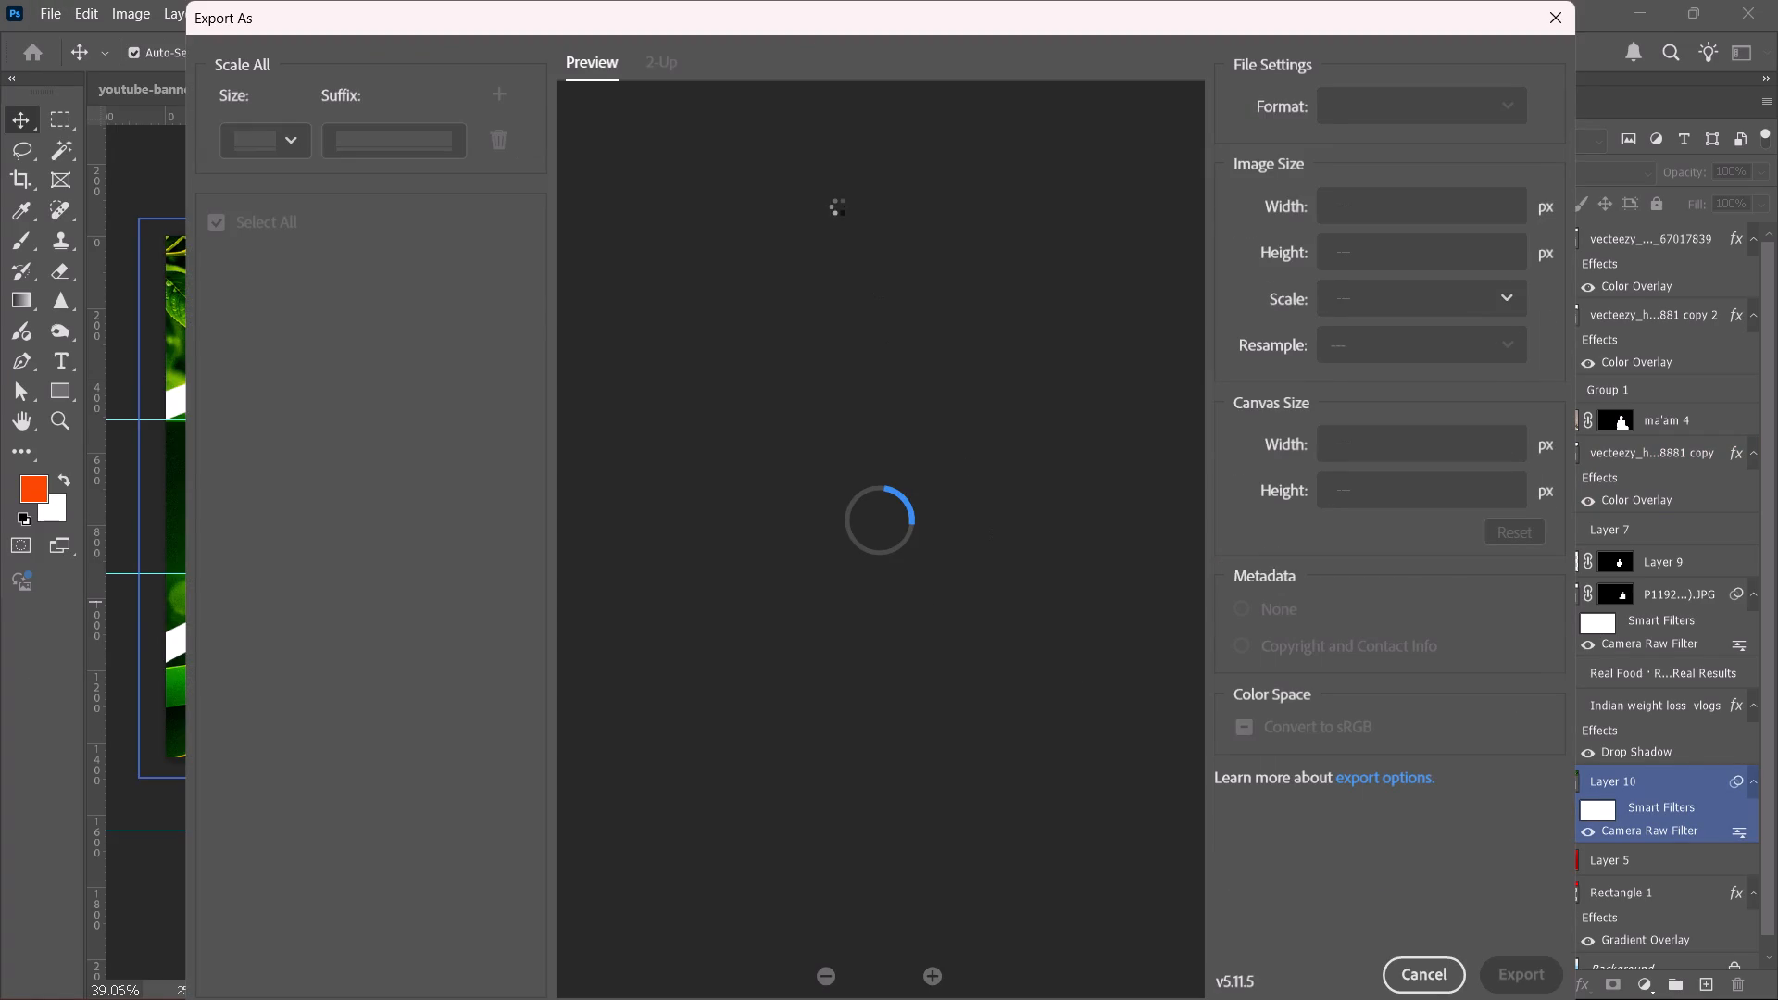
left_click(1490, 965)
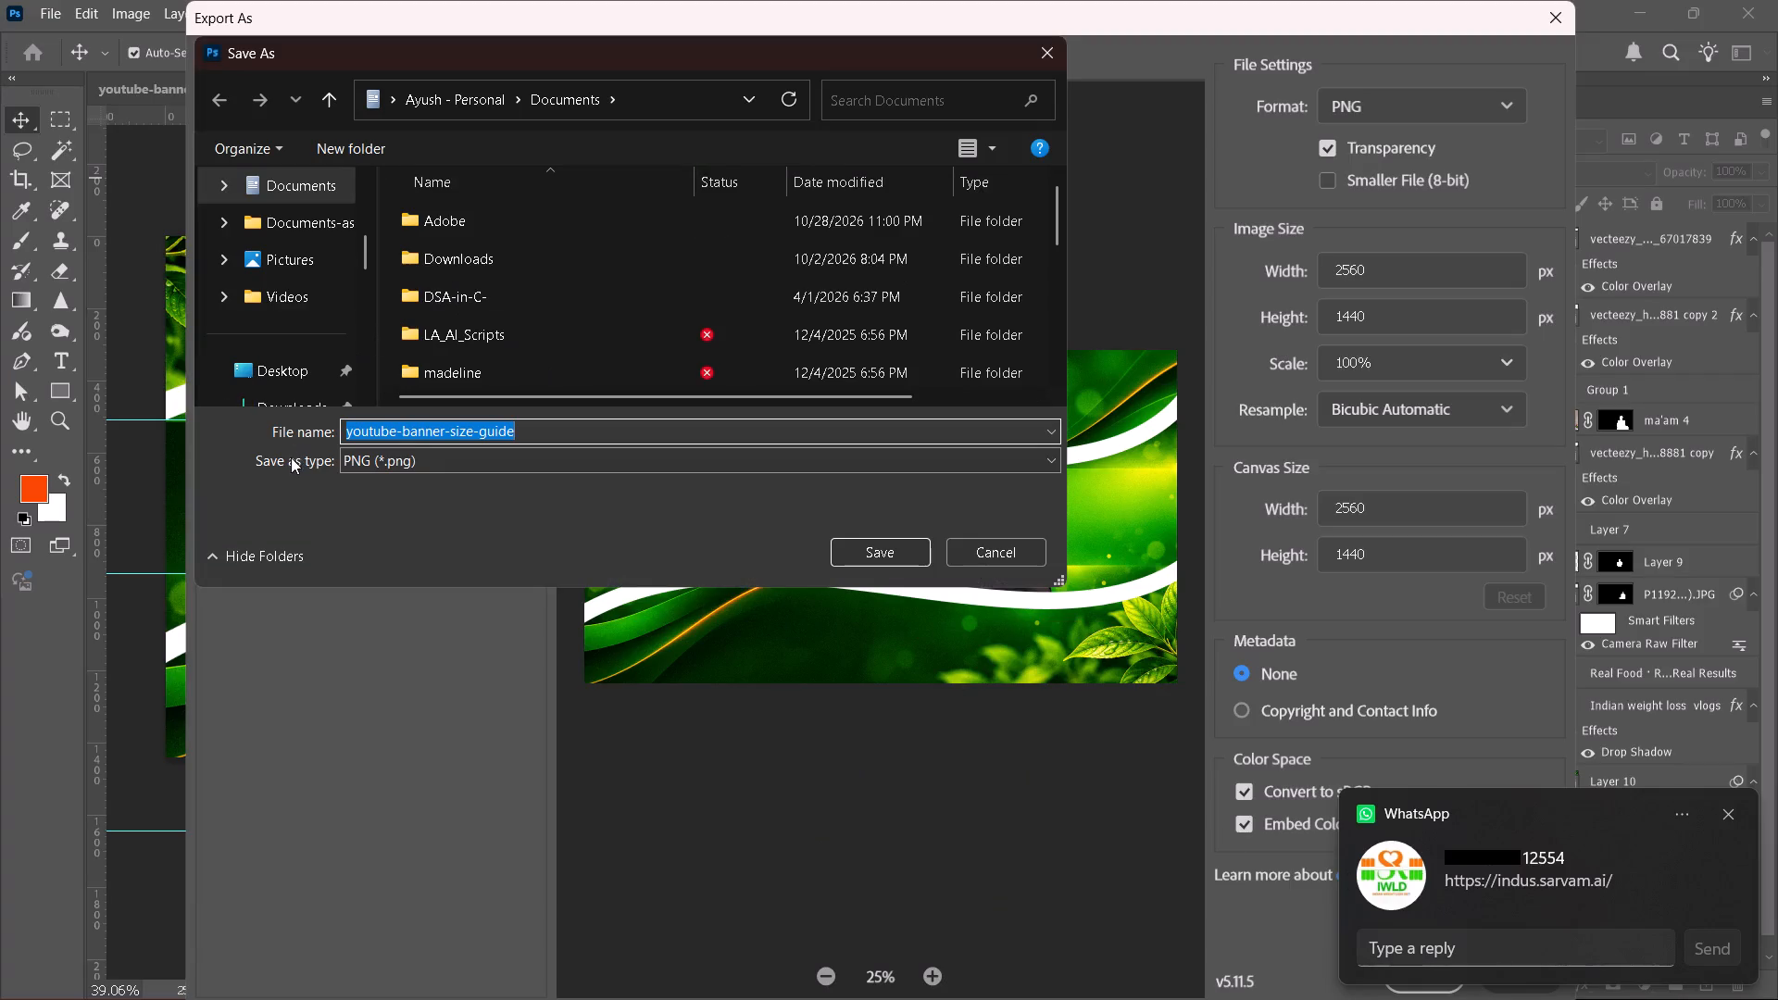
Set the save location to the nov folder under TOSHIBA EXT (F:), piyush job, WIGHT LOSS.
scroll(294, 338, "down", 4)
left_click(292, 303)
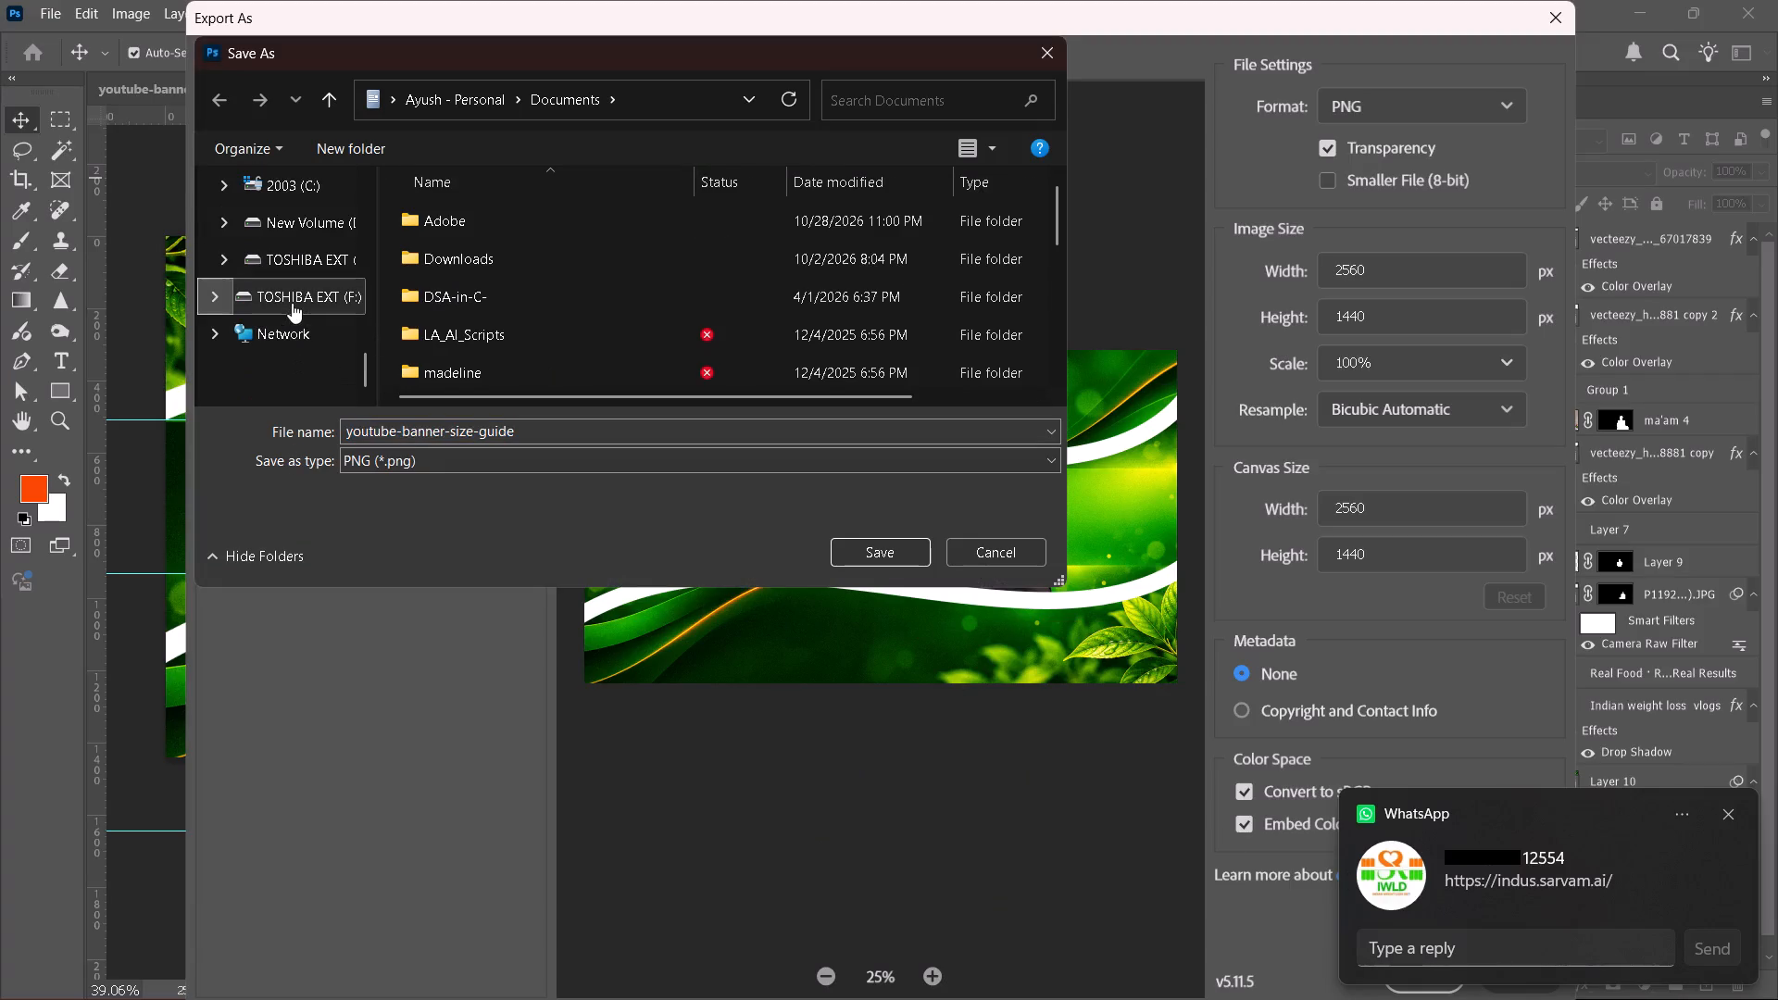
scroll(450, 307, "down", 1)
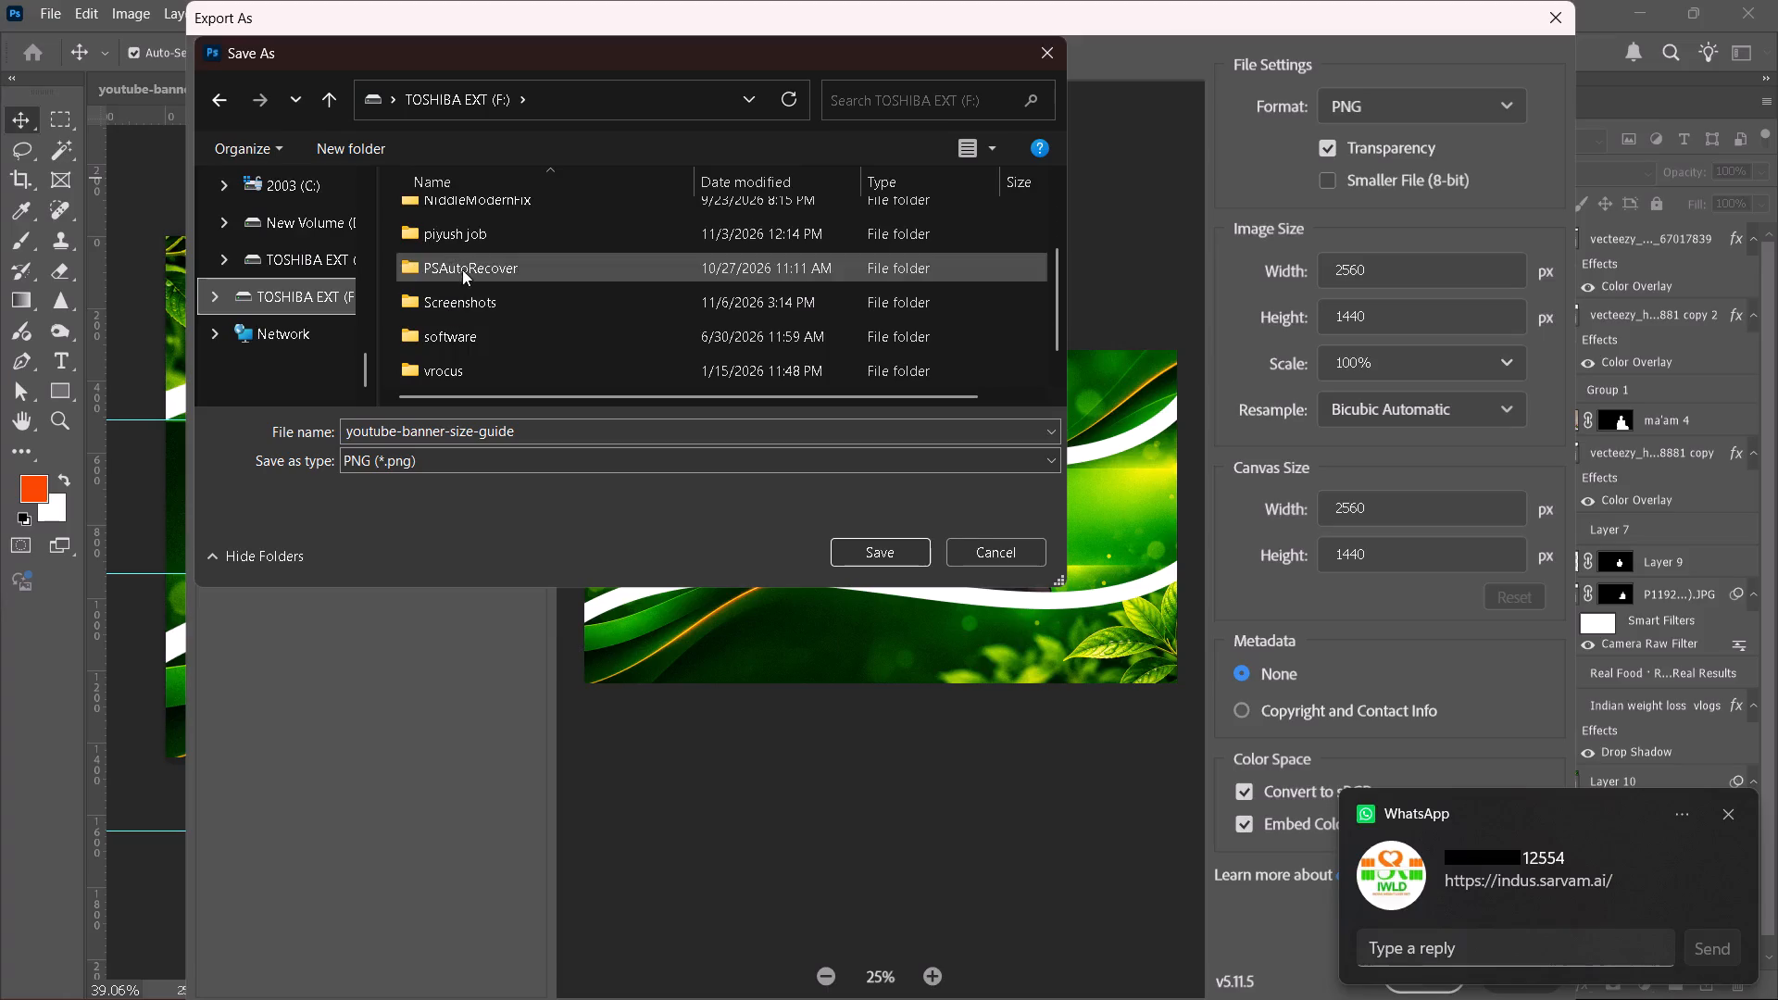
double_click(470, 240)
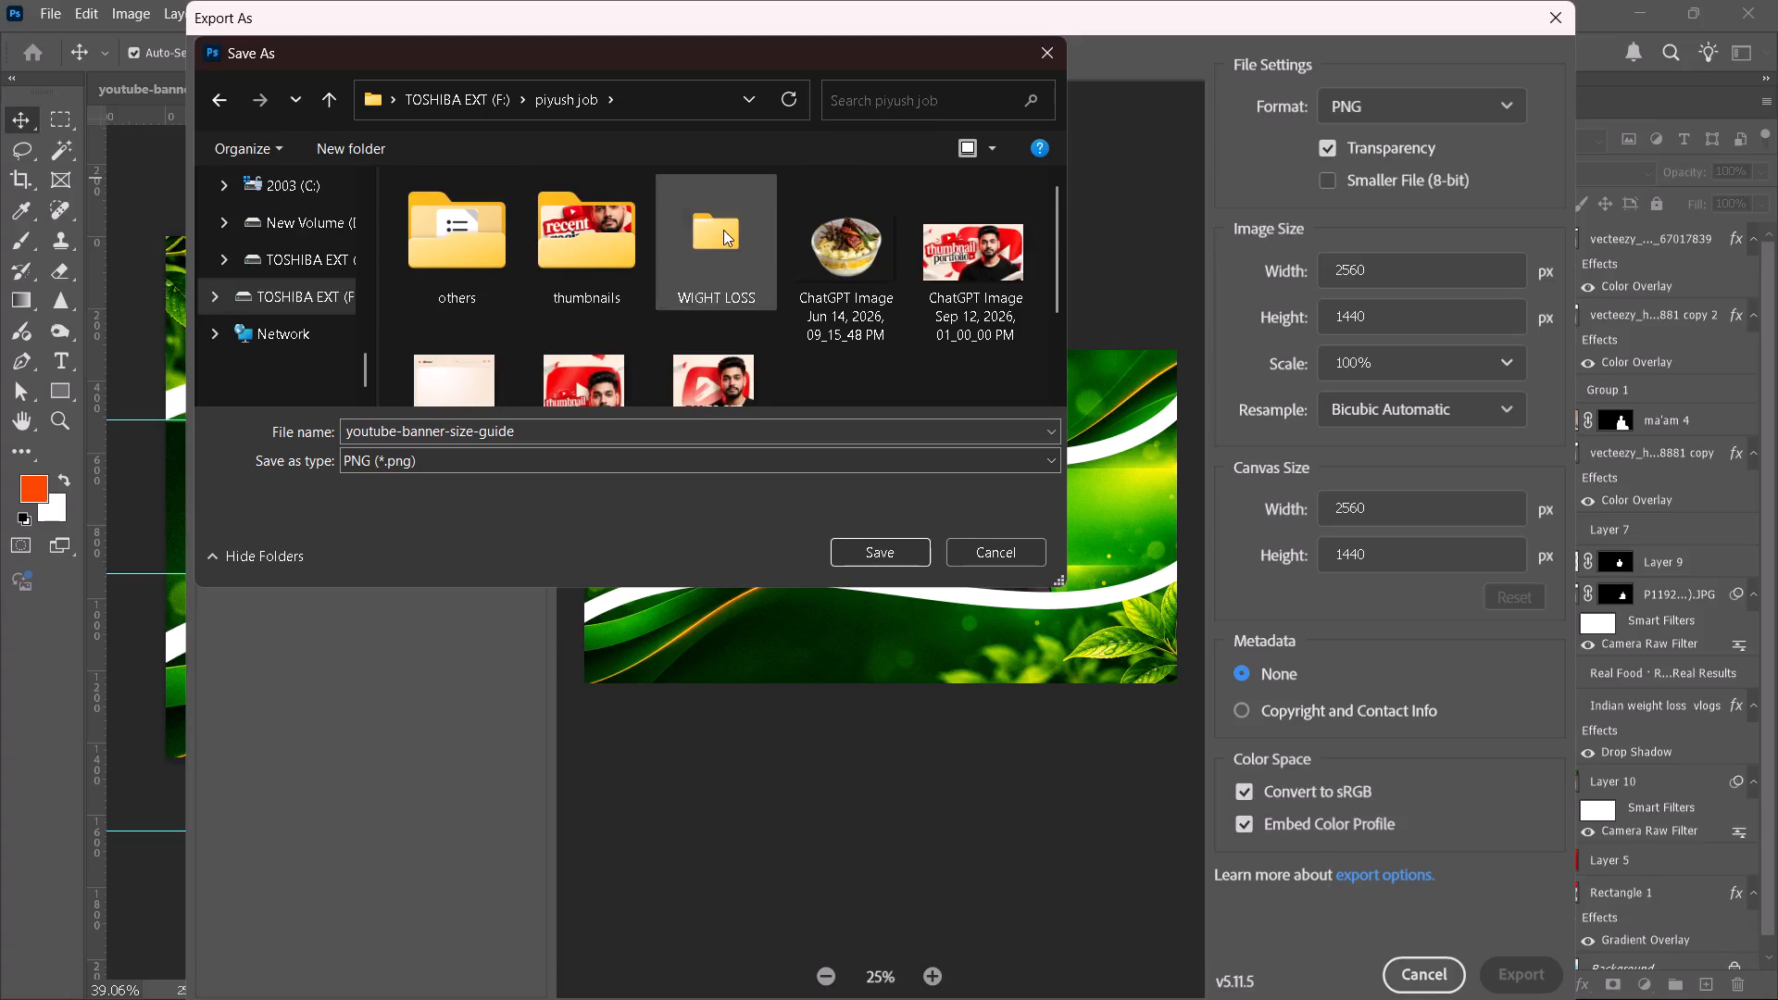
double_click(723, 230)
left_click(549, 252)
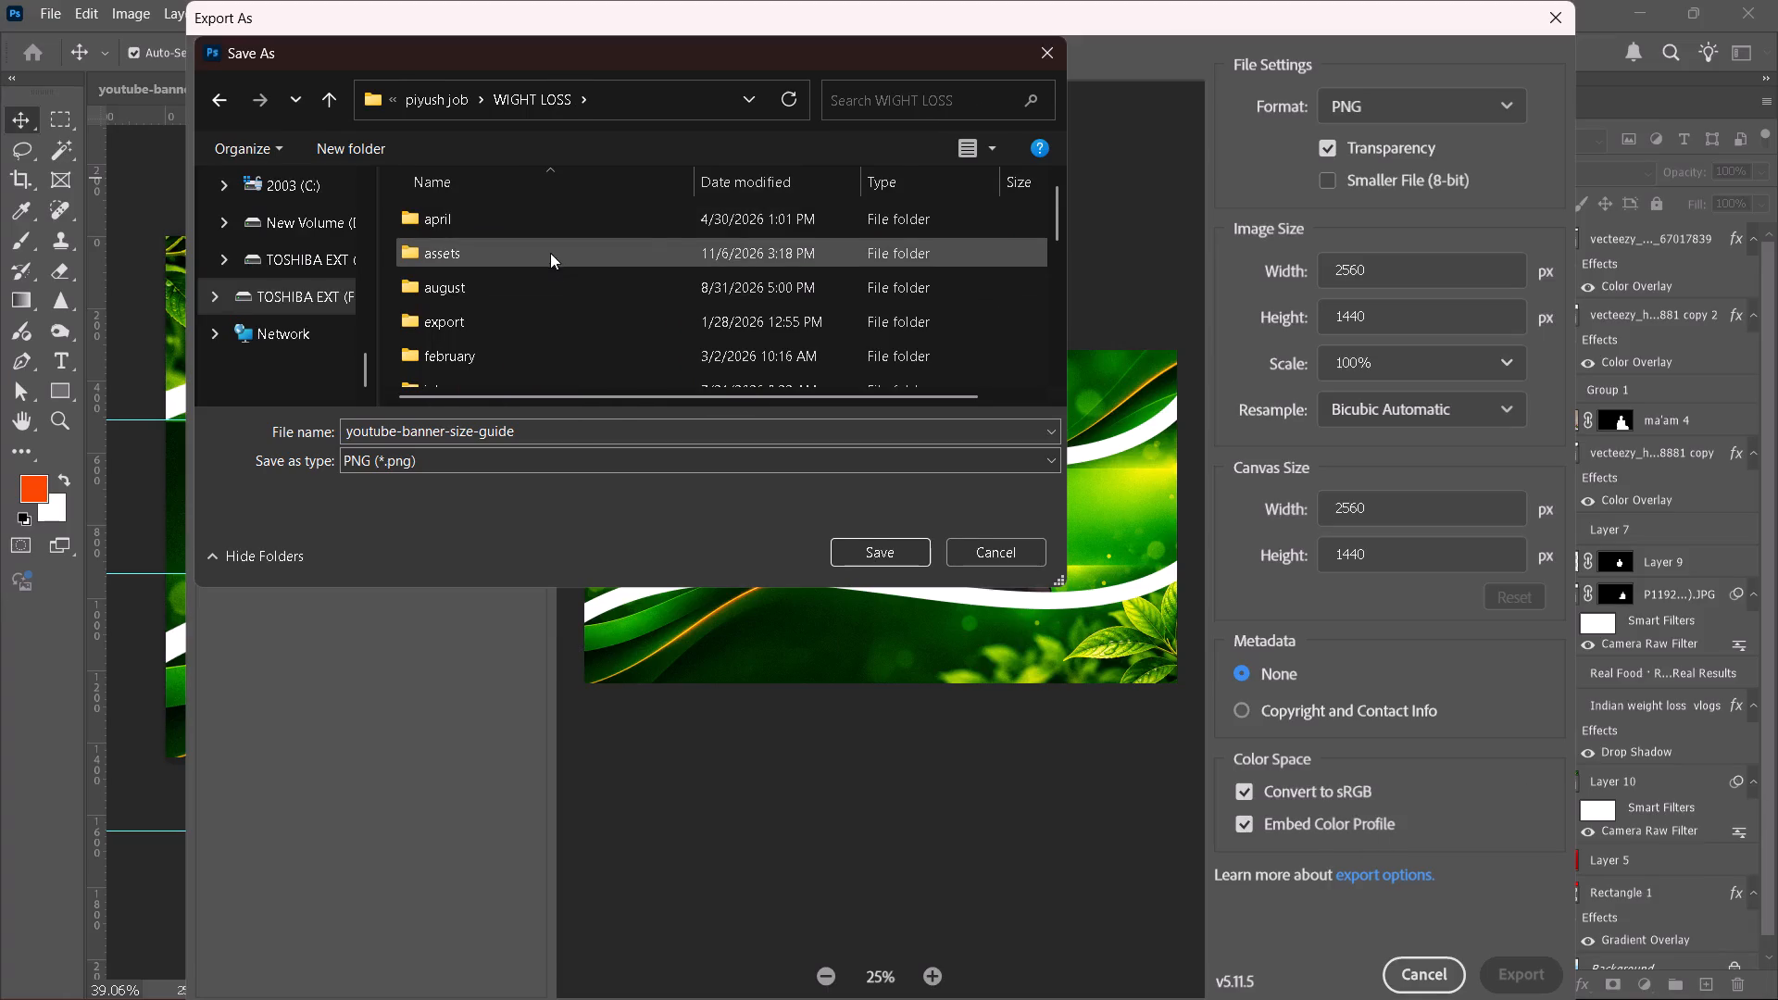
double_click(688, 237)
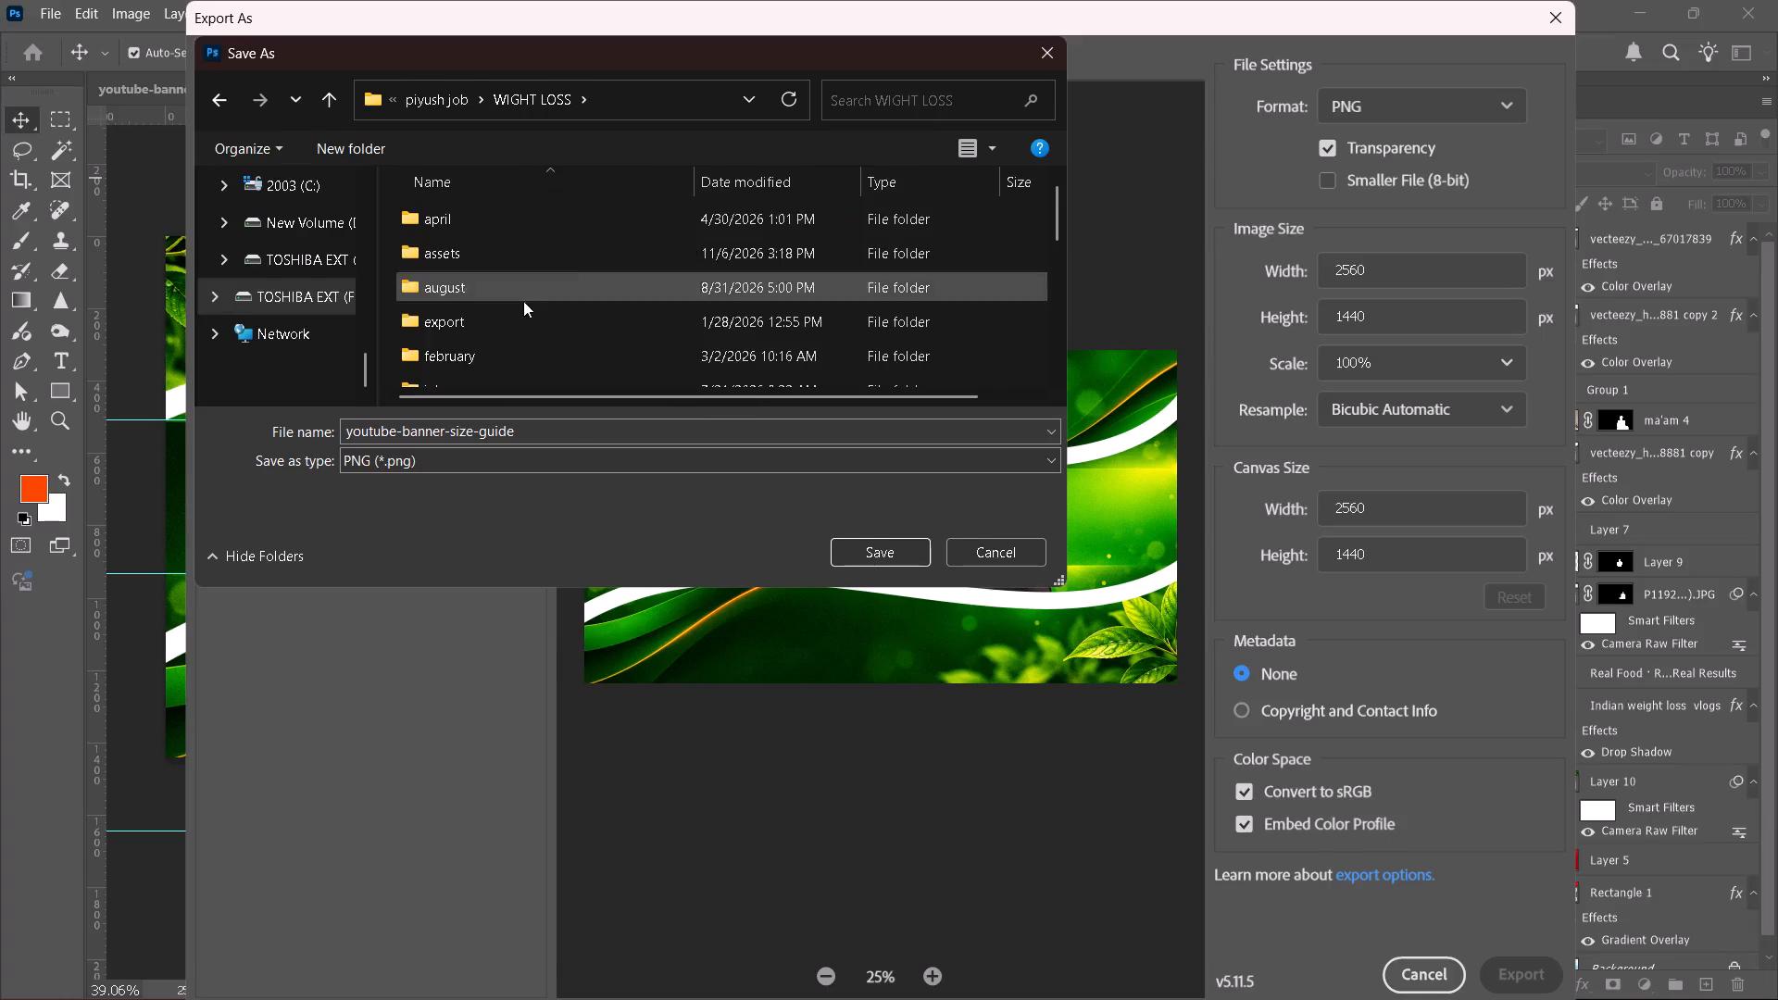
scroll(523, 301, "down", 2)
double_click(493, 308)
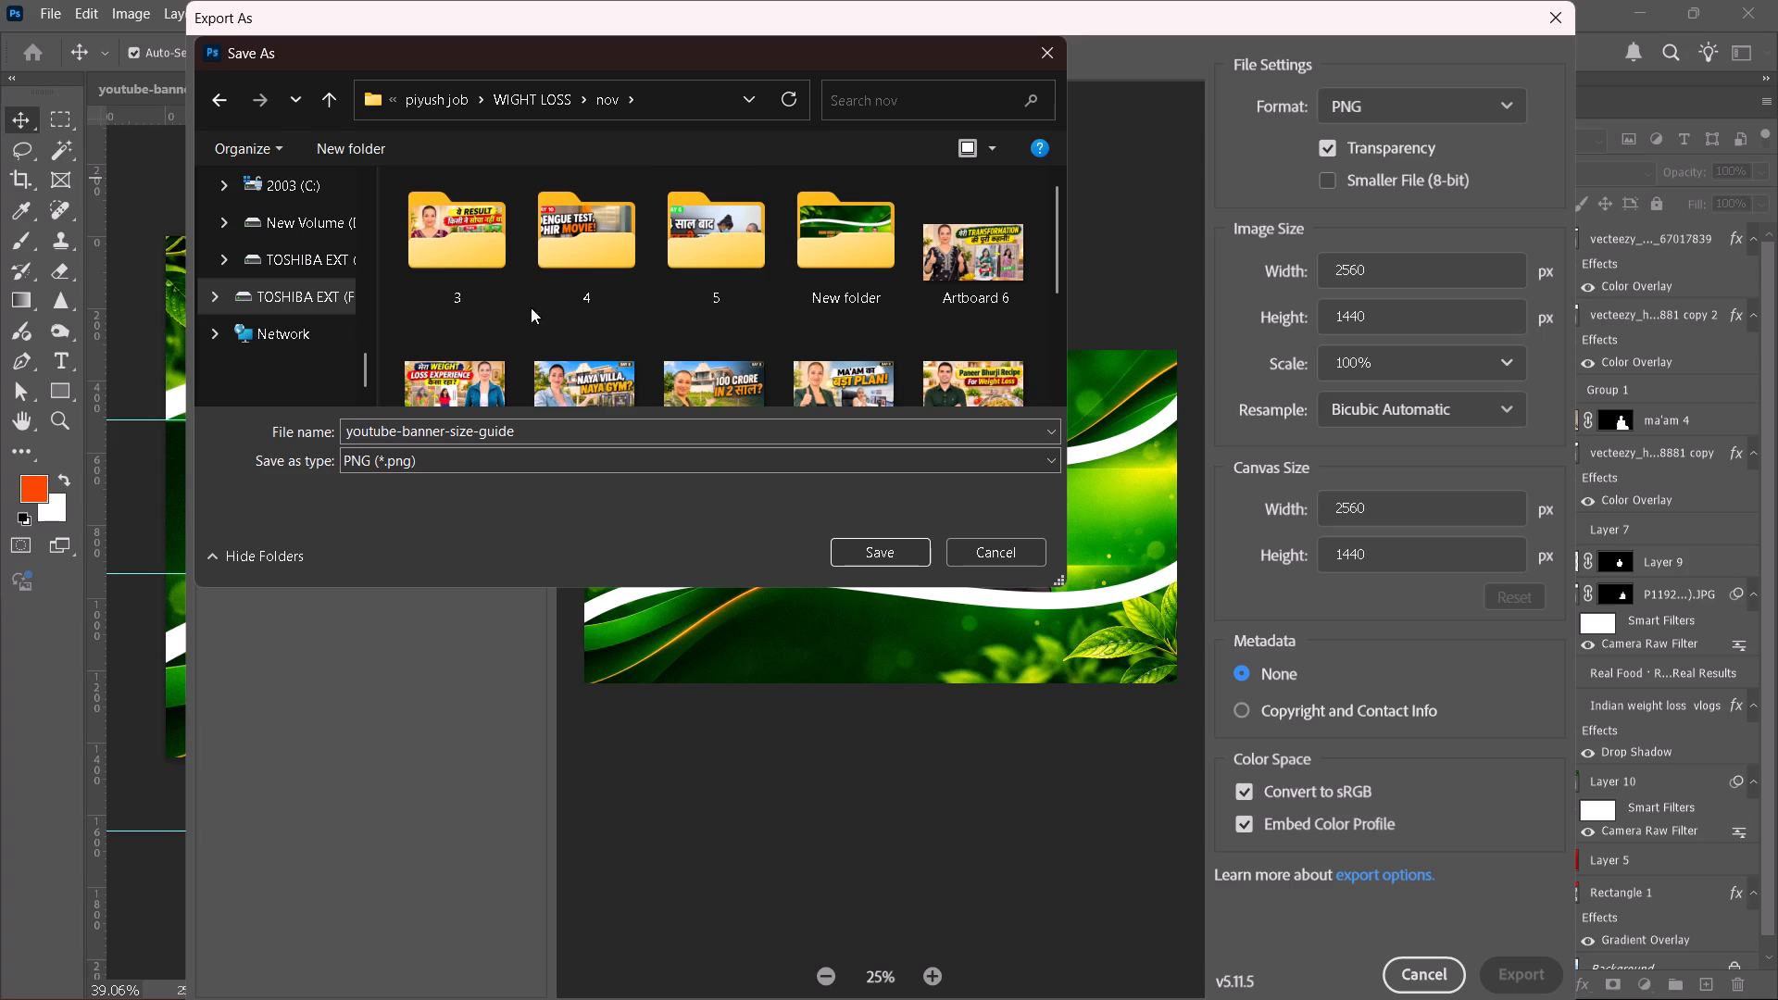
Create a new folder named 6 inside the nov folder.
left_click(718, 256)
scroll(802, 253, "down", 4)
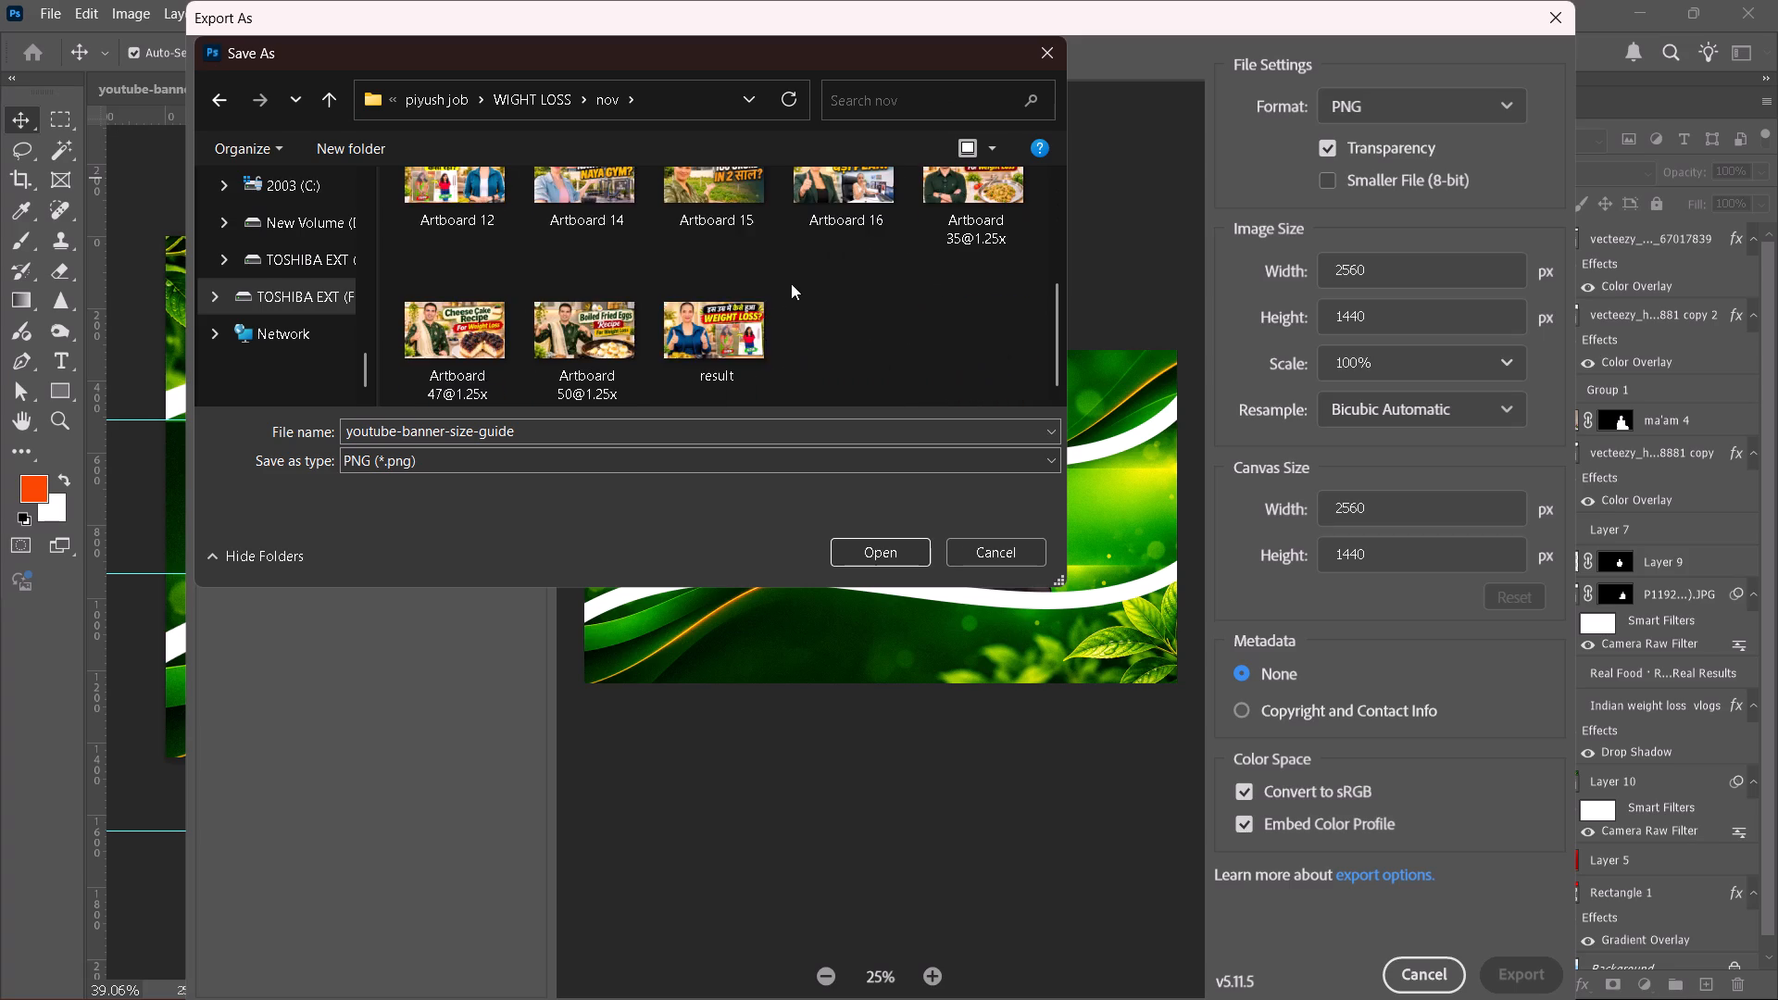
scroll(751, 286, "up", 2)
scroll(714, 289, "down", 2)
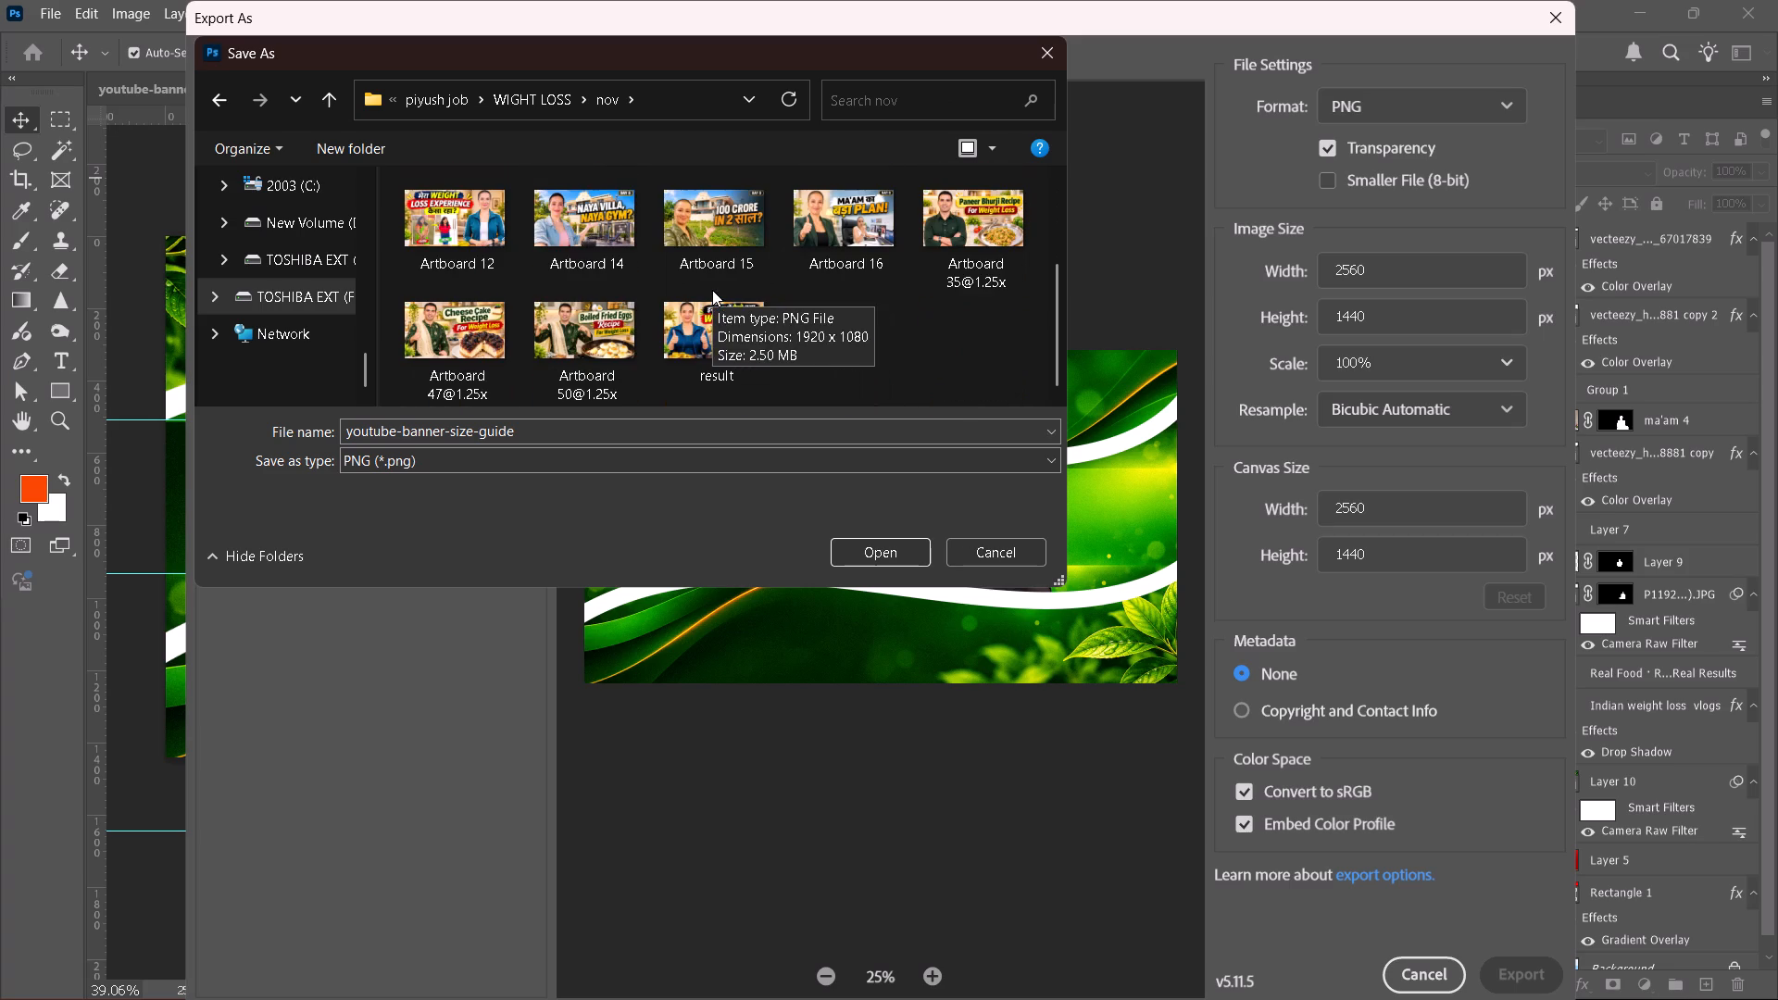
left_click(823, 324)
right_click(824, 324)
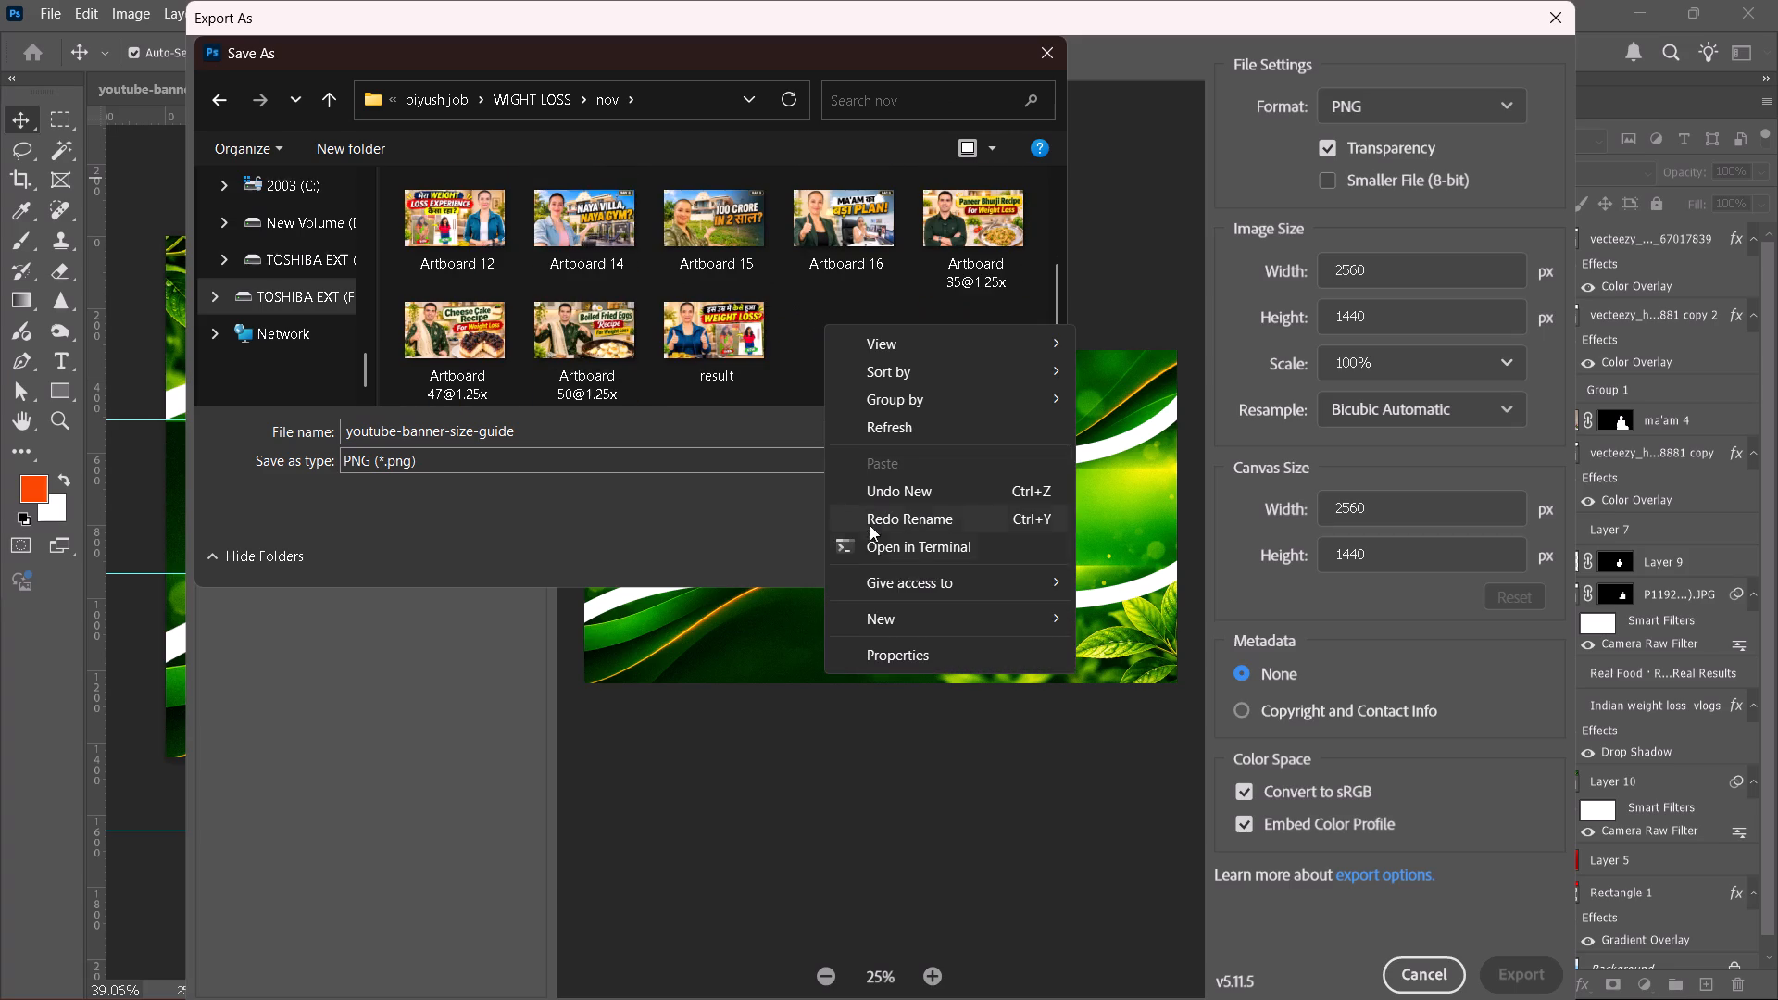
left_click(870, 610)
left_click(1106, 622)
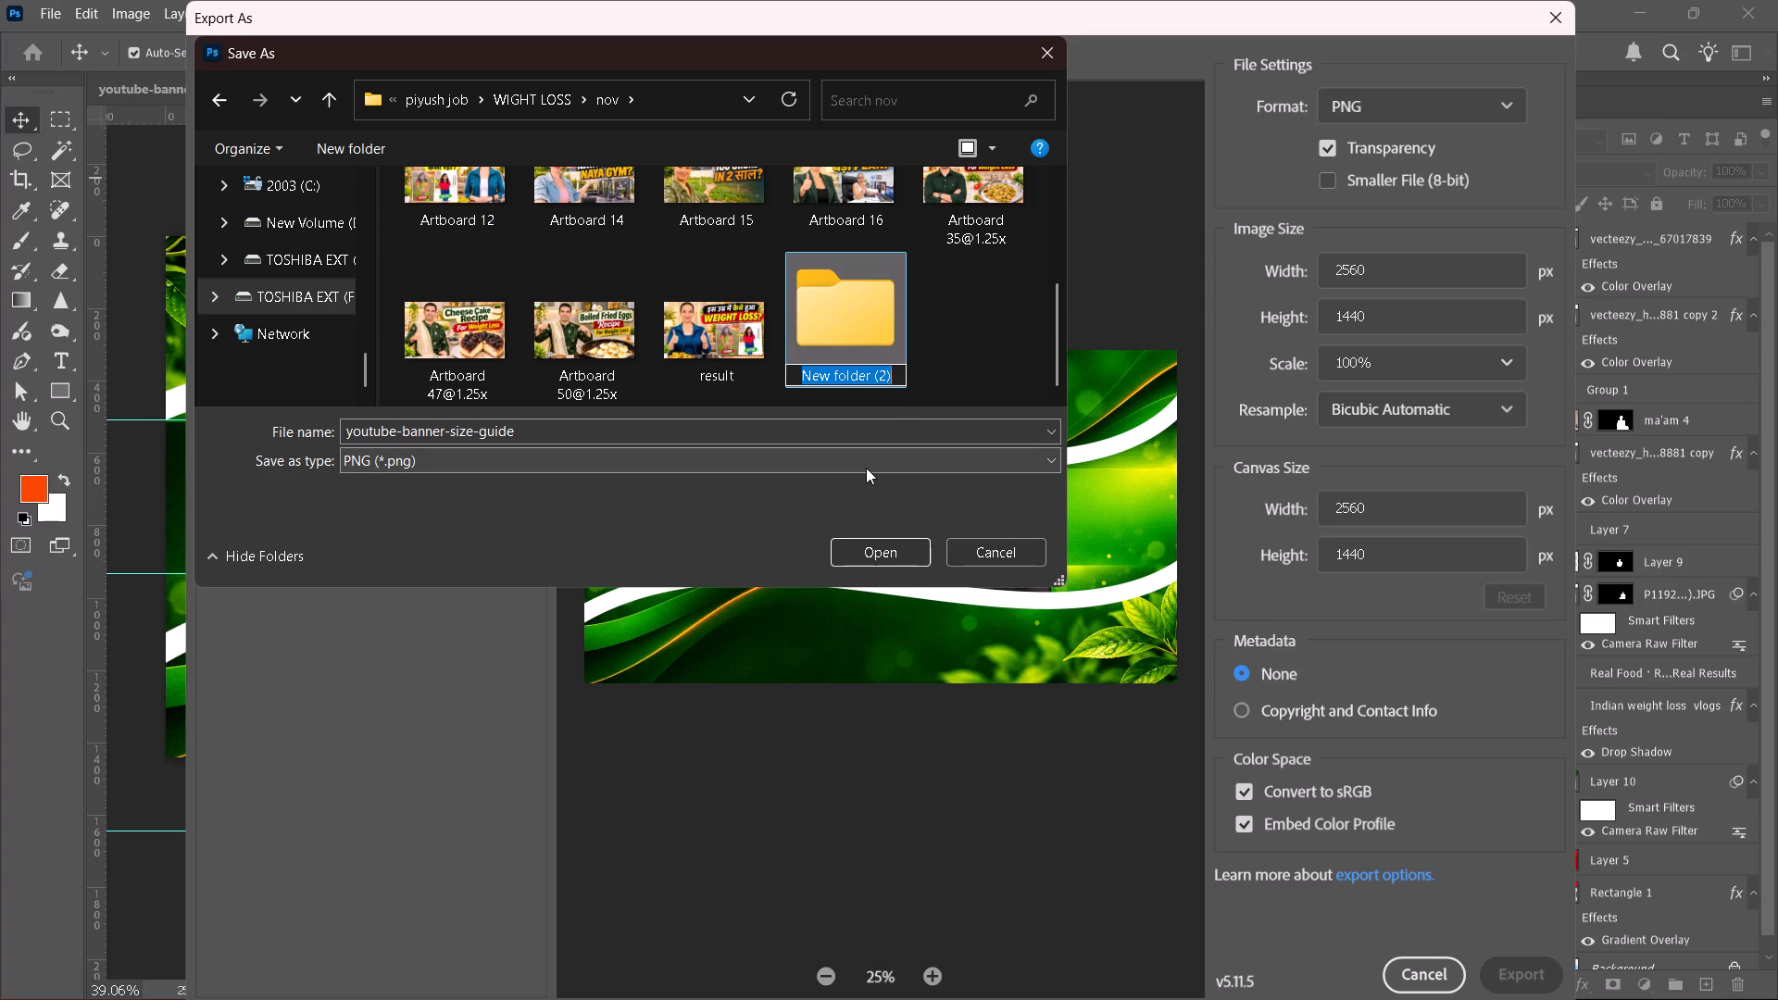
key("6")
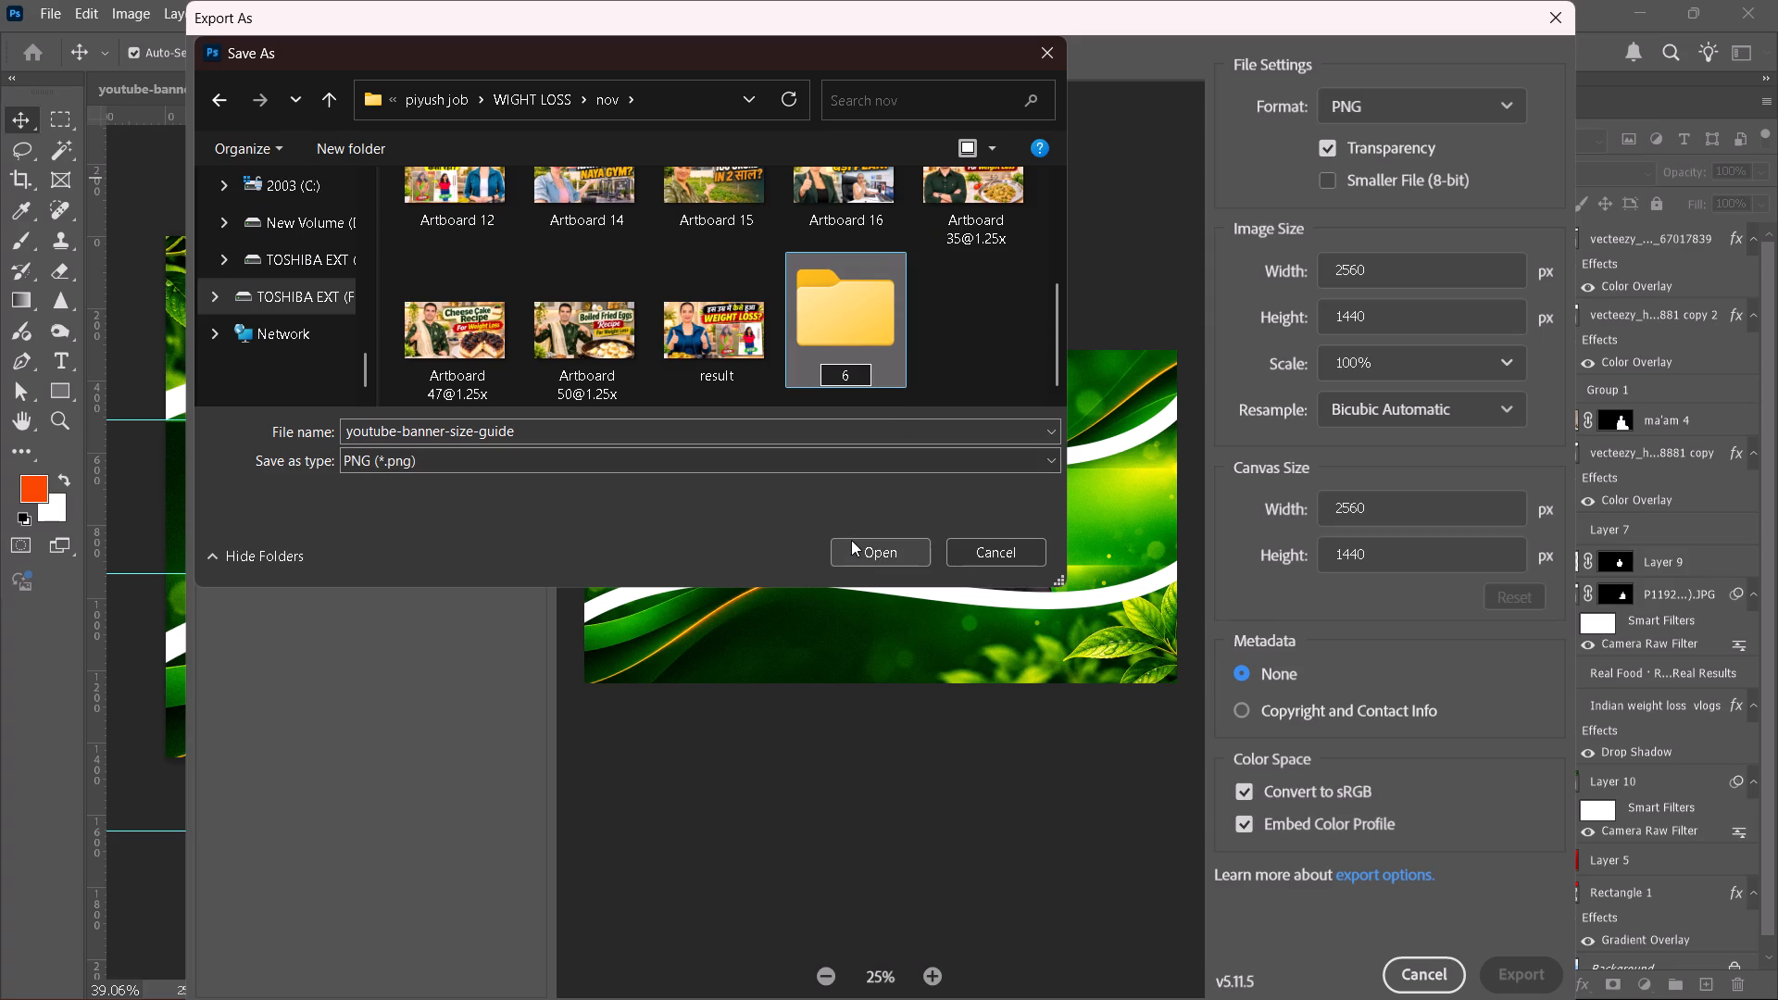
left_click(851, 542)
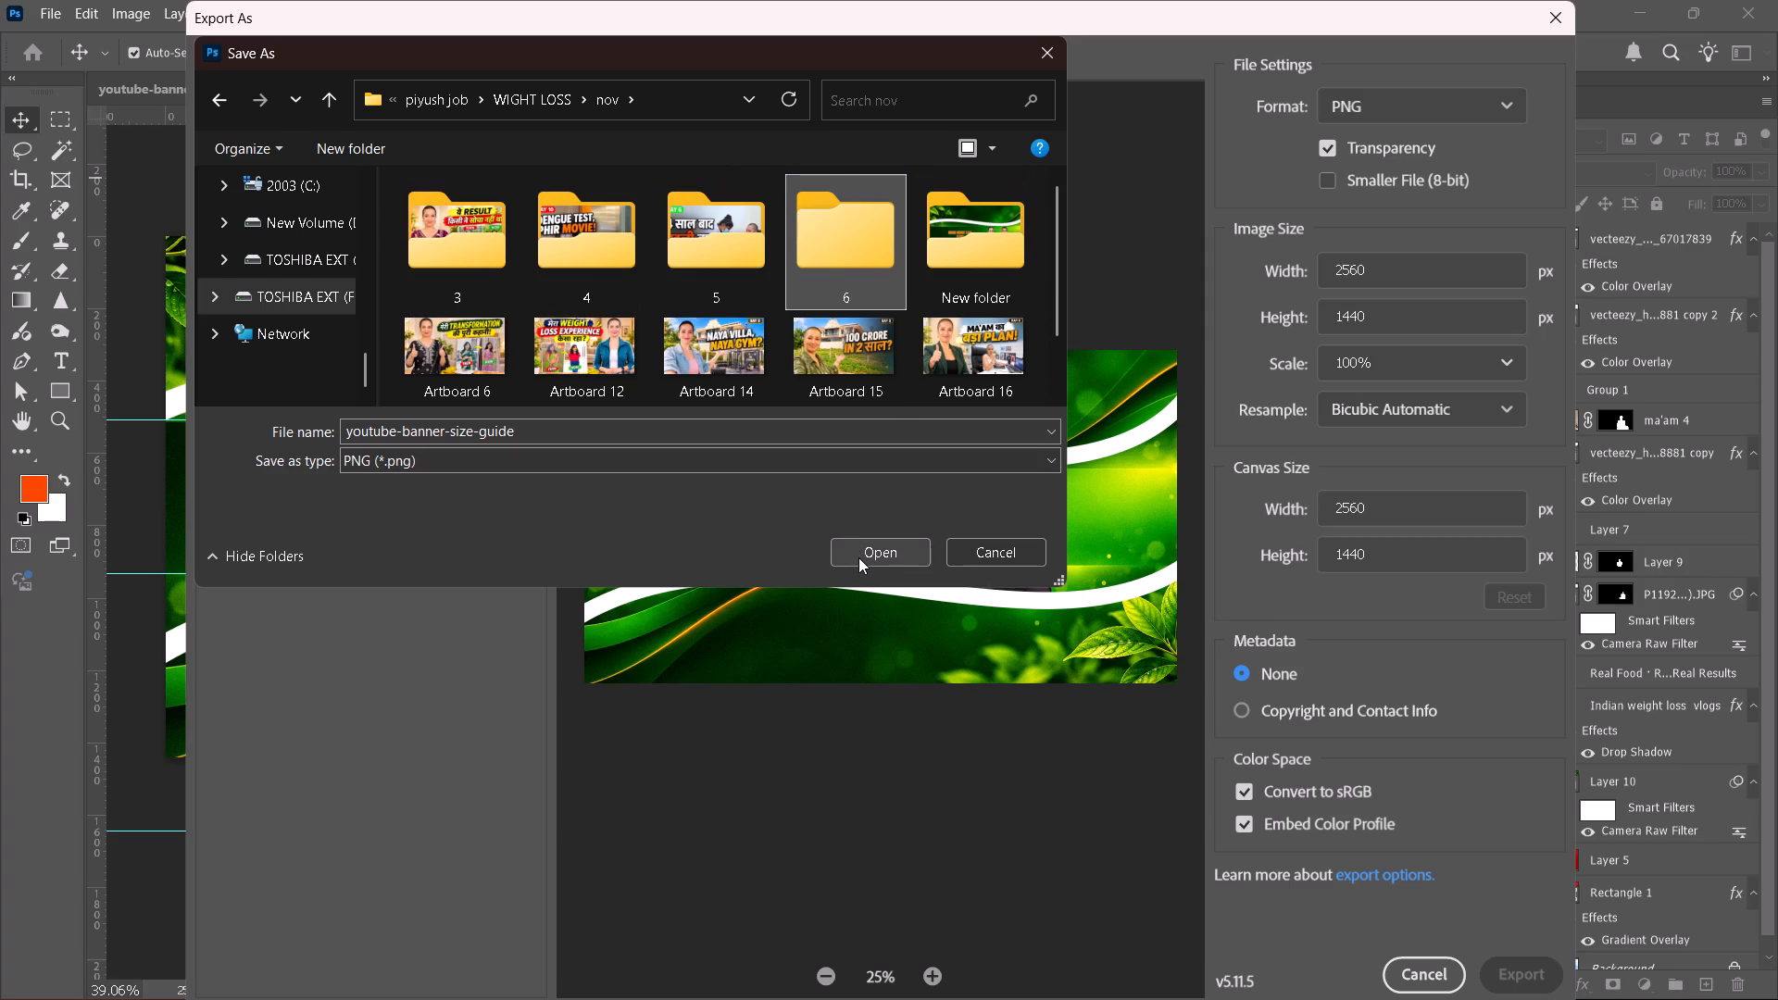
Save the exported banner PNG as youtube-banner-size-guide inside folder 6, and leave no layer selected in the document.
left_click(859, 560)
left_click(859, 560)
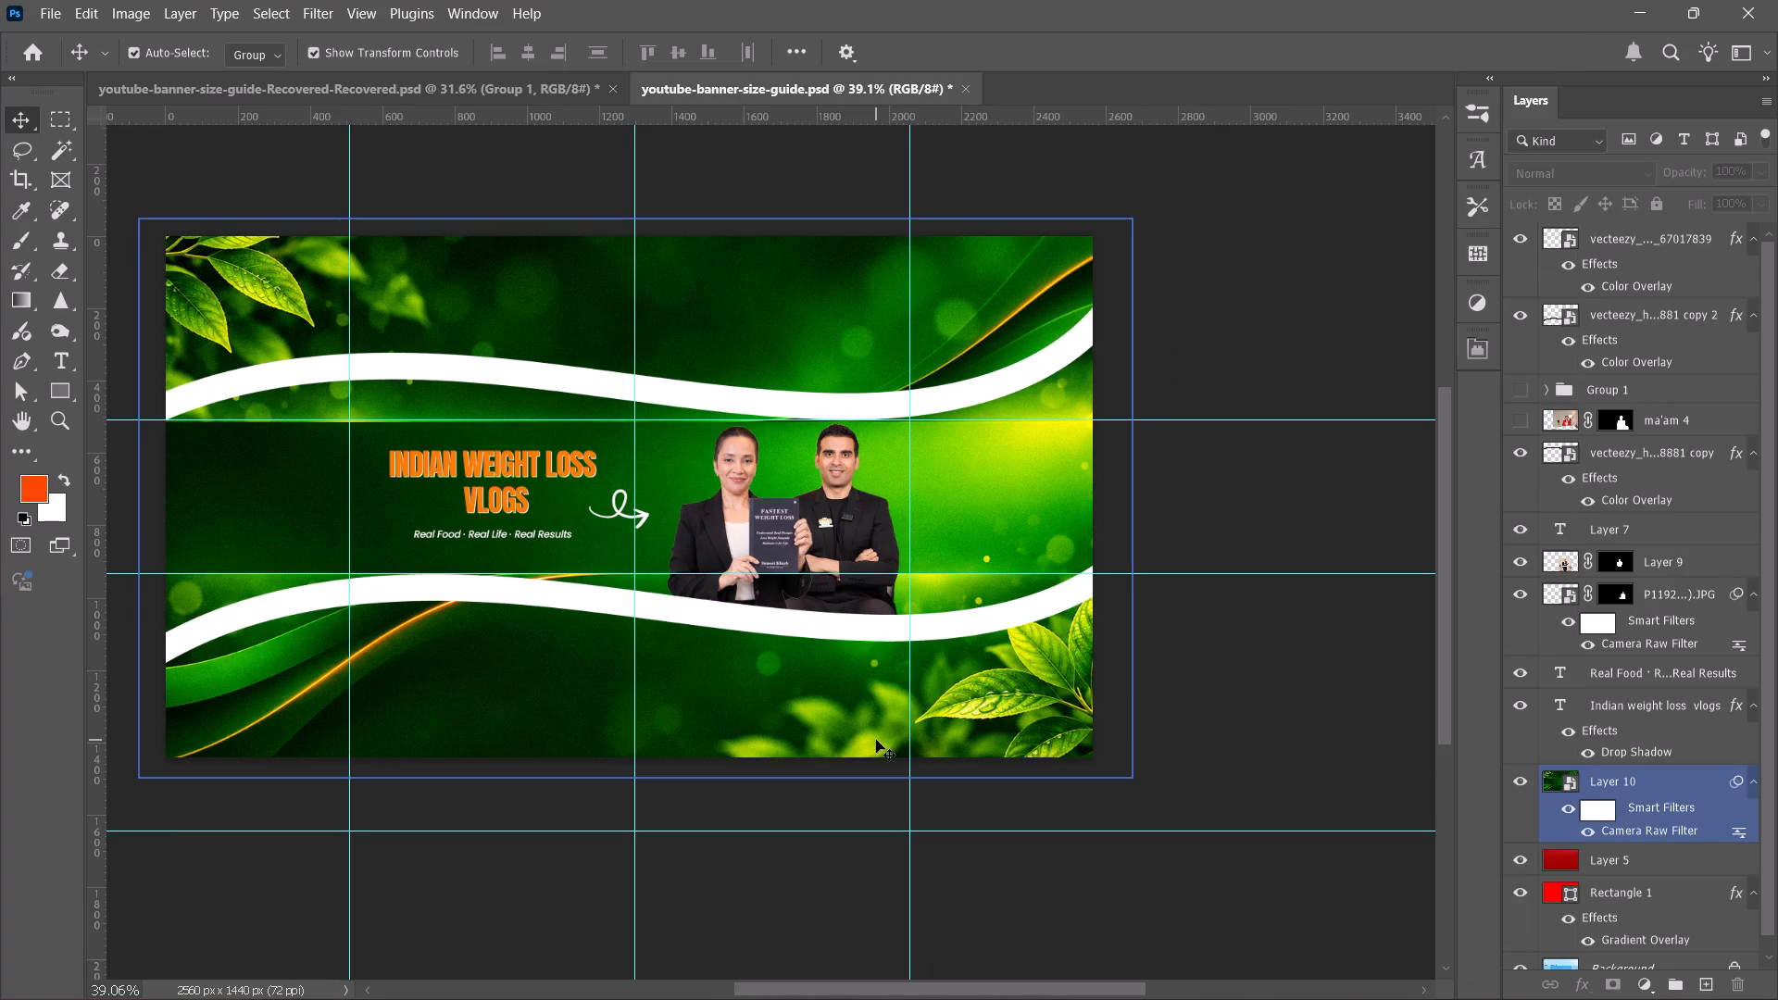
left_click(1220, 674)
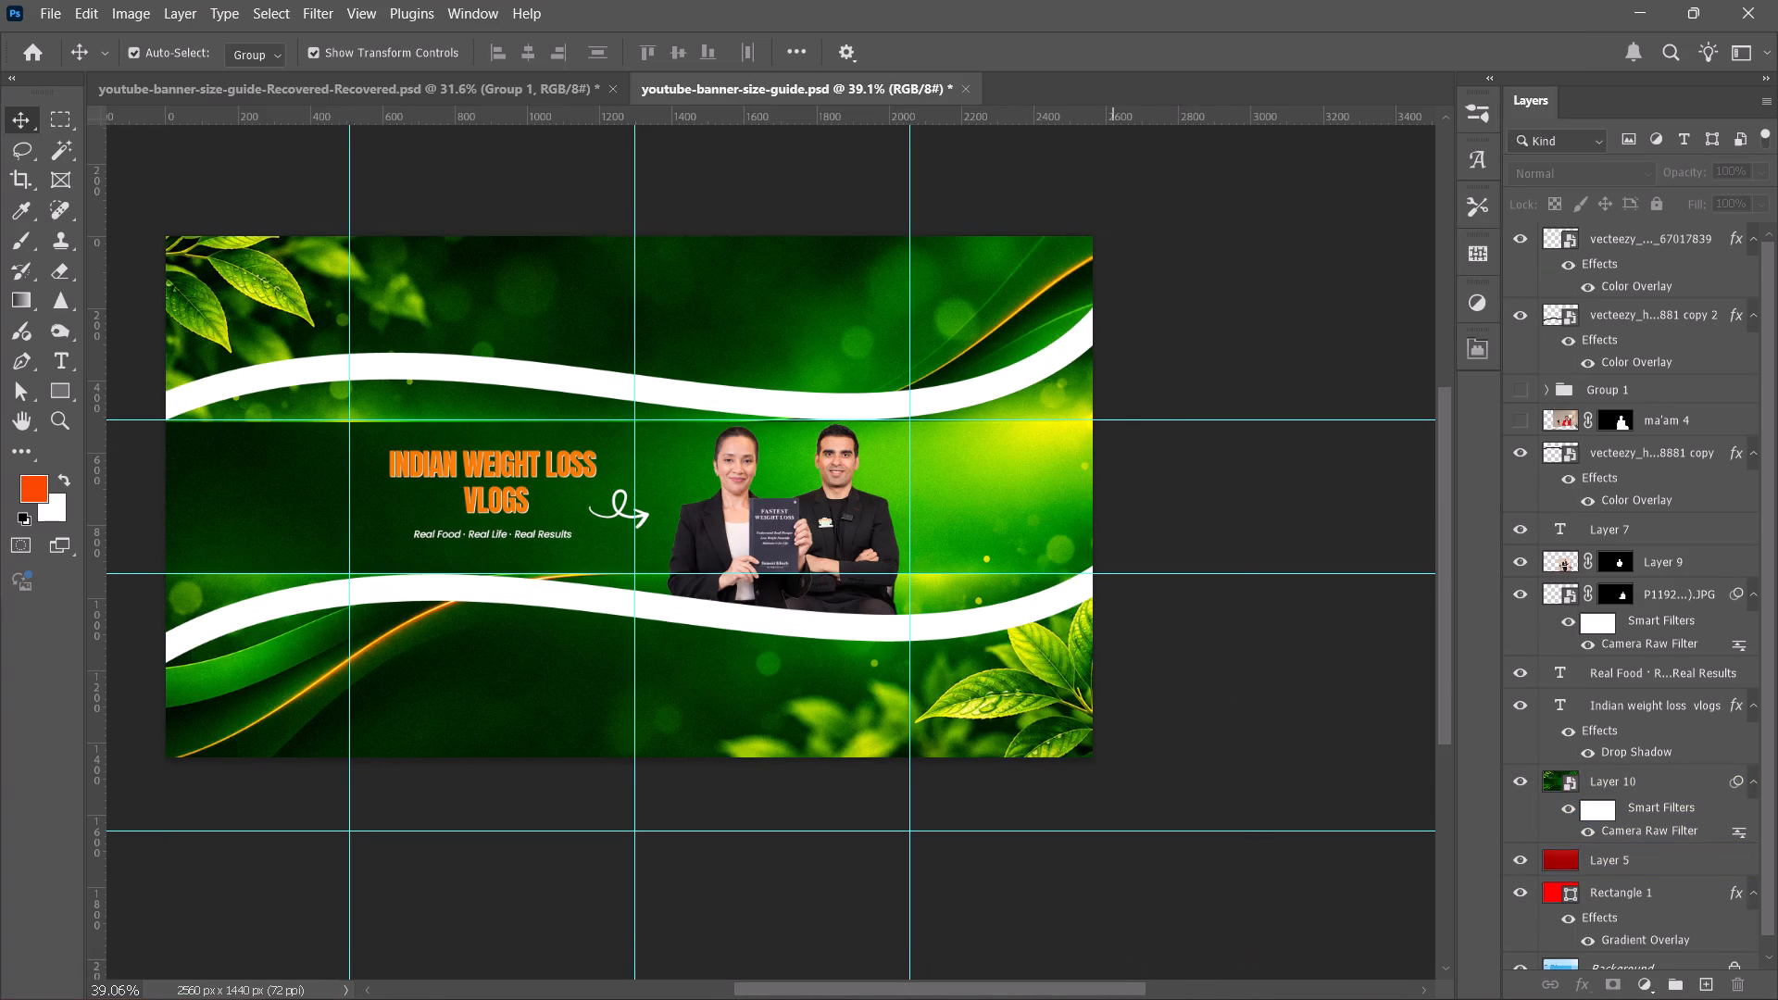
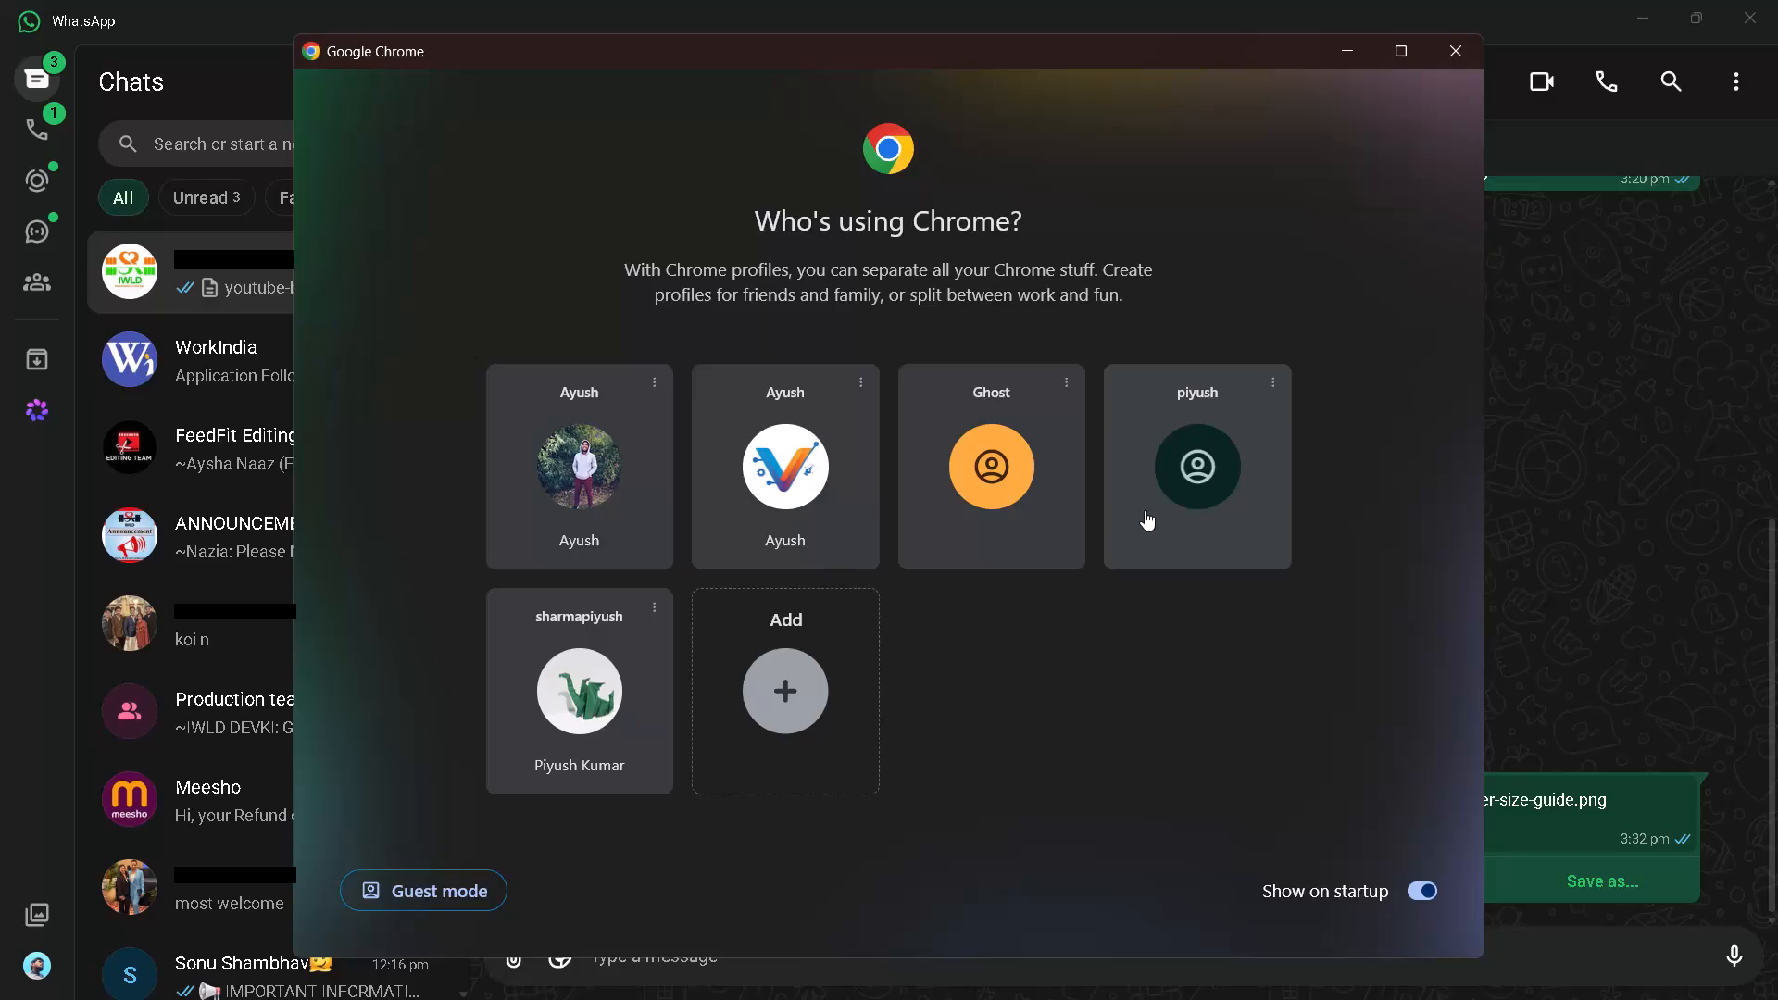
Switch to Chrome with the piyush profile and open the Indian Weight Loss Vlogs channel page on YouTube, clearing any pop-ups.
left_click(1147, 517)
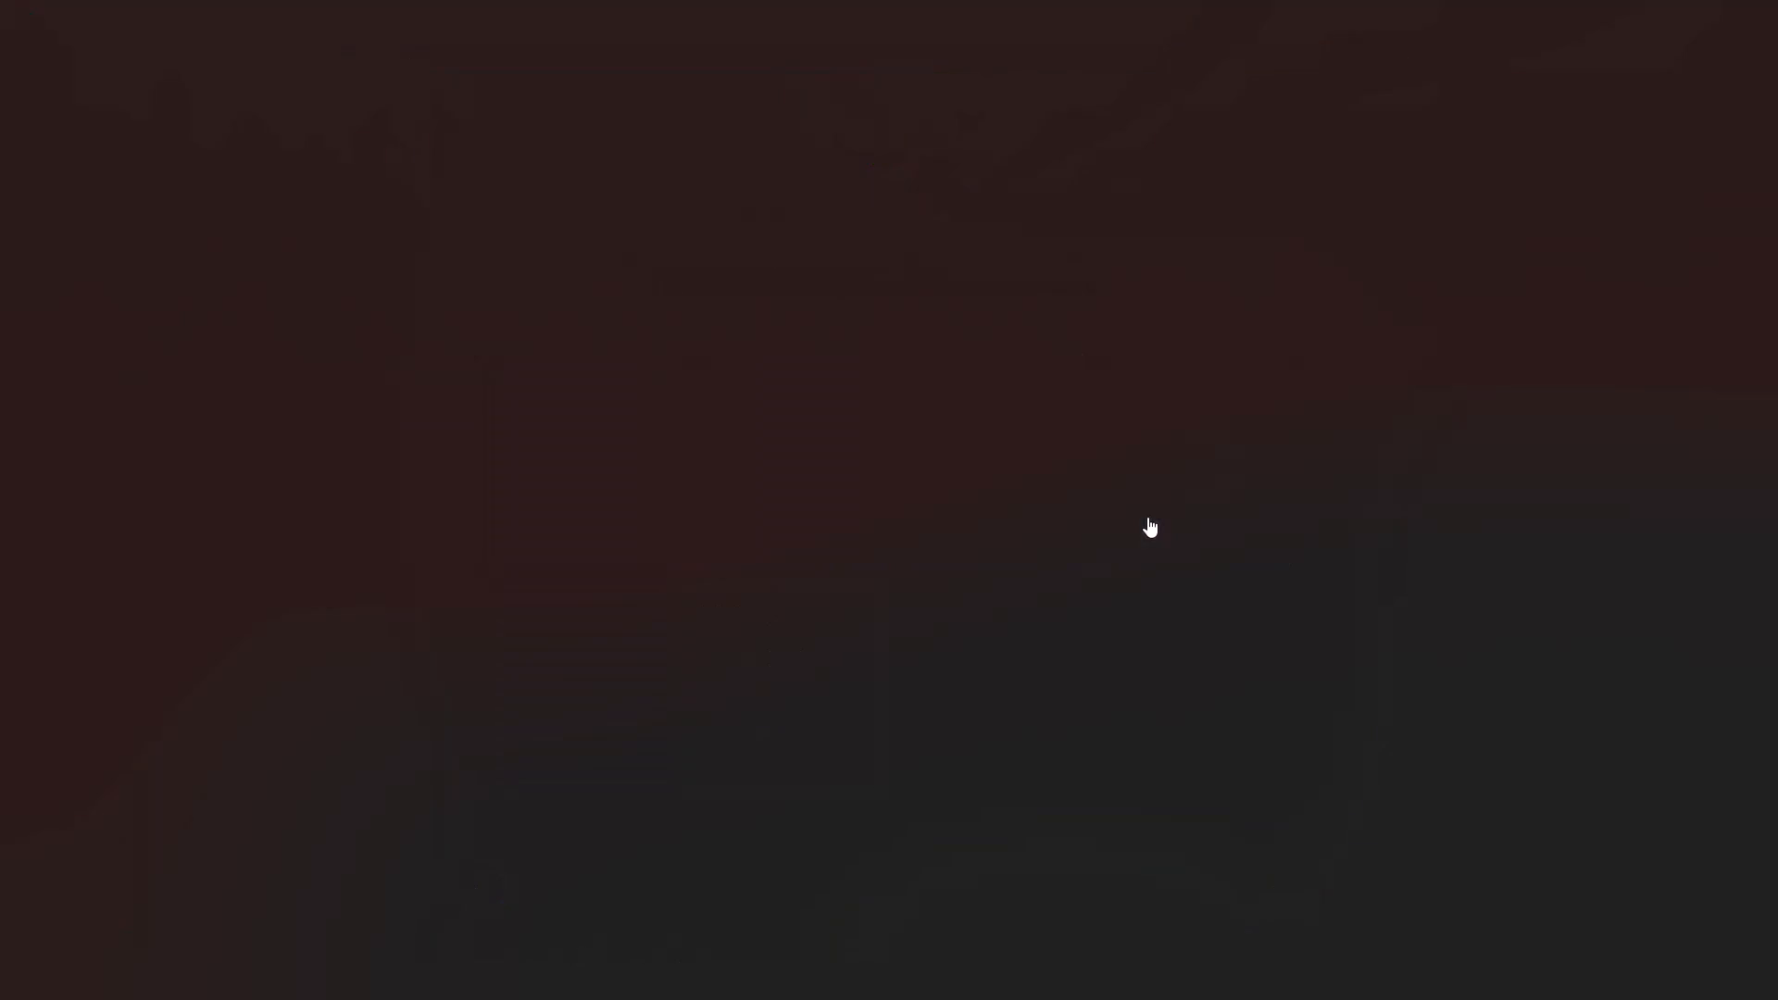
left_click(1700, 229)
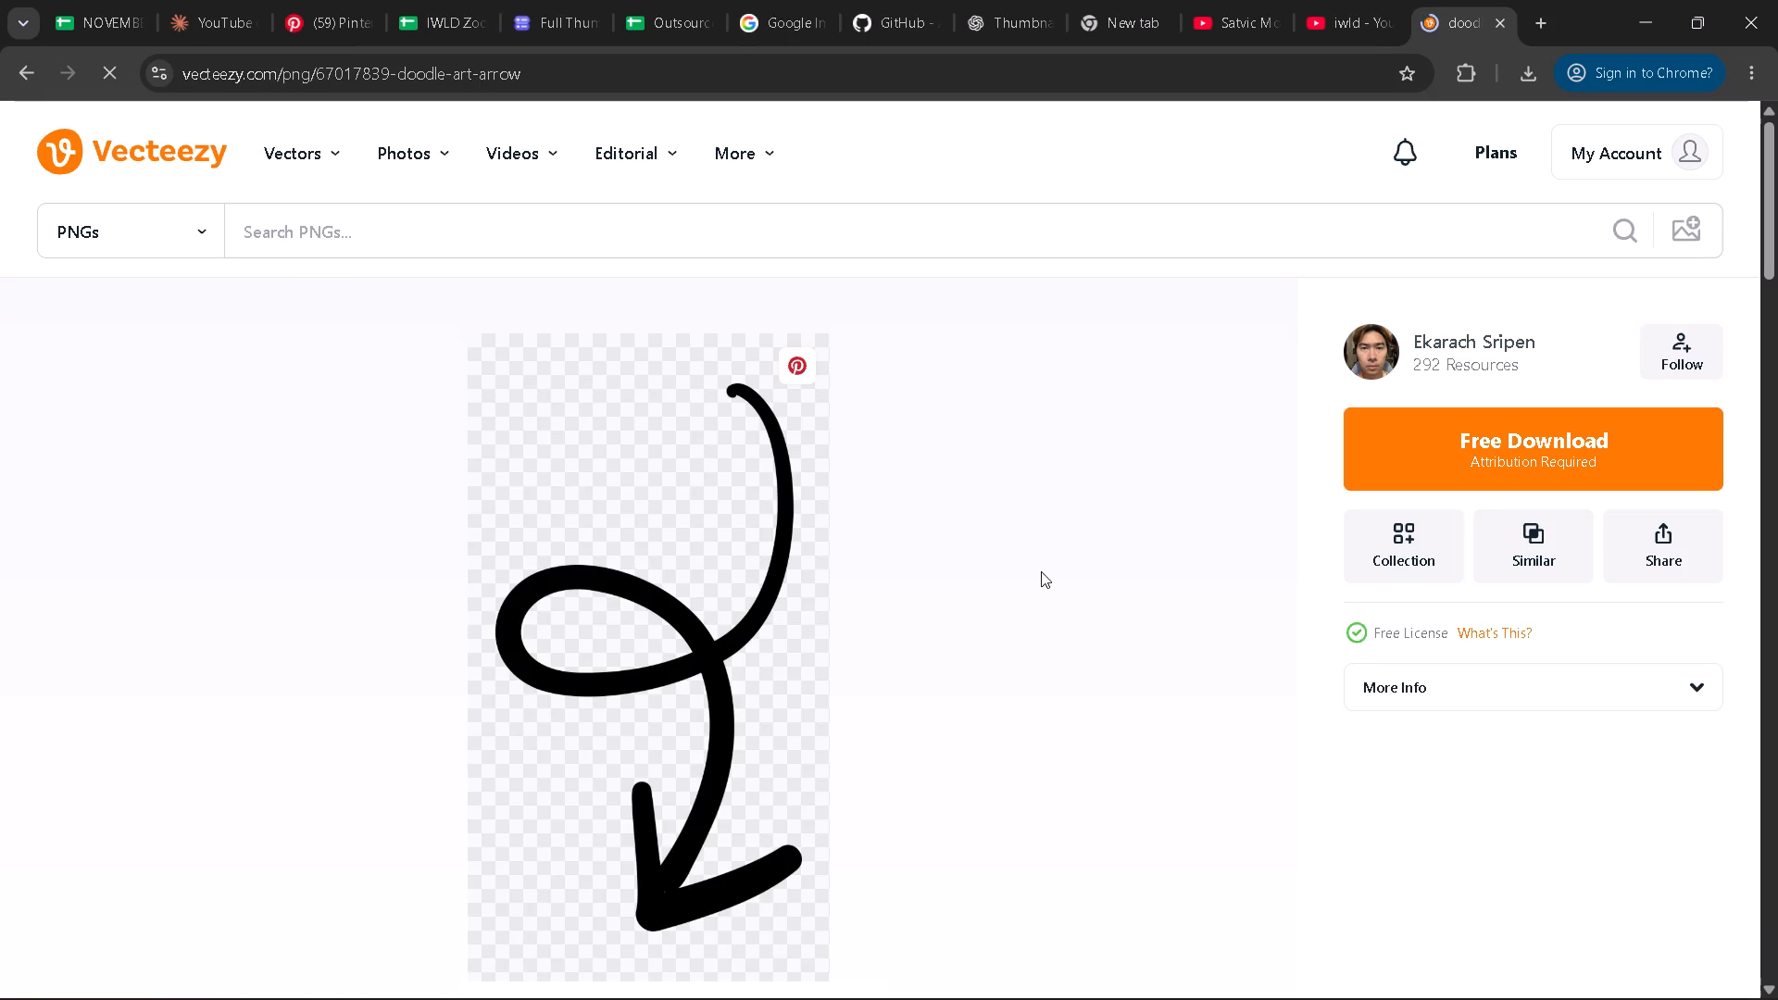
left_click(1306, 11)
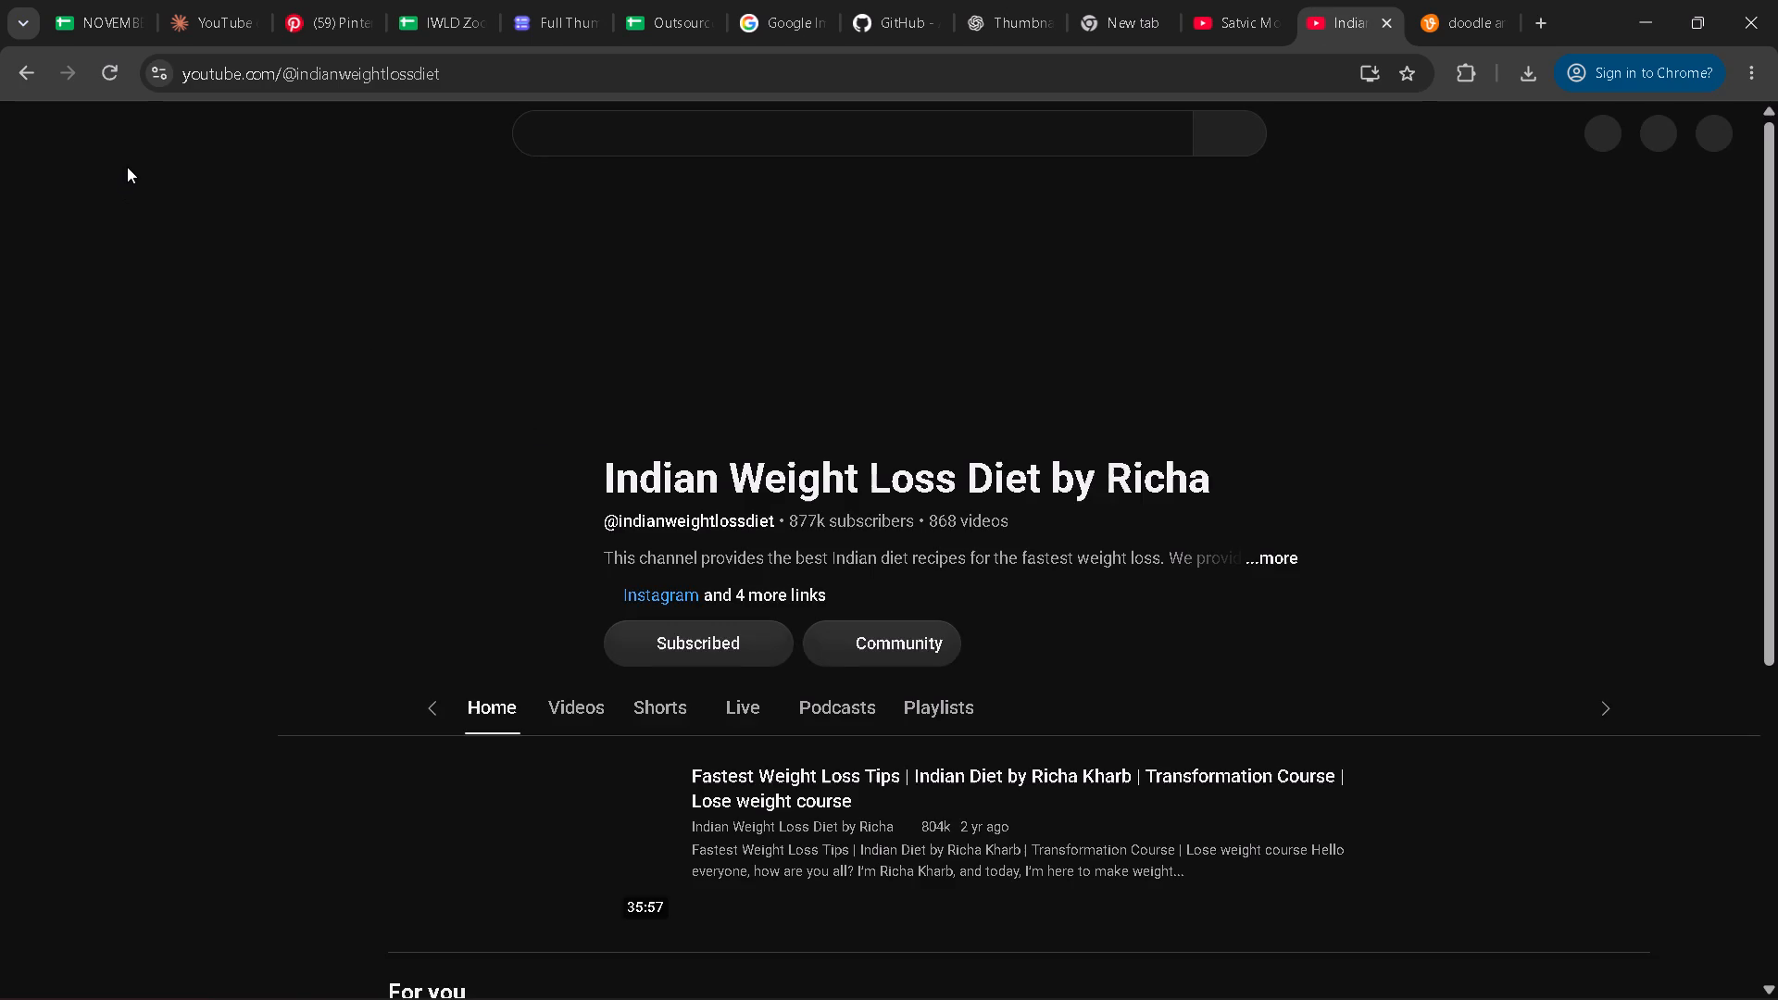
left_click(105, 138)
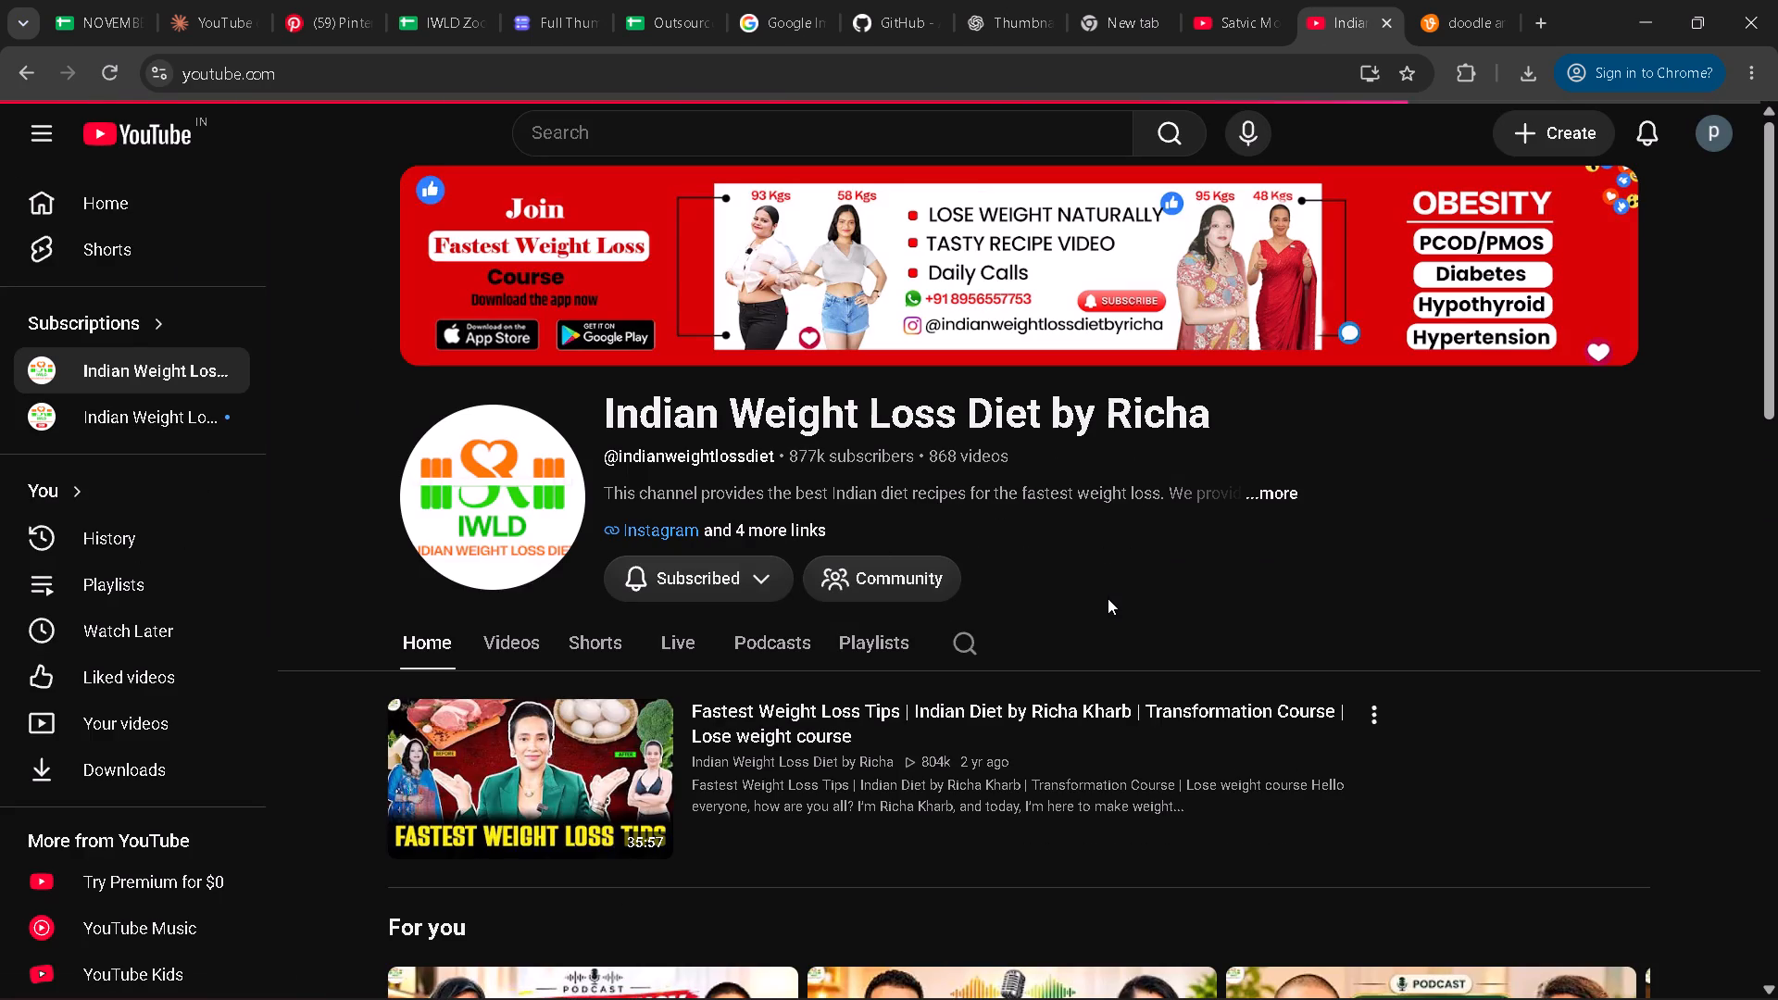
scroll(947, 624, "down", 3)
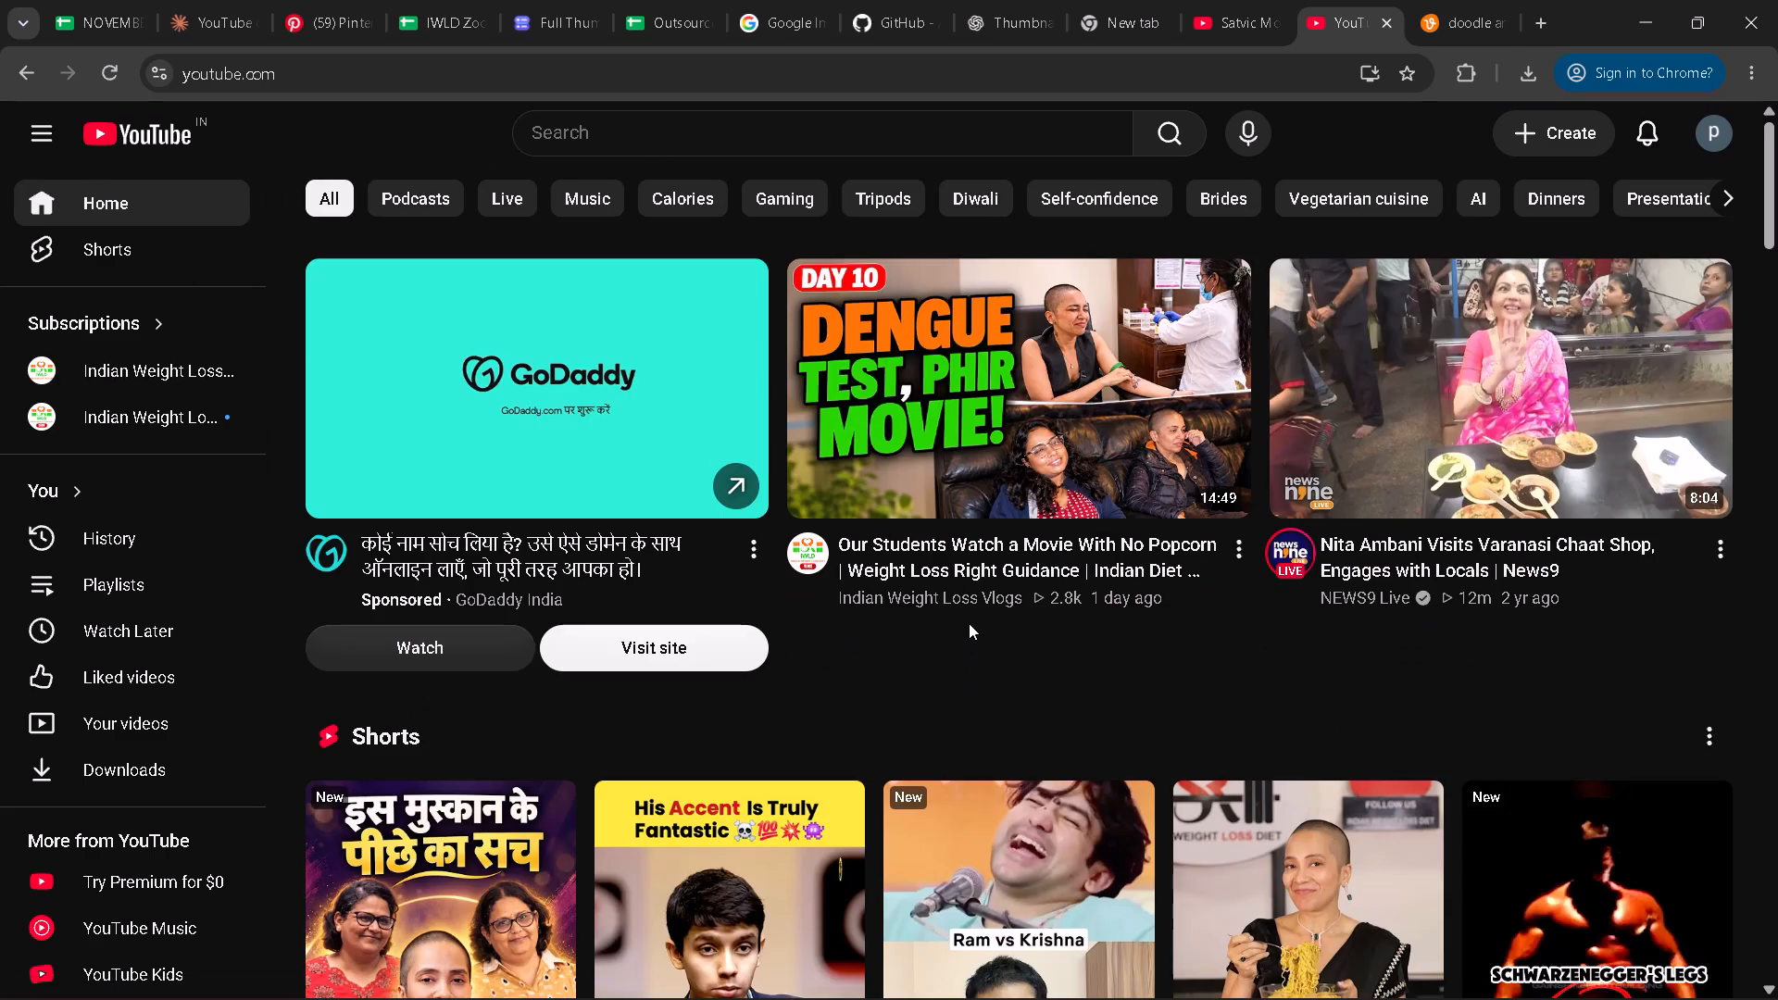
left_click(969, 601)
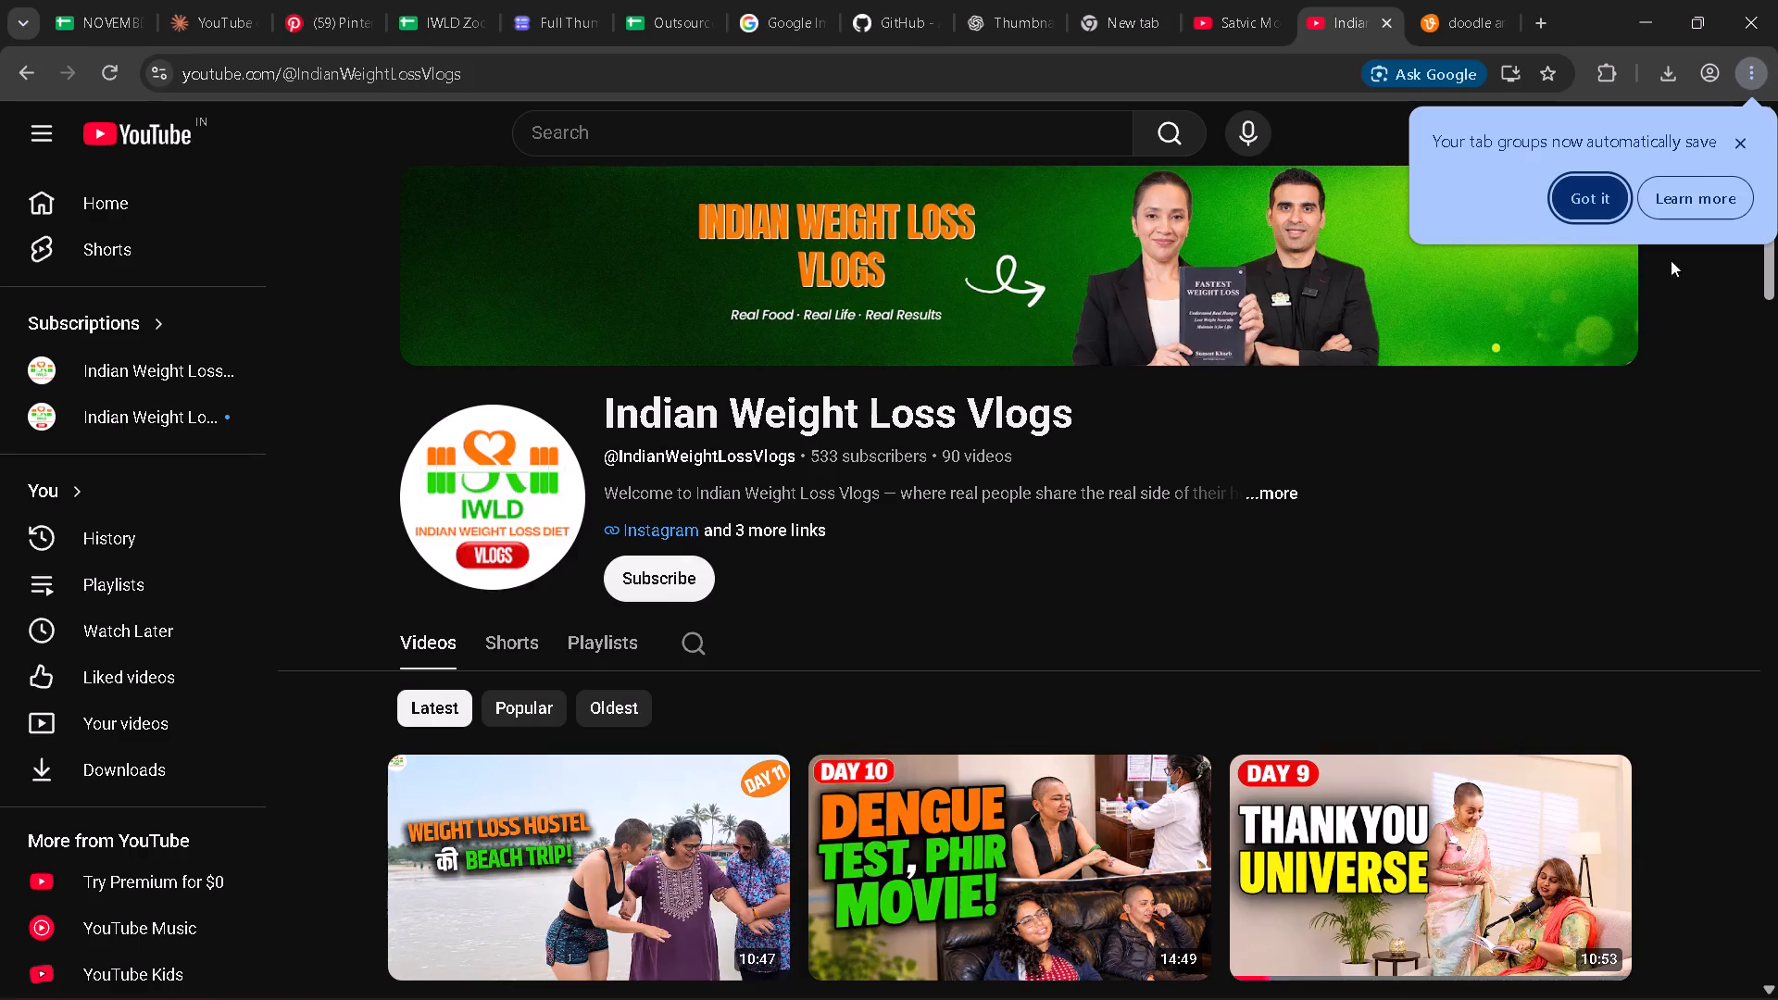
left_click(1744, 137)
left_click(1649, 619)
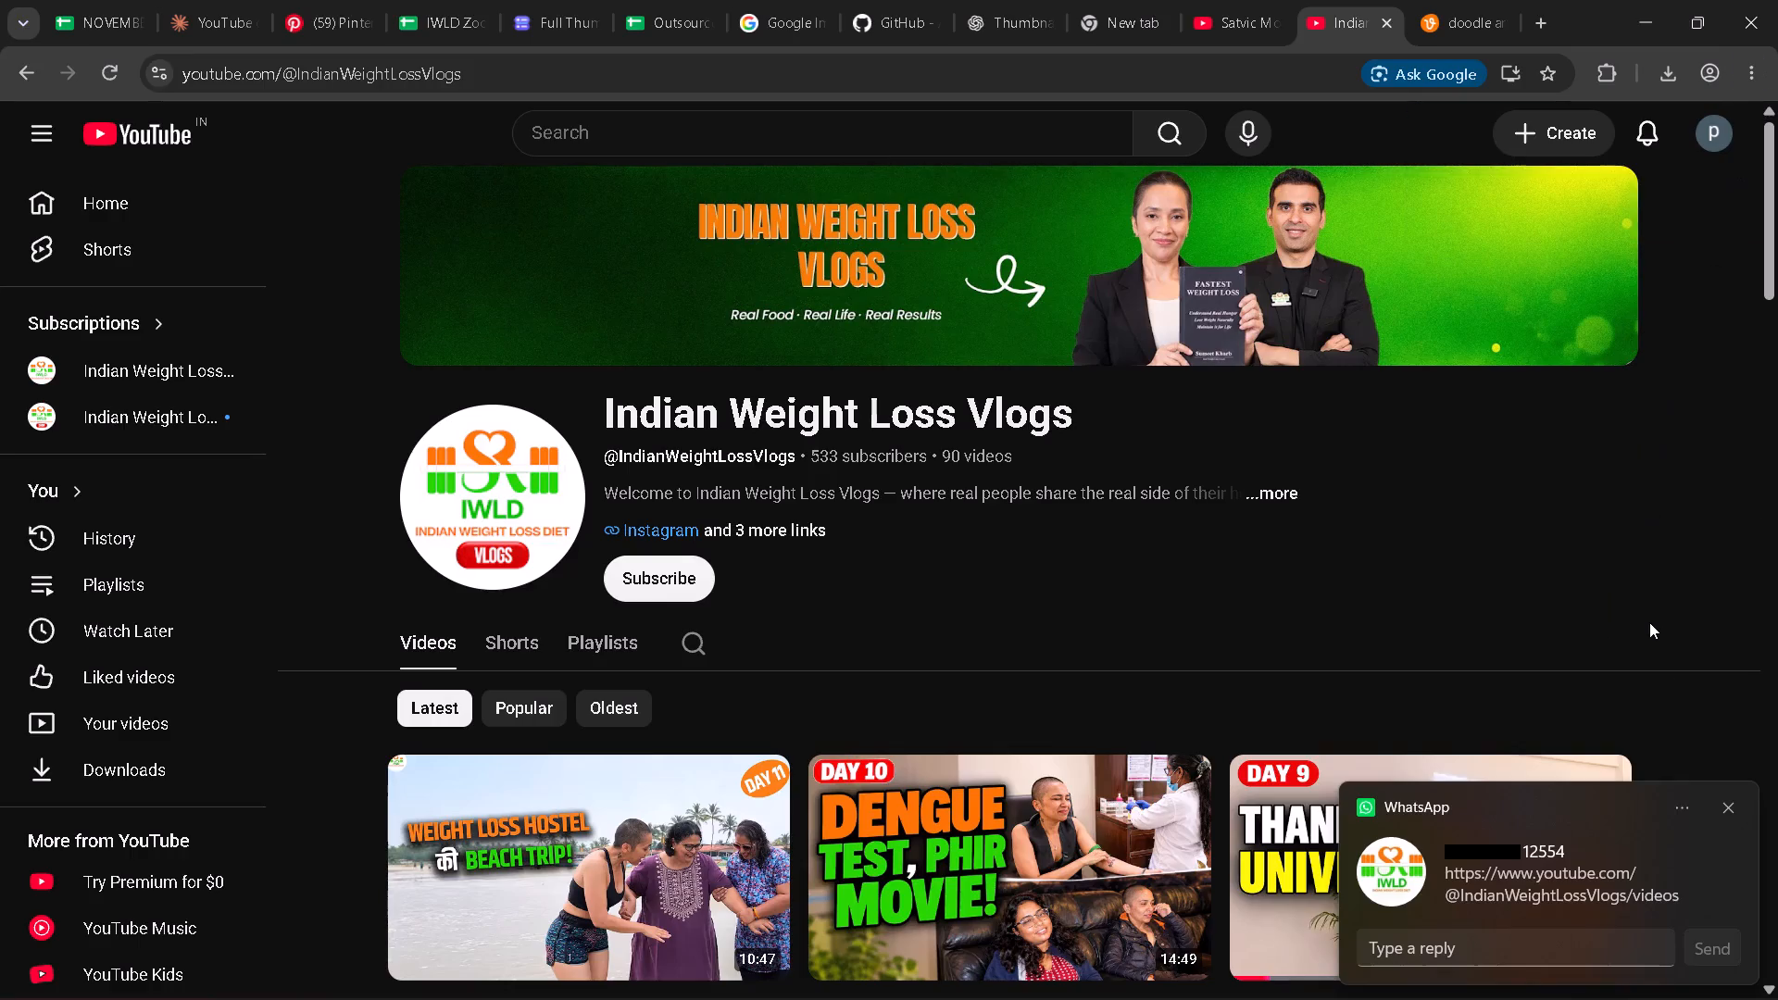
left_click(1733, 807)
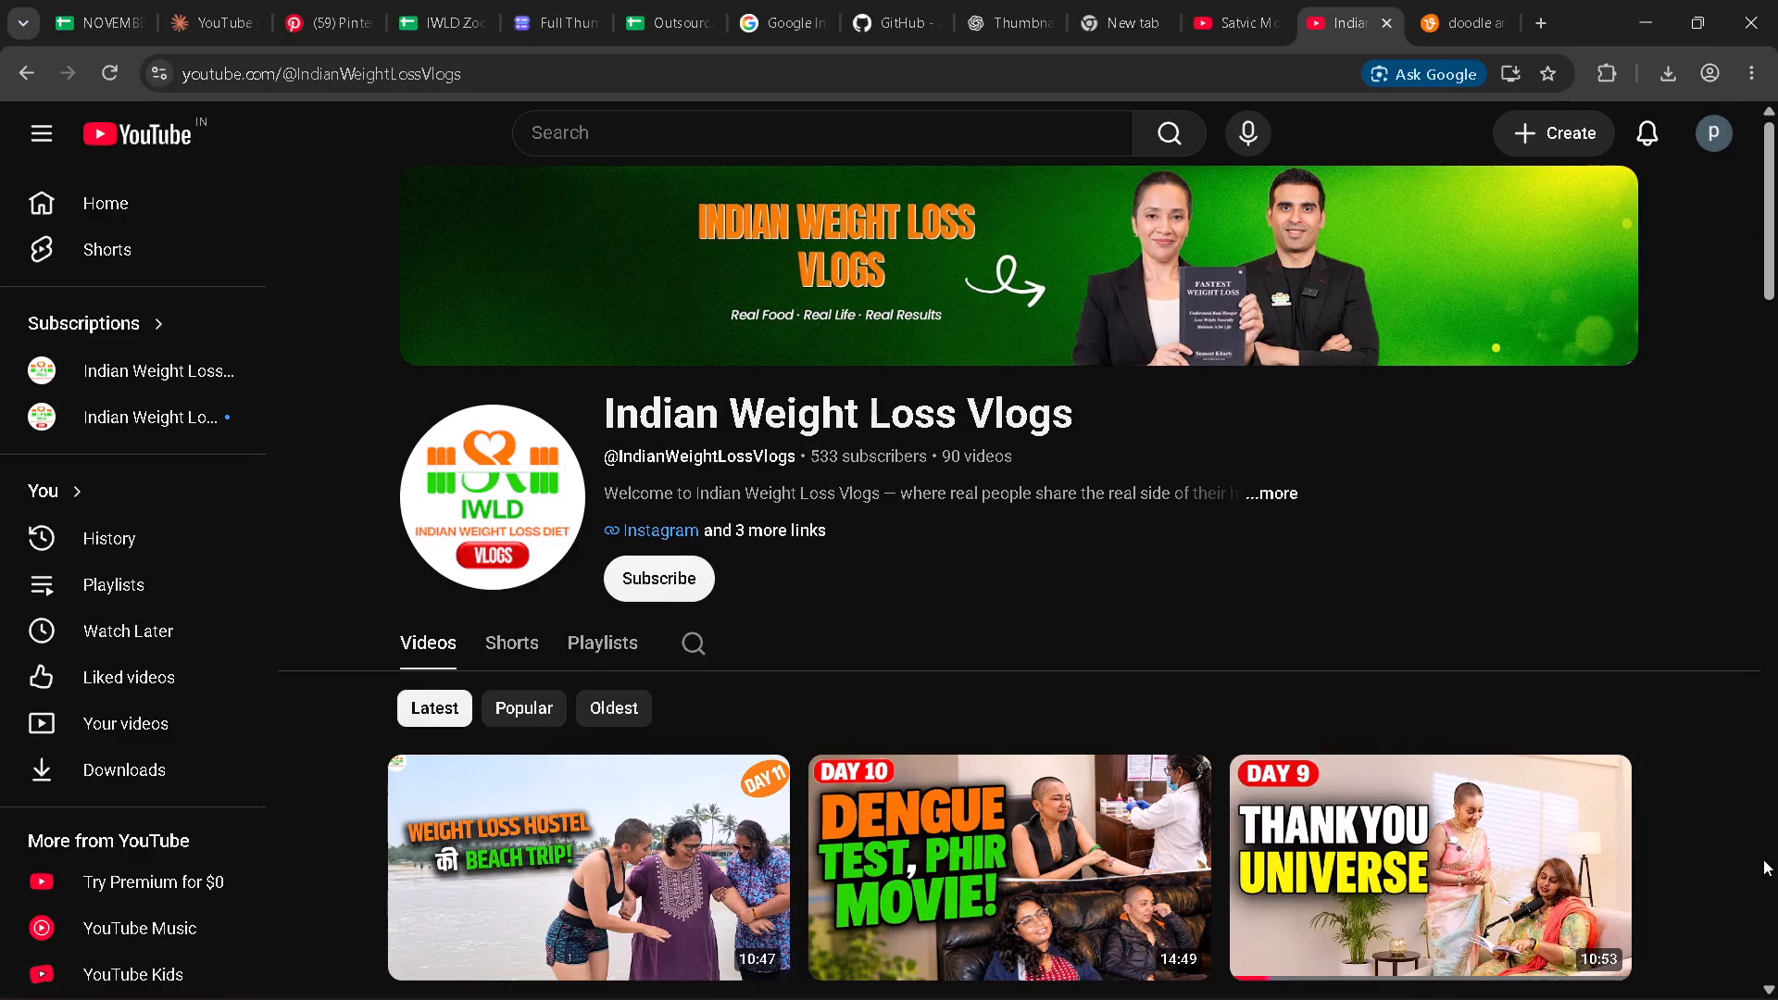
Capture a rectangular screenshot of the channel page, from the banner down to the first row of videos.
key("shift+super+s")
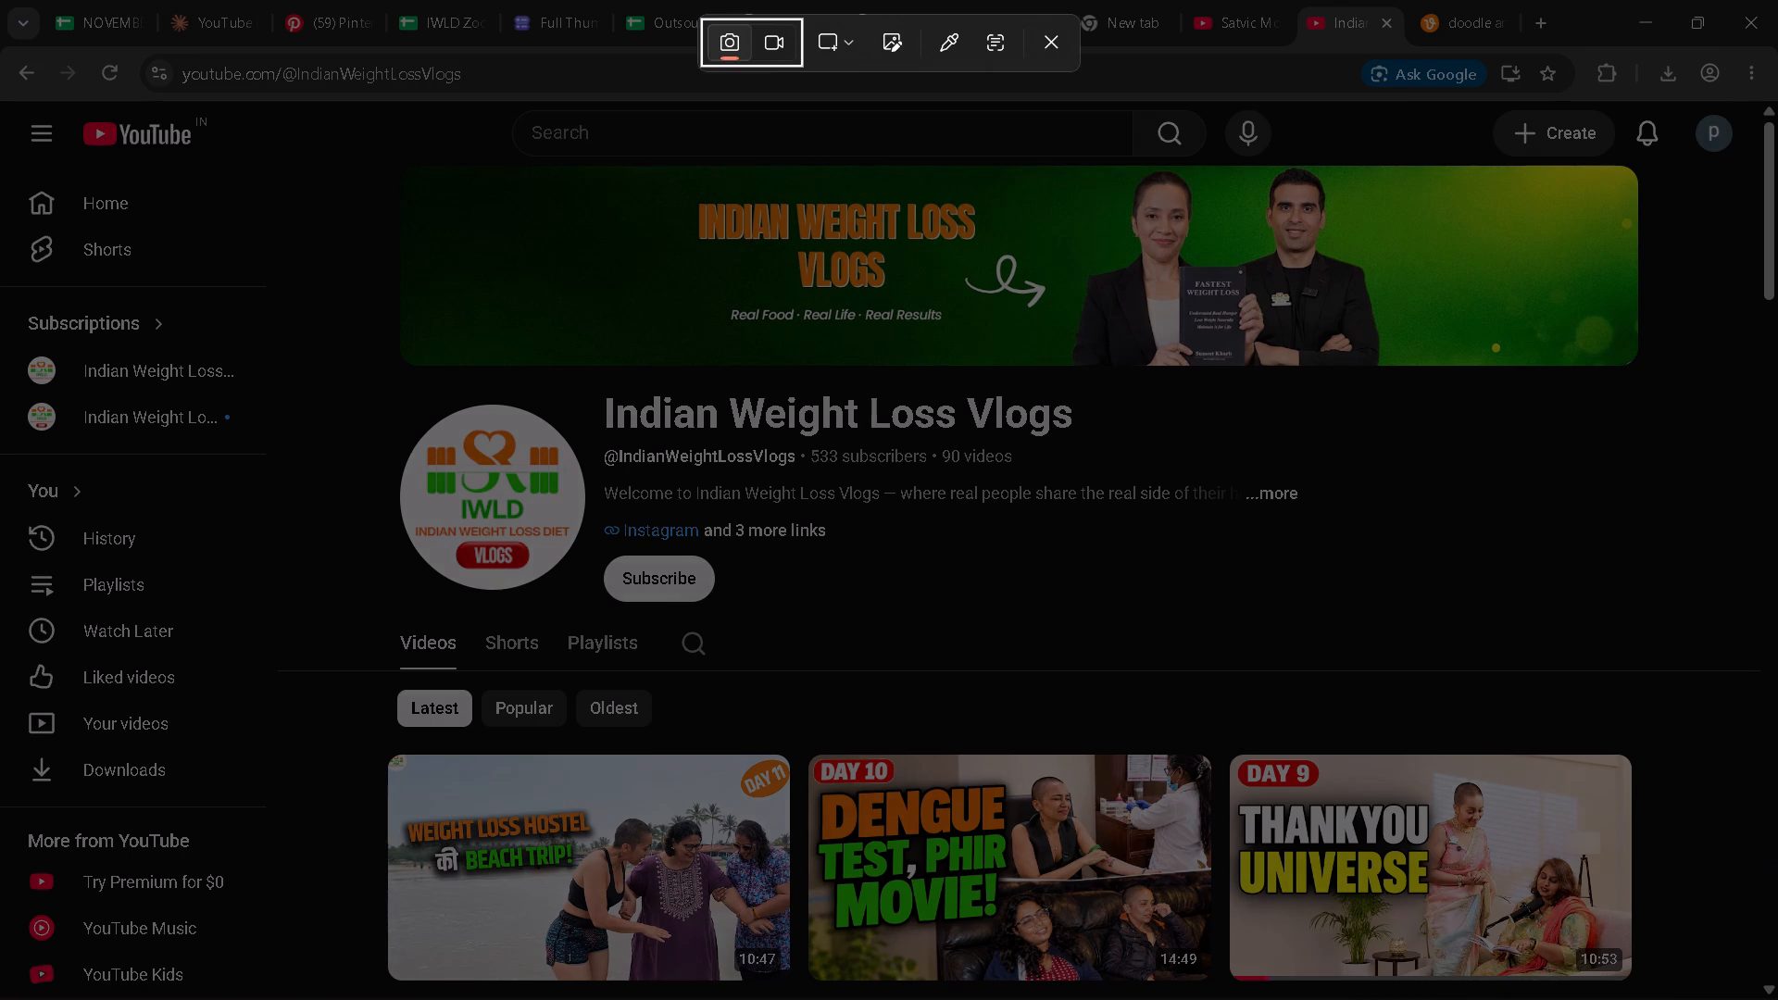
left_click_drag(295, 169, 1561, 976)
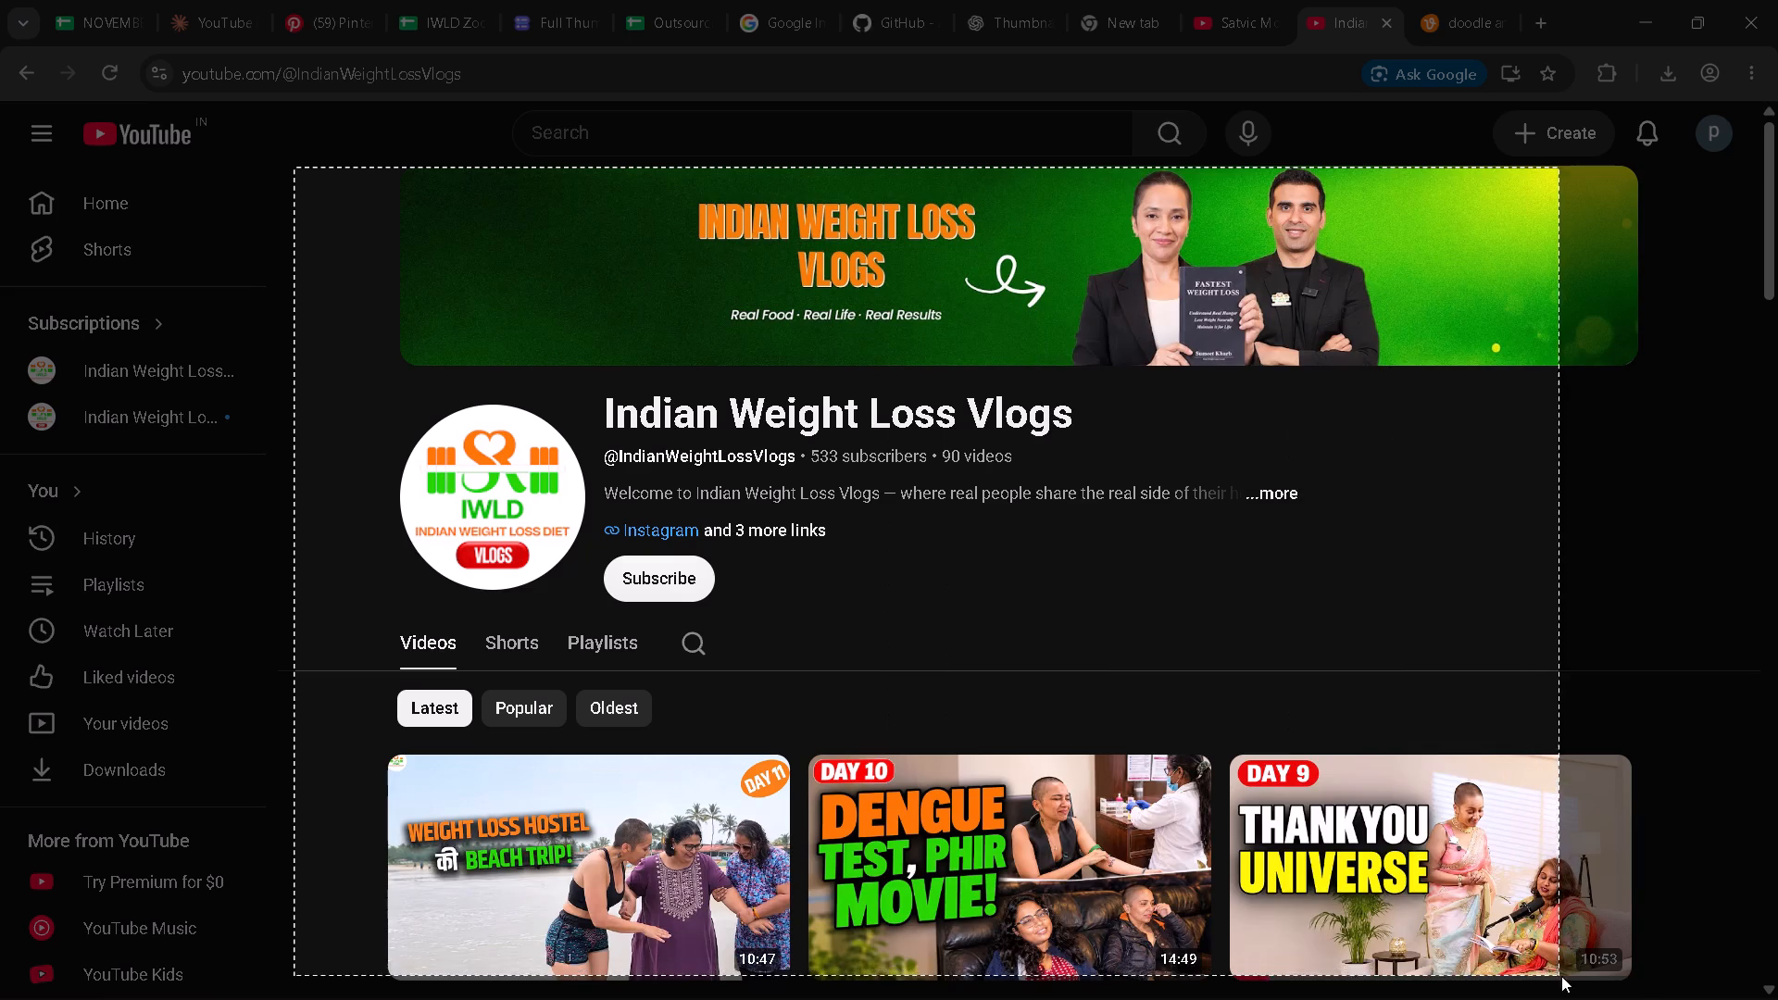
left_click_drag(1561, 976, 1700, 986)
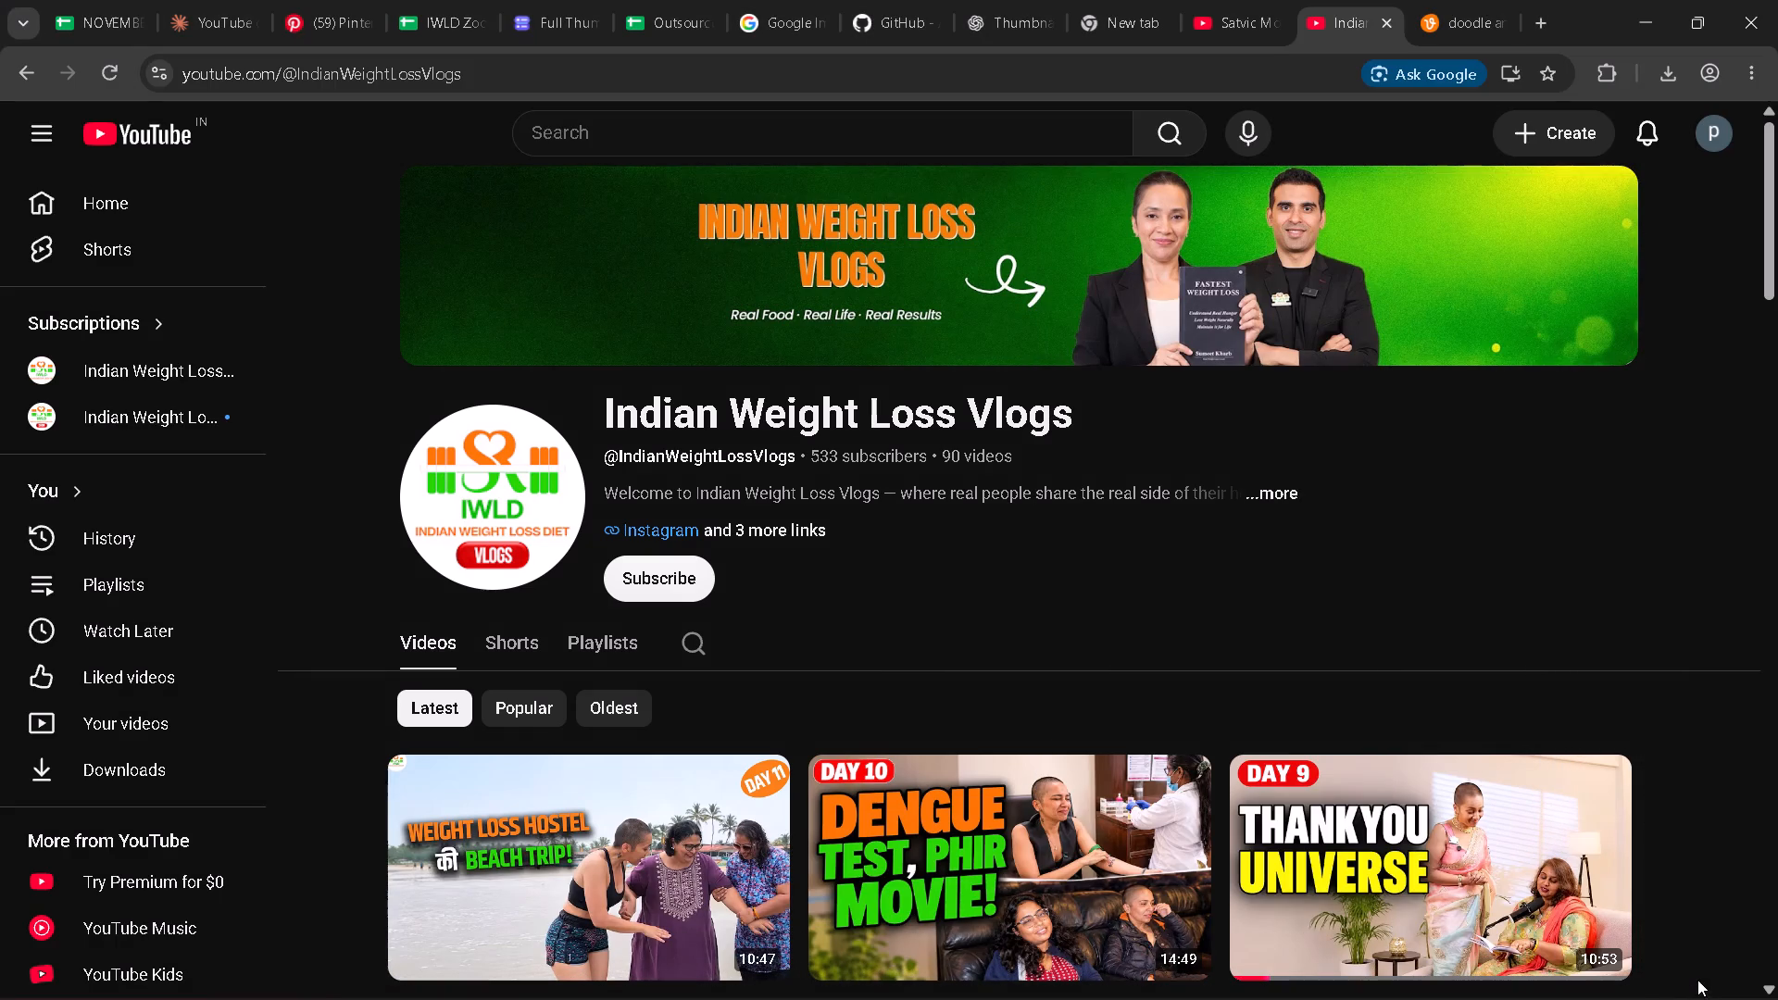
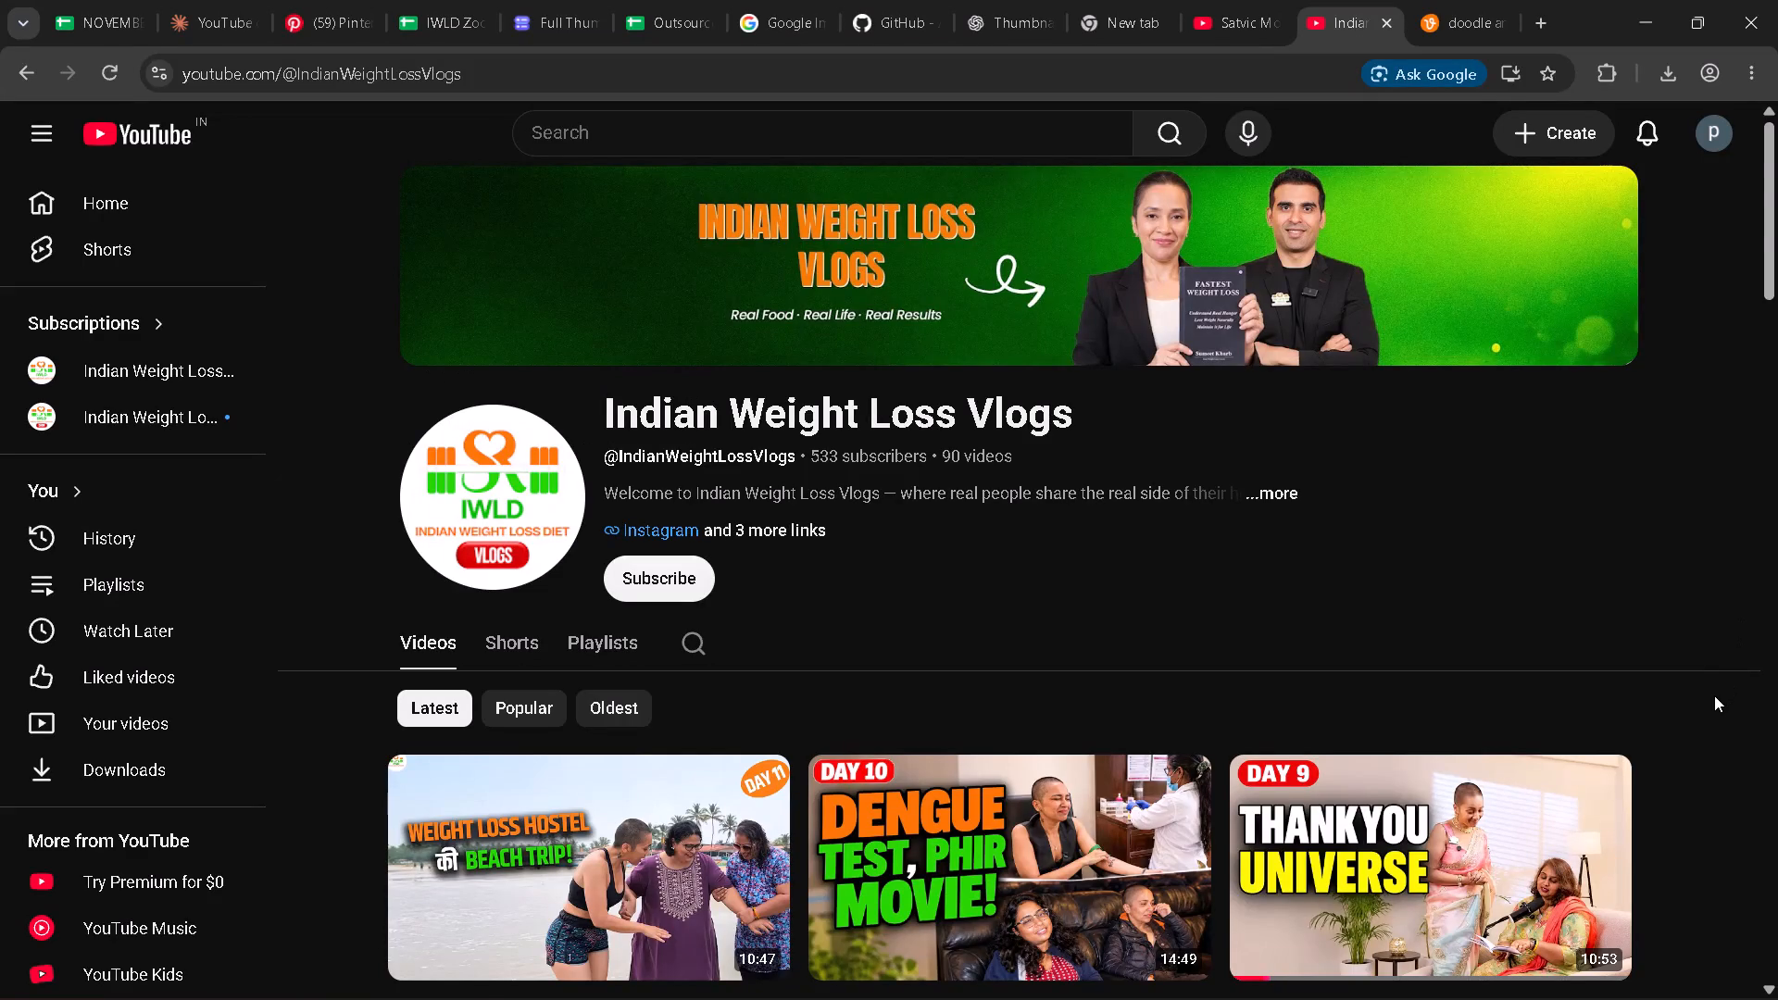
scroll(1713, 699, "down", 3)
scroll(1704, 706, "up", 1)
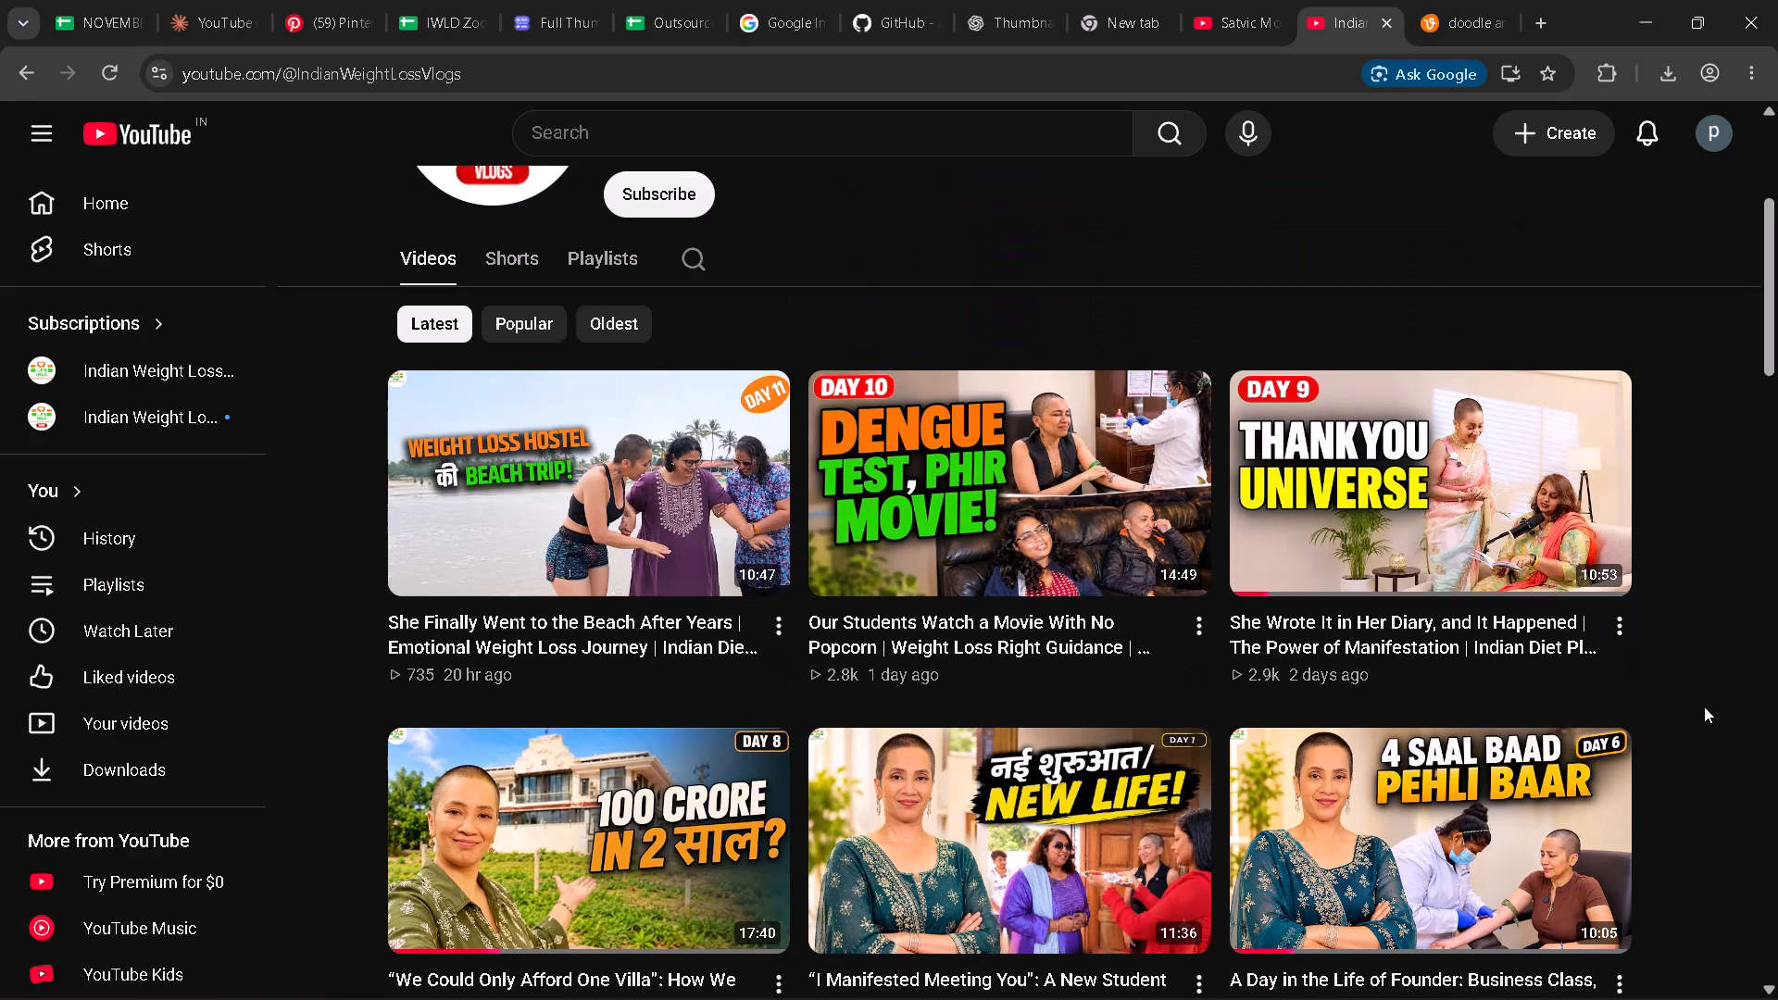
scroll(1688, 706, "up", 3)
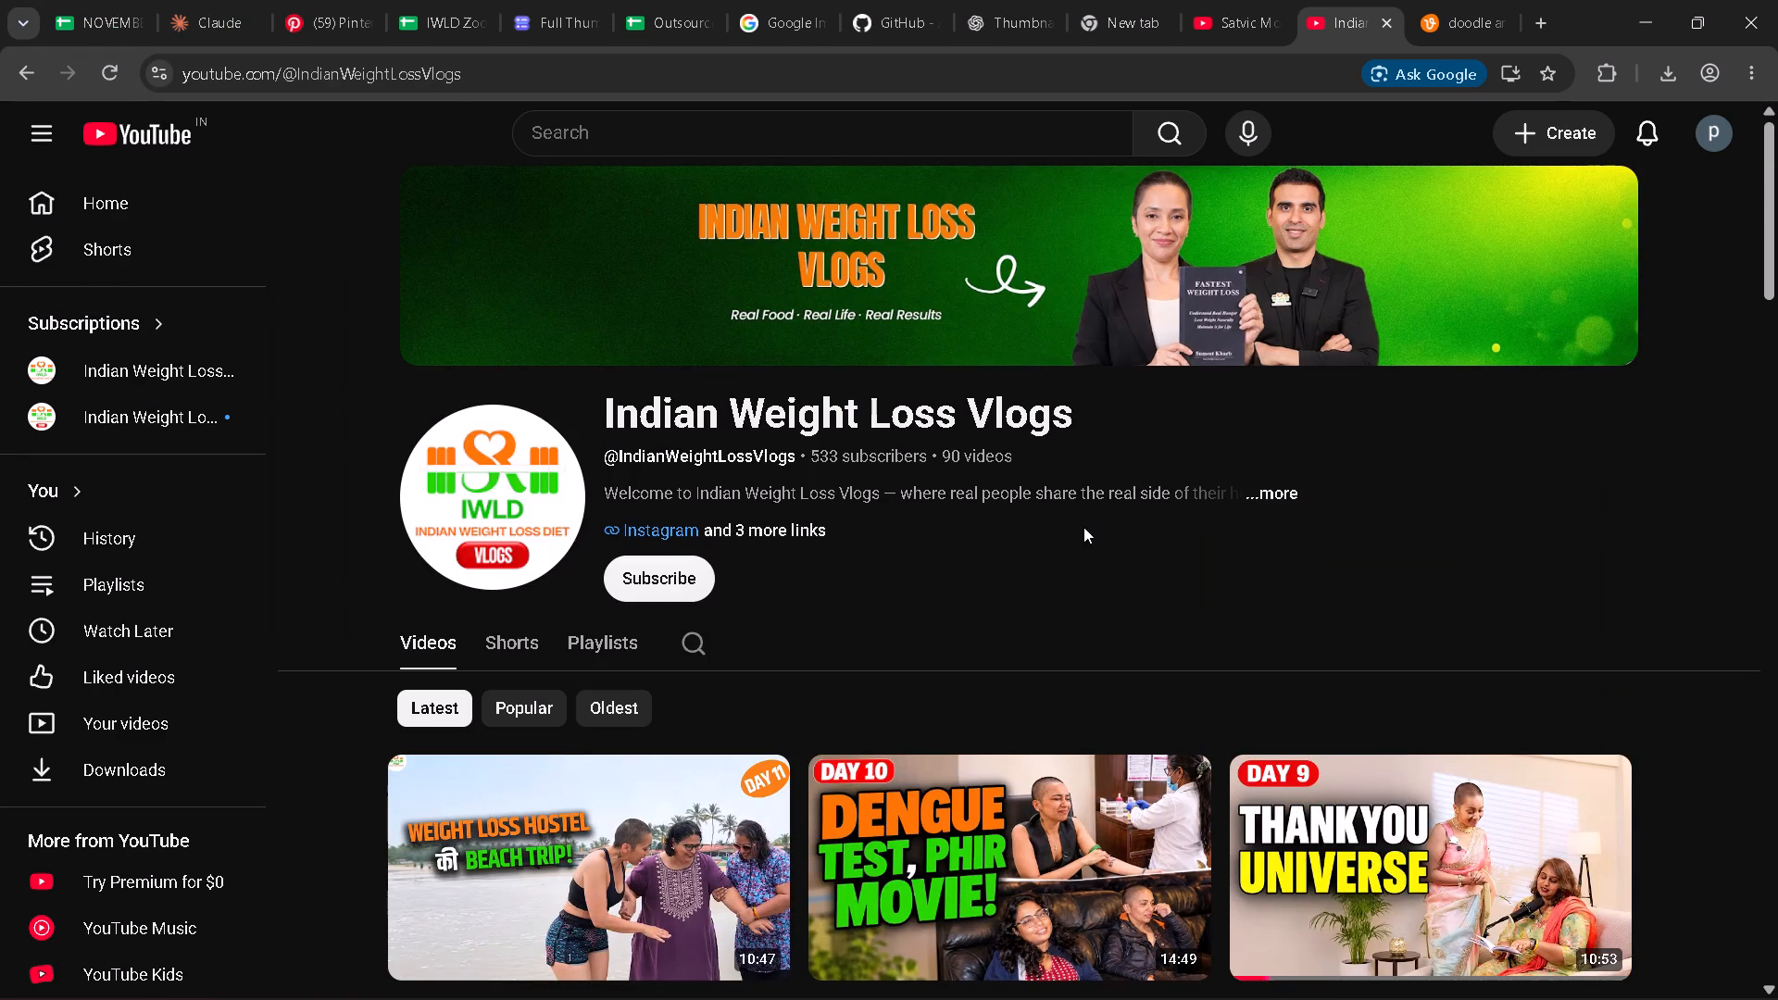
Switch to Photoshop and close the green banner document youtube-banner-size-guide.psd, saving its changes.
left_click(958, 980)
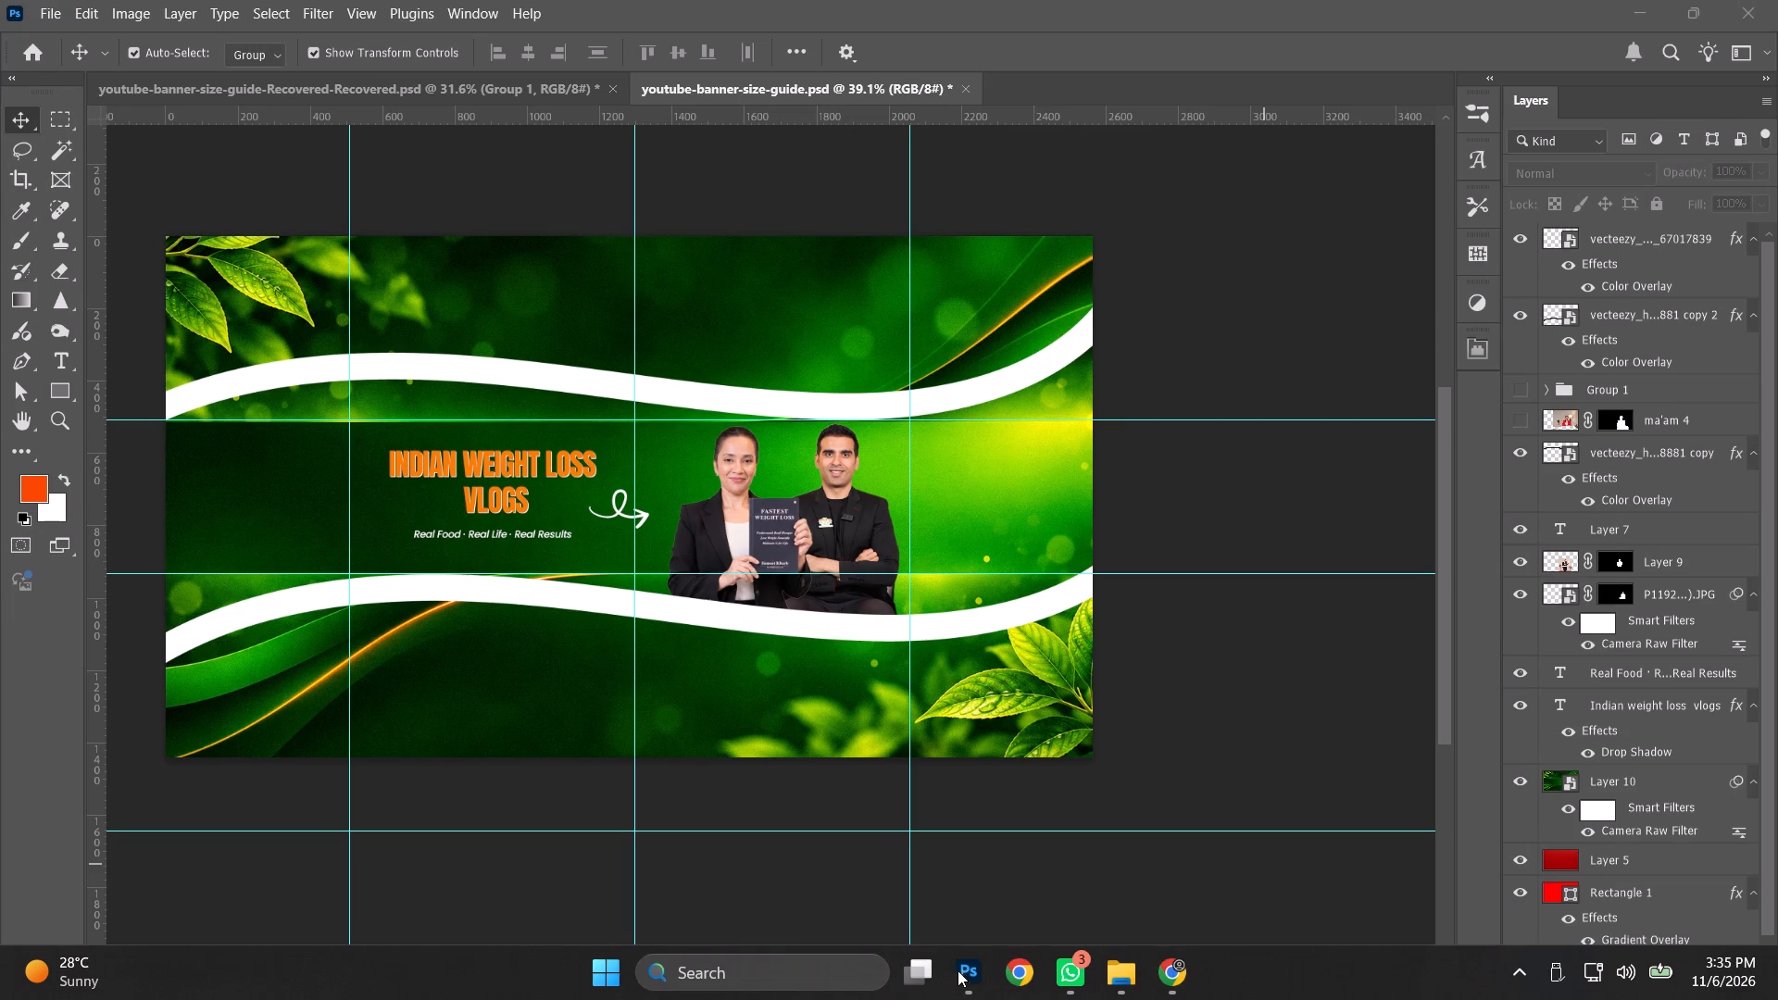
left_click(1171, 699)
left_click(969, 87)
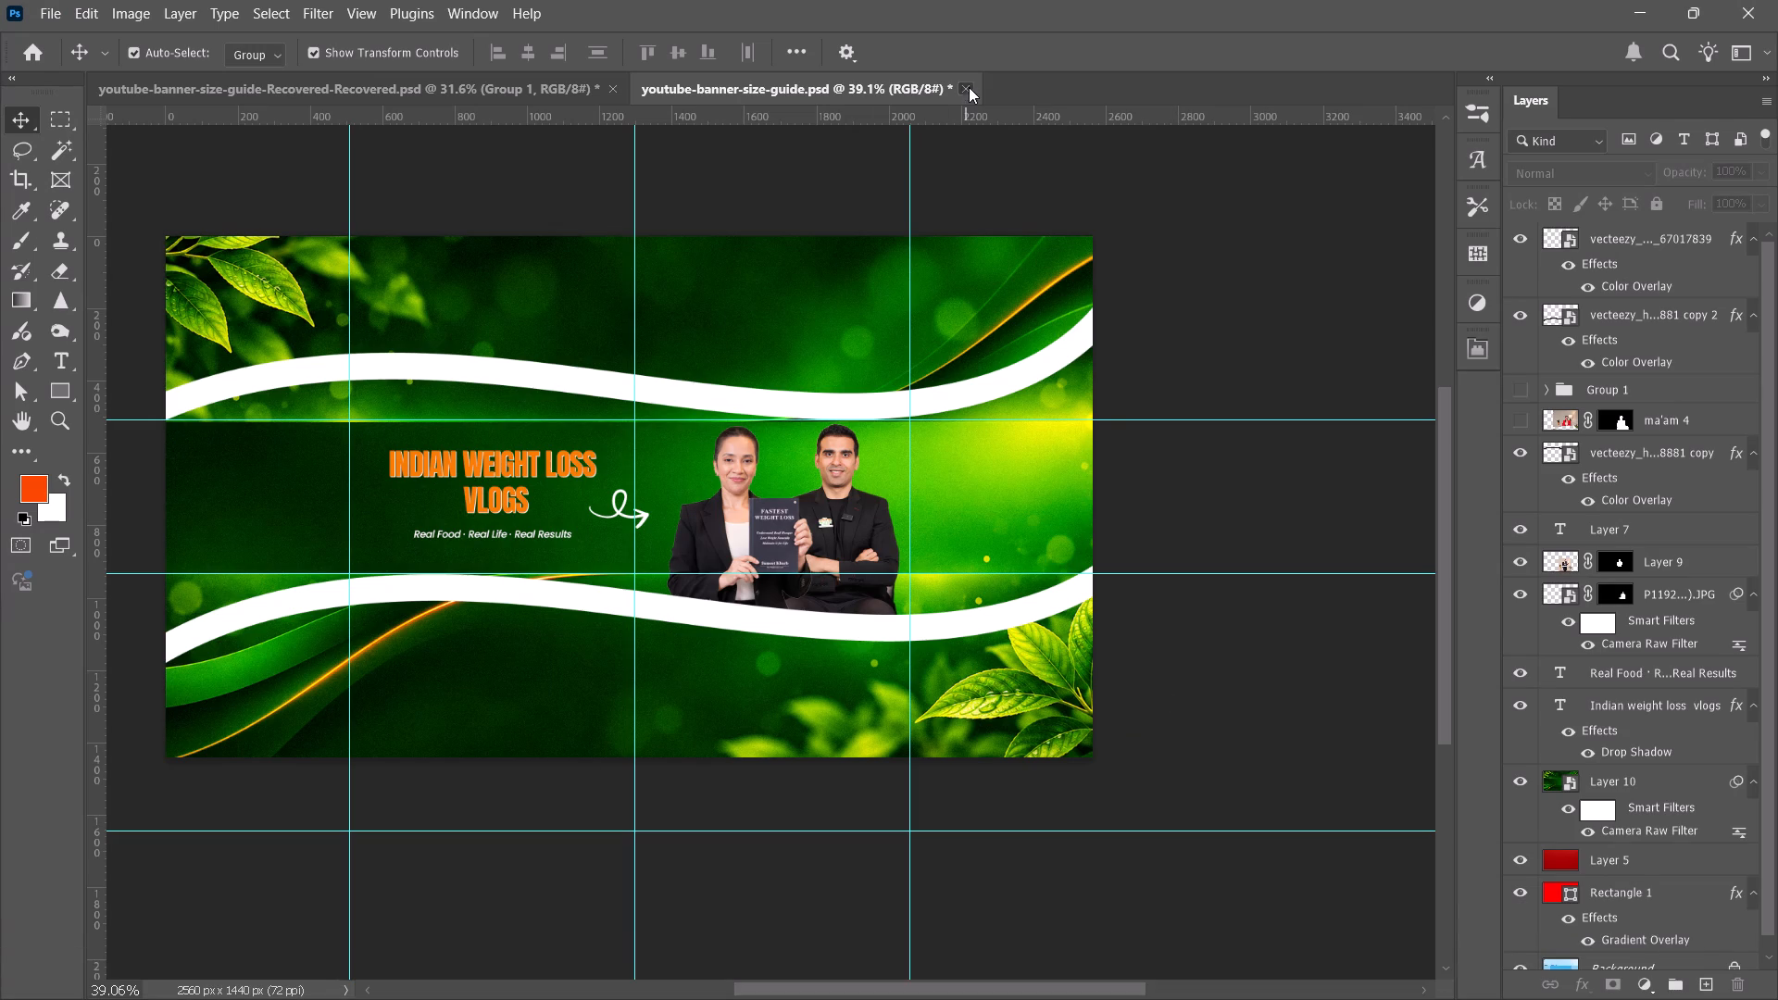
left_click(827, 399)
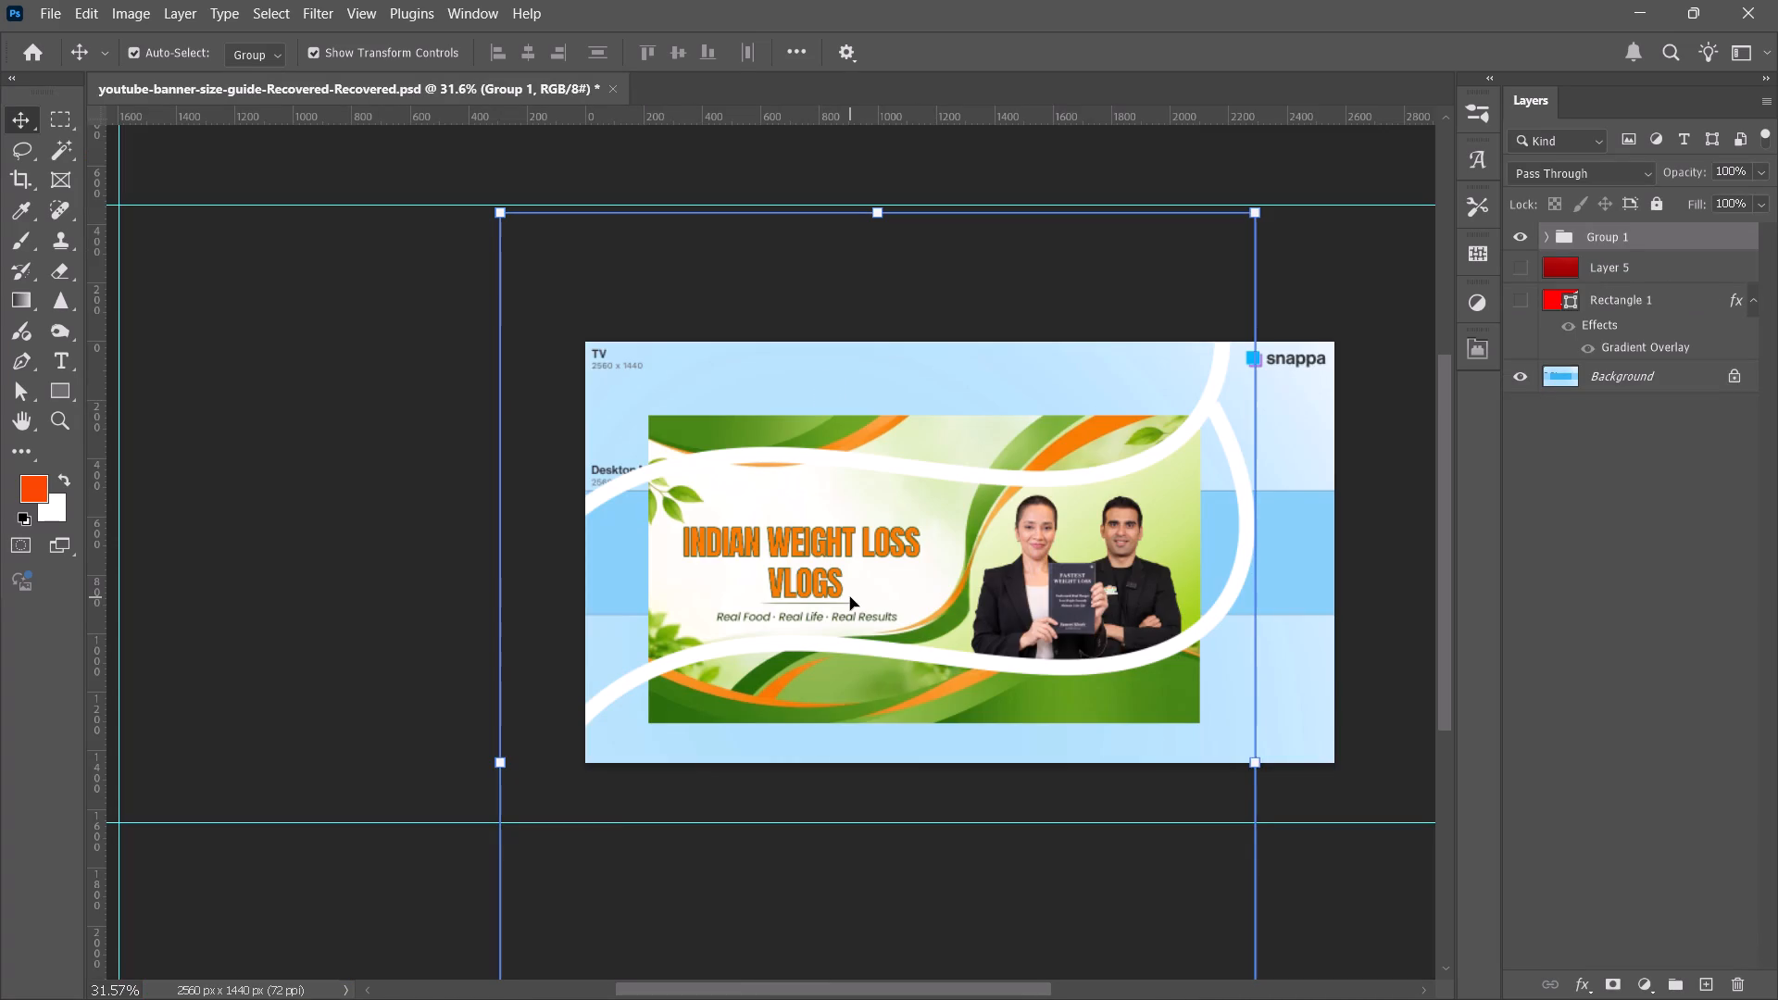
Close youtube-banner-size-guide-Recovered-Recovered.psd without saving its changes.
left_click(890, 565)
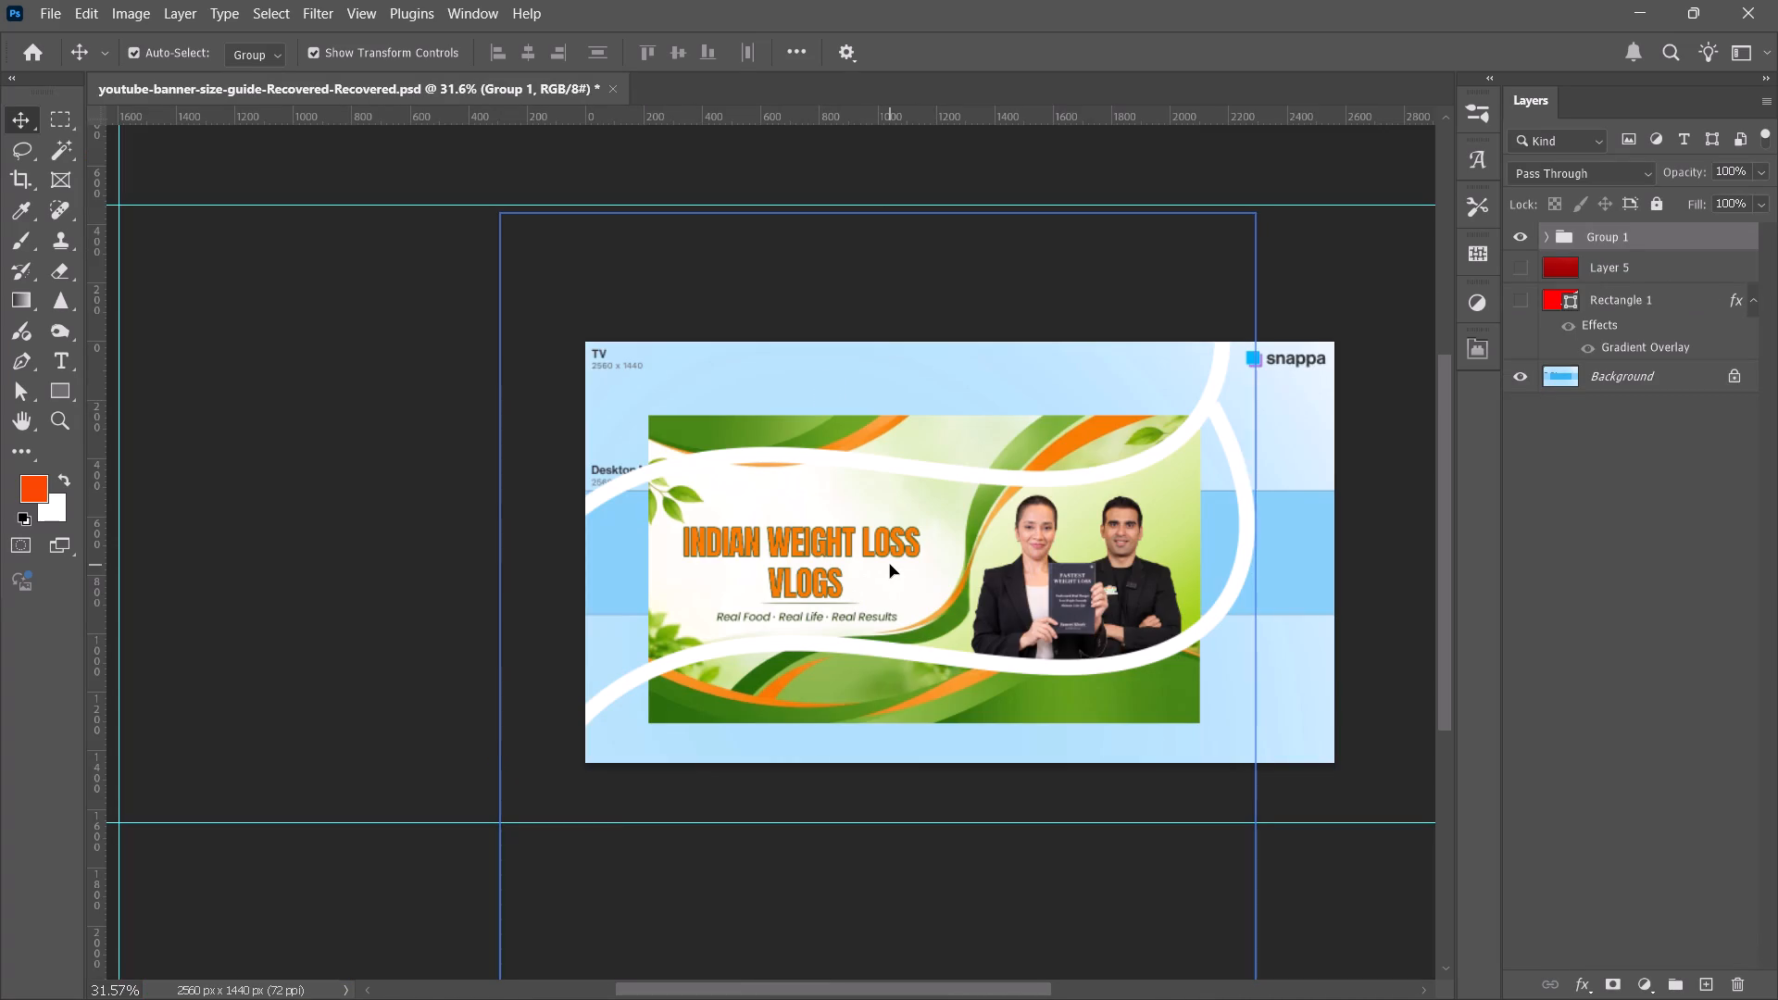
left_click(615, 87)
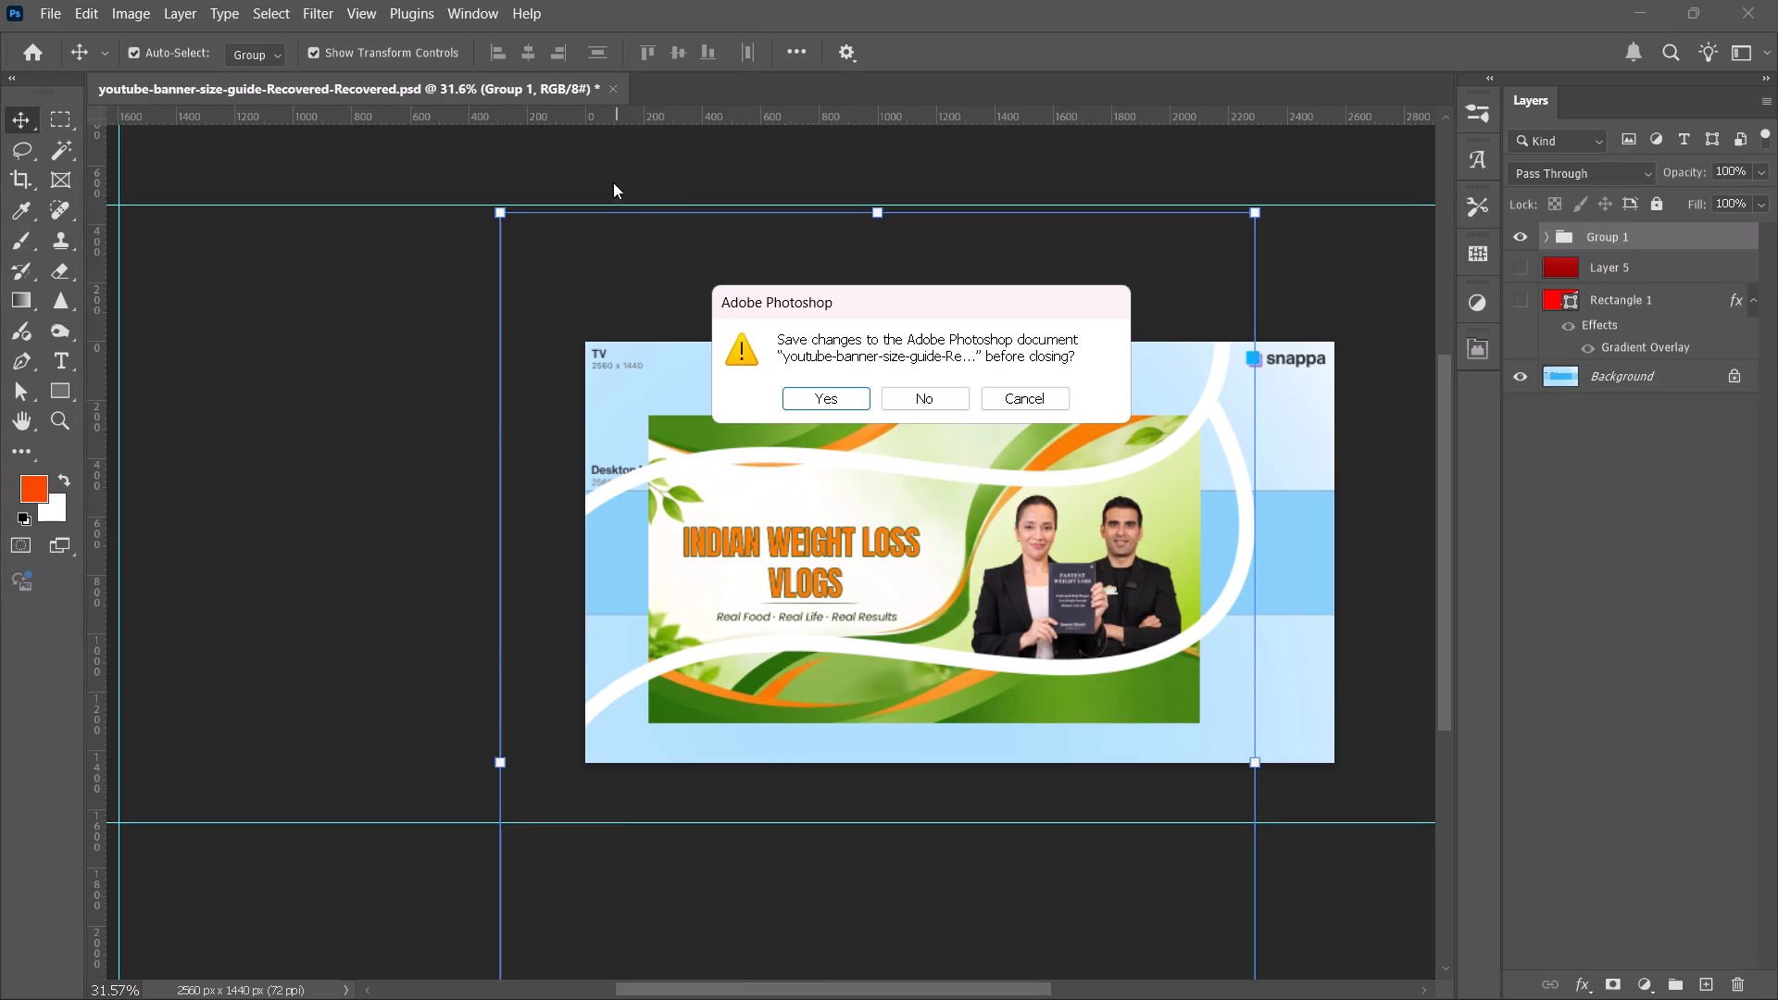
left_click(931, 399)
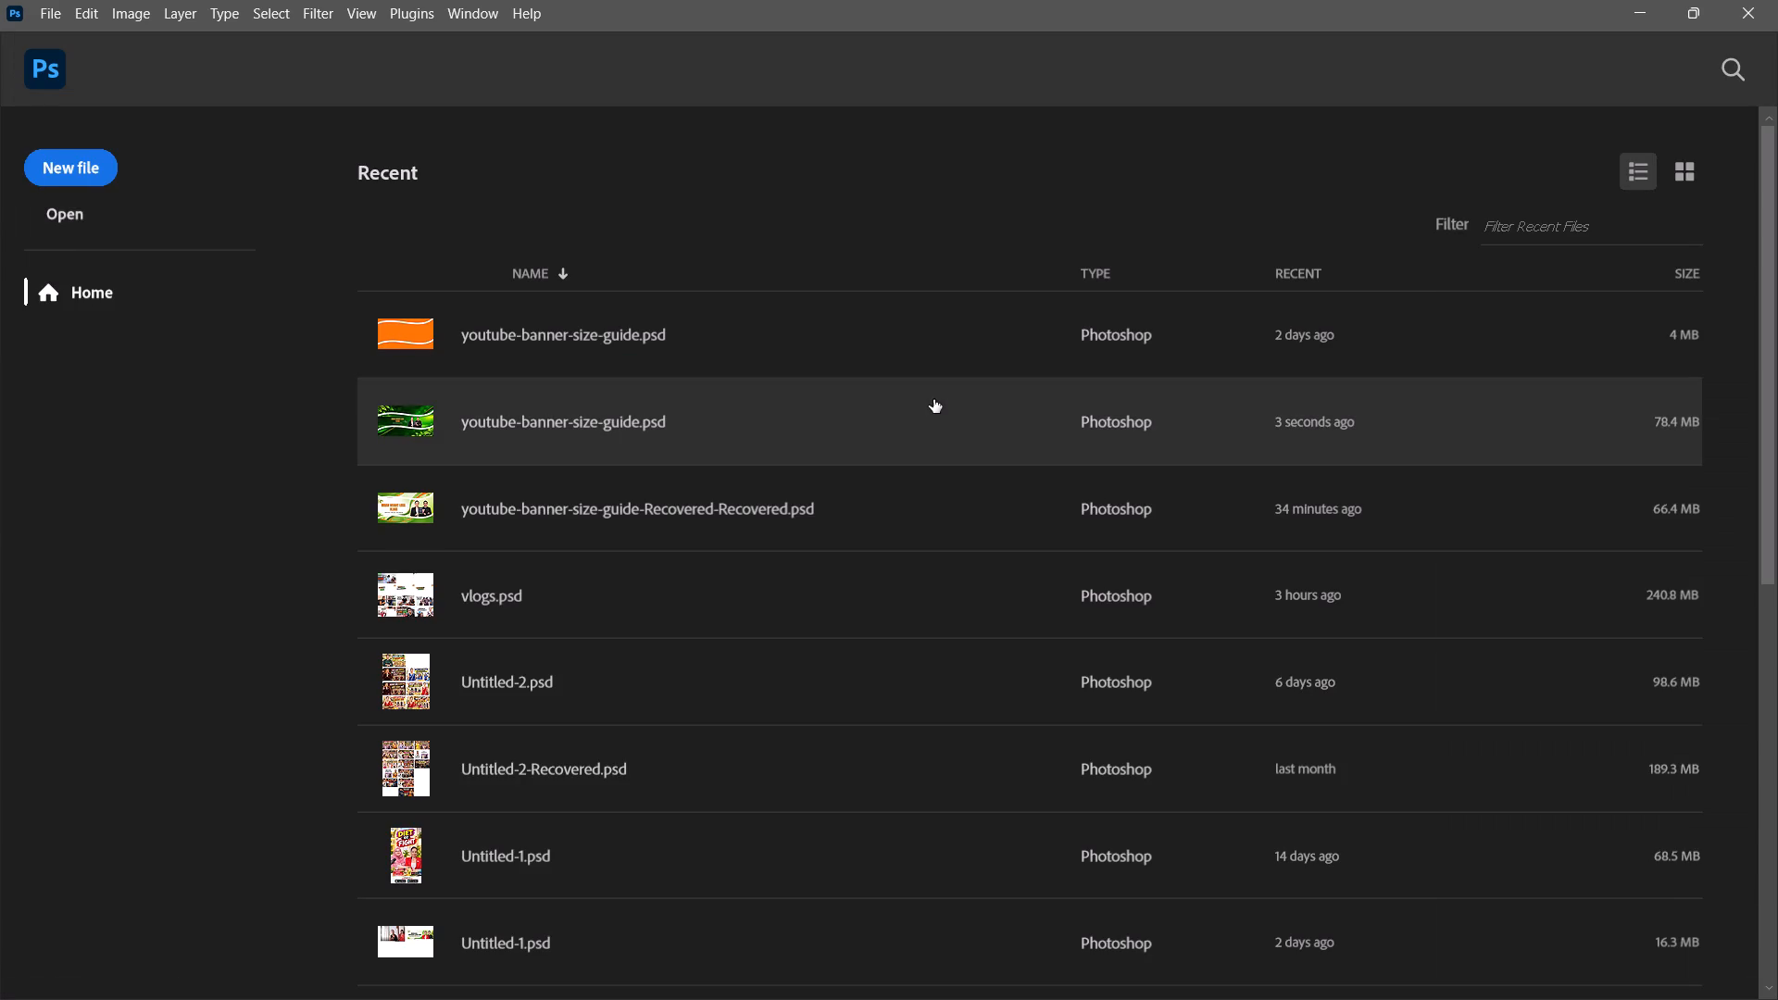
Open podcast.psd from the recent files.
scroll(744, 695, "down", 2)
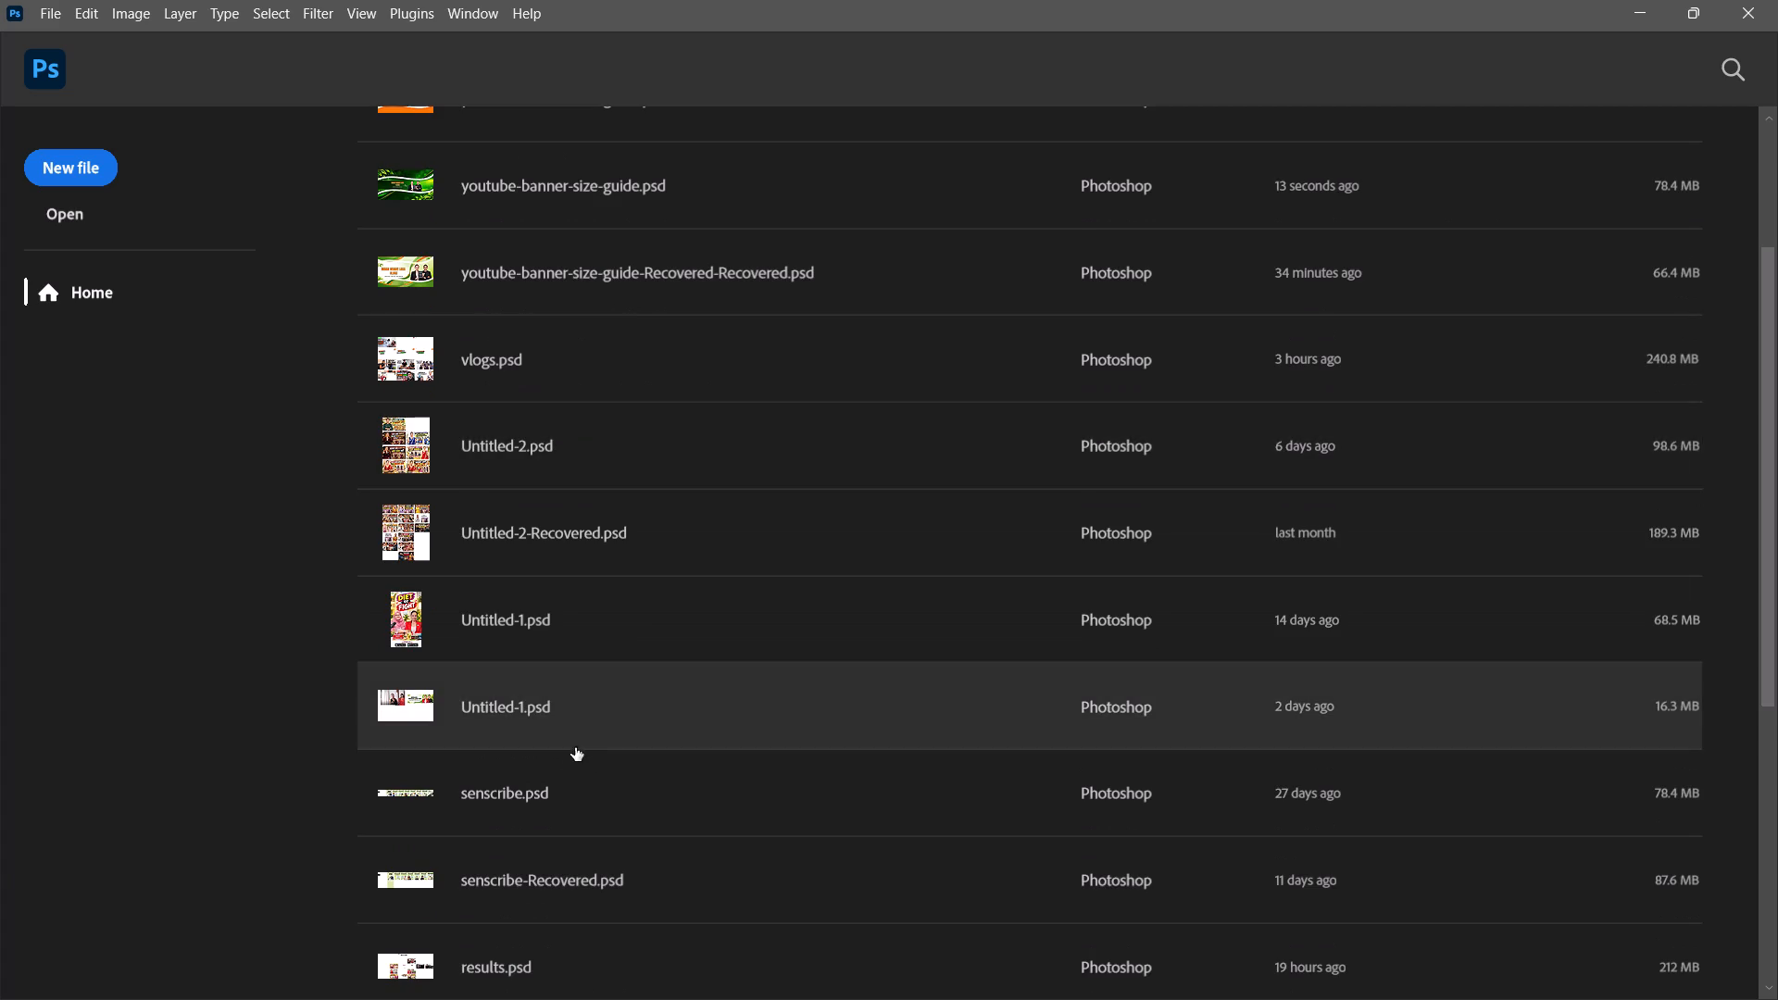
scroll(559, 768, "down", 2)
scroll(554, 895, "down", 2)
left_click(552, 847)
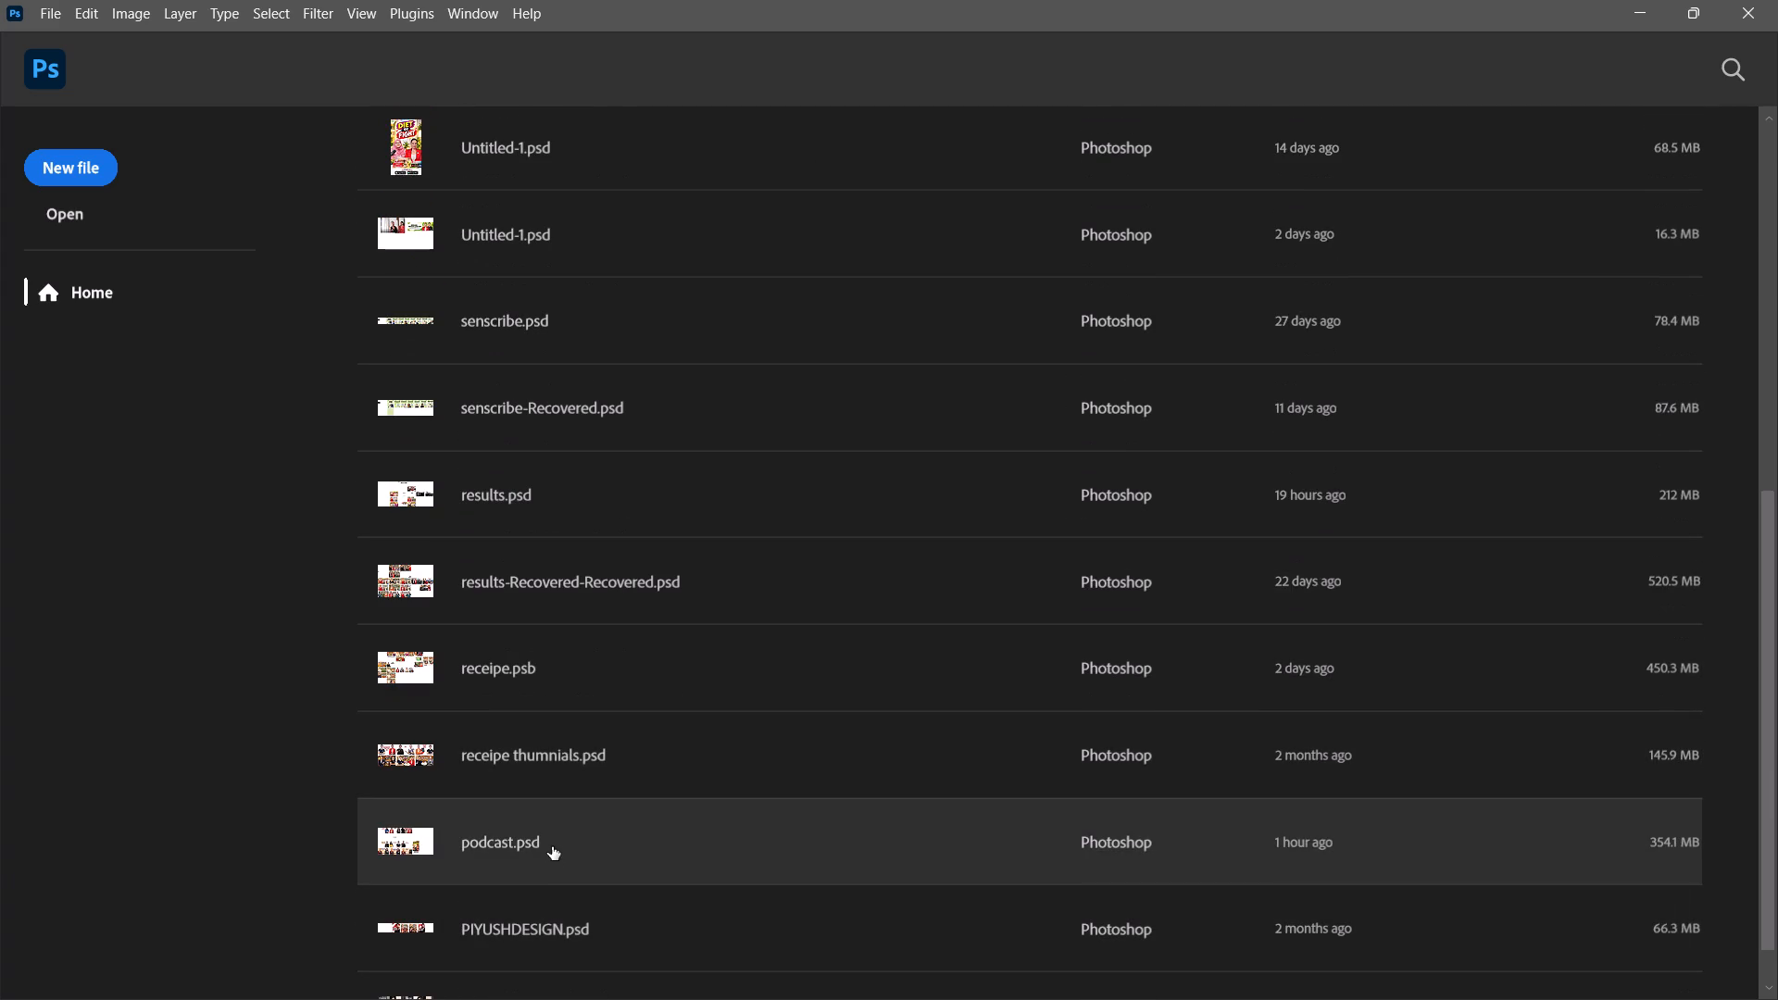
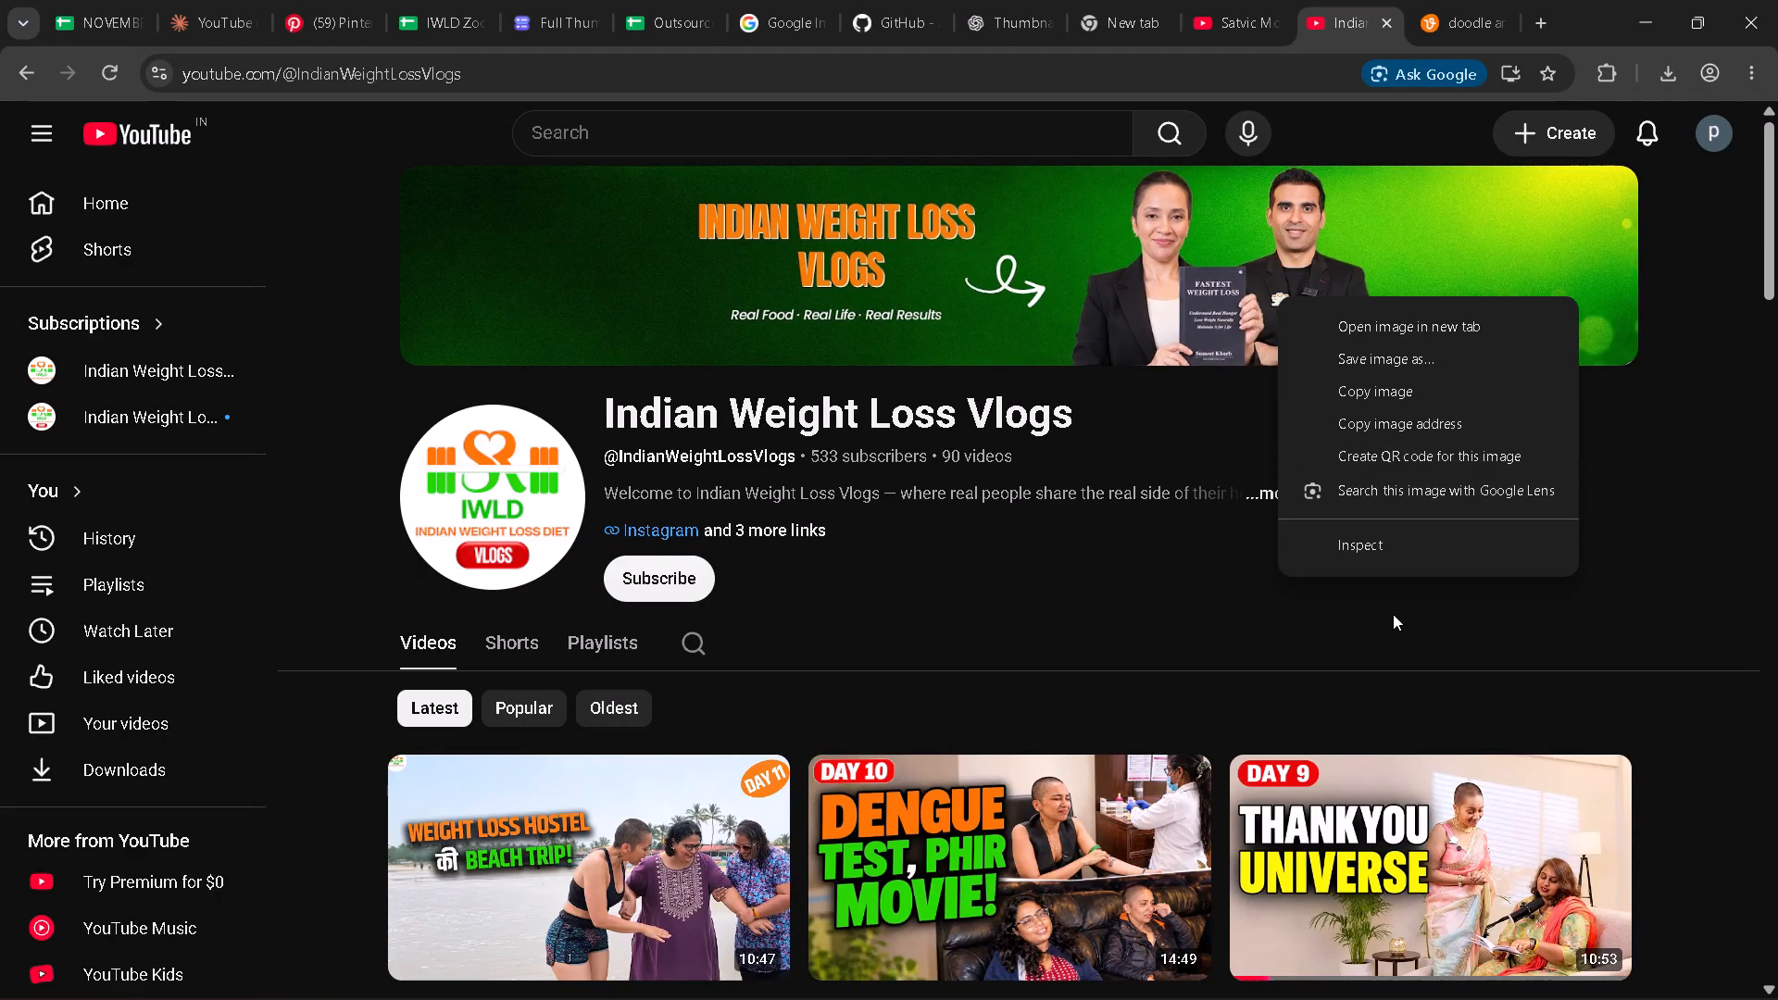
Search the Indian Weight Loss Vlogs channel banner image with Google Lens and look through the visual matches.
left_click(1409, 477)
left_click(1006, 475)
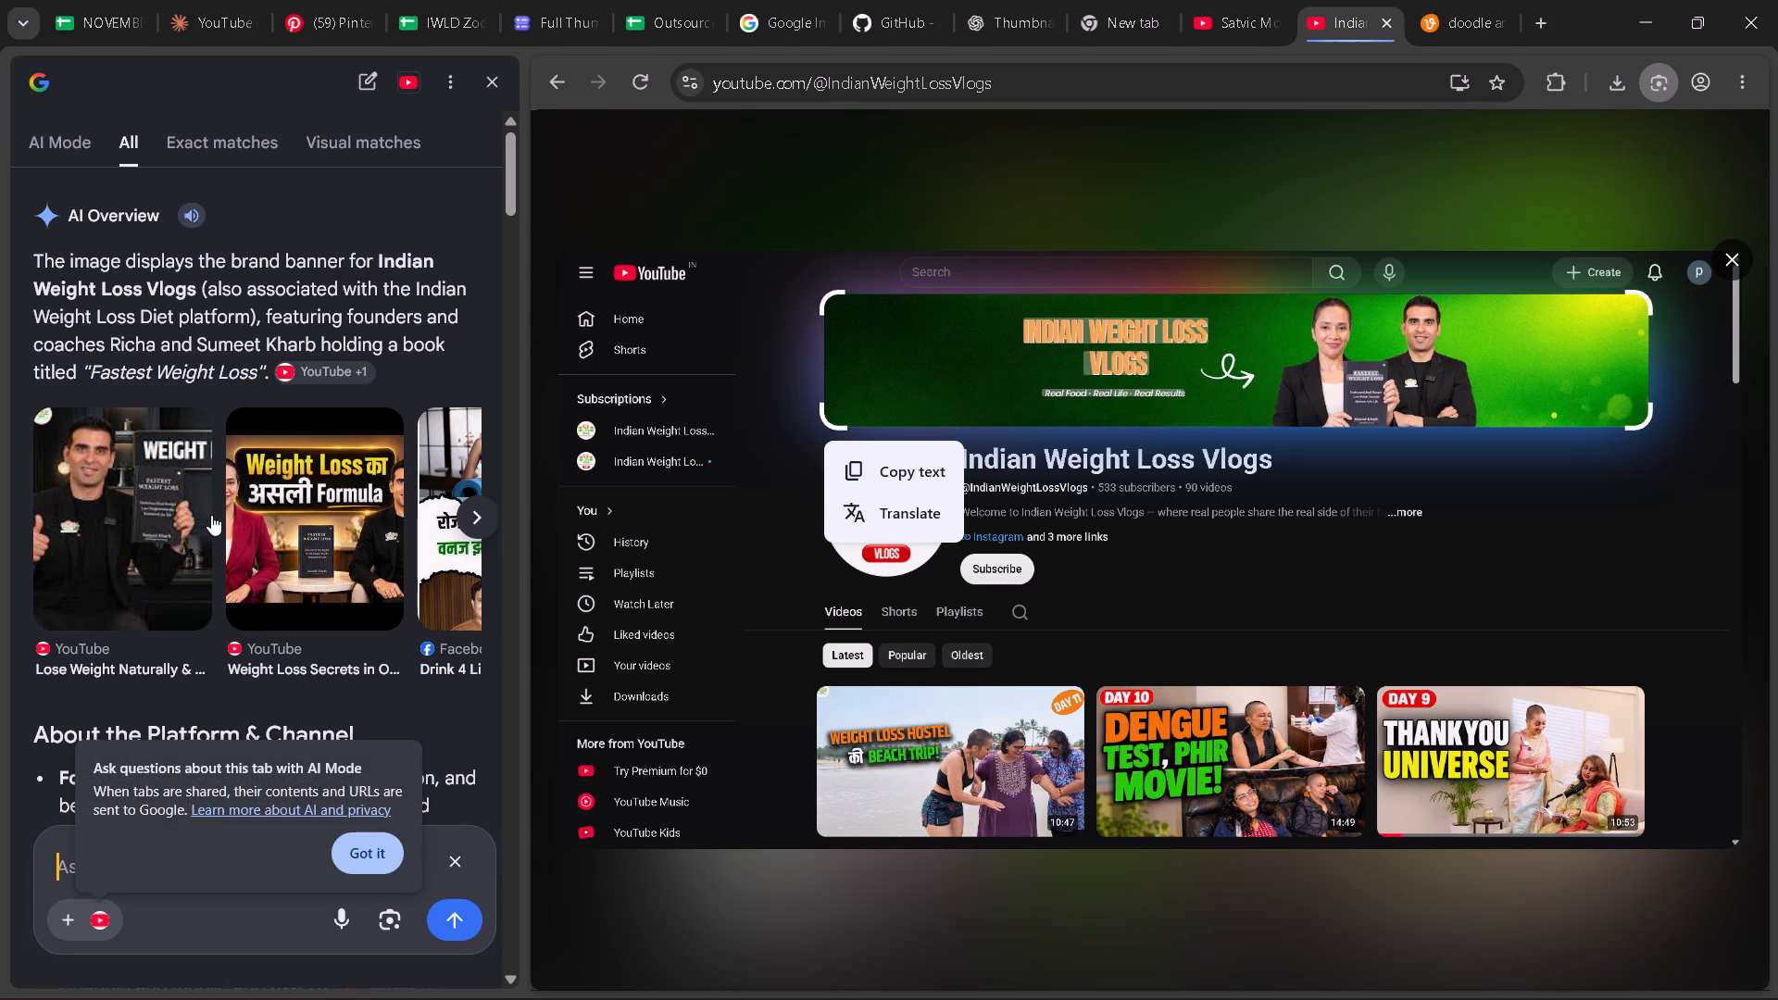
scroll(284, 567, "down", 5)
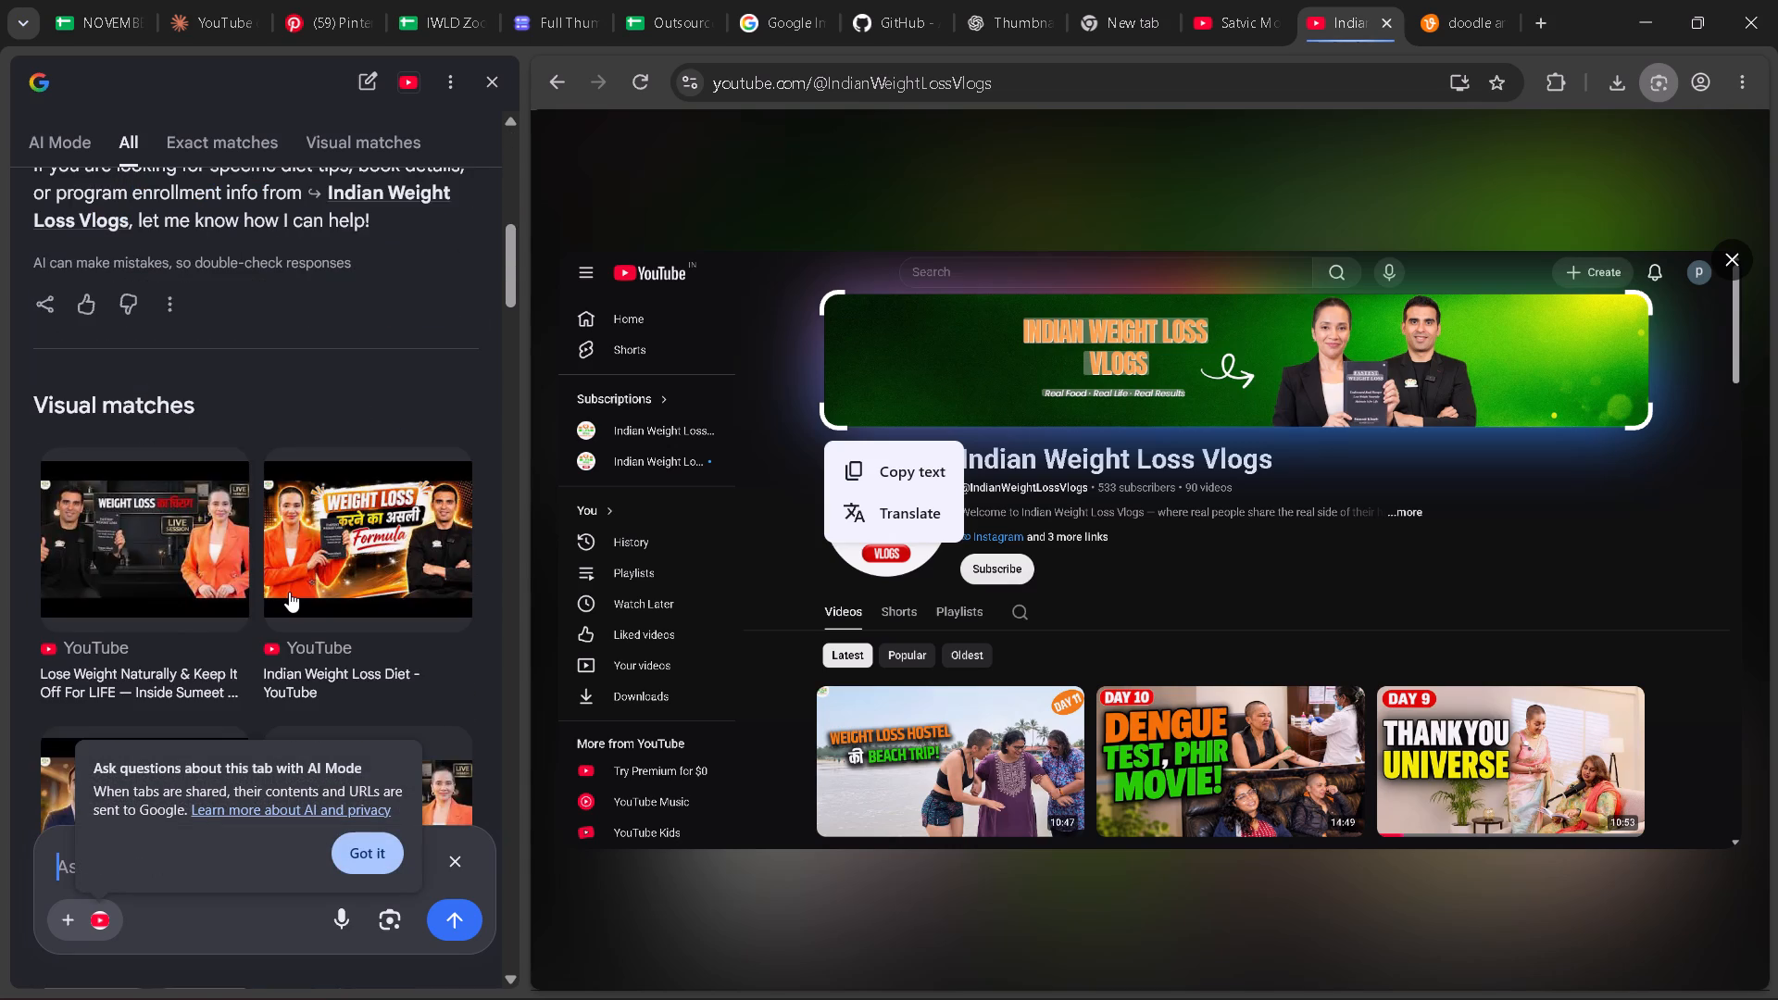
Look further down the Google Lens visual matches and close the Lens results for the channel banner.
scroll(289, 592, "down", 1)
left_click(490, 88)
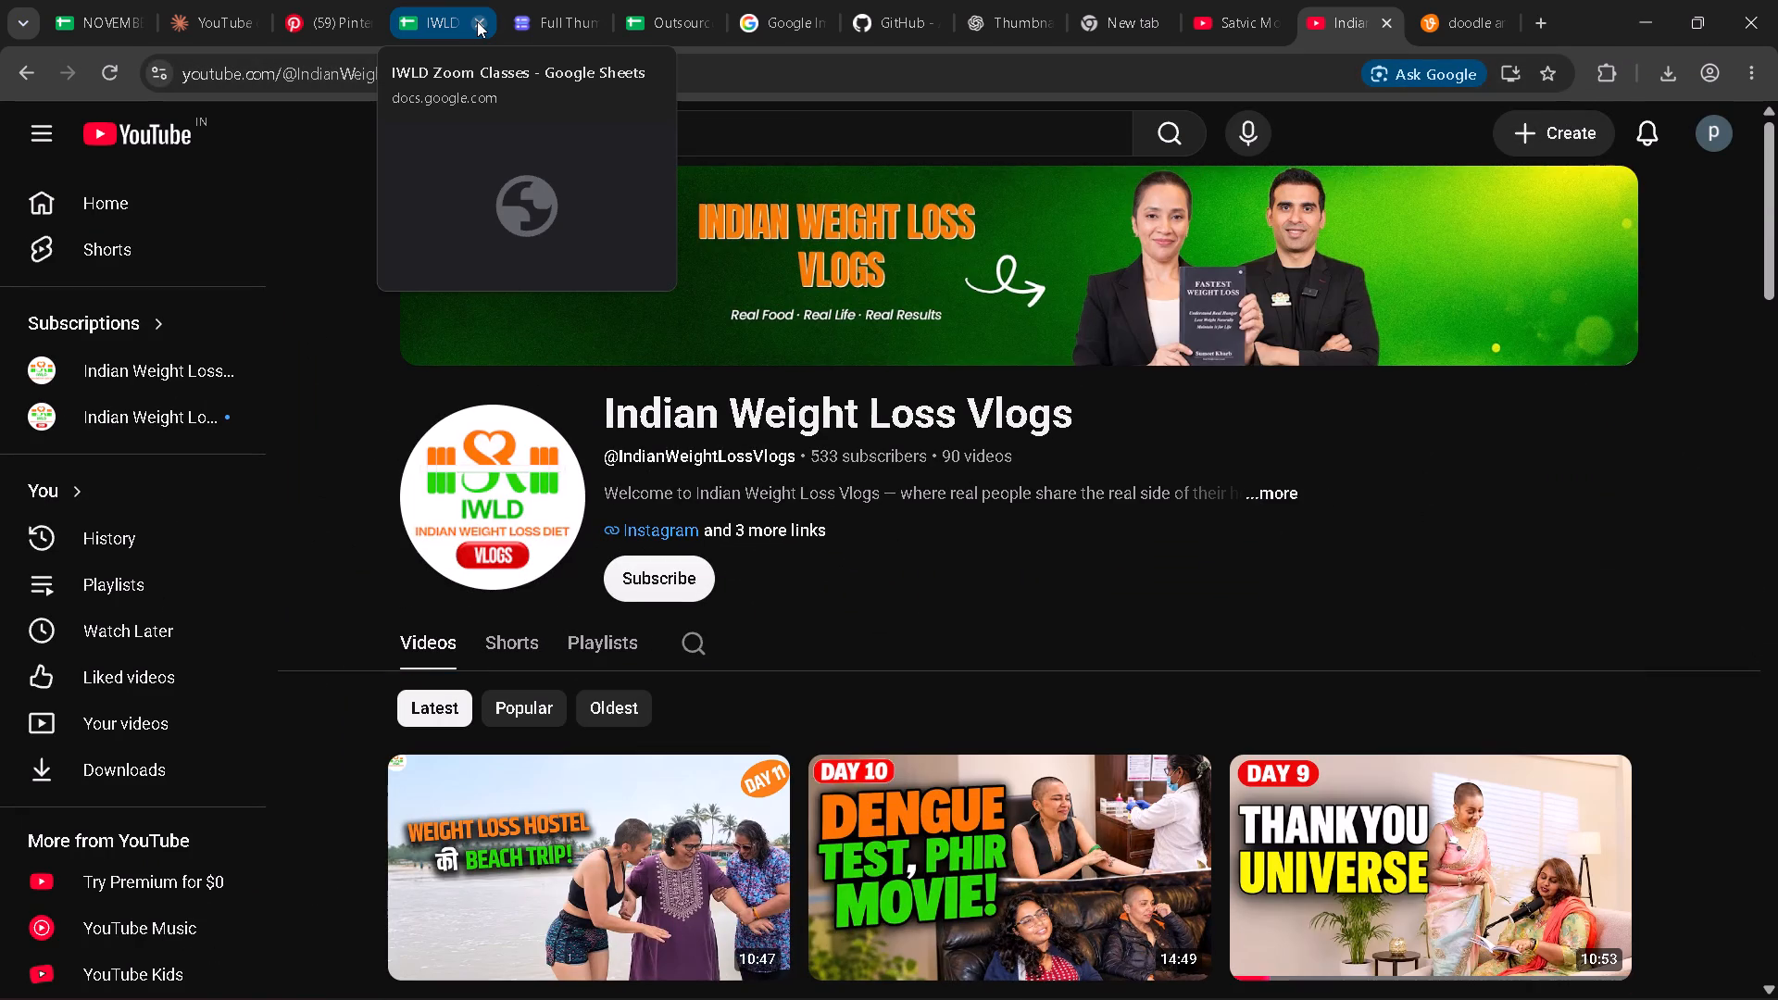
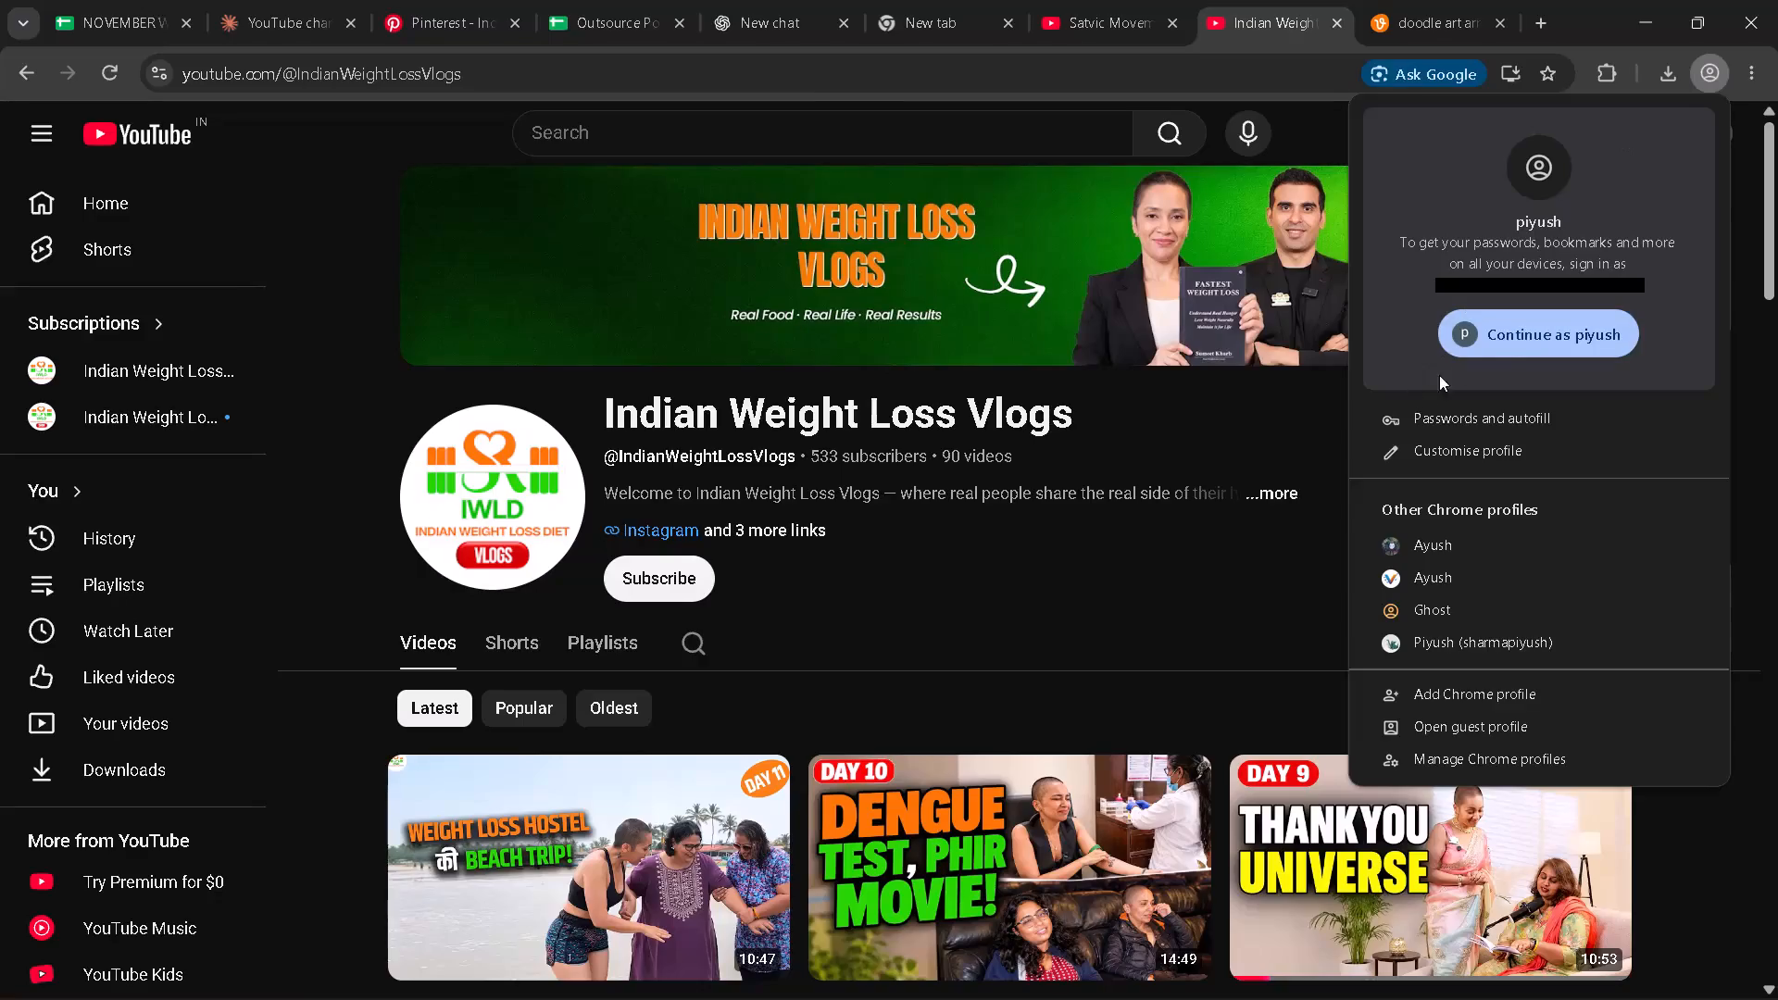
Sign in to the browser profile with the suggested account and complete the sign-in.
left_click(1521, 337)
left_click(973, 527)
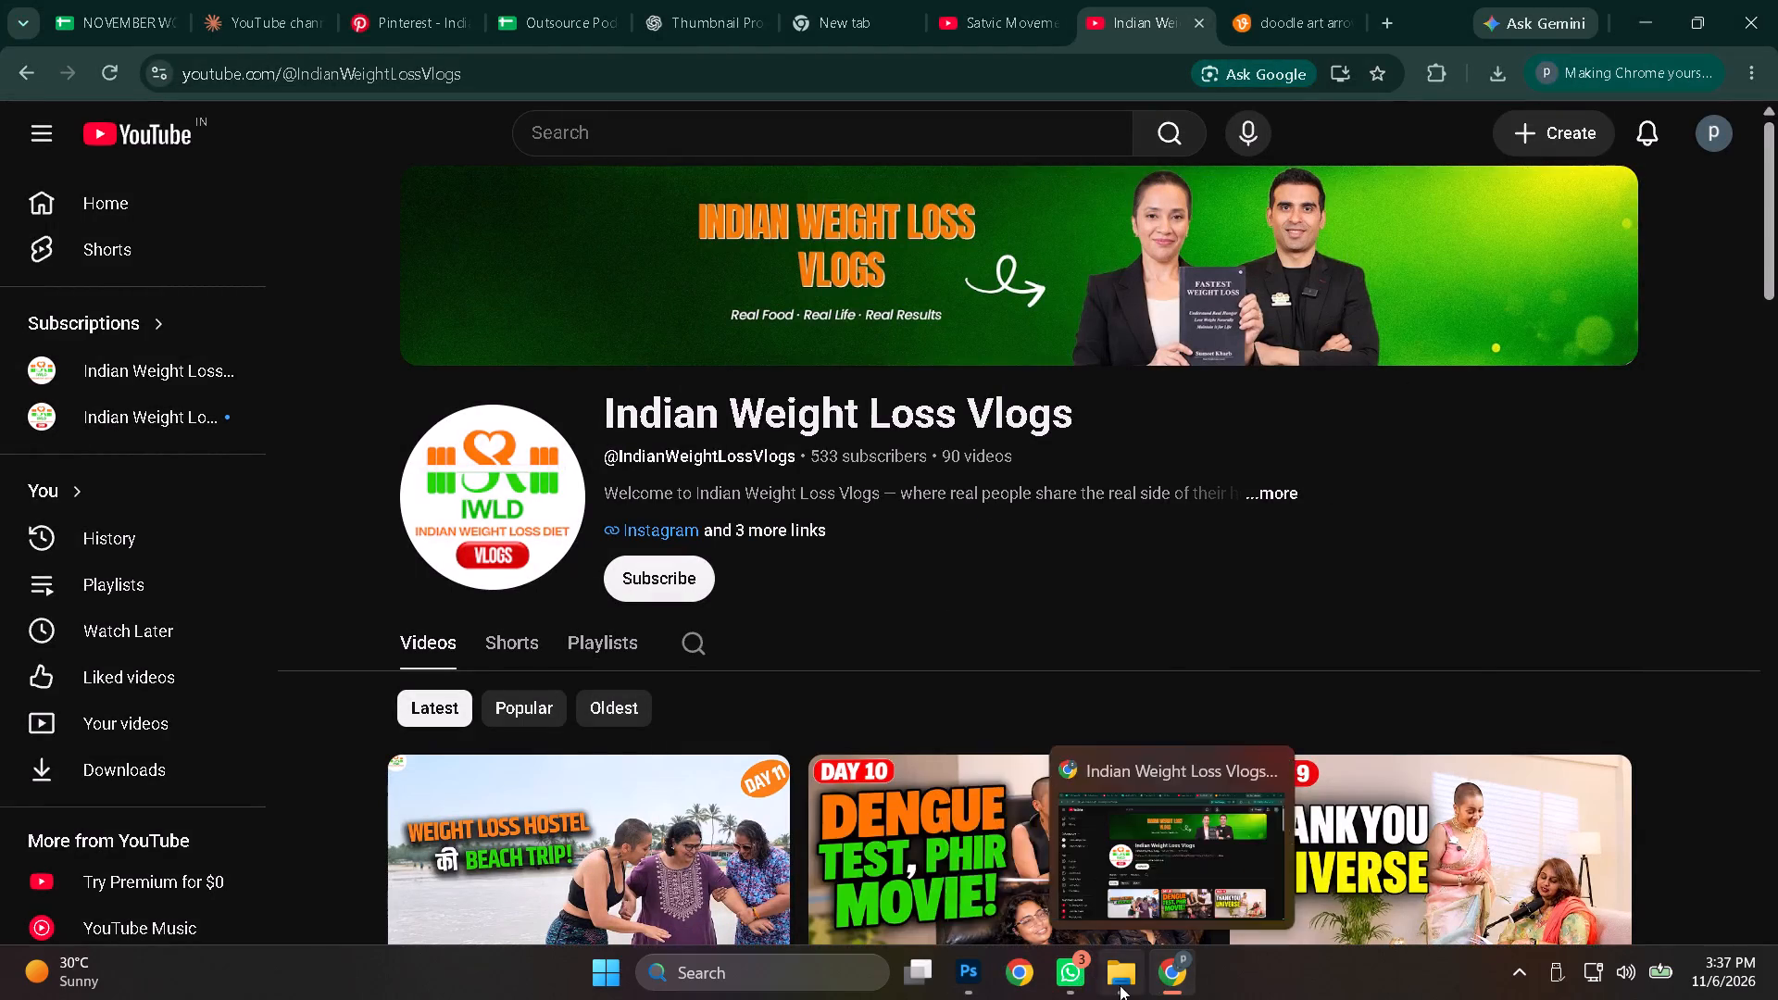
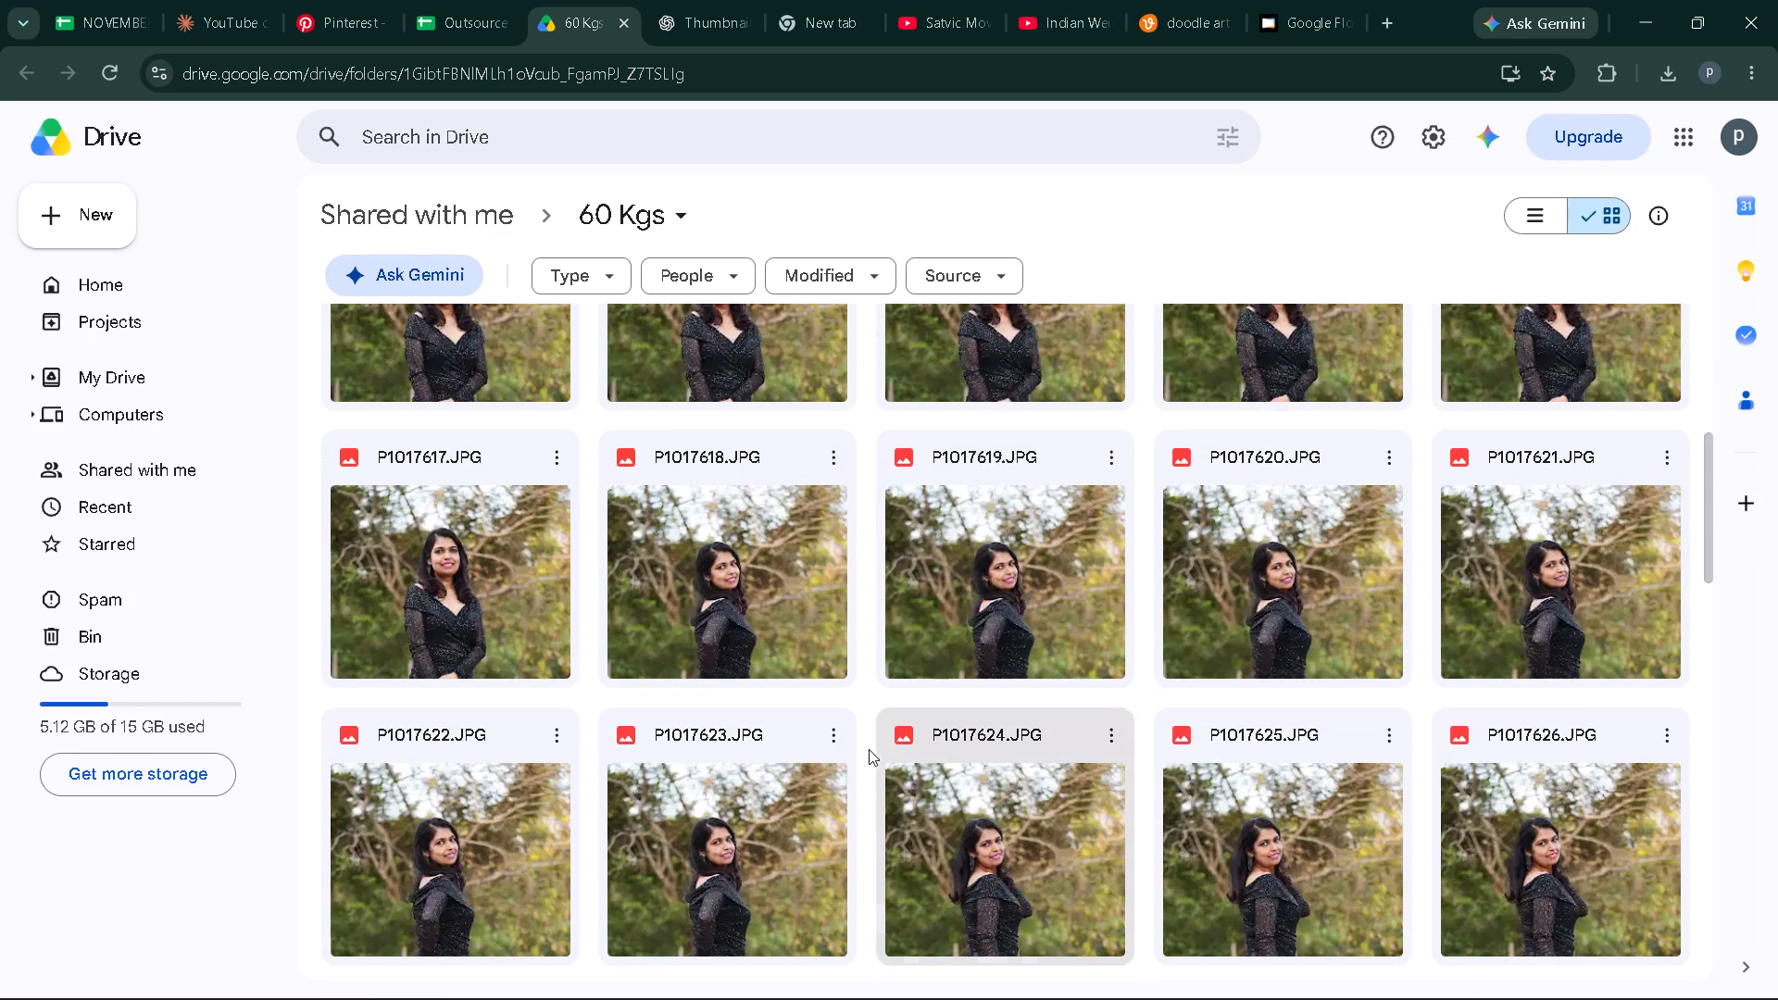
scroll(845, 752, "down", 4)
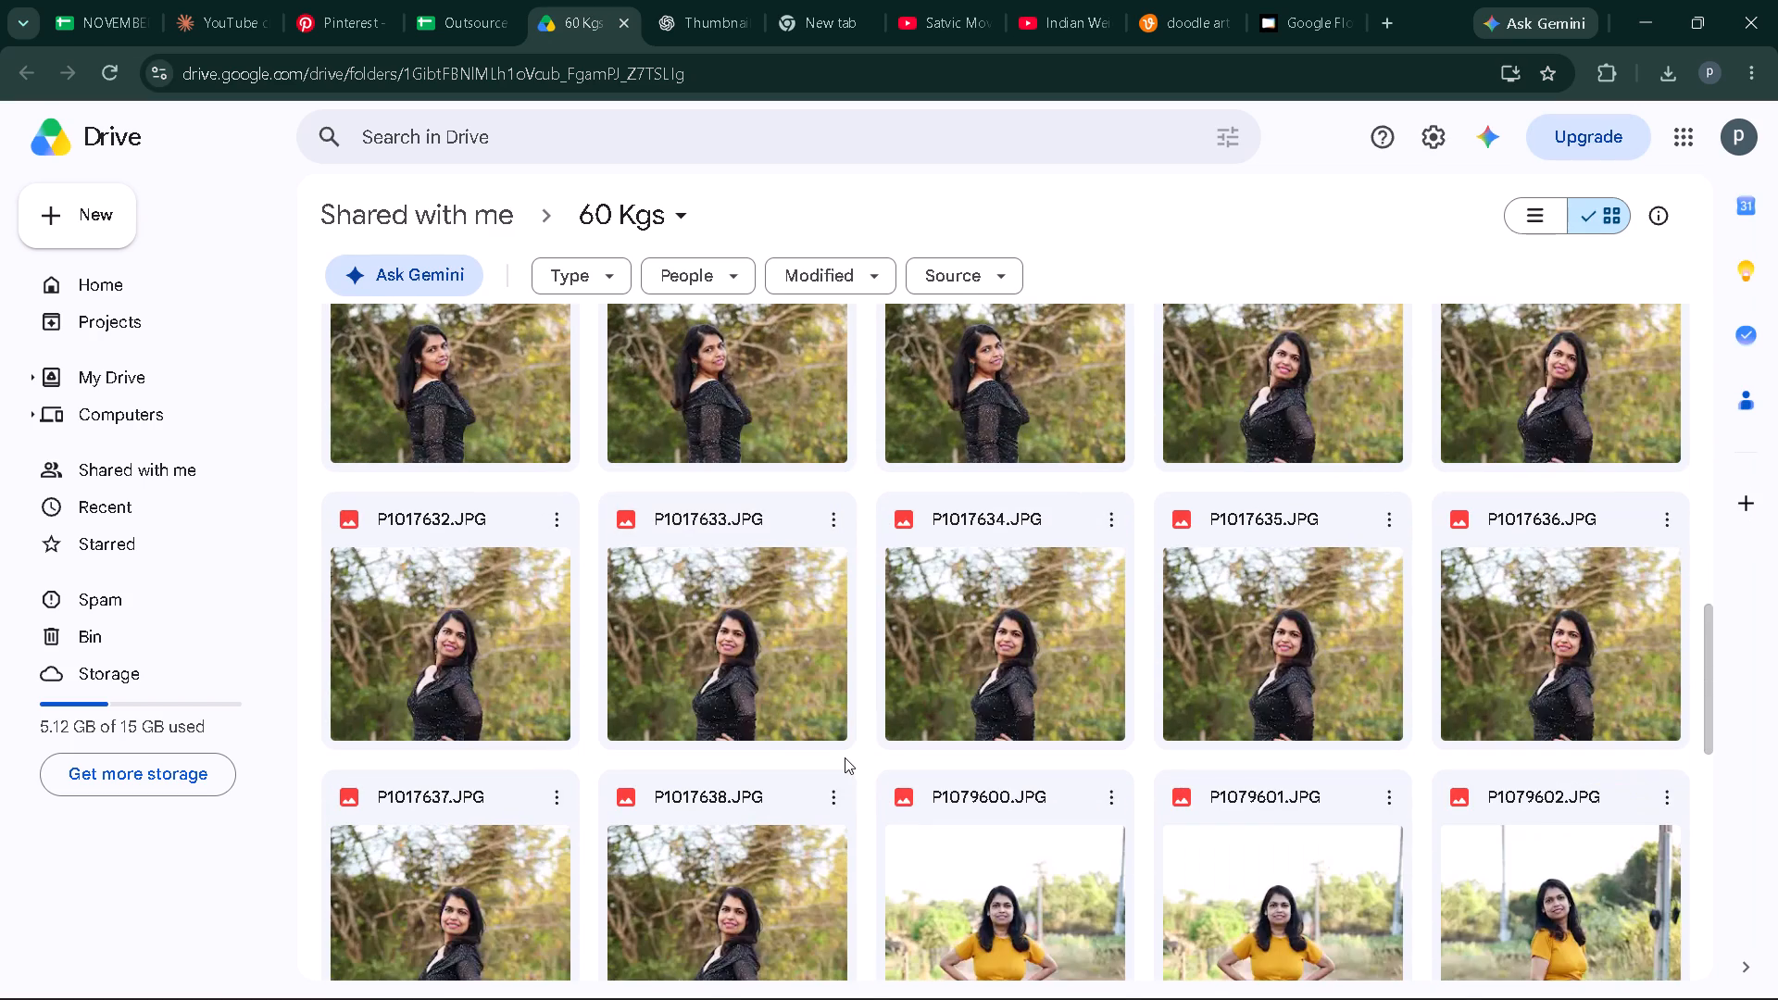
left_click(689, 695)
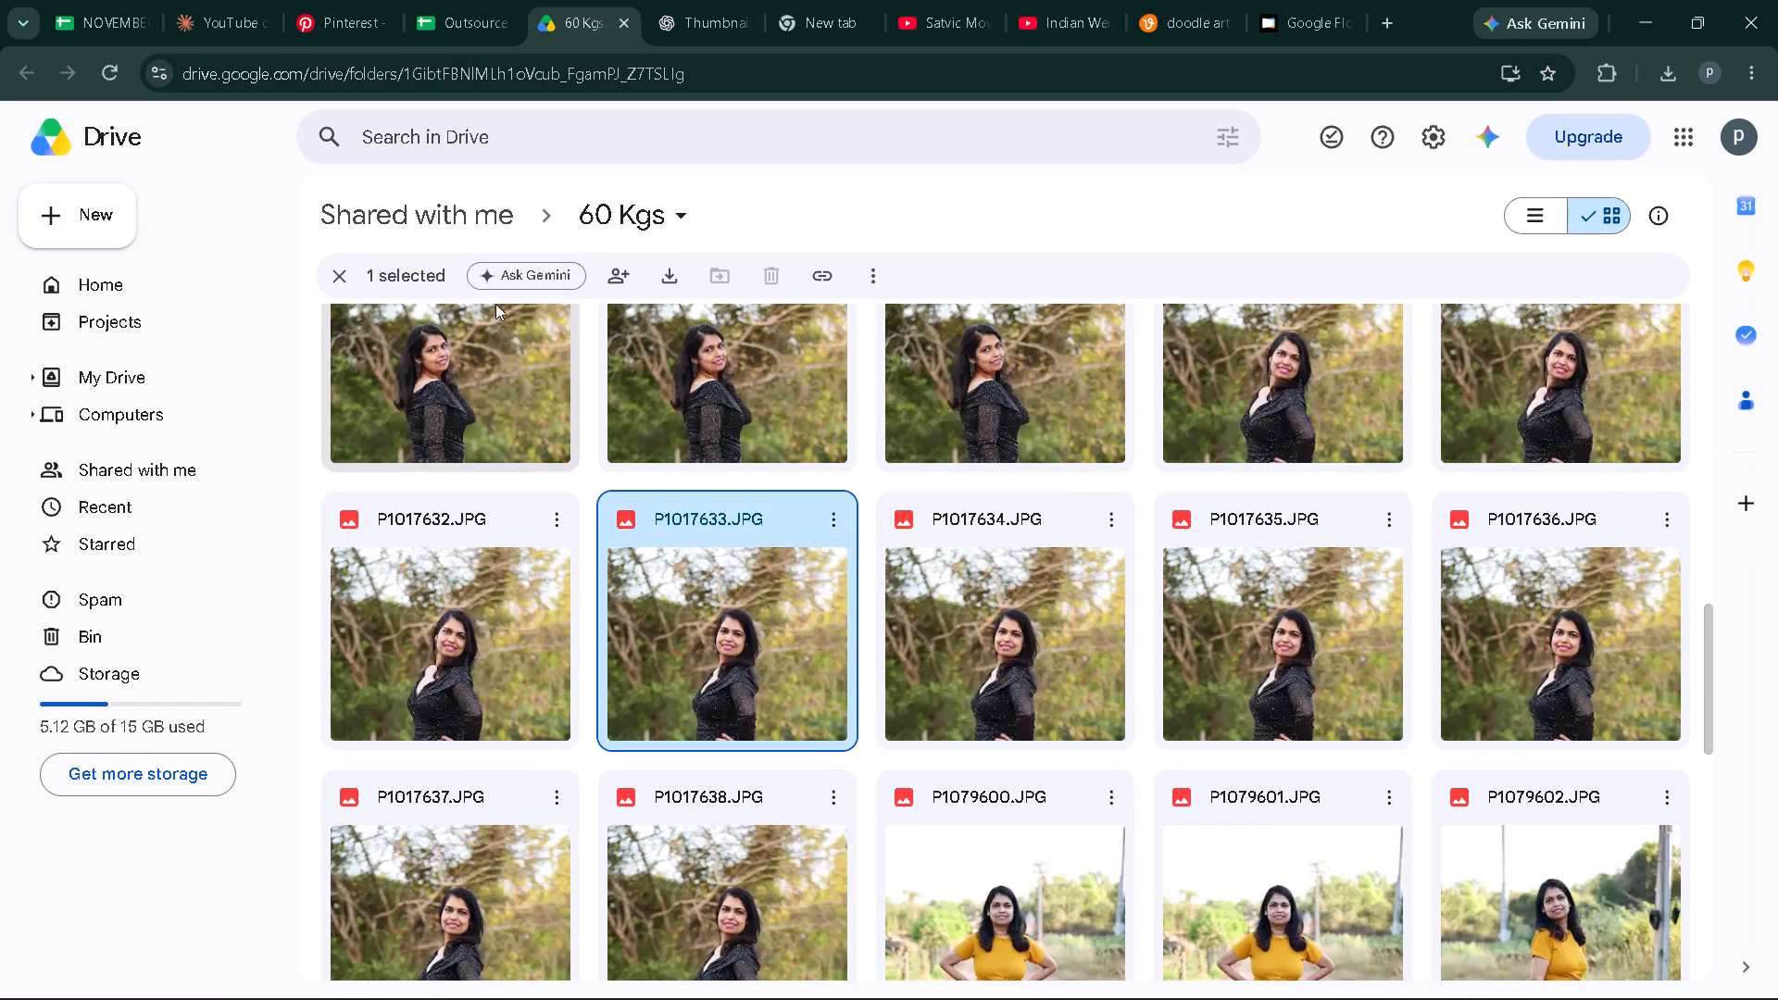
left_click(653, 274)
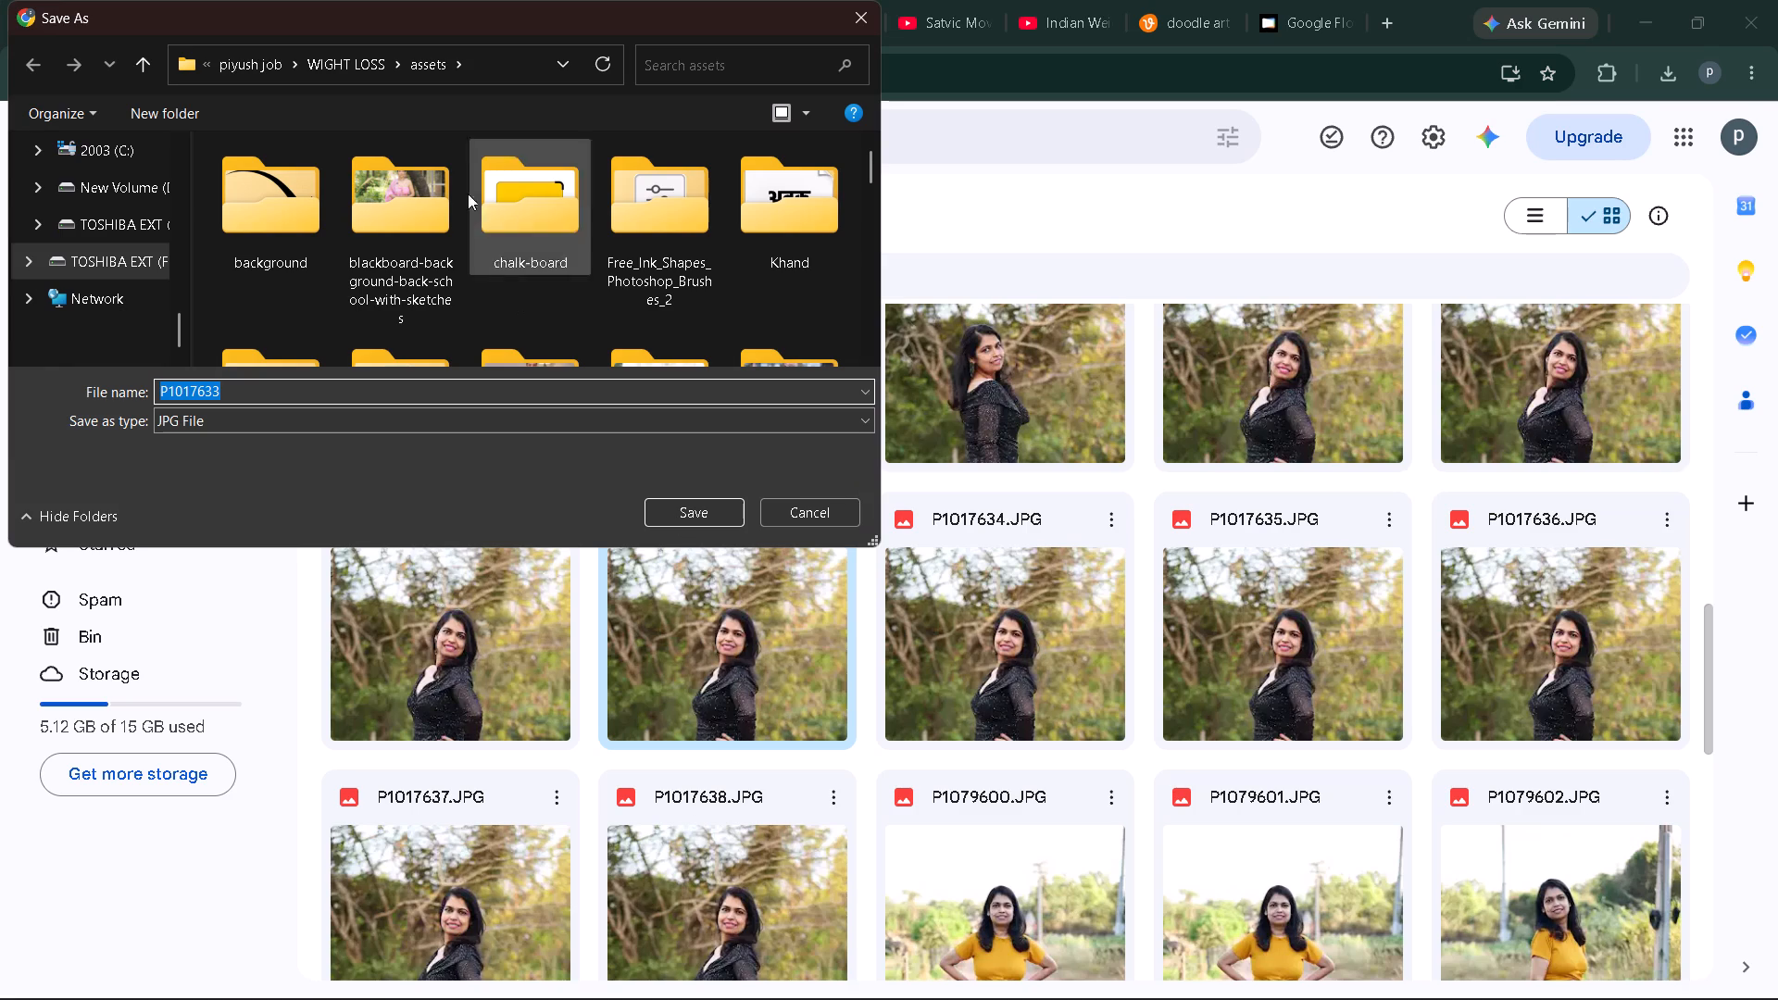
left_click(332, 77)
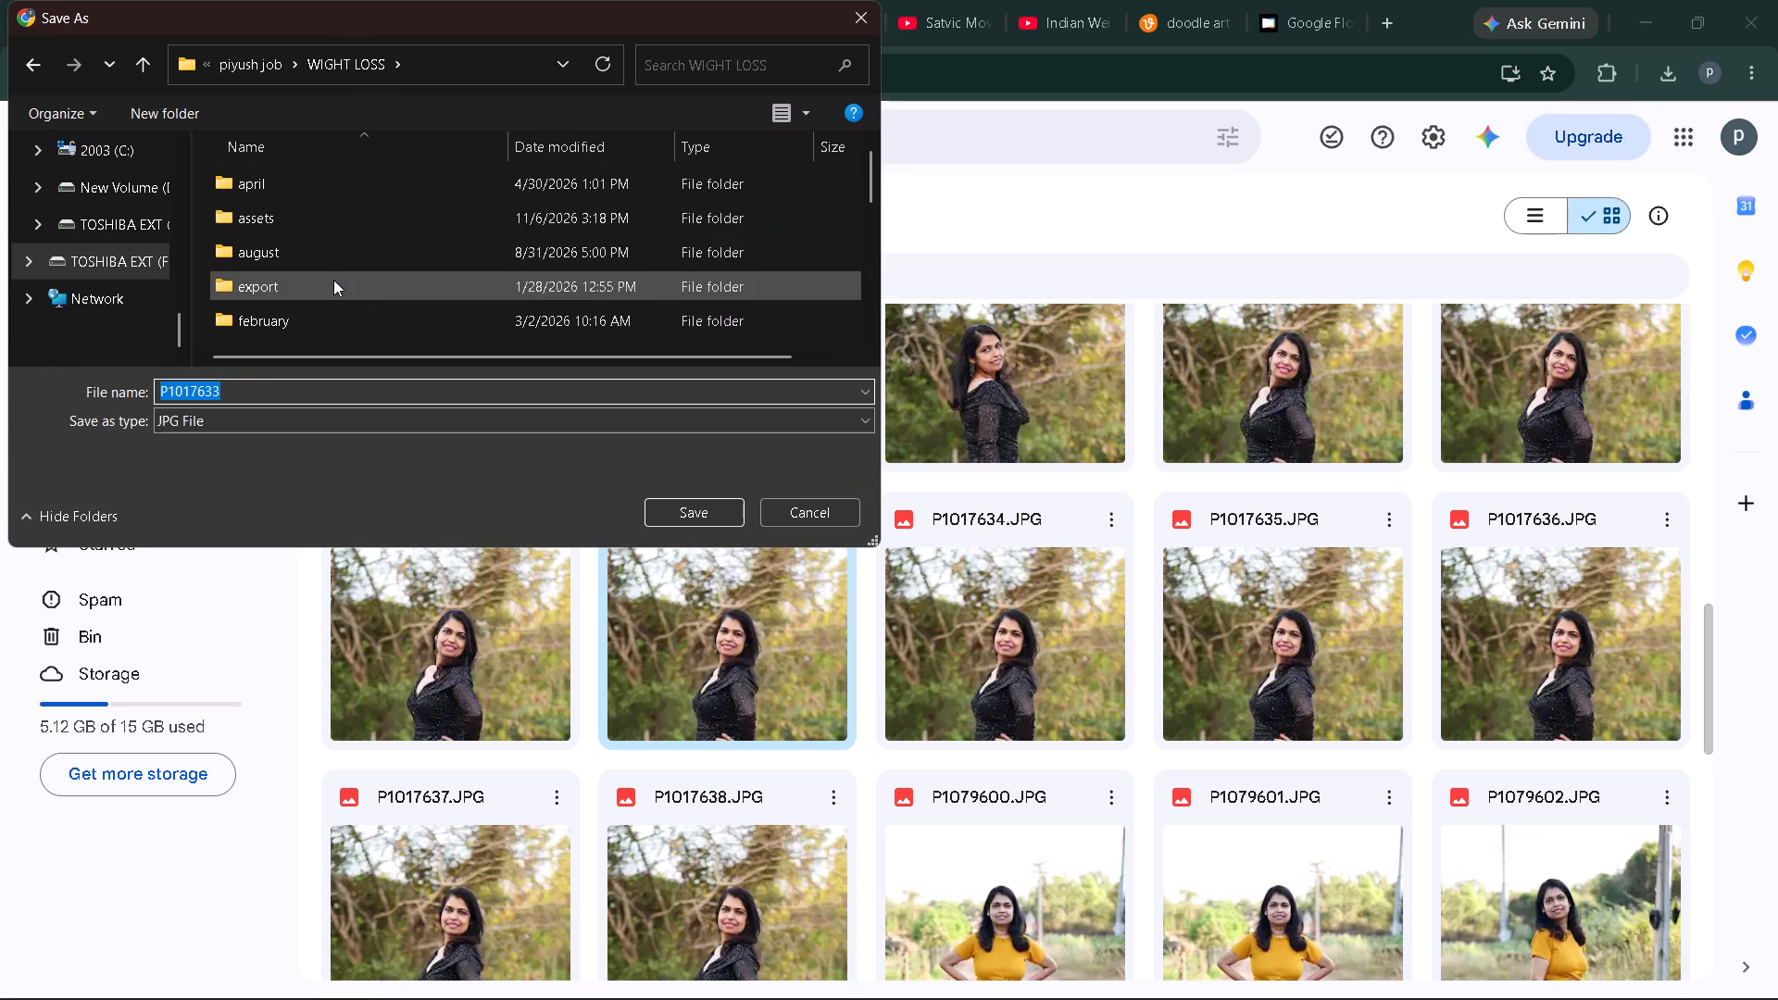
scroll(330, 281, "down", 2)
left_click(306, 273)
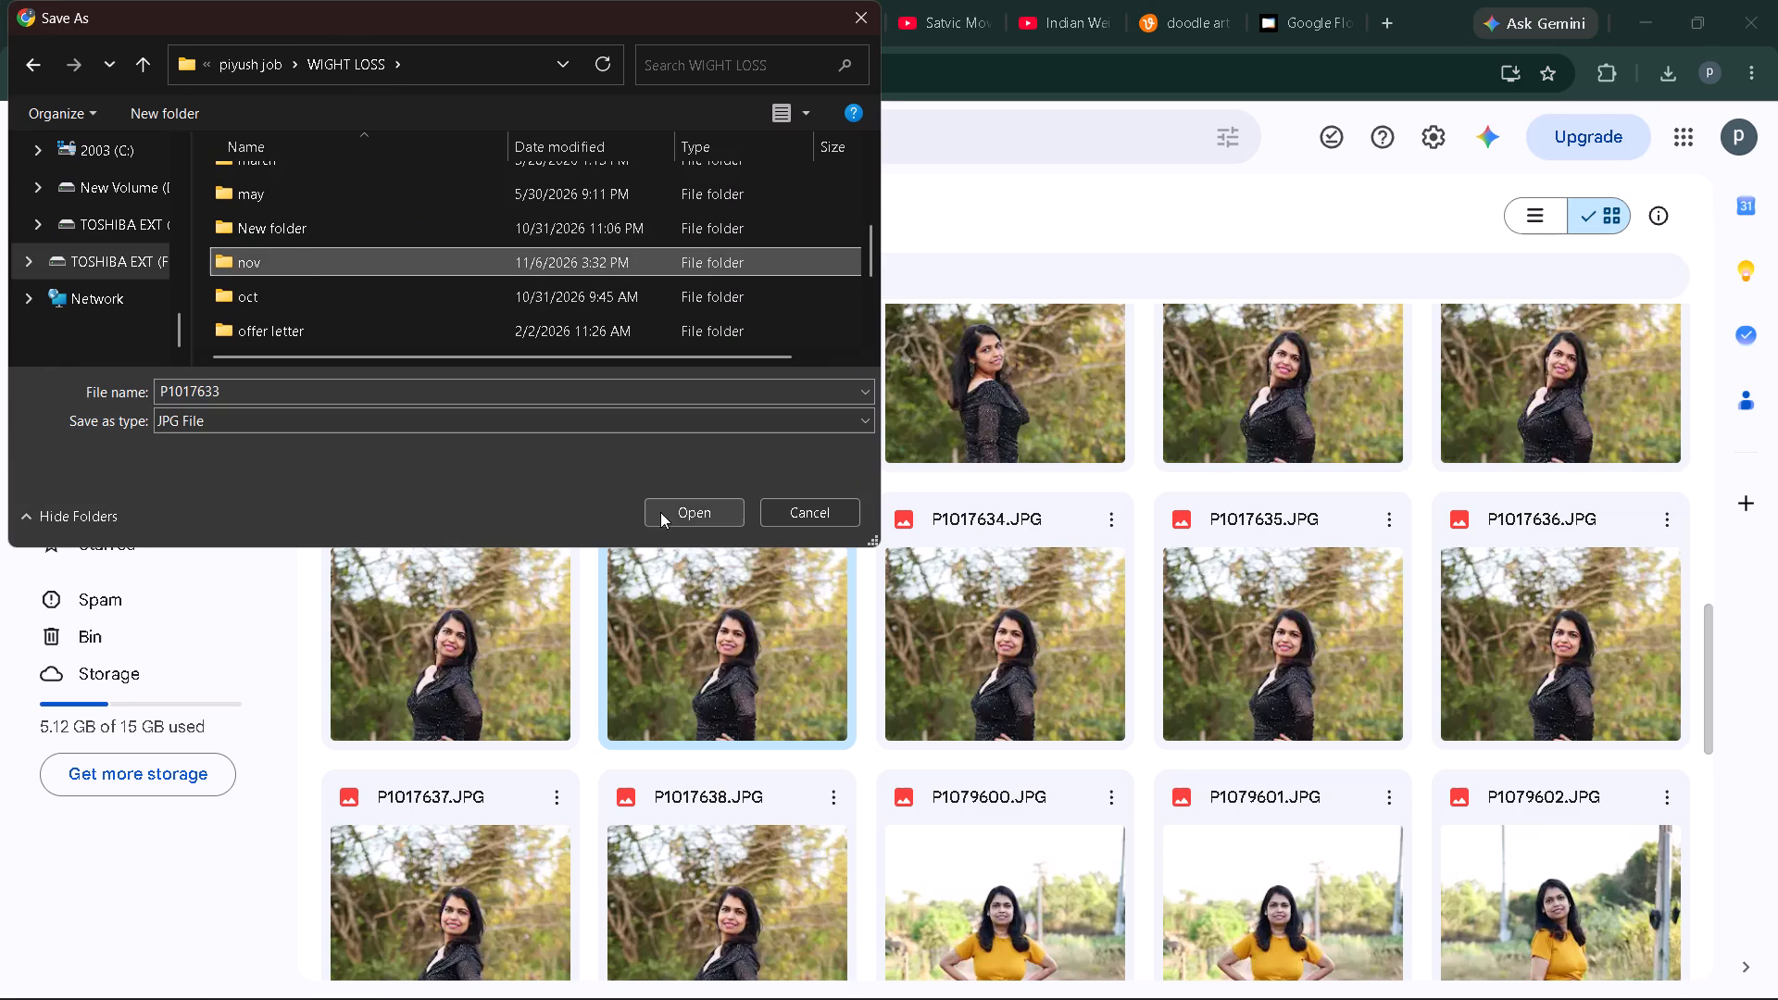
double_click(660, 512)
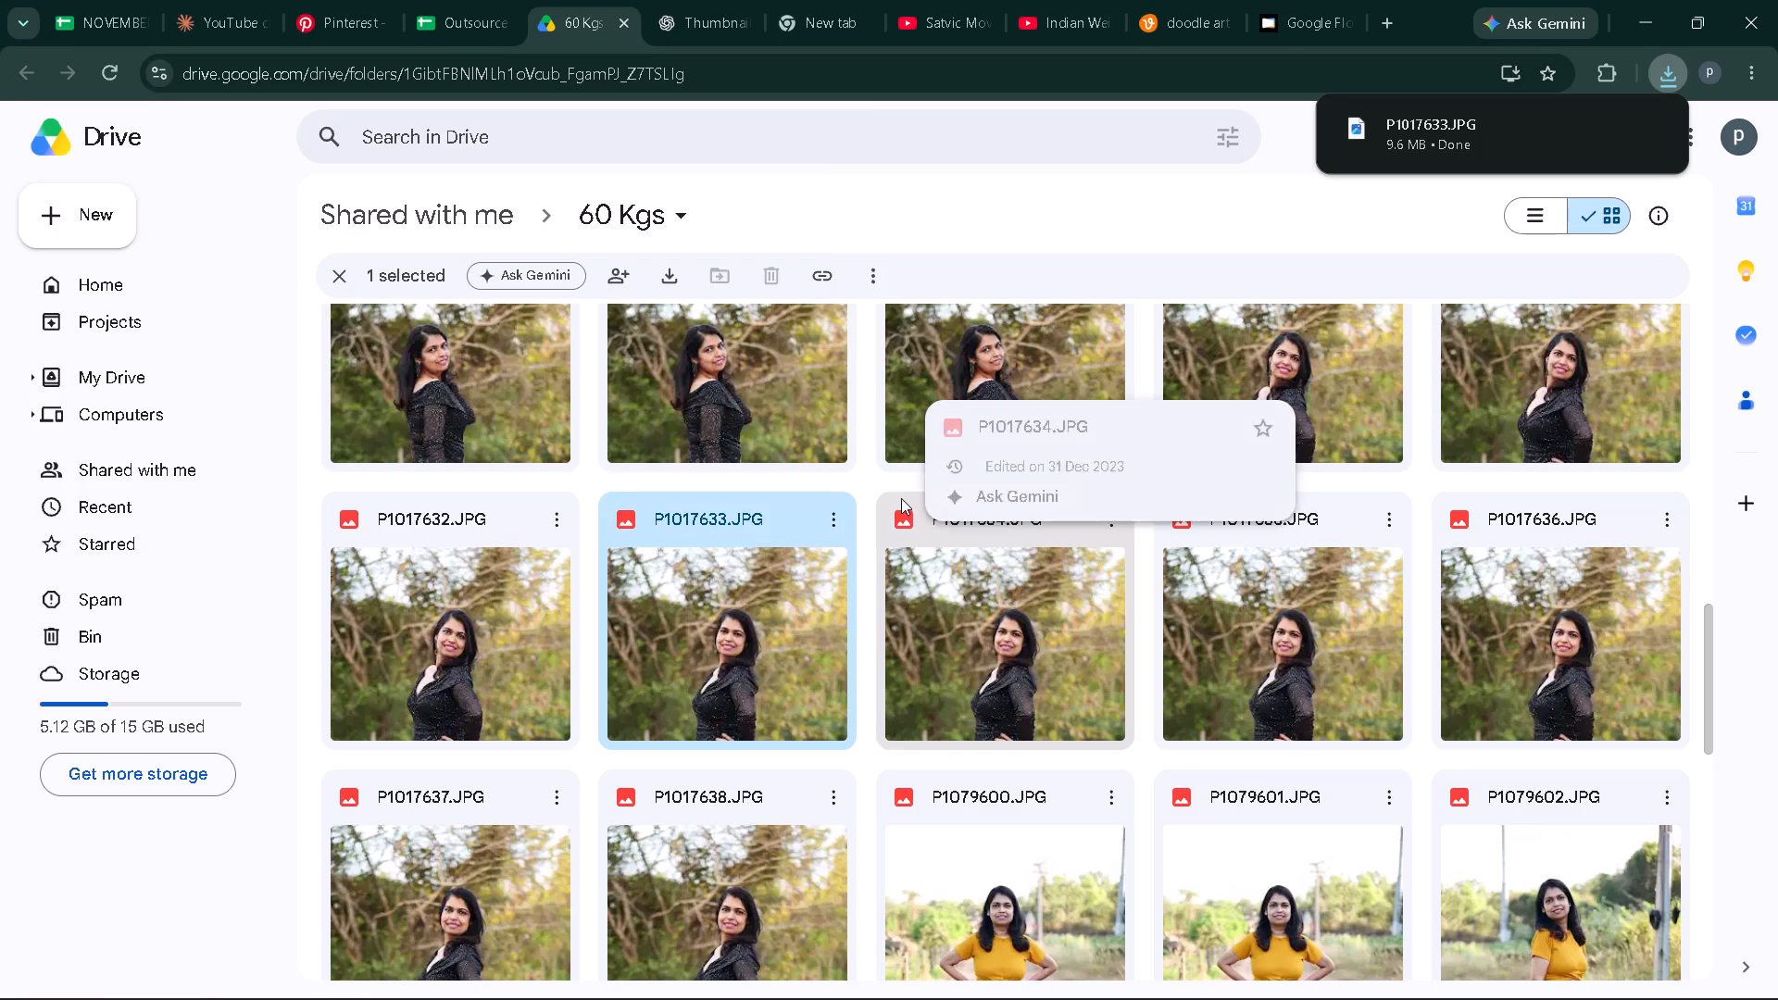
Look through the remaining 60 Kgs photos and download P1017613.JPG into the same nov folder.
scroll(882, 503, "up", 1)
scroll(917, 646, "down", 3)
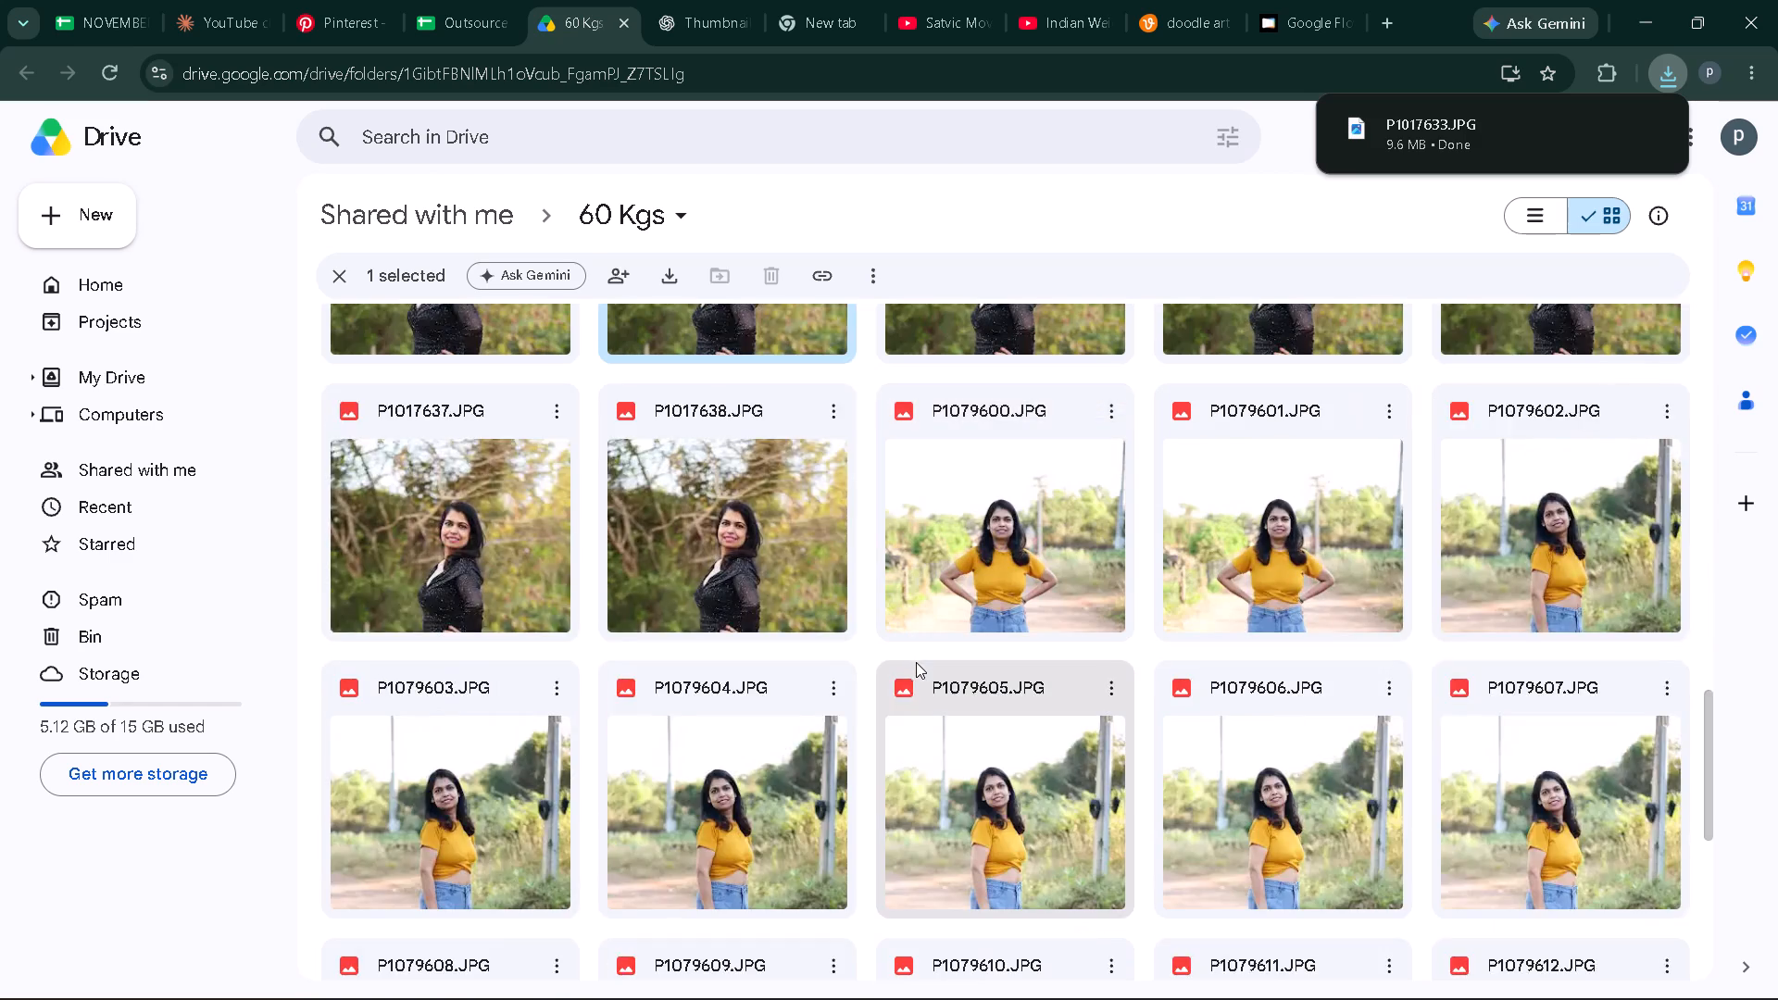
scroll(916, 676, "down", 1)
scroll(876, 677, "up", 6)
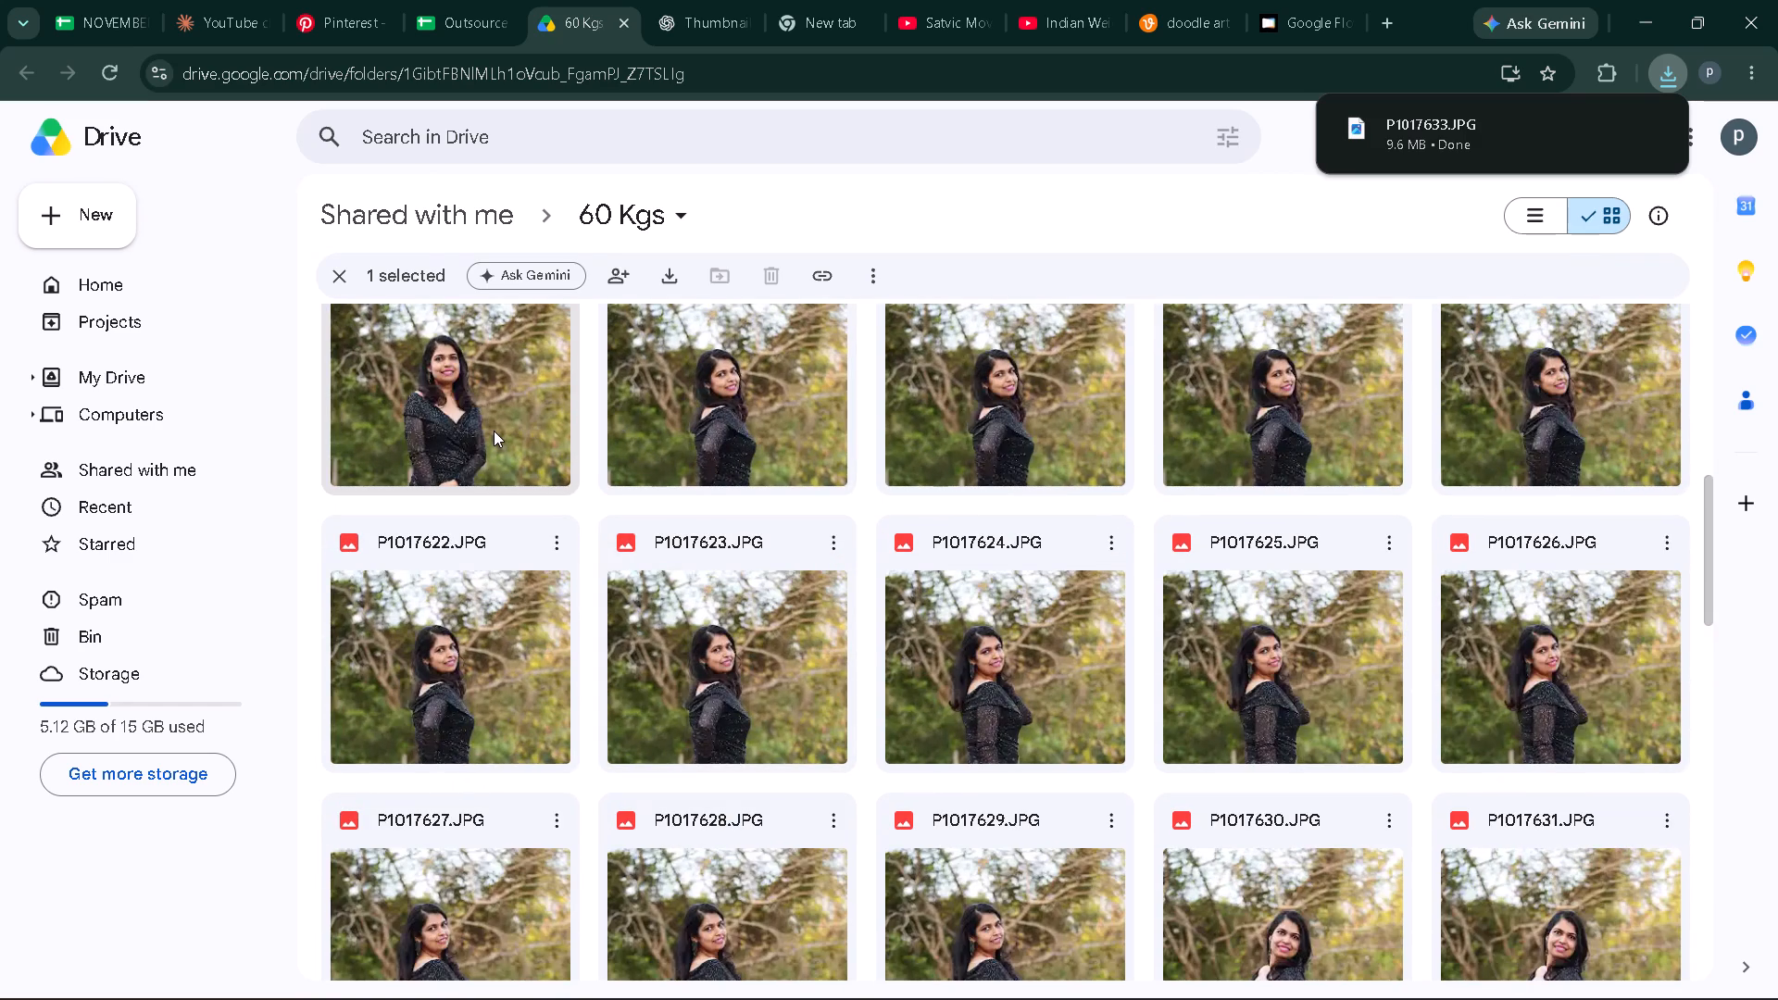
scroll(819, 510, "down", 3)
scroll(799, 632, "up", 3)
scroll(758, 566, "up", 1)
scroll(1021, 683, "up", 2)
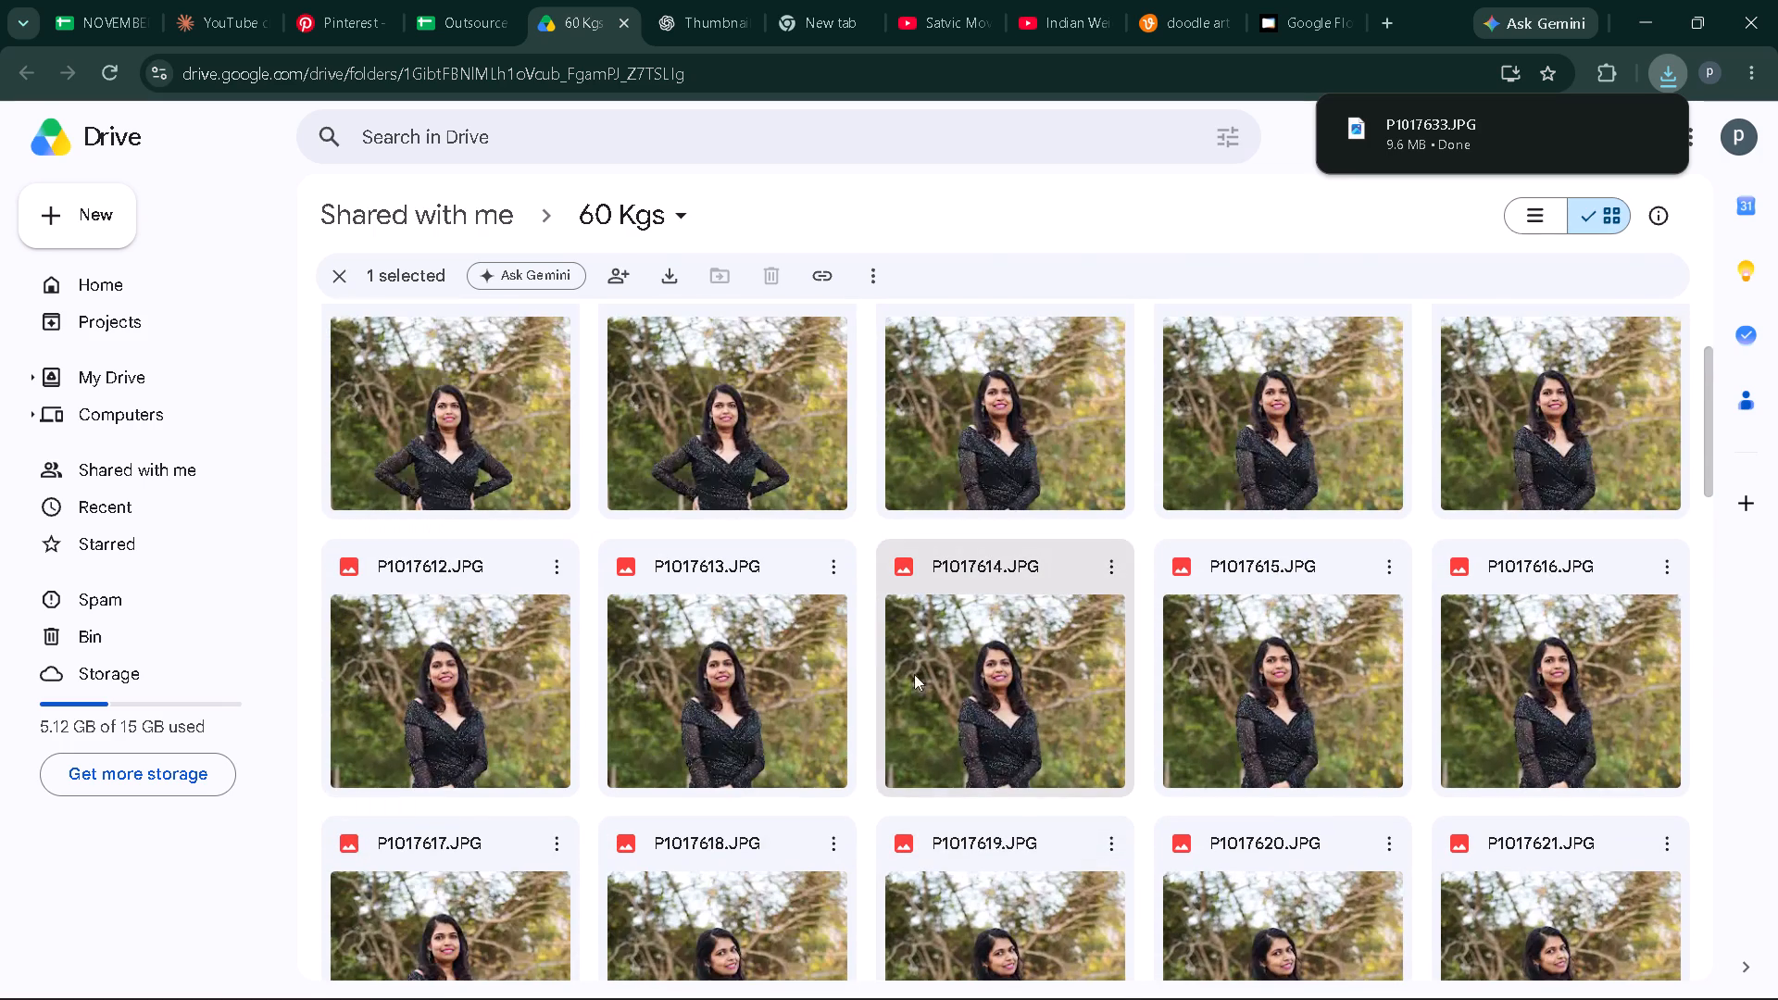
left_click(710, 701)
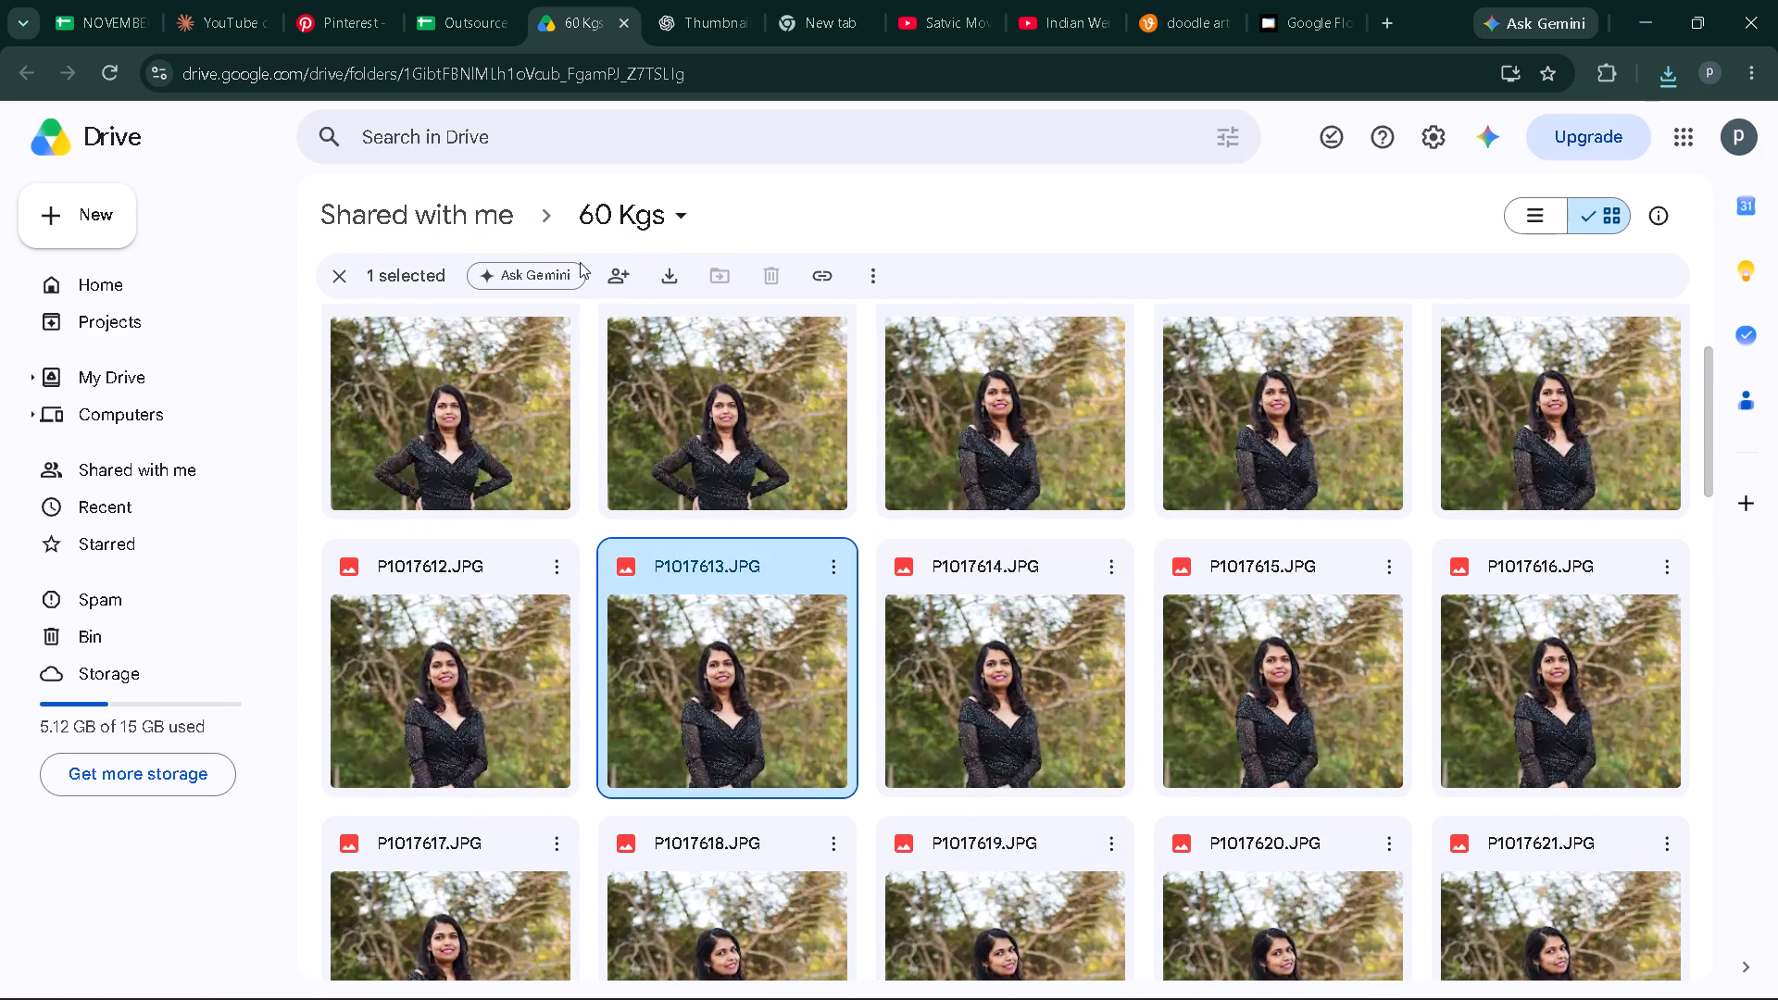
left_click(673, 272)
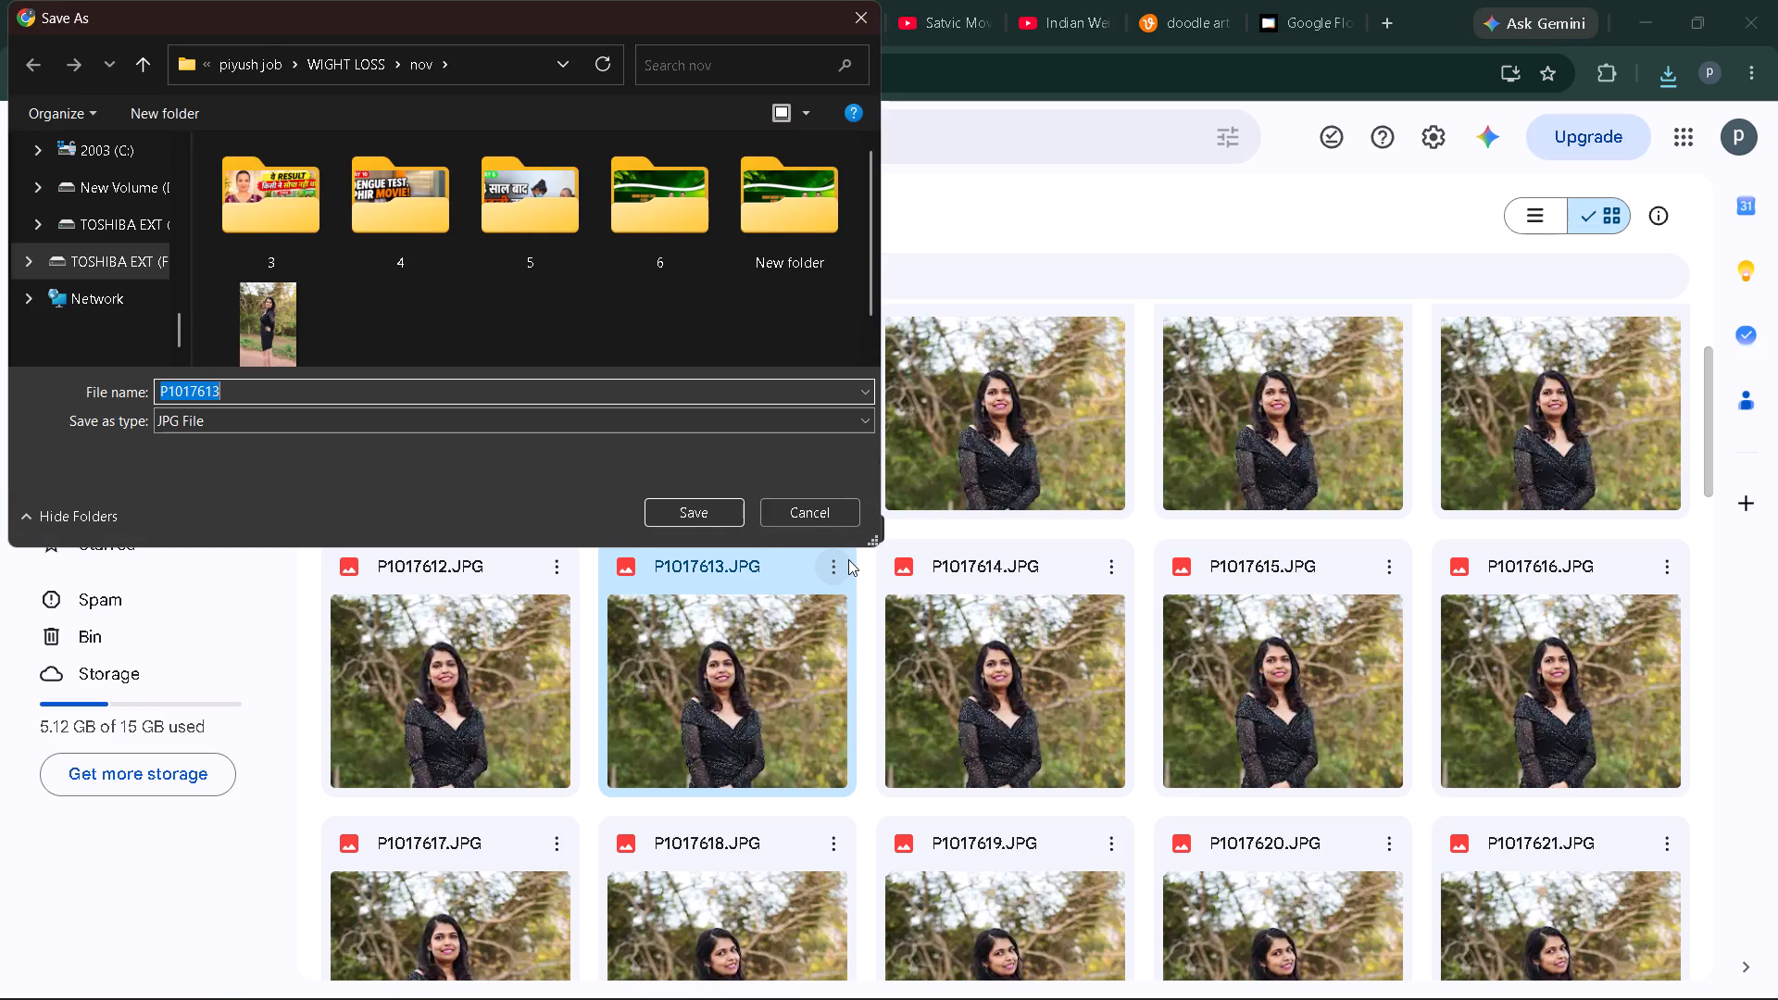
left_click(670, 523)
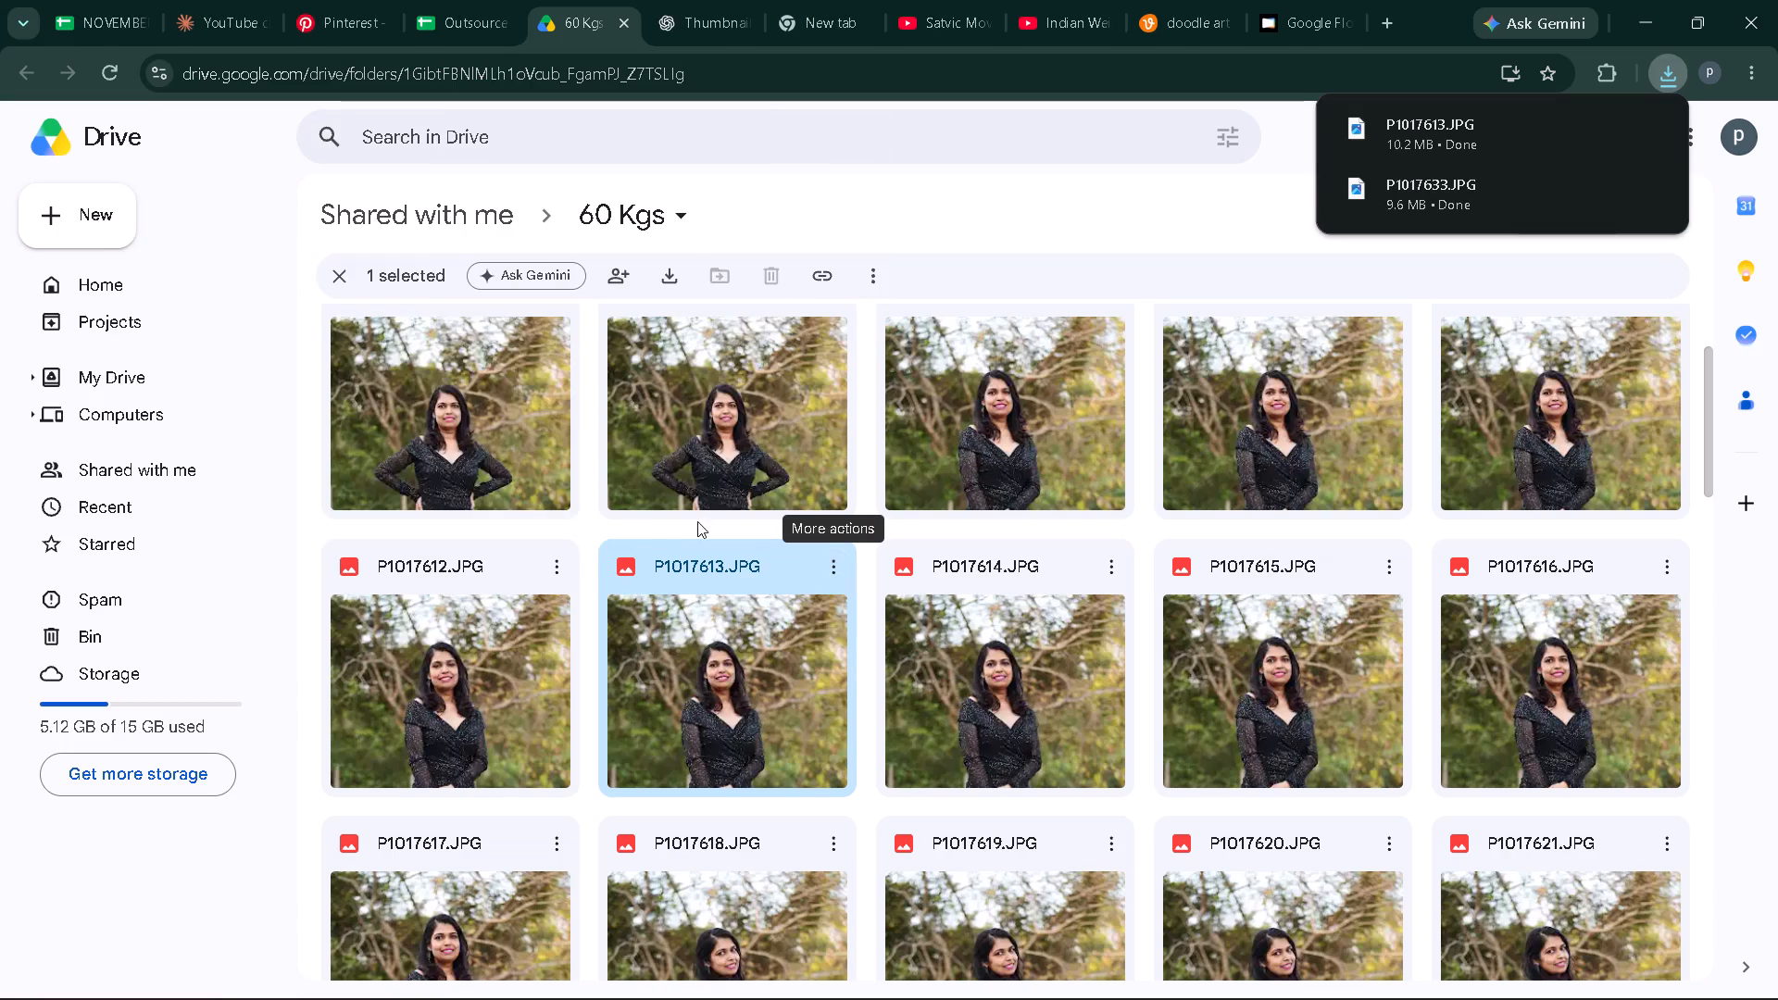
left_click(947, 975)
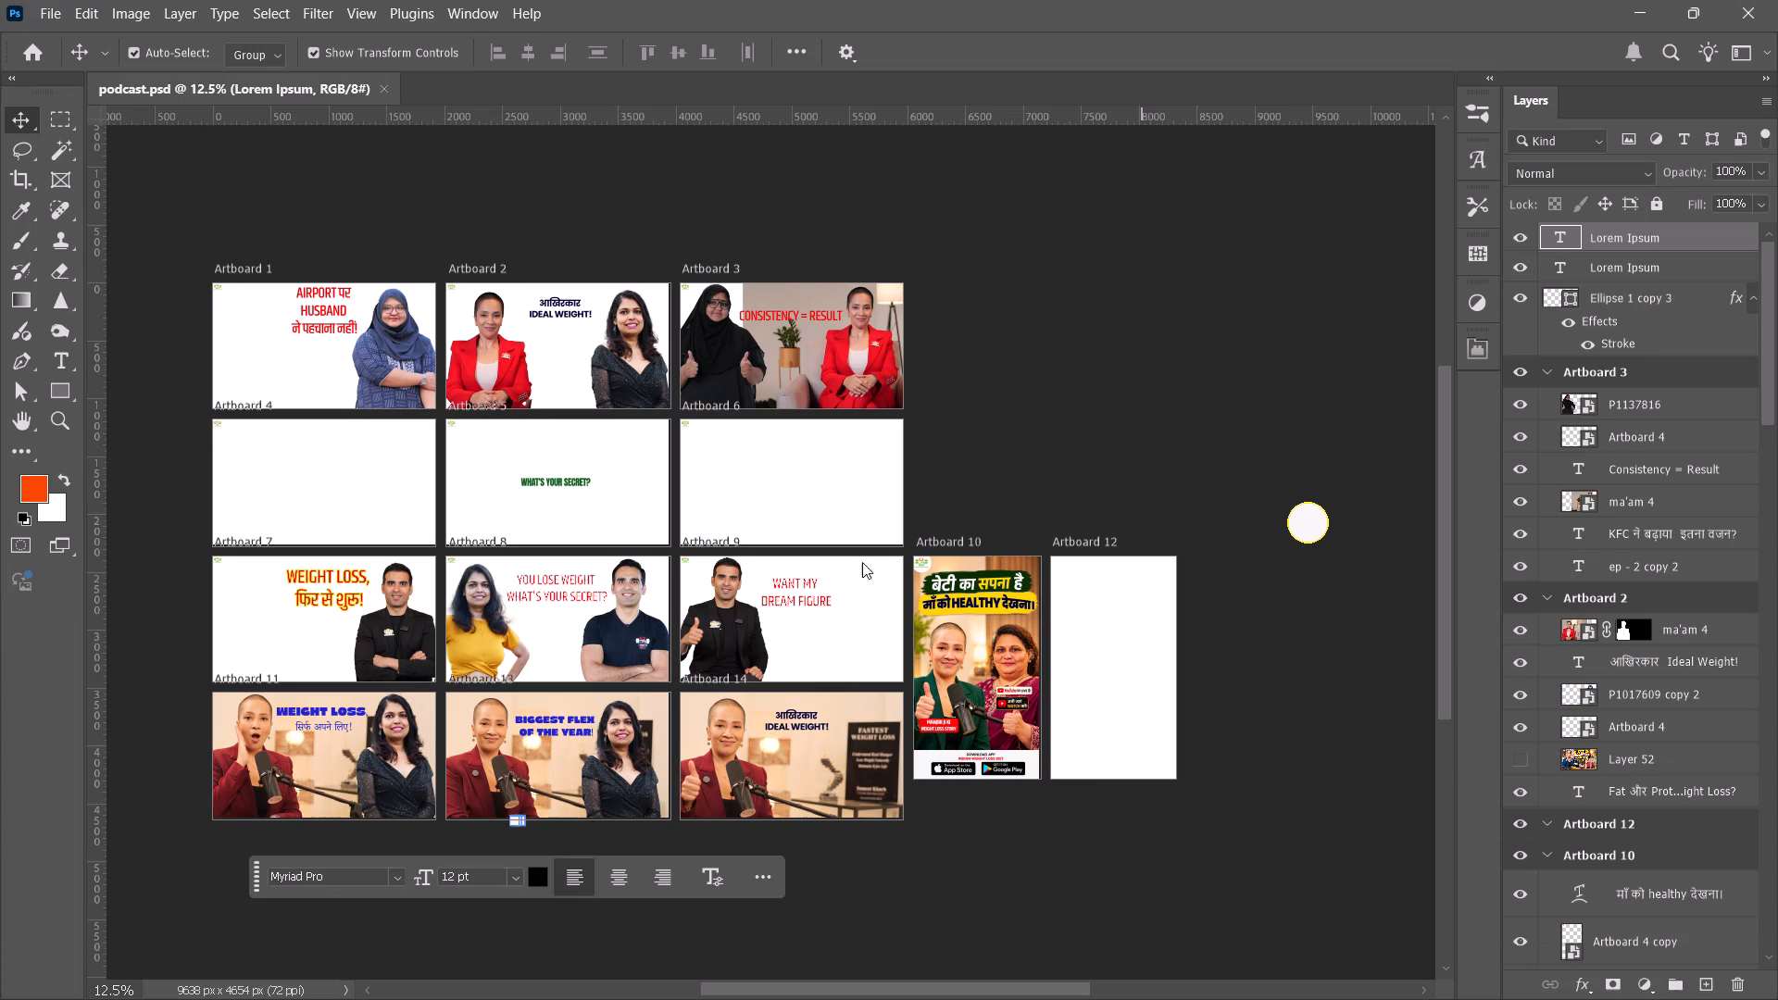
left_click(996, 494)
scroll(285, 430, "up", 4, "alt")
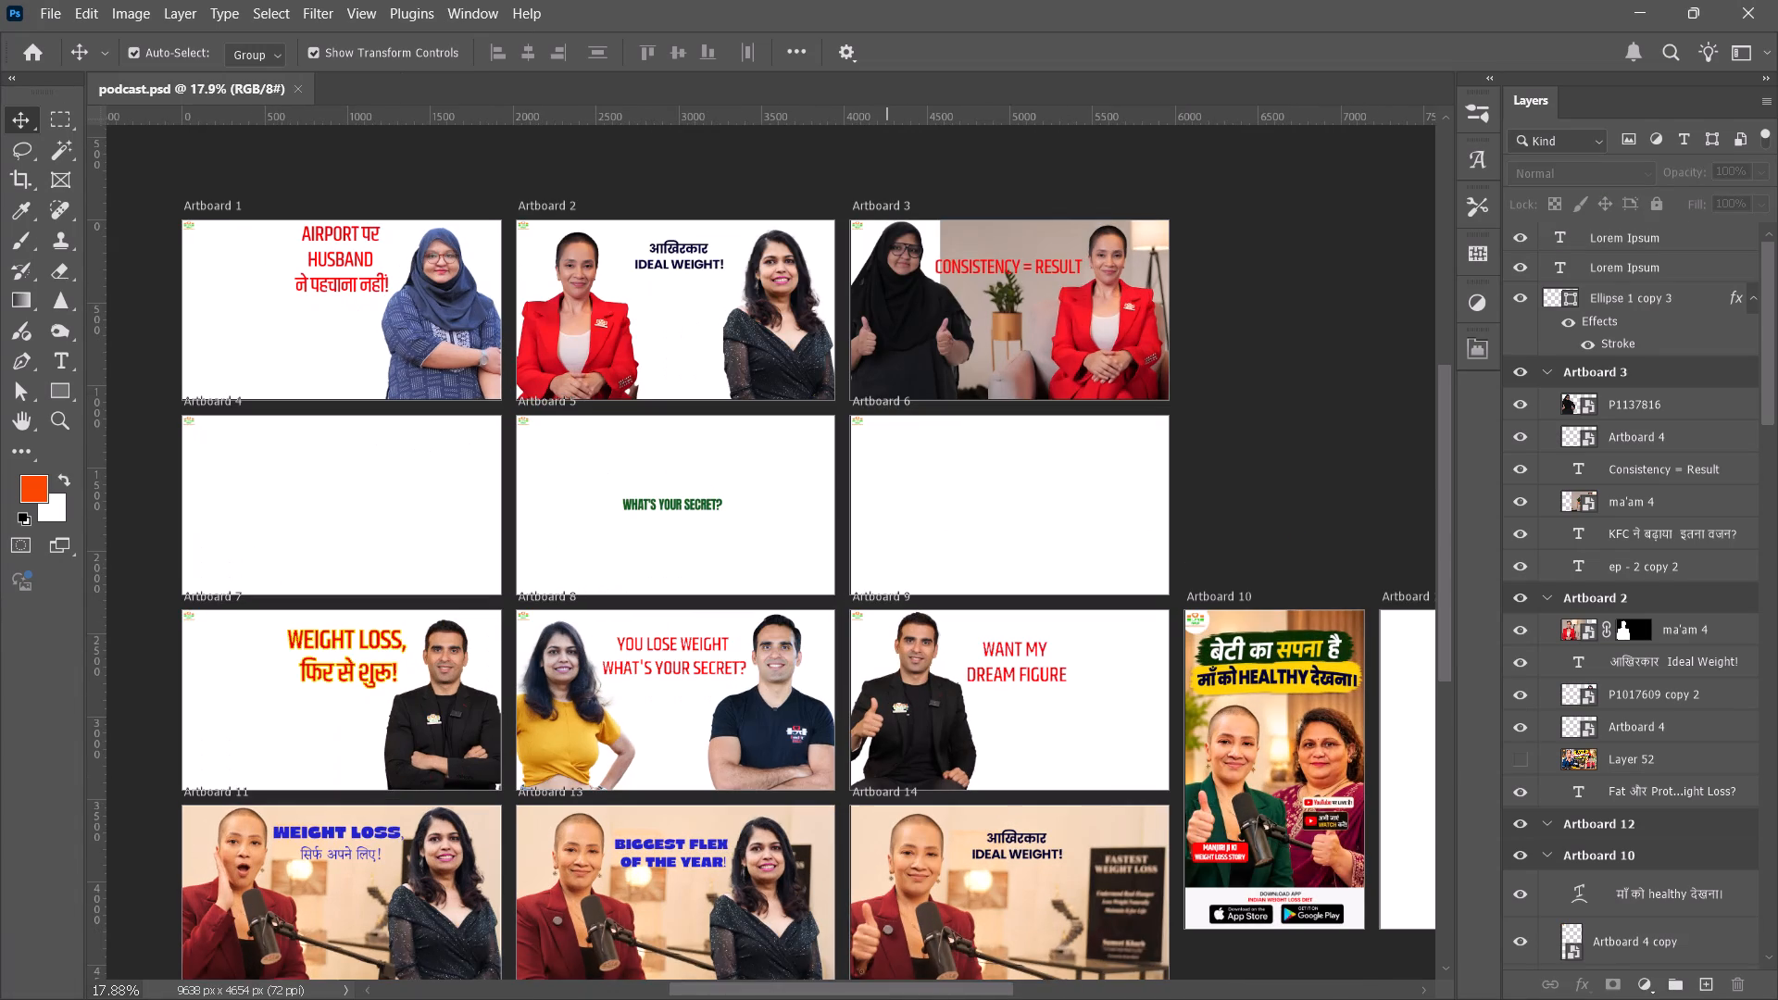
Close both Chrome windows and Photoshop with podcast.psd to get back to the desktop.
left_click(1167, 983)
left_click(1748, 21)
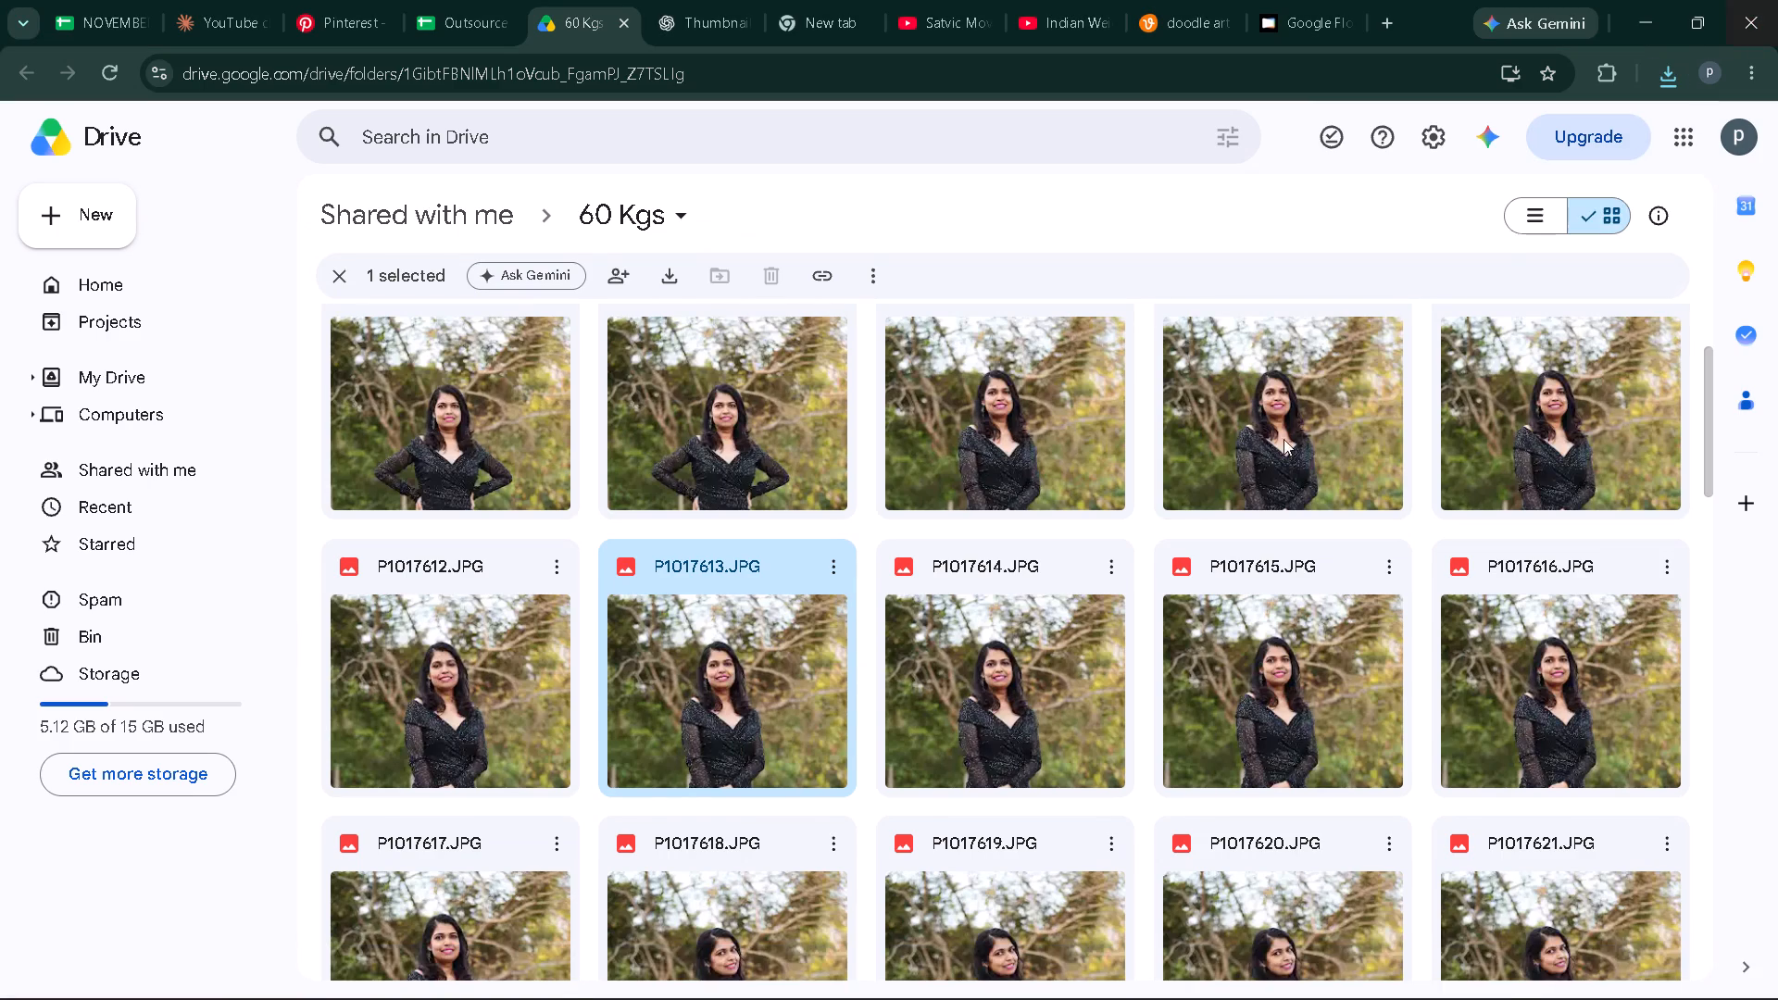
left_click(1190, 970)
left_click(1753, 0)
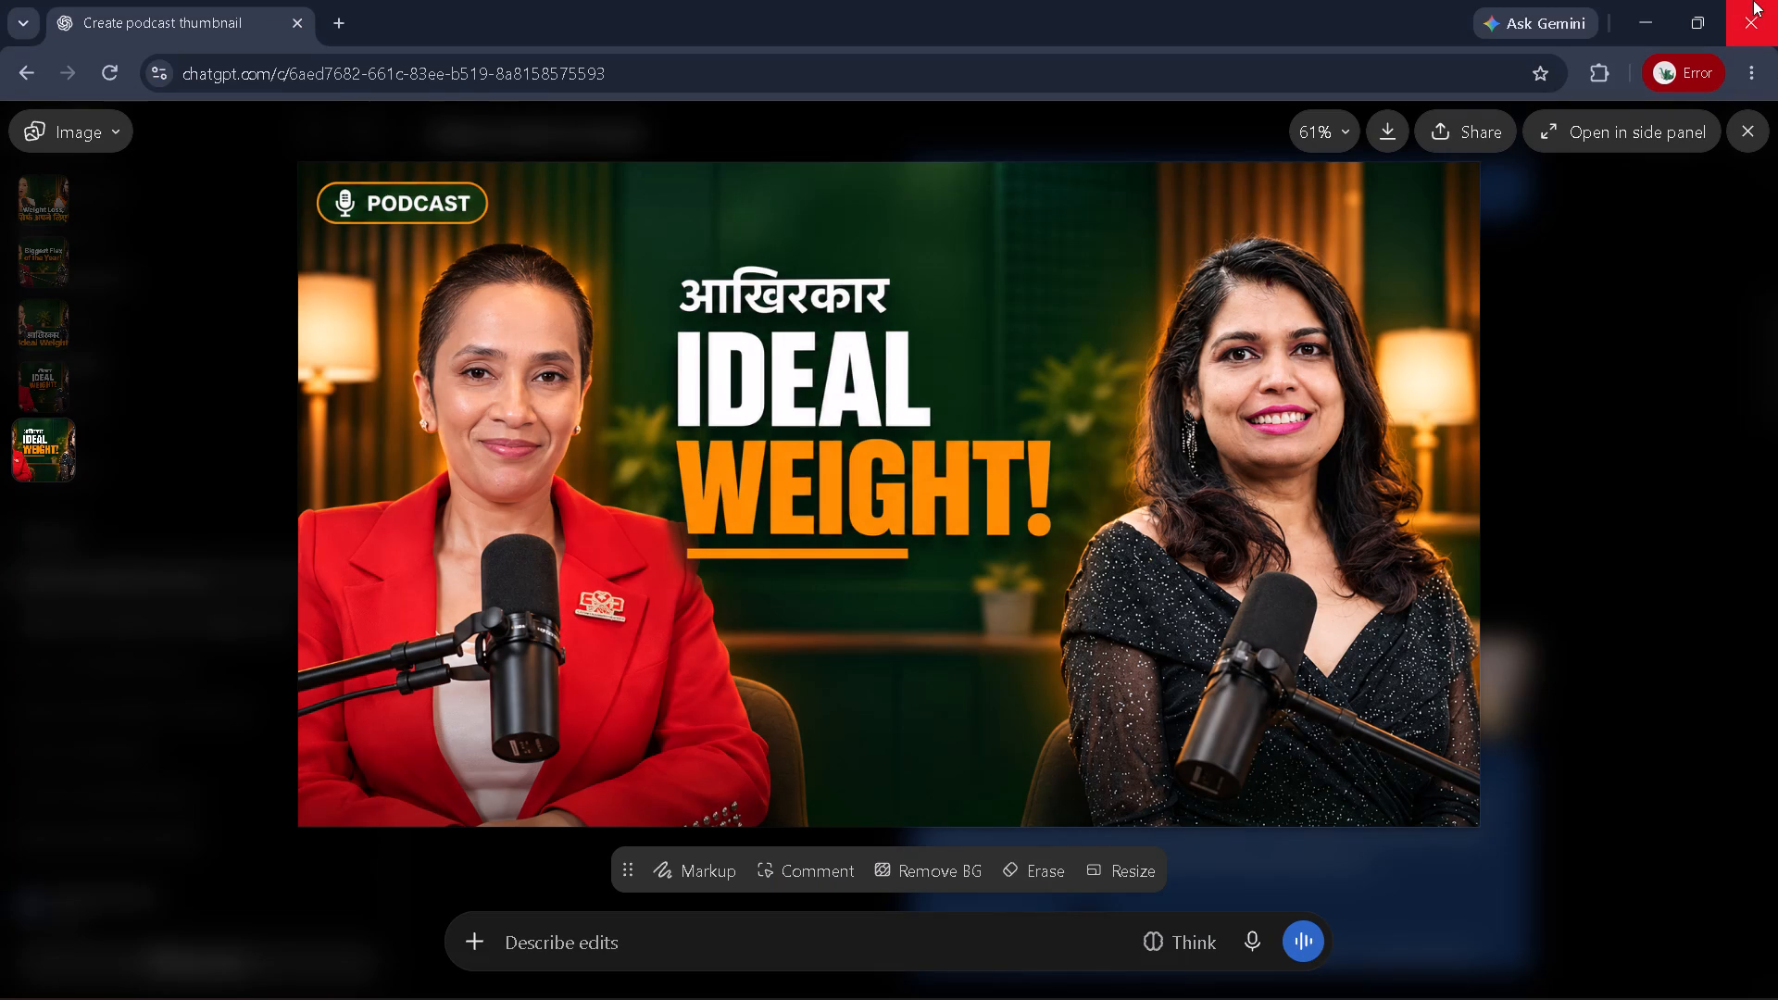
left_click(1330, 454)
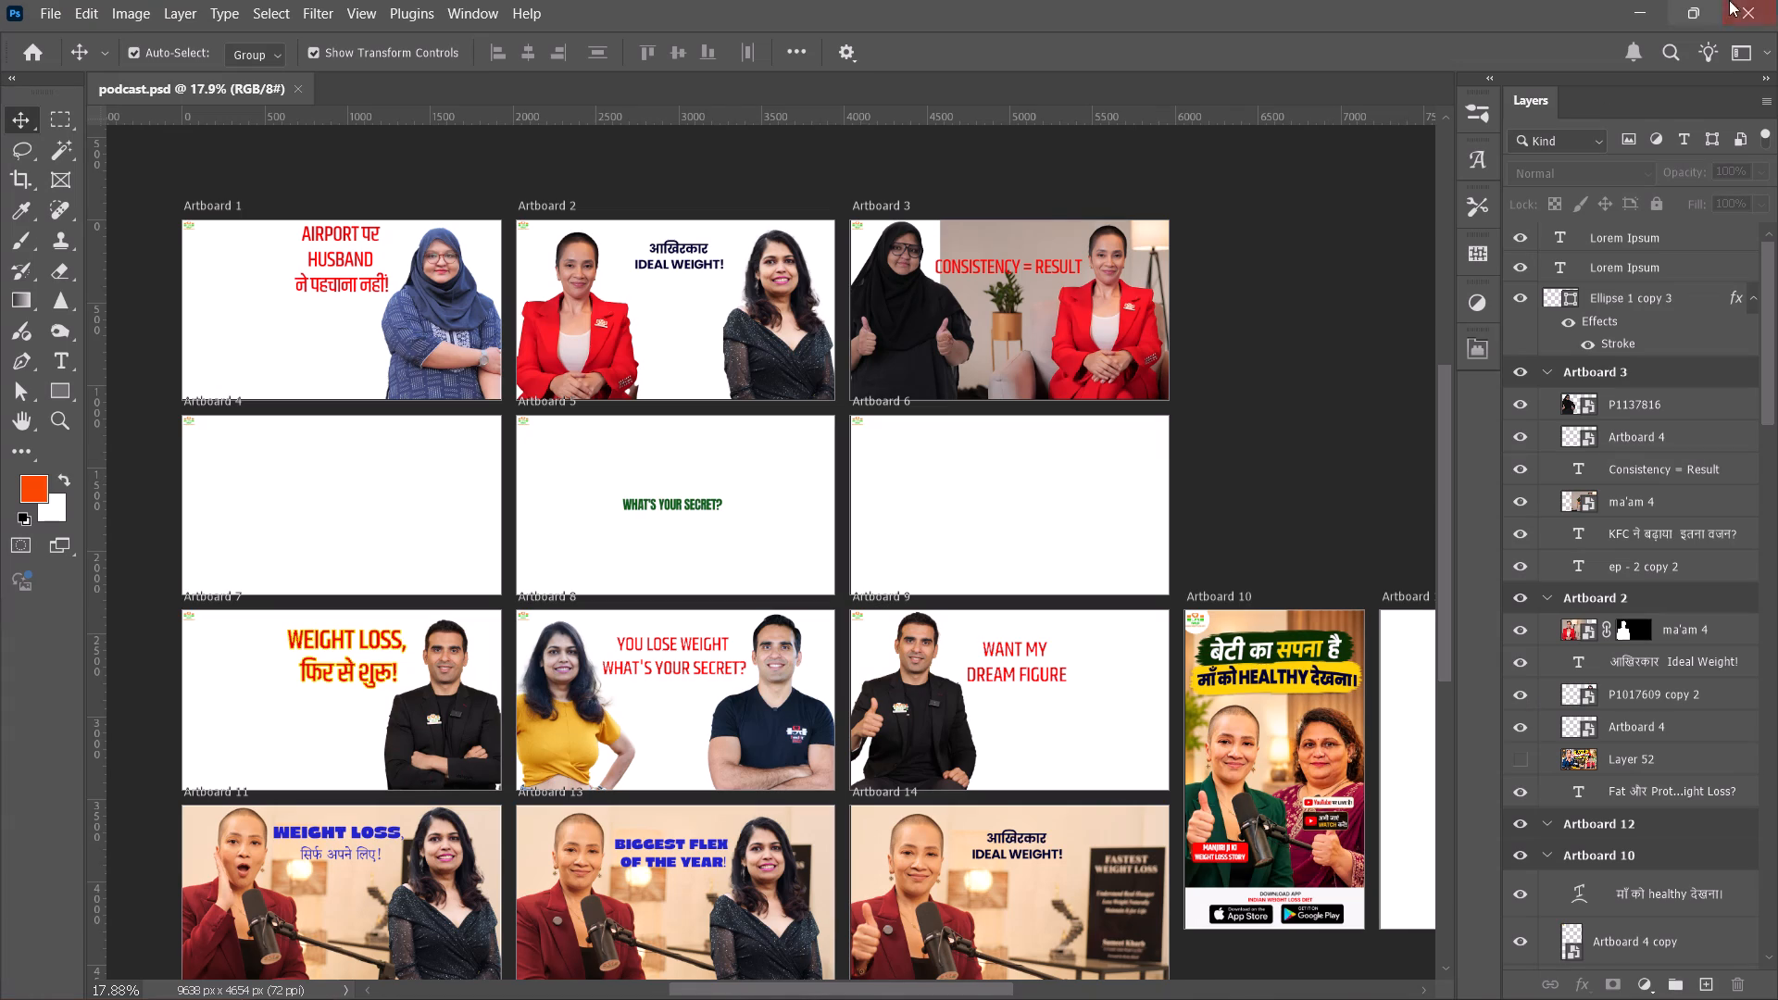
left_click(1759, 12)
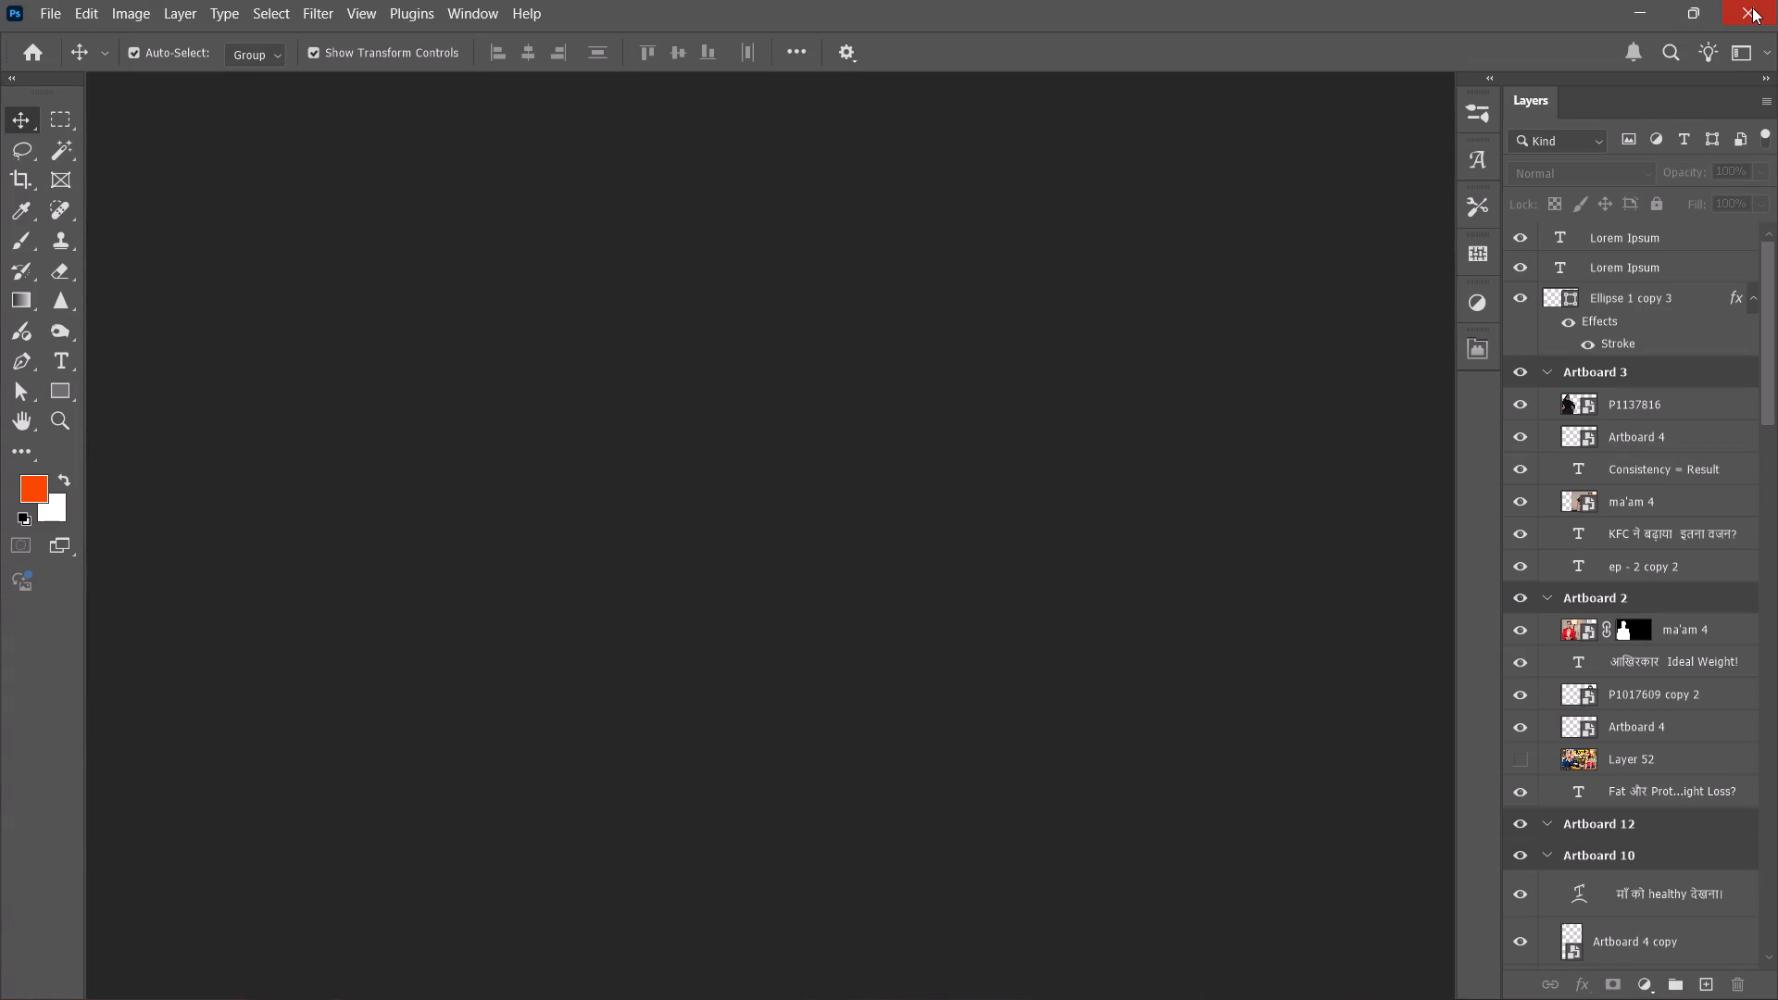
left_click(1752, 7)
Refresh the desktop and launch Kuro from its shortcut.
right_click(1269, 356)
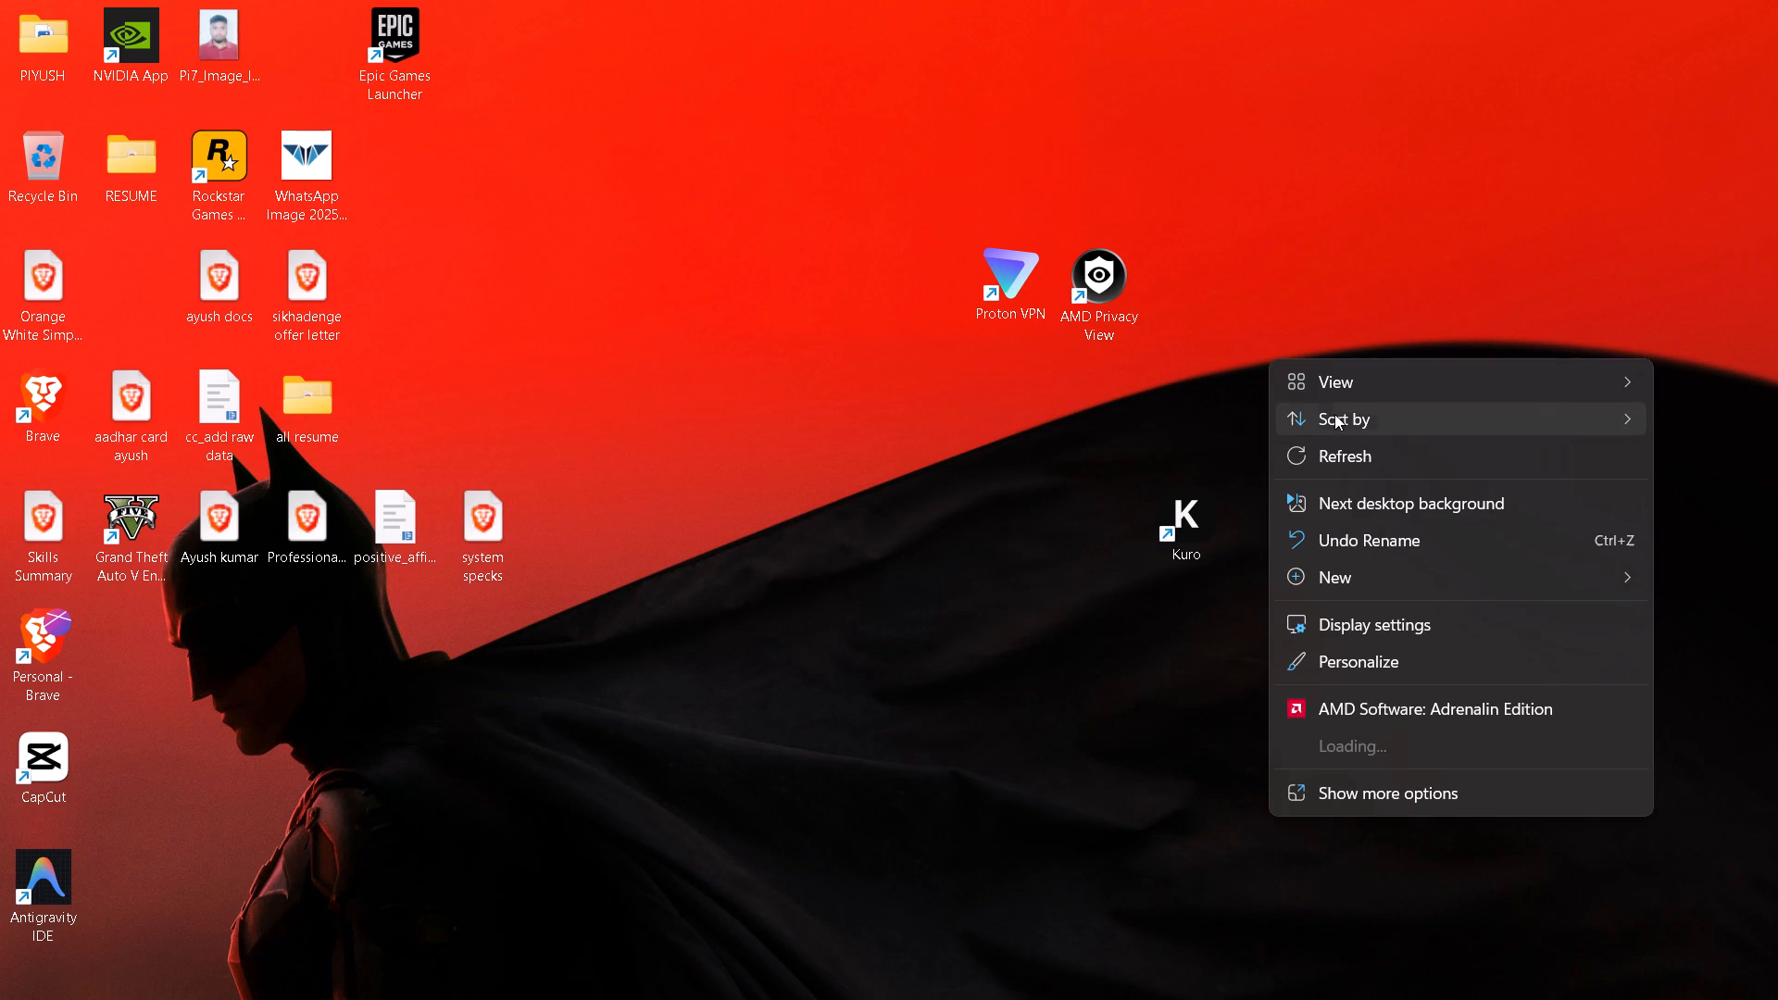
left_click(1309, 445)
left_click(1292, 629)
double_click(1193, 522)
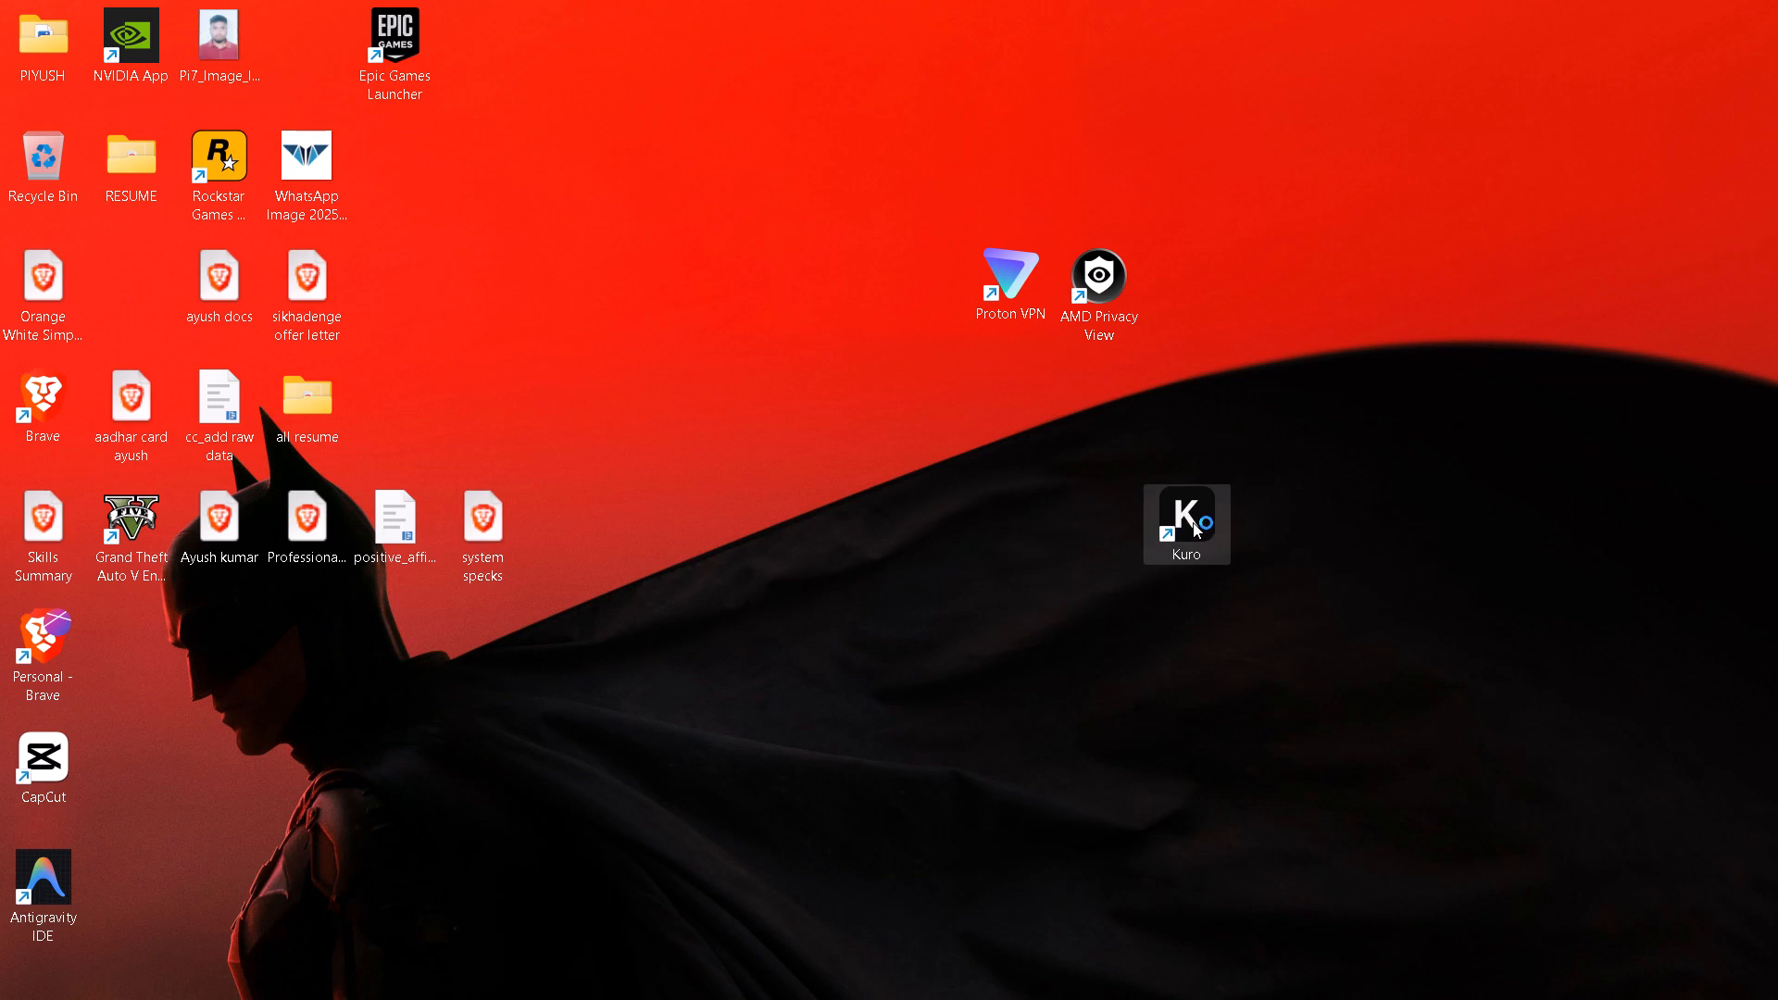
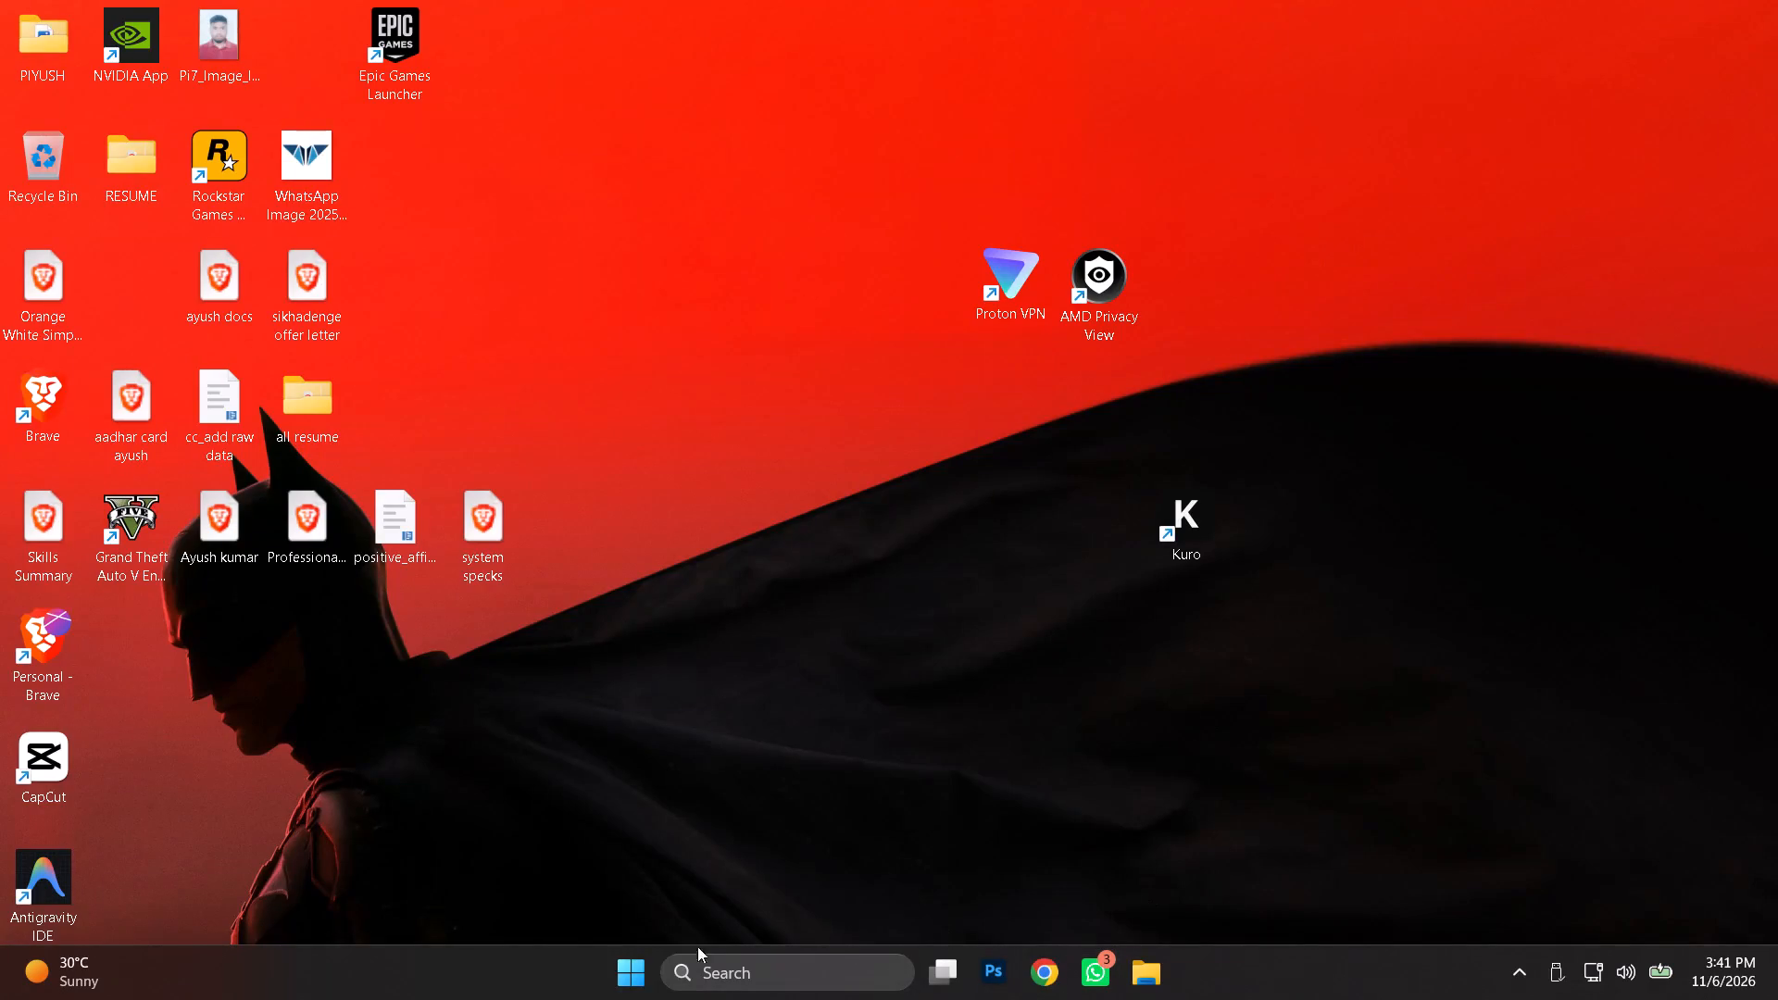
Bring up the Windows power options for restarting the computer.
left_click(631, 969)
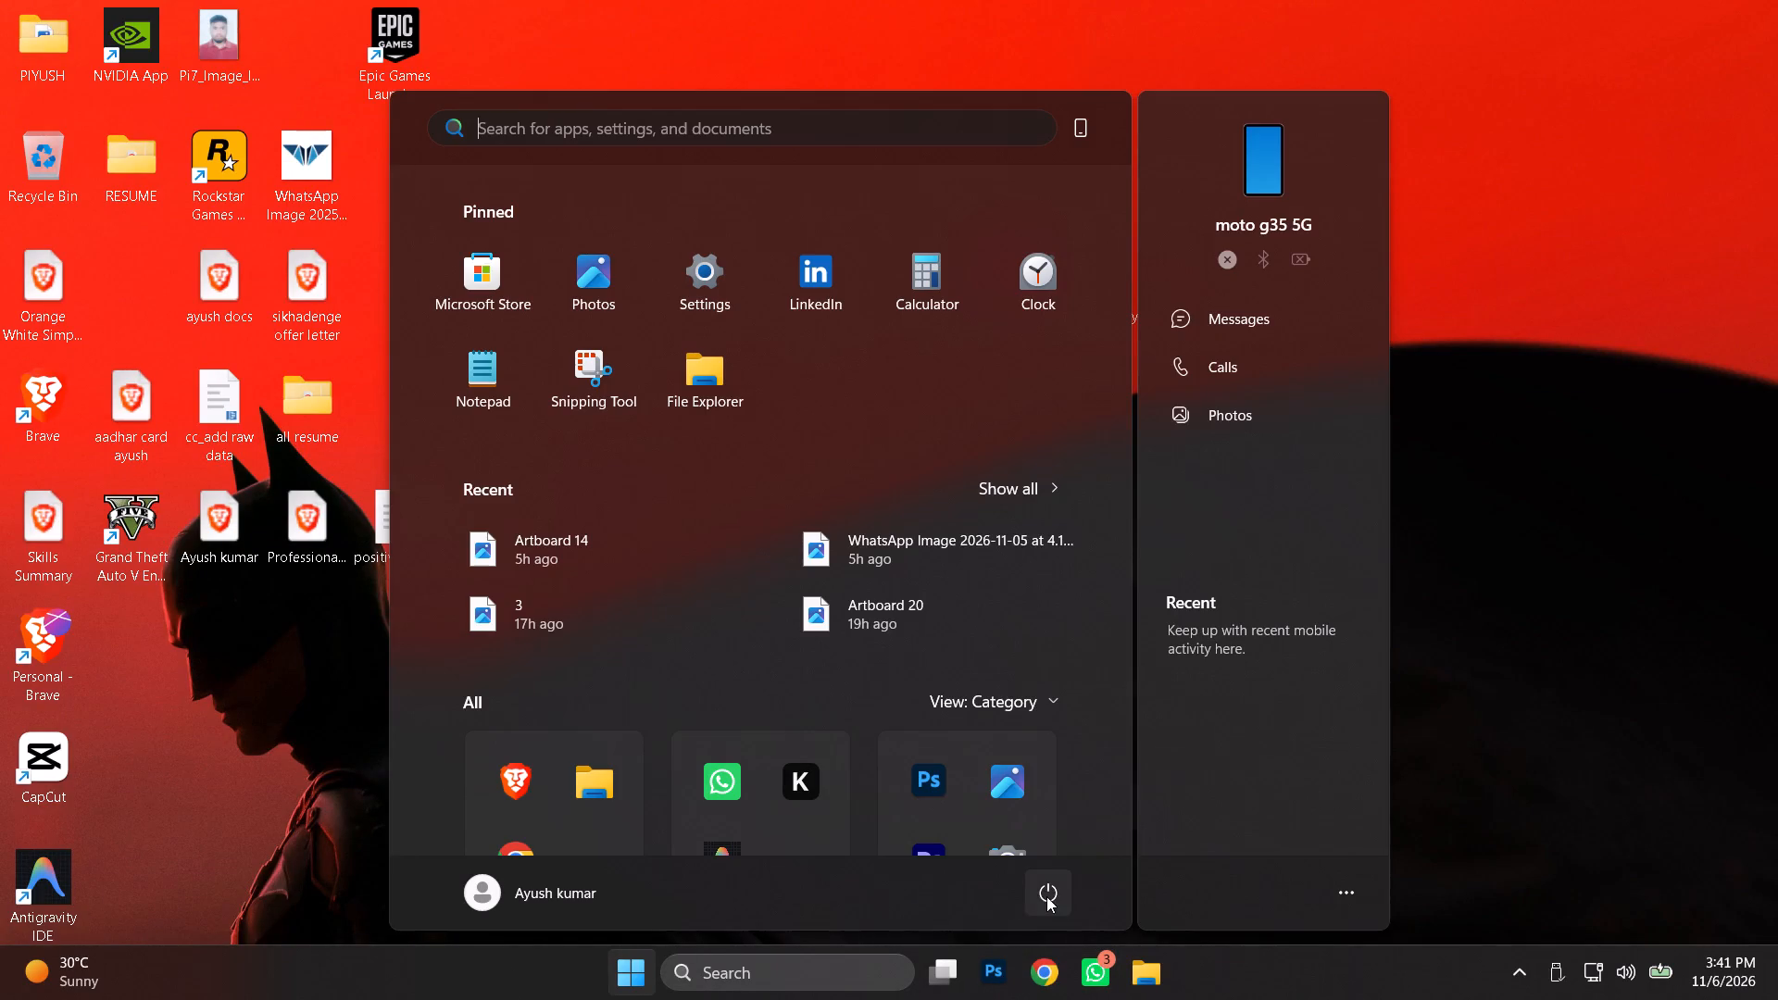
left_click(1049, 897)
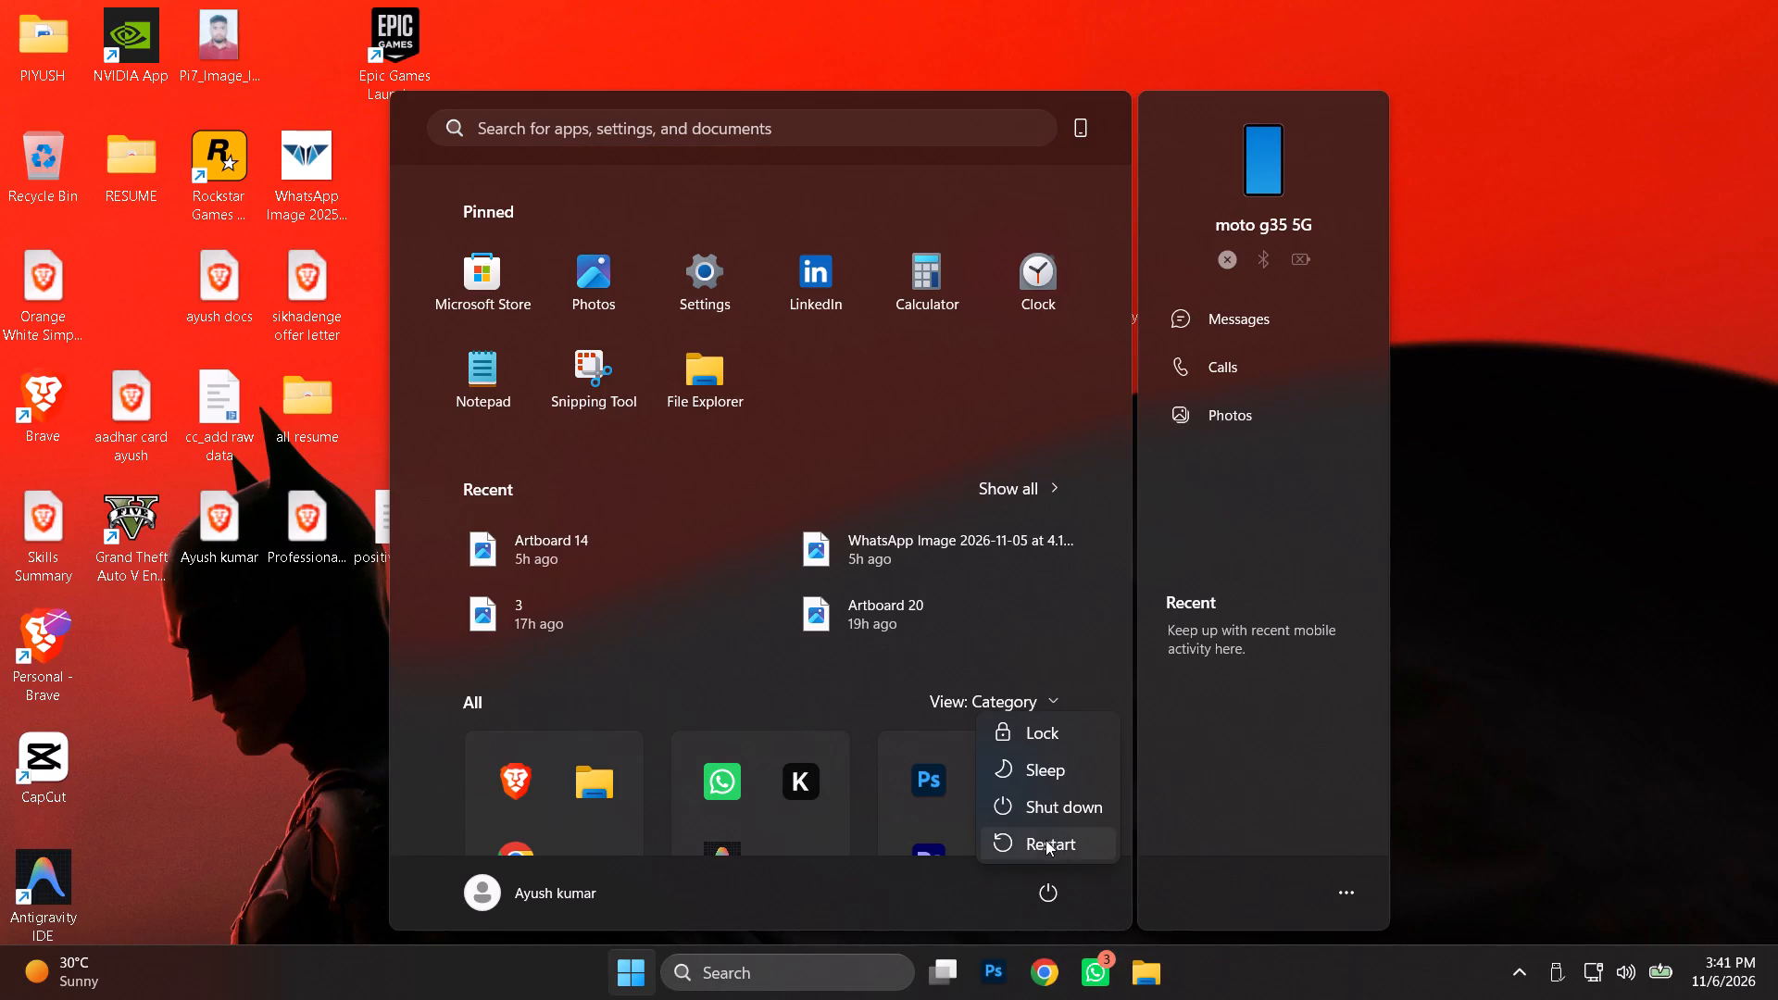